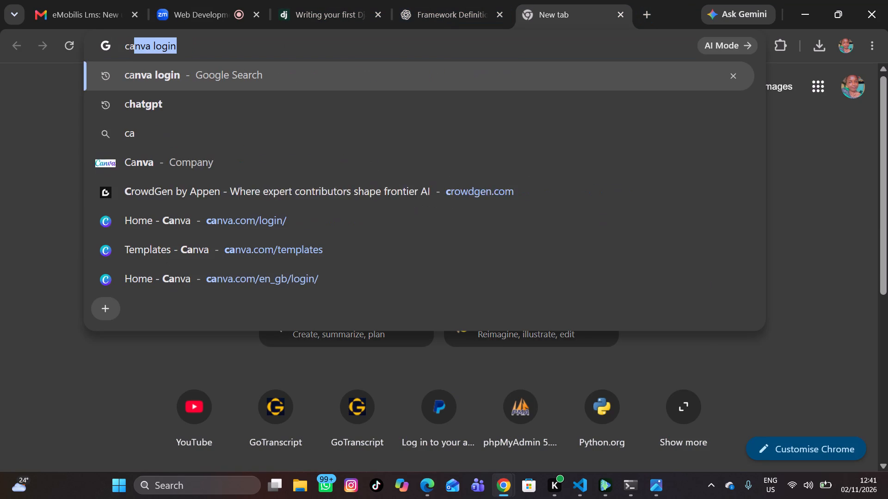
type("nva")
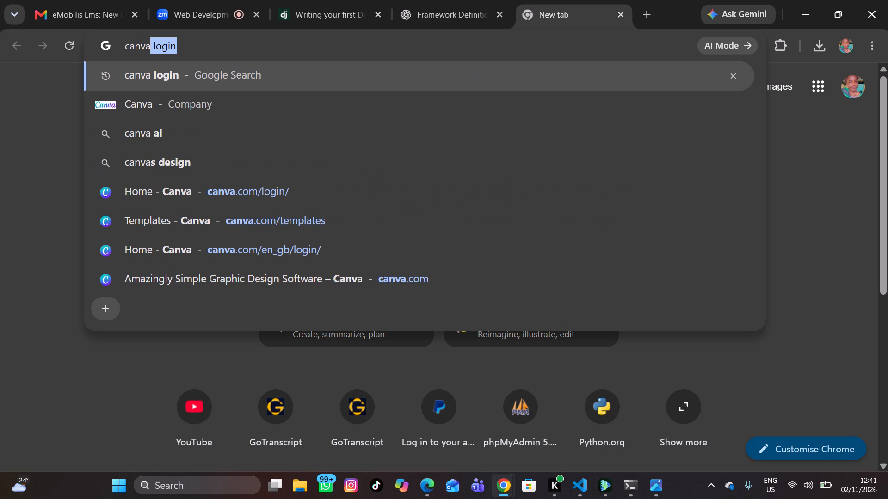
key("space")
type("d")
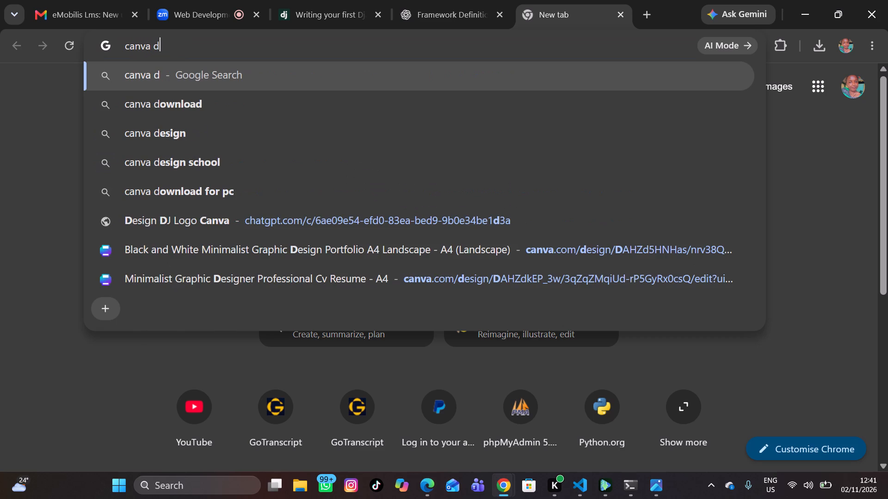
Search for "canva download" and download Canva for Windows from Canva's own Windows desktop app page.
left_click(201, 101)
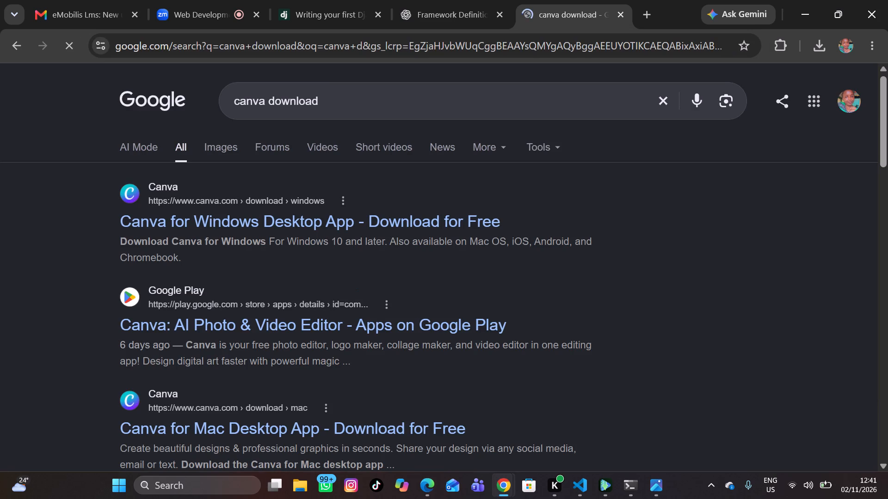
left_click(248, 215)
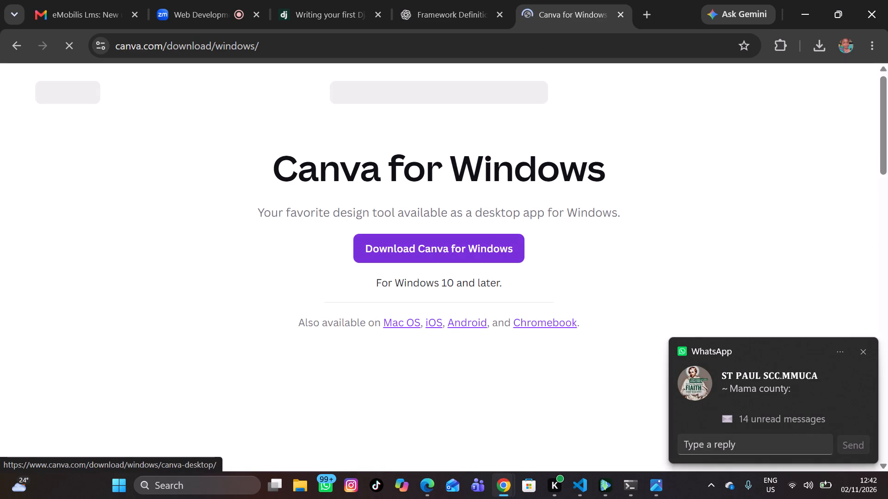
left_click(440, 285)
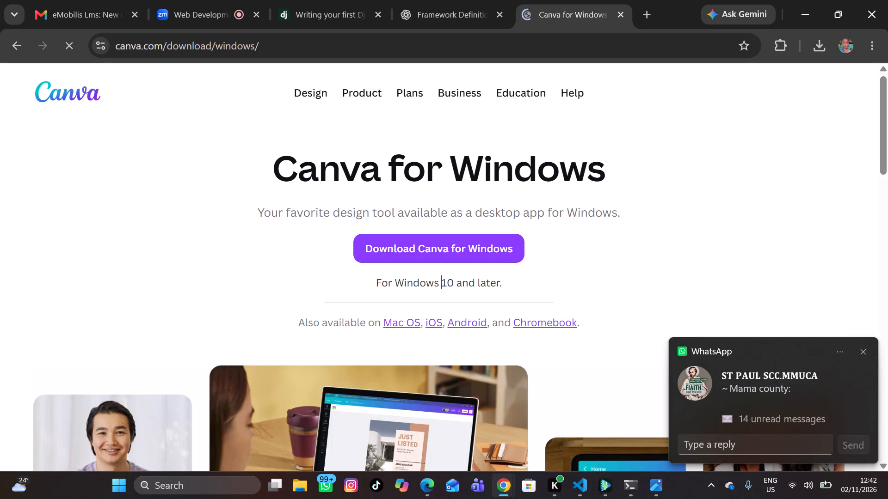
left_click(438, 254)
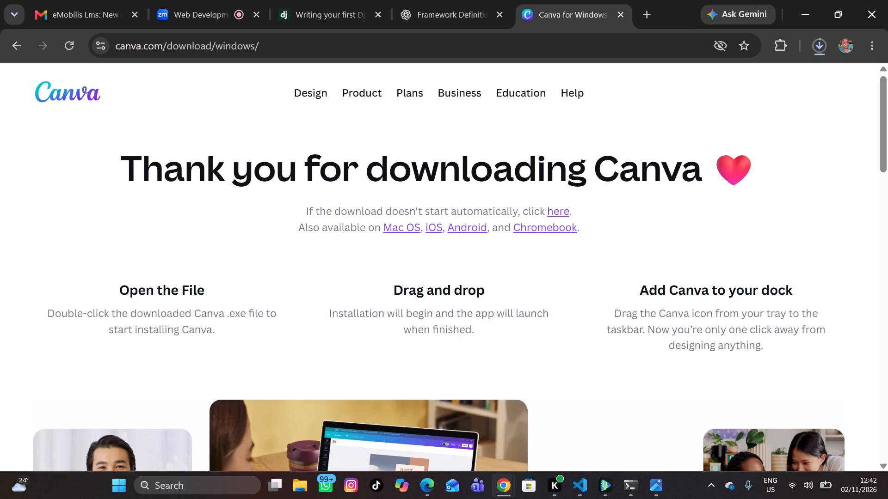
Look through the Canva download page, from the installation instructions down to the footer's product, community and tools links.
scroll(438, 254, "down", 1)
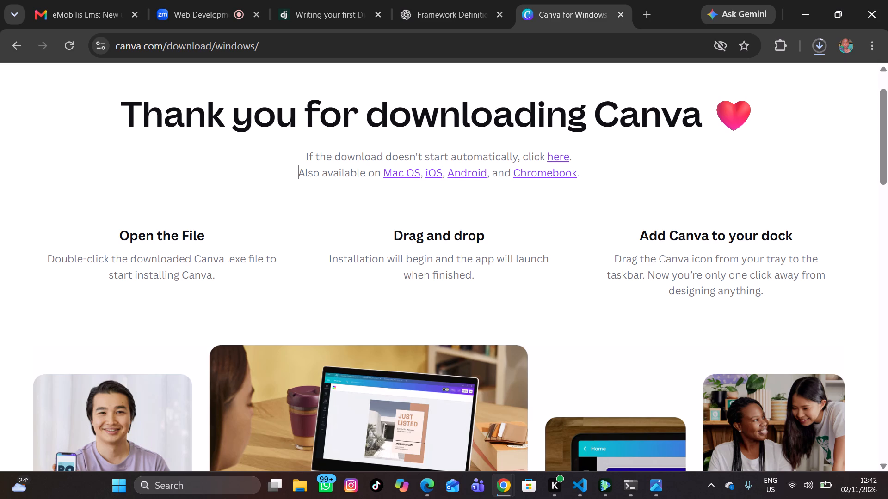
scroll(489, 267, "down", 7)
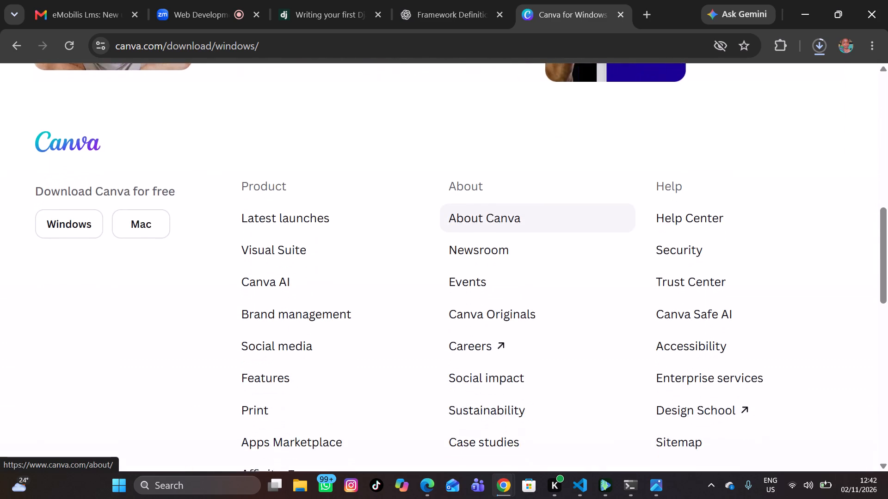
scroll(489, 267, "down", 2)
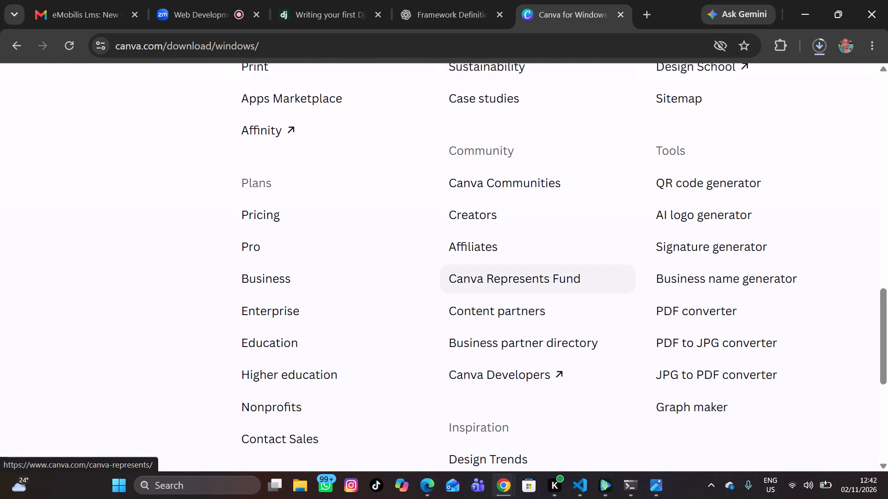
Open Canva's create guide for flyers from the Windows download page.
scroll(489, 267, "down", 3)
scroll(489, 267, "up", 7)
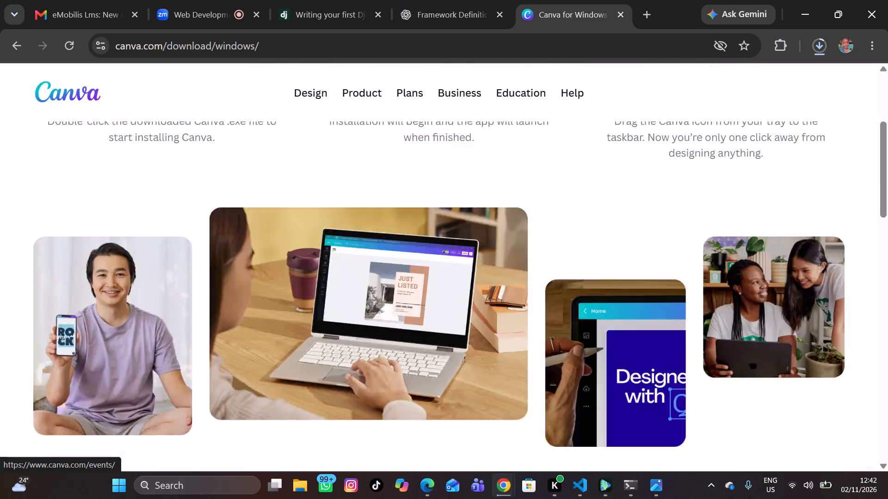
scroll(489, 267, "up", 4)
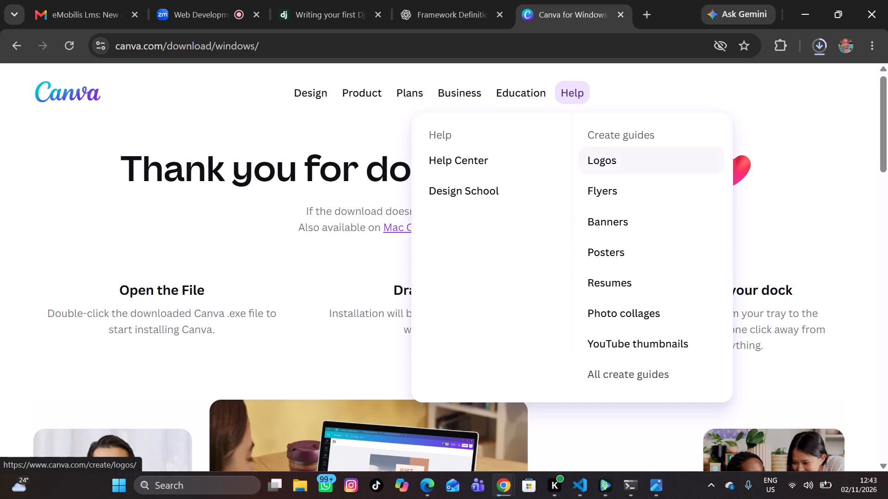
left_click(596, 186)
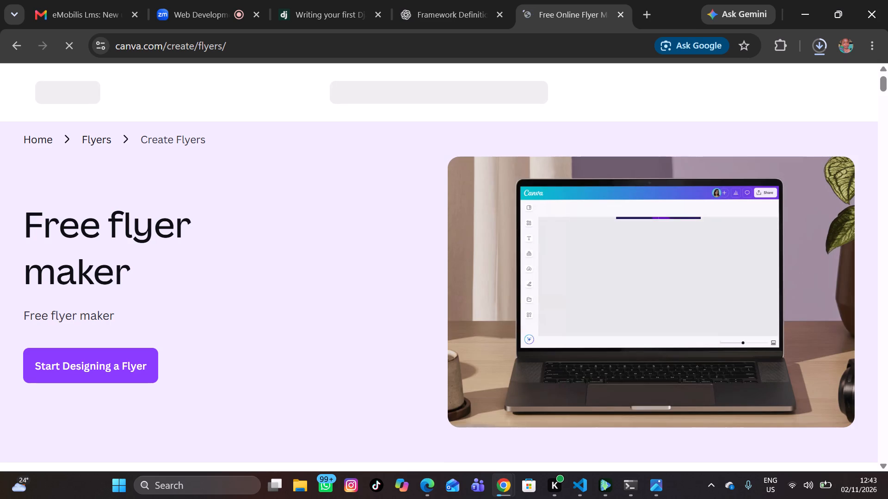
Start designing a new blank A4 flyer from the free flyer maker page.
scroll(199, 251, "down", 1)
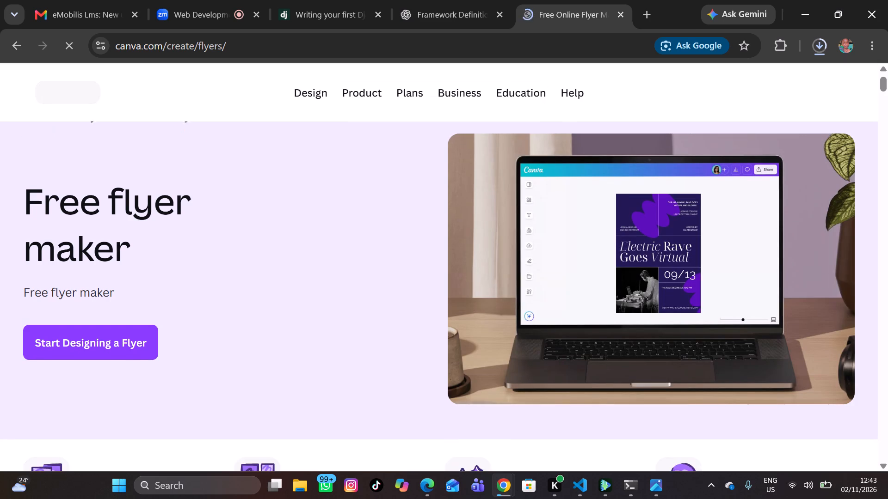
scroll(199, 251, "down", 3)
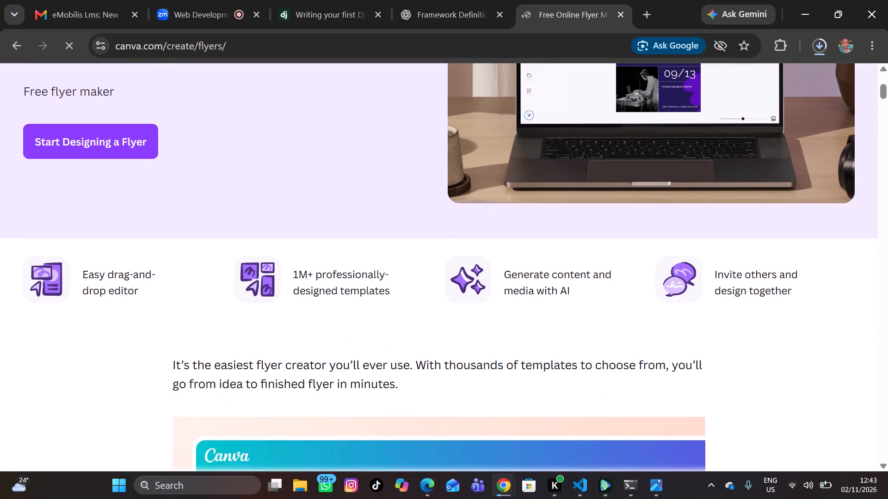
scroll(199, 251, "down", 2)
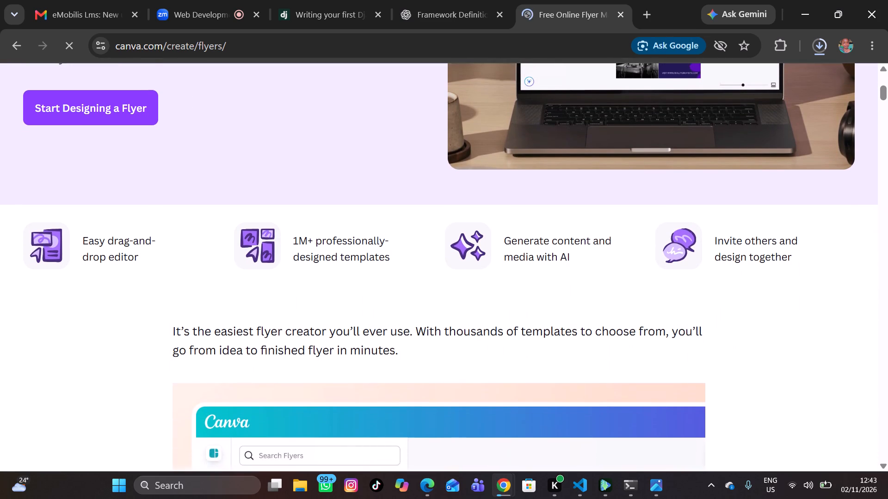
scroll(199, 251, "down", 3)
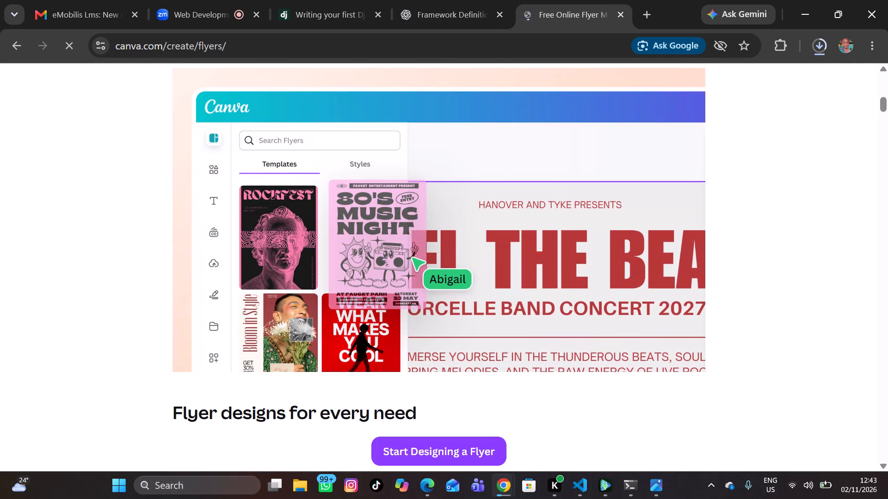
scroll(199, 251, "down", 2)
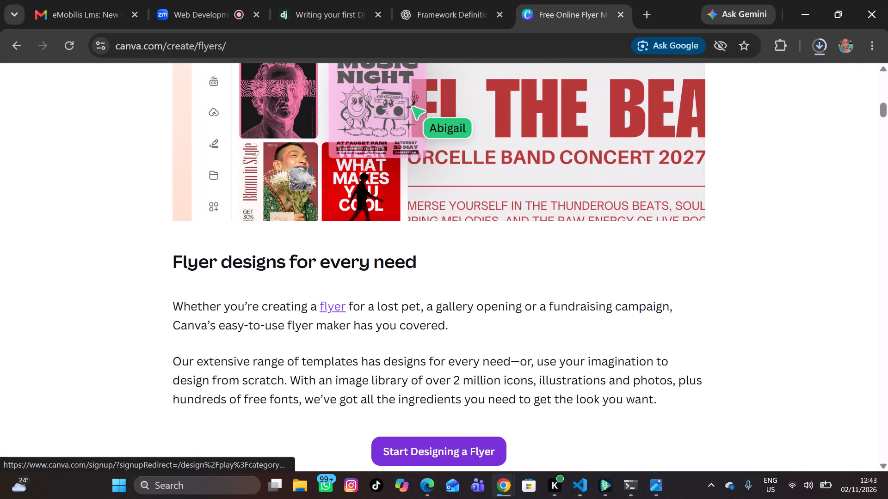
left_click(402, 449)
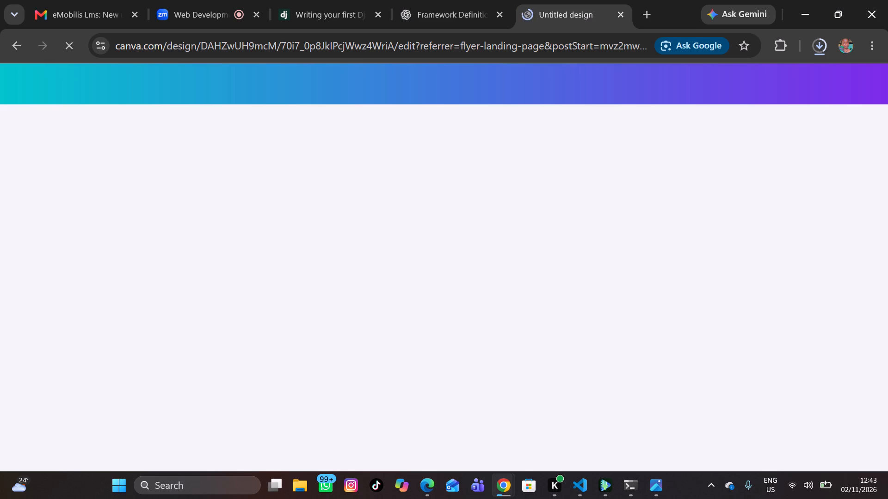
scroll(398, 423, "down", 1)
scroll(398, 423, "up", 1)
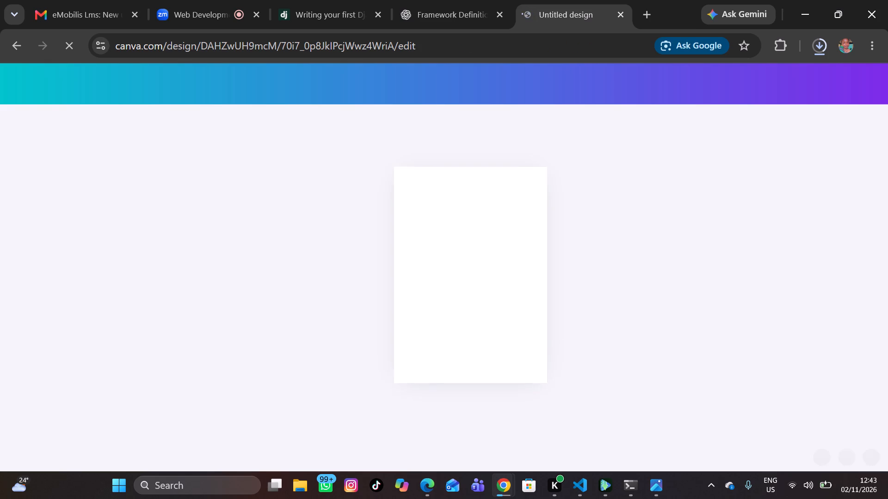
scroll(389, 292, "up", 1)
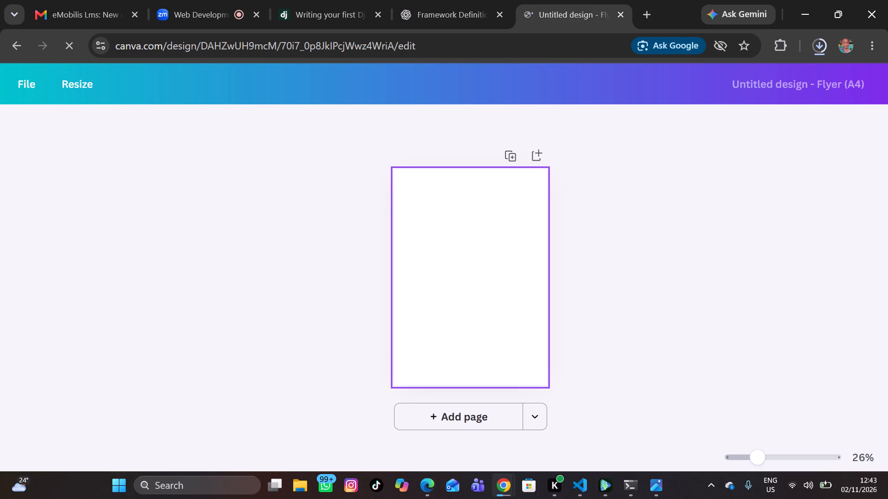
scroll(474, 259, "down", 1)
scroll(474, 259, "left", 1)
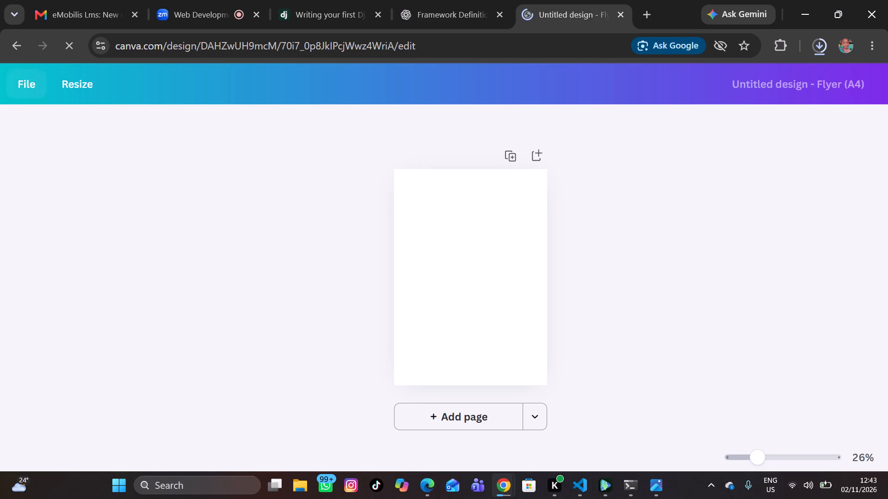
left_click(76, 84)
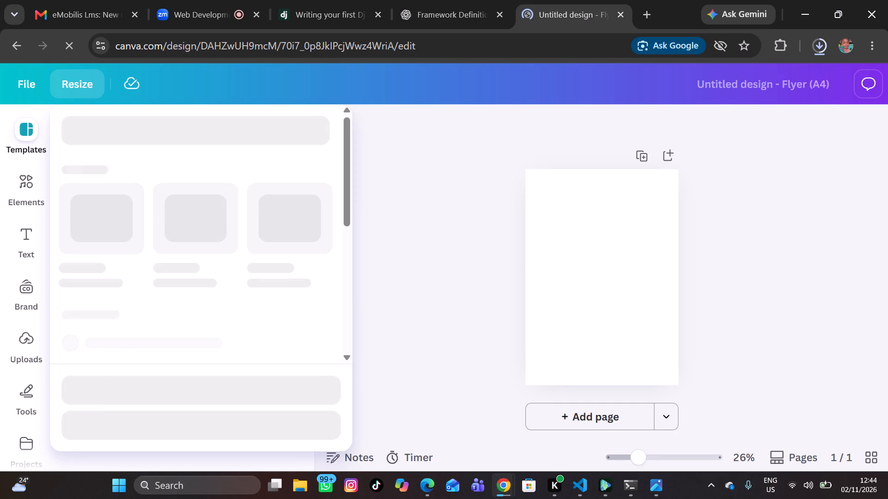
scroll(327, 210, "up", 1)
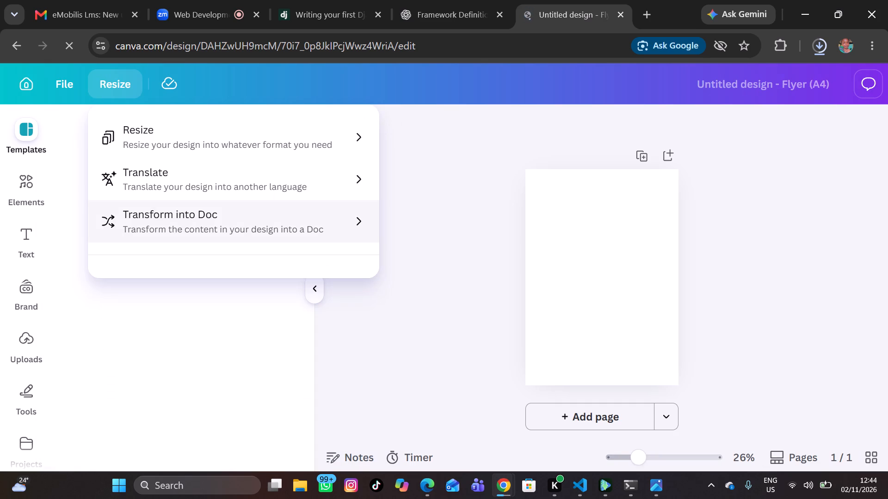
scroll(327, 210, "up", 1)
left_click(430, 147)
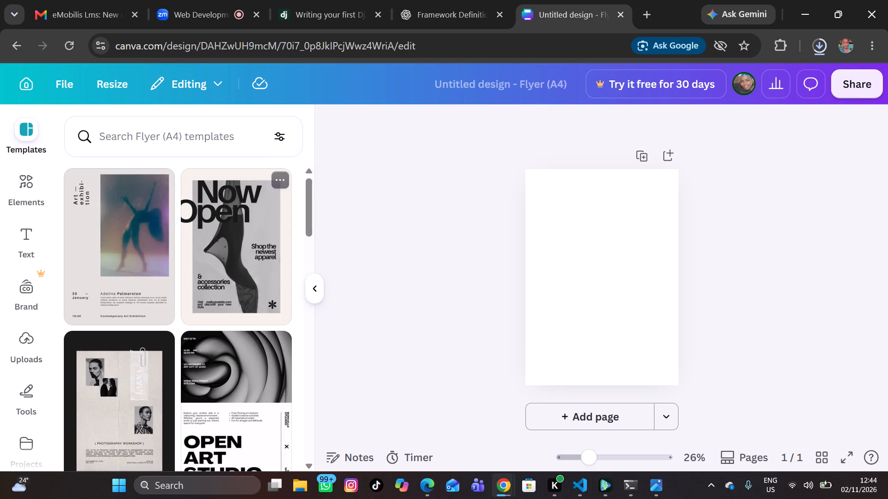
scroll(229, 254, "down", 3)
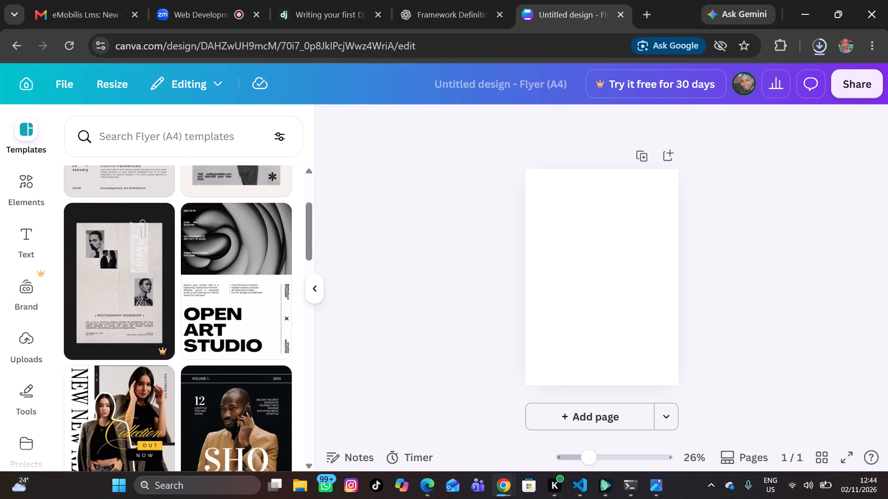
scroll(230, 238, "down", 2)
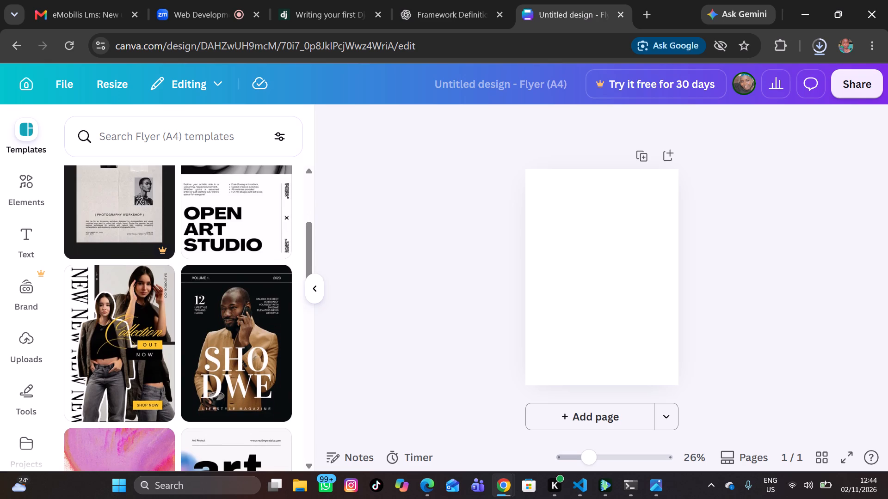
scroll(230, 238, "down", 5)
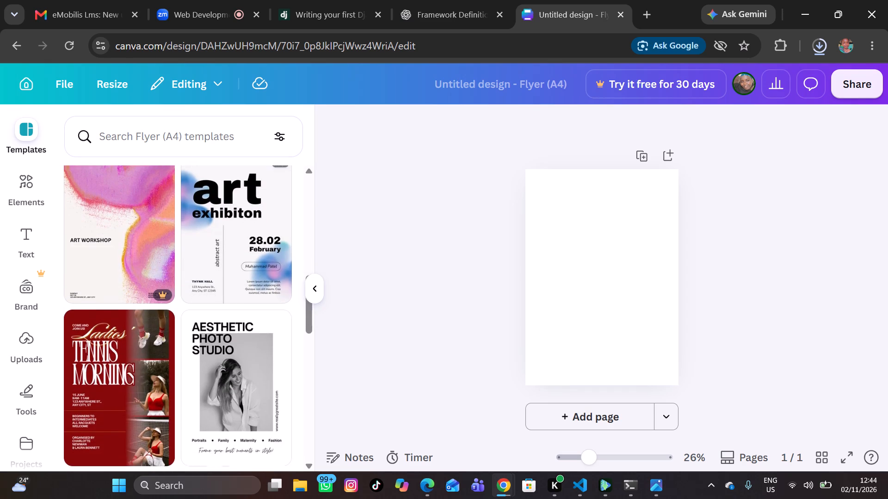
scroll(230, 238, "down", 2)
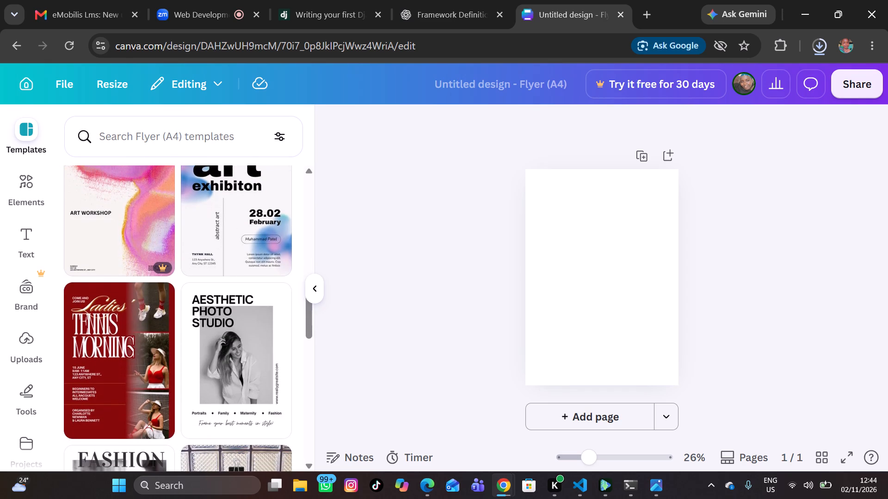
scroll(230, 238, "down", 3)
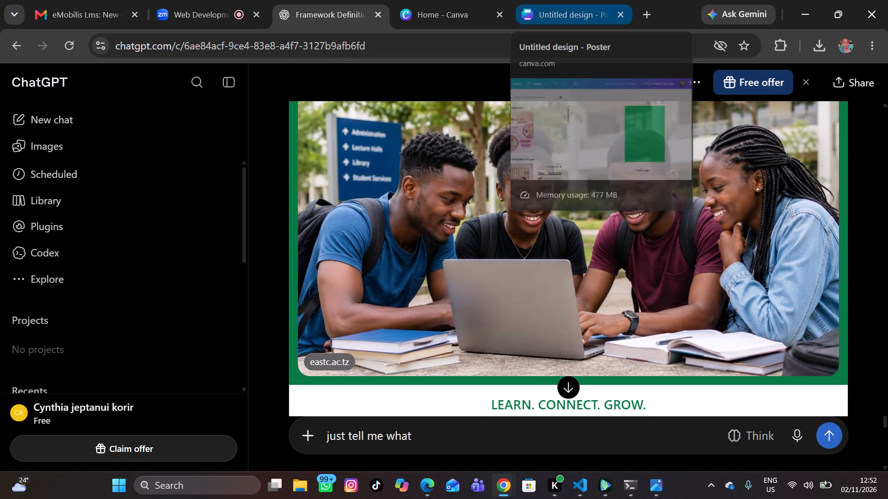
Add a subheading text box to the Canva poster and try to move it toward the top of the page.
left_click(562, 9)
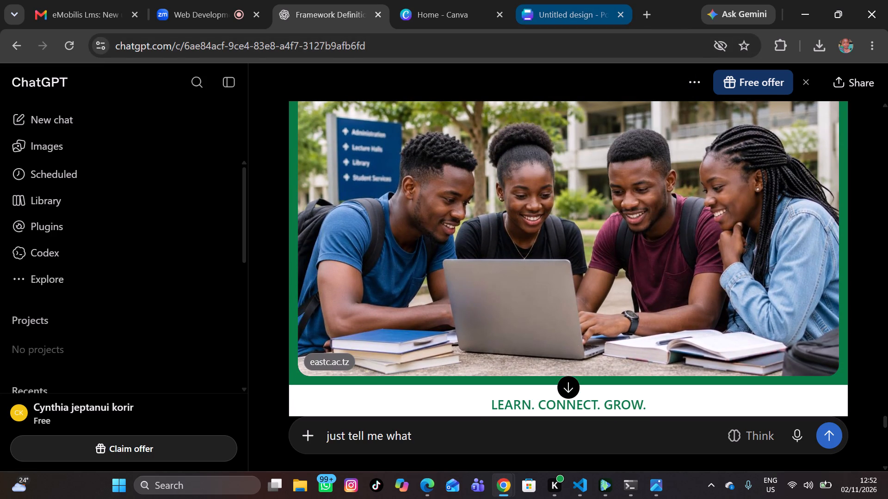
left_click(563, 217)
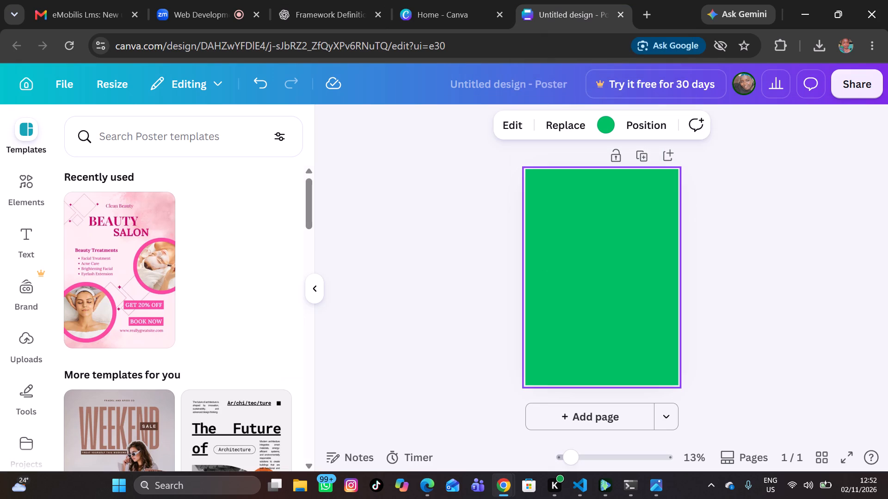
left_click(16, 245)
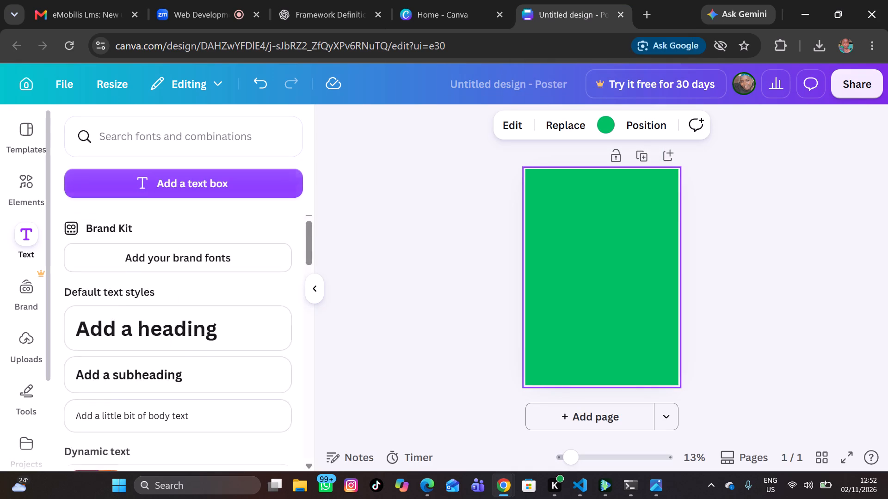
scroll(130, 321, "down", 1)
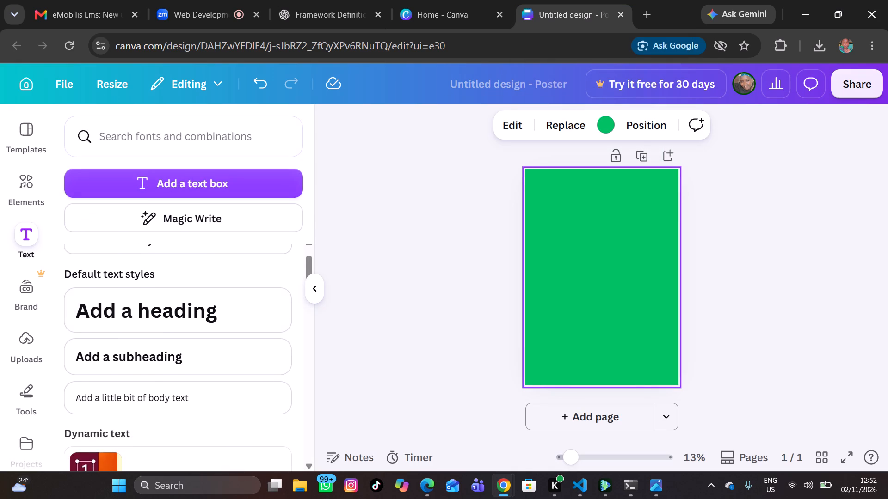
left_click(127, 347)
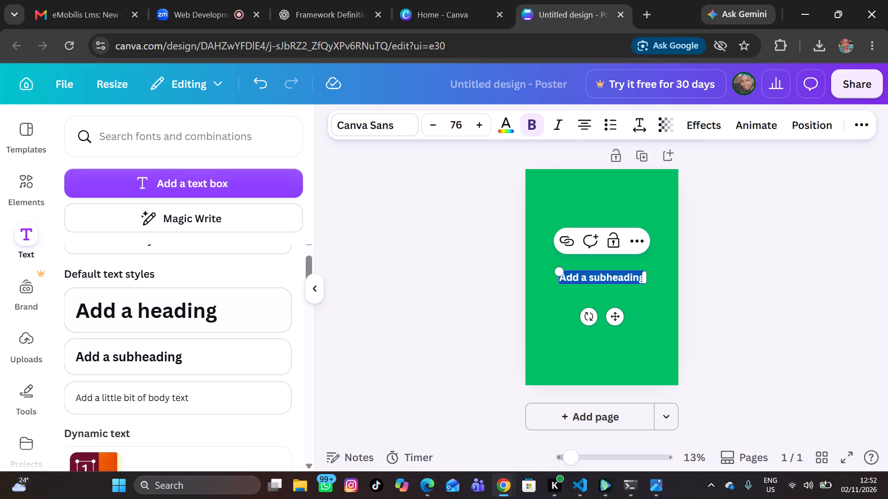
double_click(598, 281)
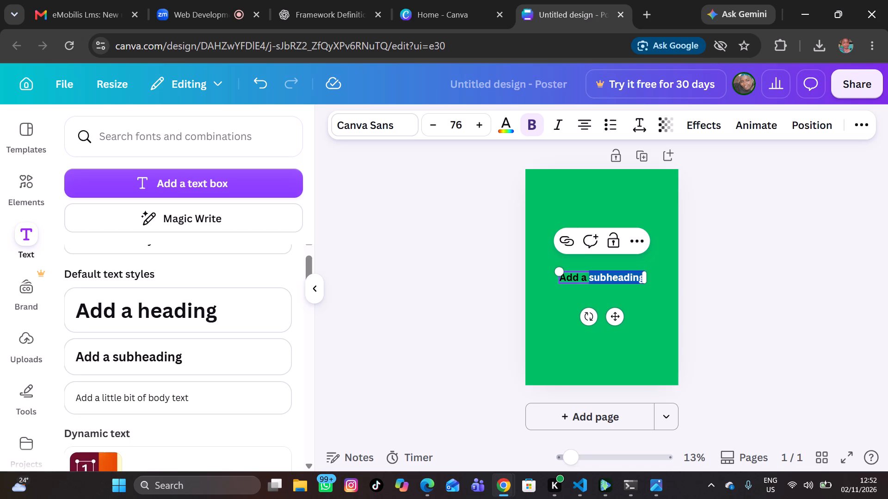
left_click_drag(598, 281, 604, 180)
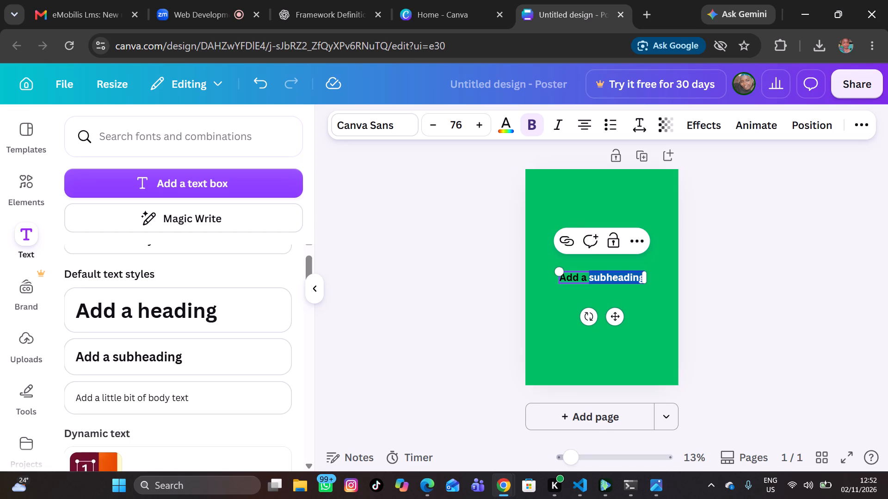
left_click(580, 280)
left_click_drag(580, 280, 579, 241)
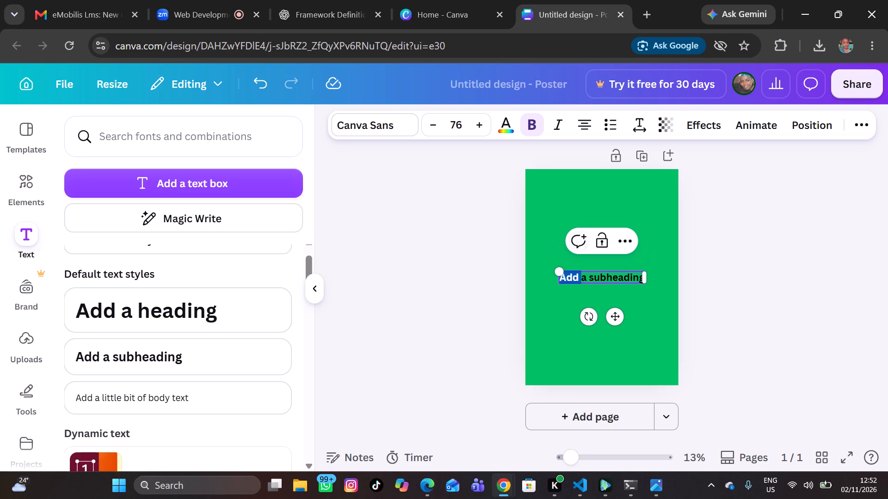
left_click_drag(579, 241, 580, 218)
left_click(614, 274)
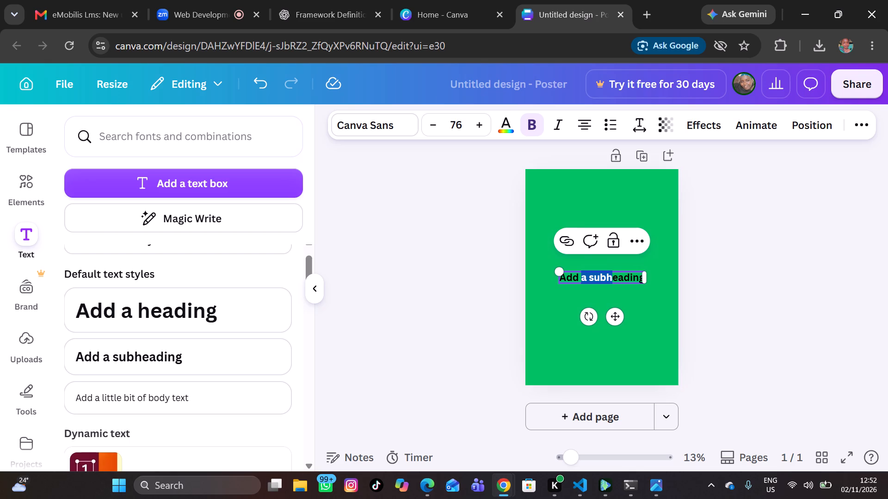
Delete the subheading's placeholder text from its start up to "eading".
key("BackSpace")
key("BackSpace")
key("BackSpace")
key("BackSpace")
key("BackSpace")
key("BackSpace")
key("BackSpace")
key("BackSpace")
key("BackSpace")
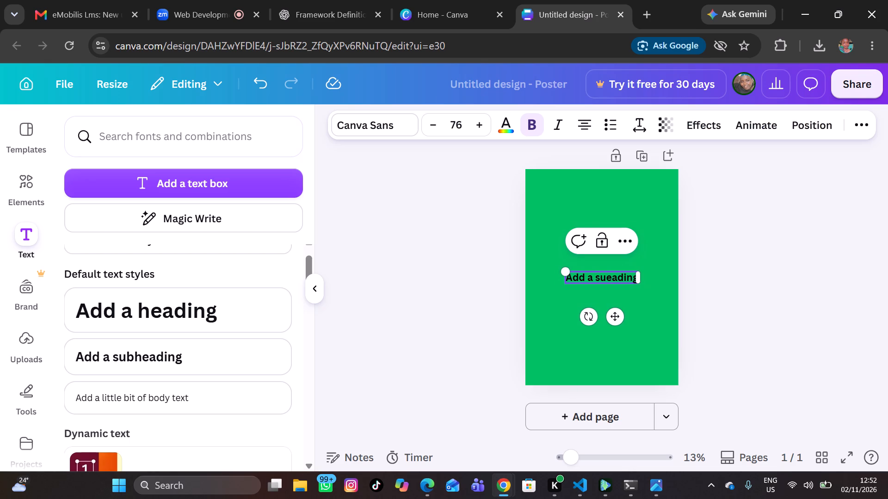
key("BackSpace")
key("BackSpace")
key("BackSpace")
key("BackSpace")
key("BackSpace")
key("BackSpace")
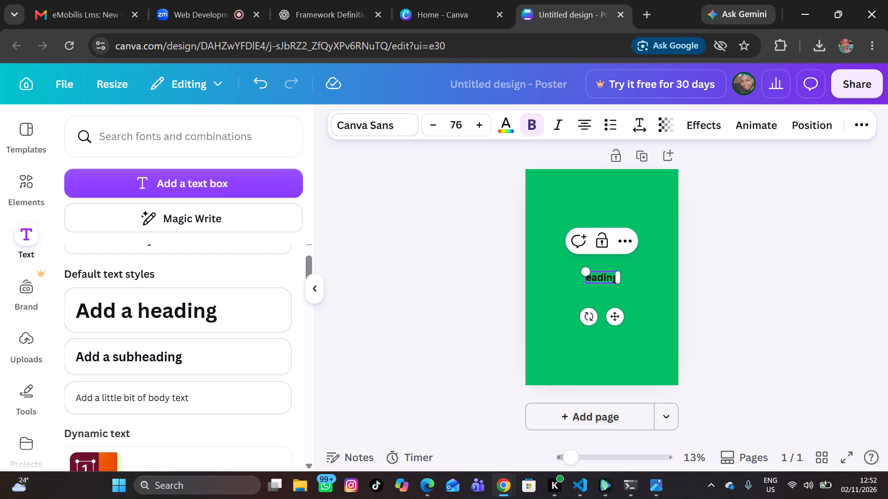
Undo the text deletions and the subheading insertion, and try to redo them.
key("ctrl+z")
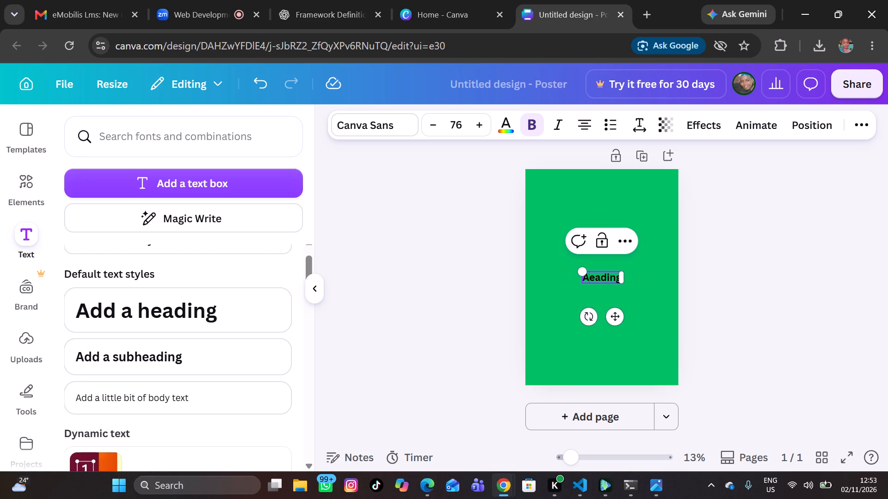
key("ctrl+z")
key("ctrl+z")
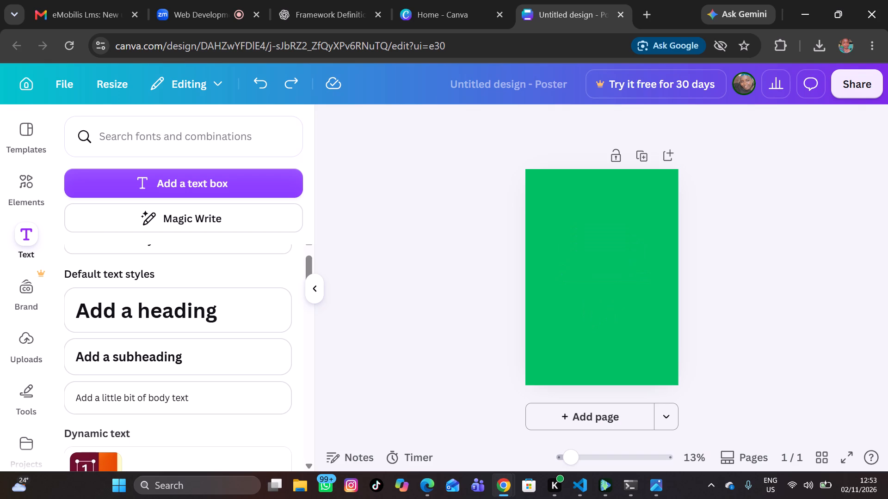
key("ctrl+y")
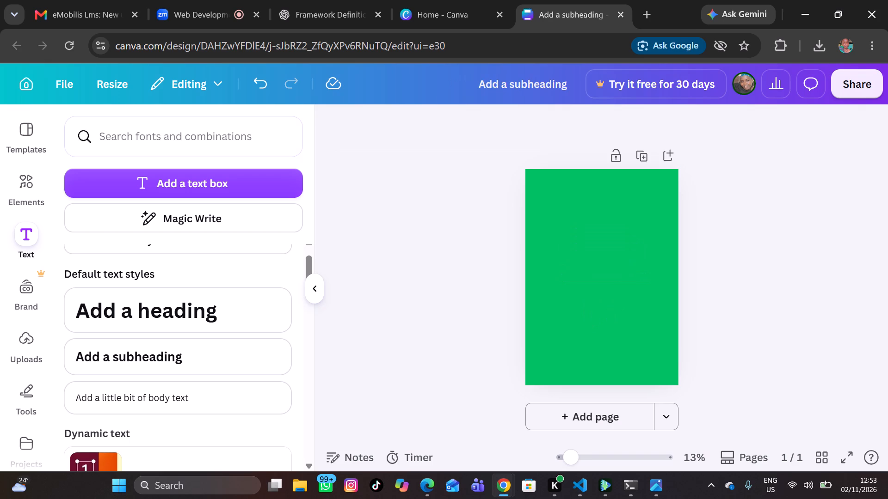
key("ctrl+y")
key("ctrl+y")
Add a subheading text box to the poster and replace its placeholder with "MAASAI MARA UNIVEVRSITY".
left_click(145, 348)
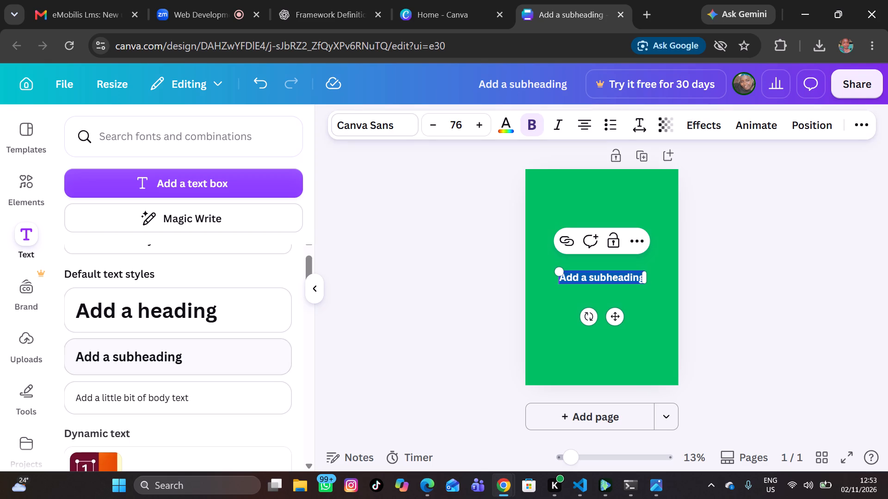
key("BackSpace")
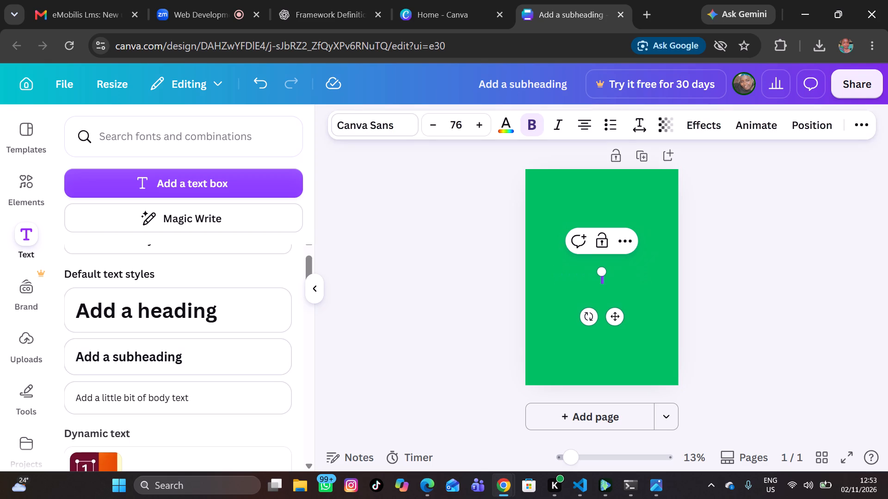
key("m")
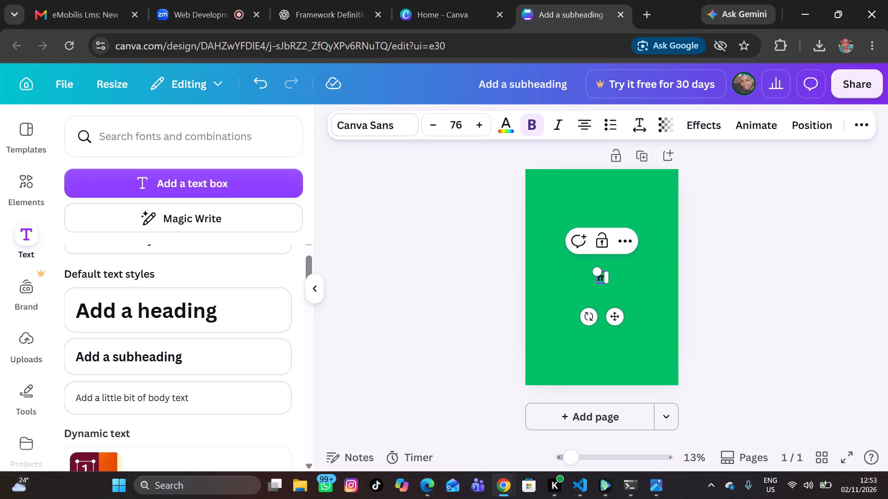
key("BackSpace")
key("Tab")
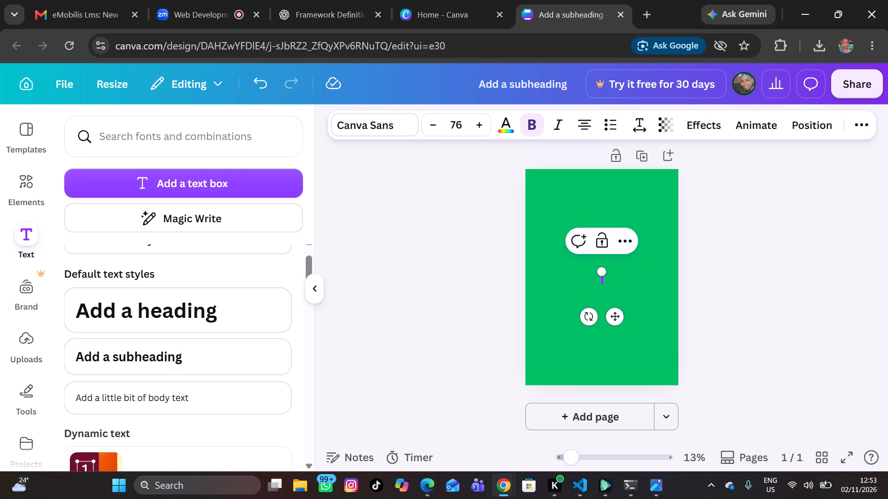
key("m")
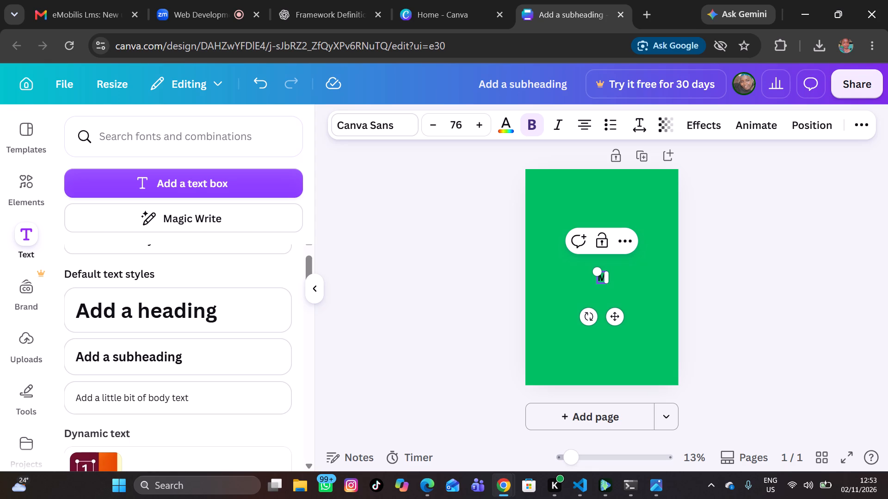
type("AASA")
type("I")
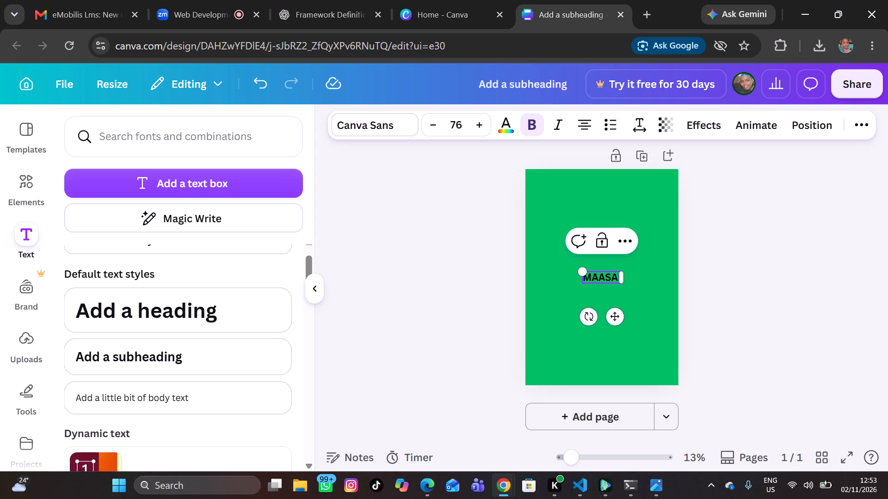
key("space")
key("m")
type("ARA")
key("space")
type("UNIVEVRS")
type("ITY")
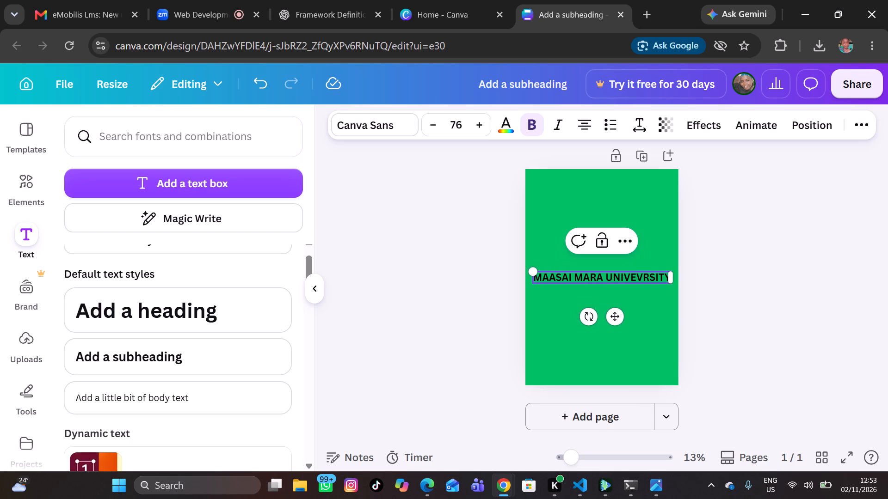
Move the university name text box up to the top of the poster and centre it horizontally.
scroll(607, 273, "down", 2)
left_click_drag(611, 283, 608, 270)
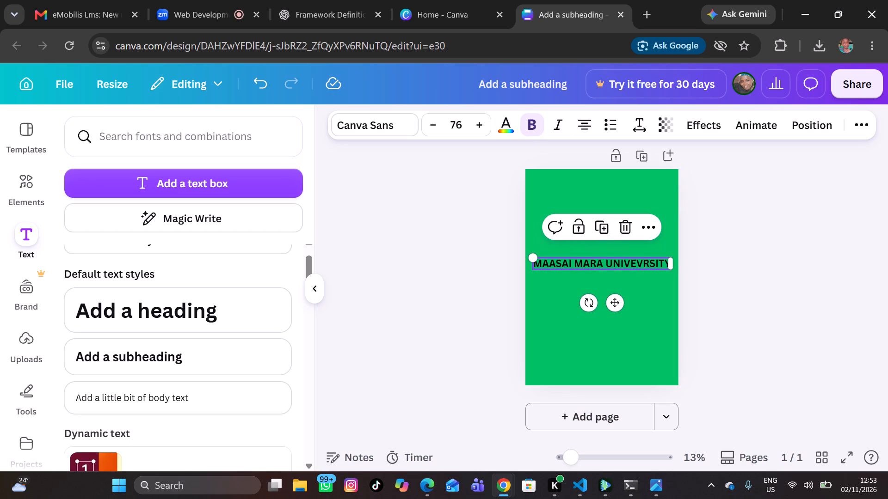
left_click(631, 262)
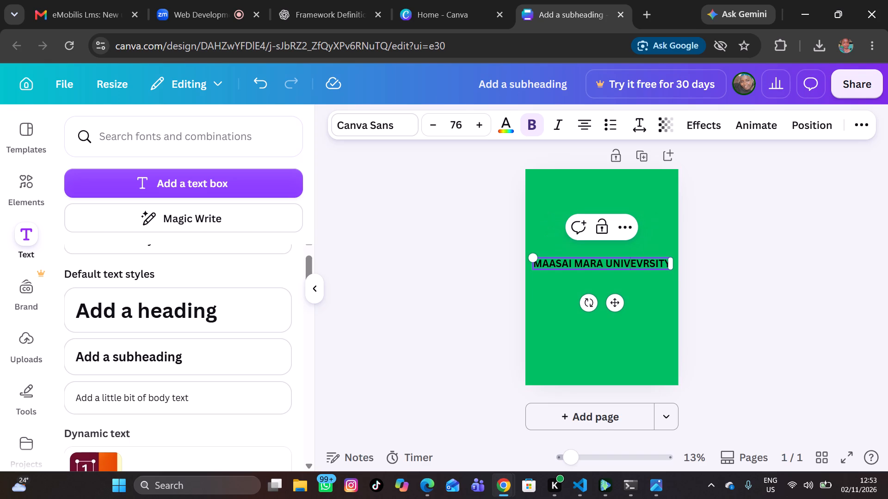
left_click_drag(637, 263, 639, 207)
left_click(645, 186)
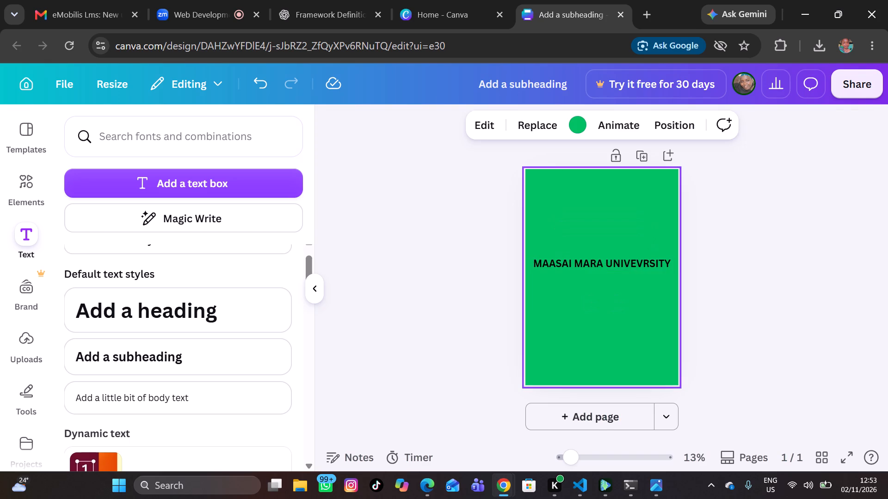
left_click(598, 263)
left_click_drag(598, 263, 601, 185)
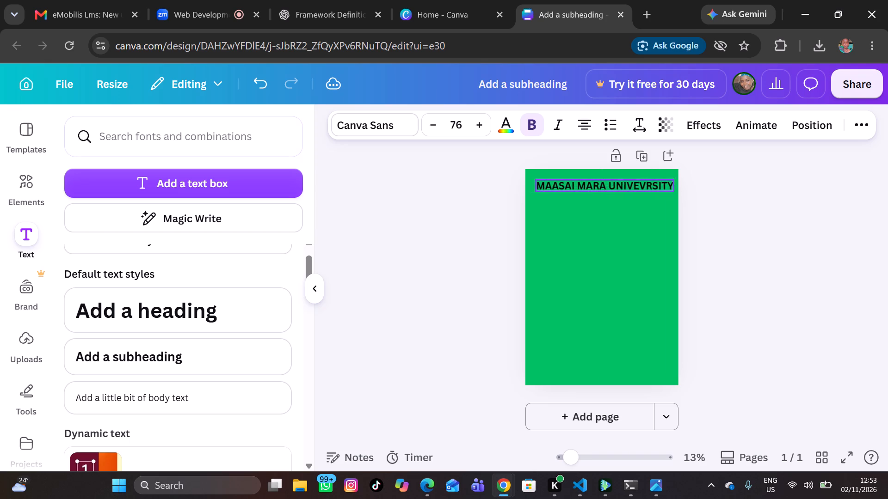
left_click_drag(601, 185, 597, 186)
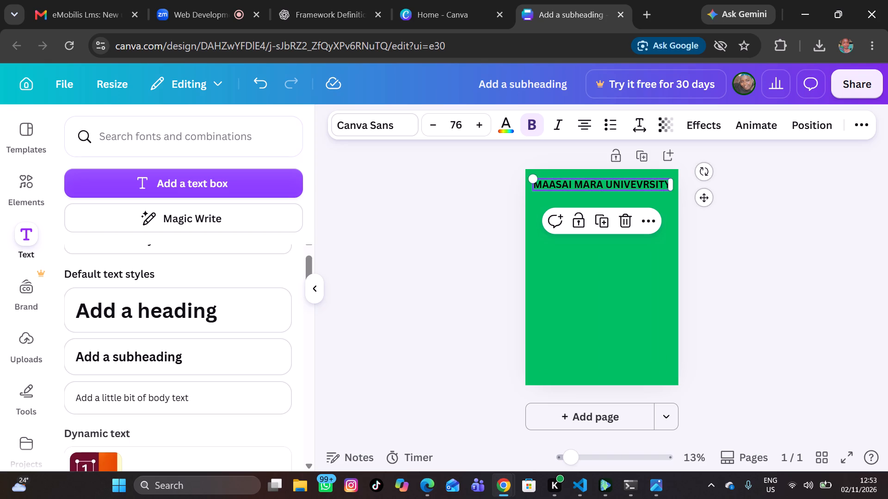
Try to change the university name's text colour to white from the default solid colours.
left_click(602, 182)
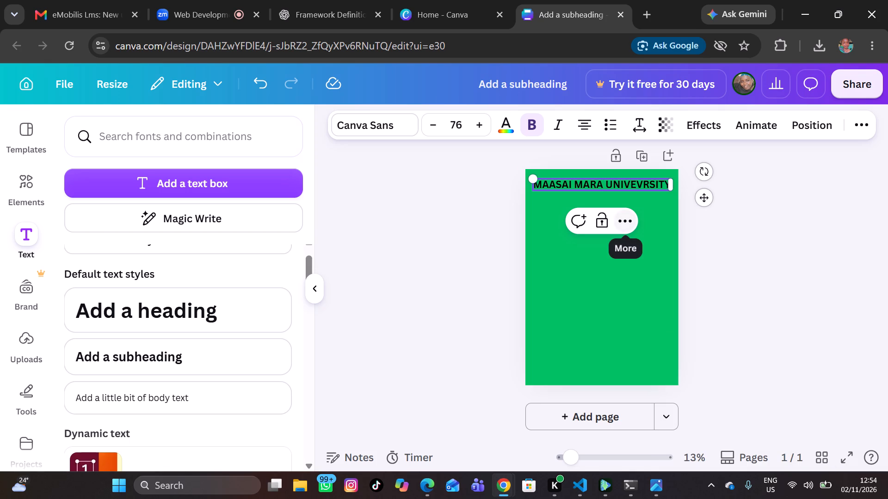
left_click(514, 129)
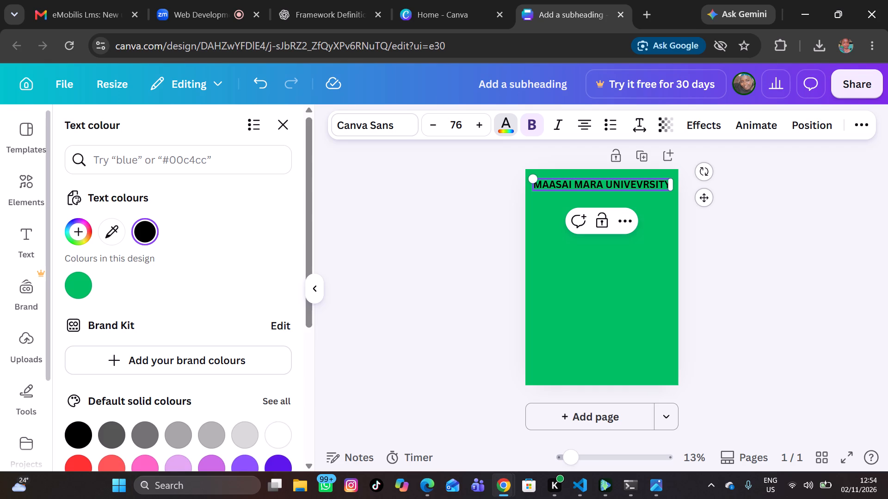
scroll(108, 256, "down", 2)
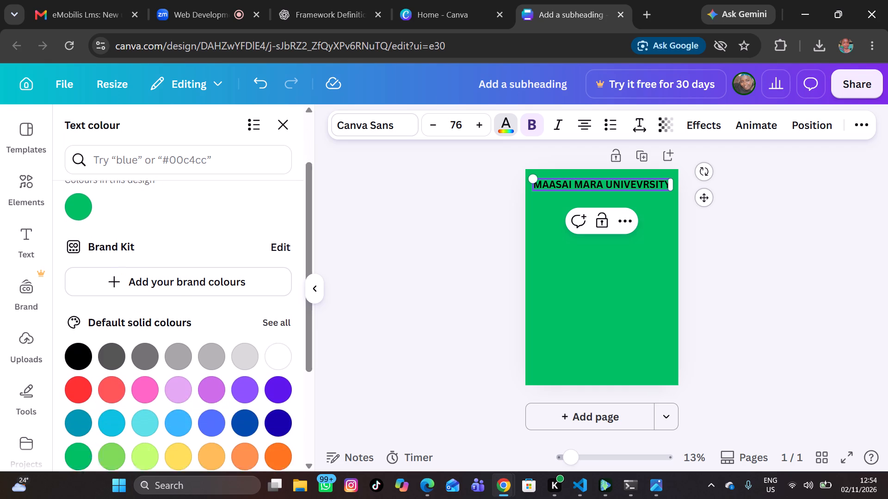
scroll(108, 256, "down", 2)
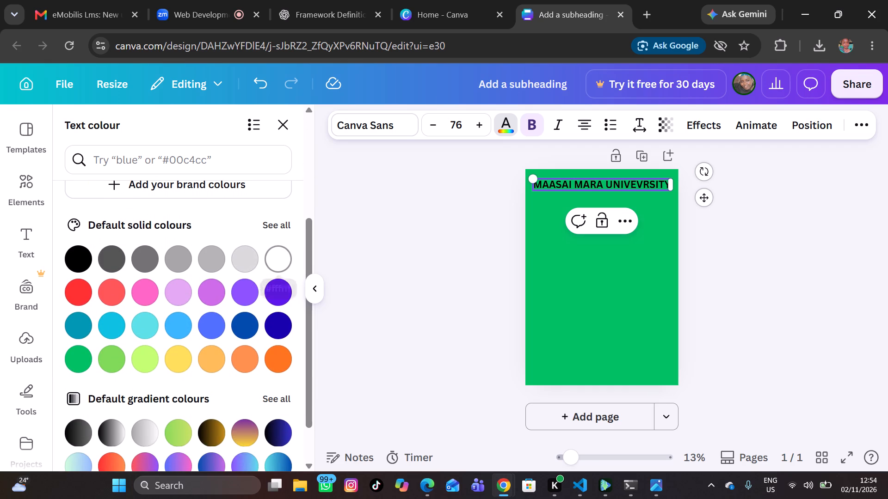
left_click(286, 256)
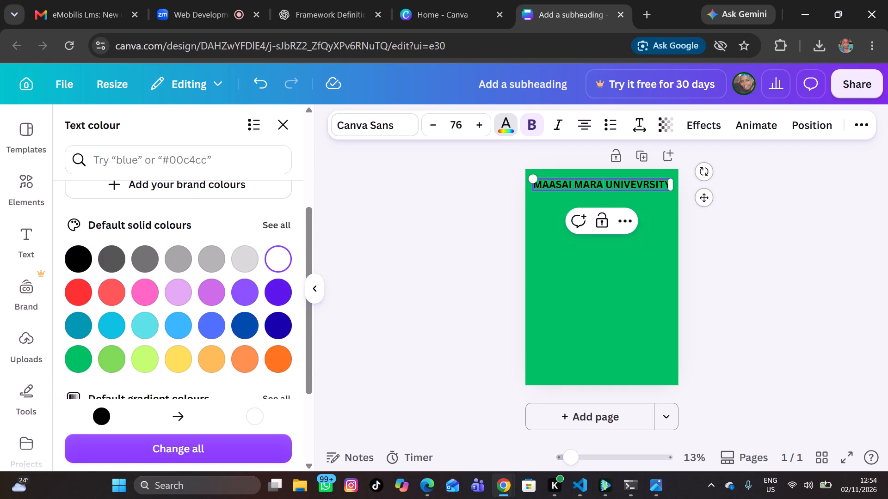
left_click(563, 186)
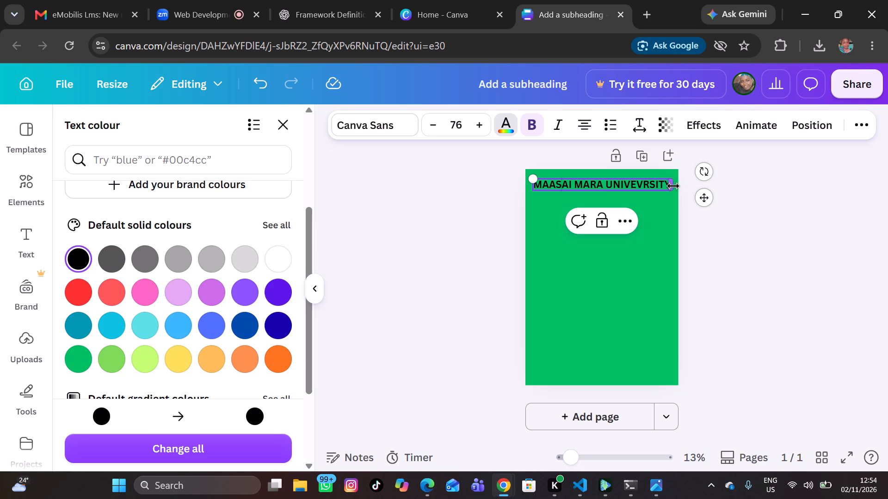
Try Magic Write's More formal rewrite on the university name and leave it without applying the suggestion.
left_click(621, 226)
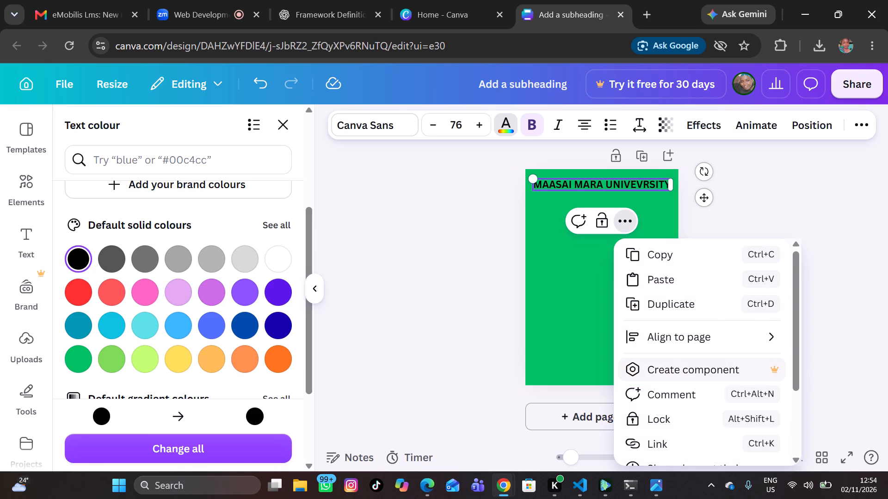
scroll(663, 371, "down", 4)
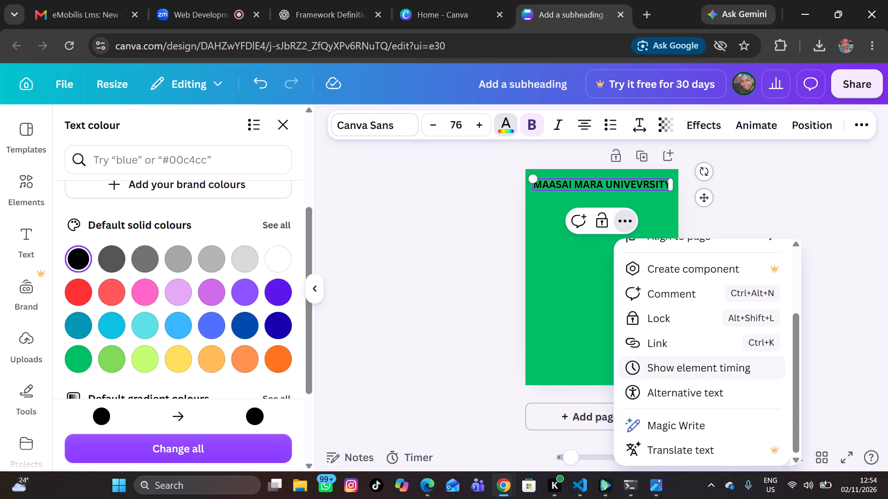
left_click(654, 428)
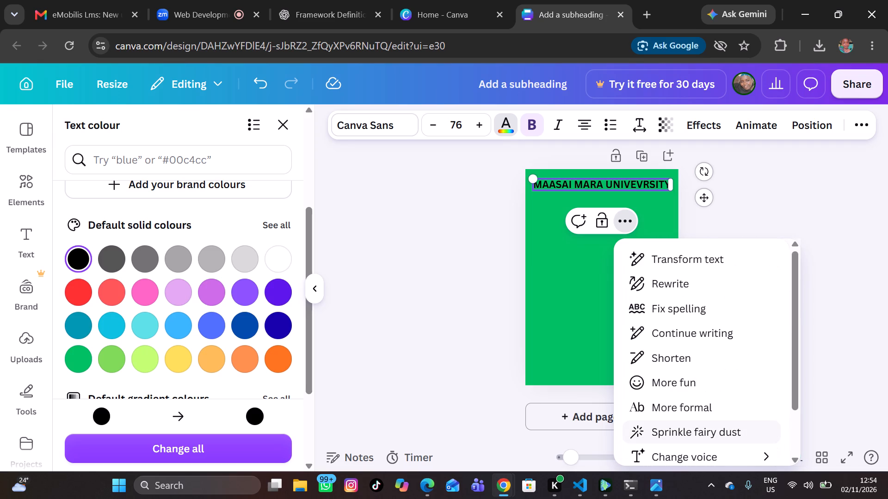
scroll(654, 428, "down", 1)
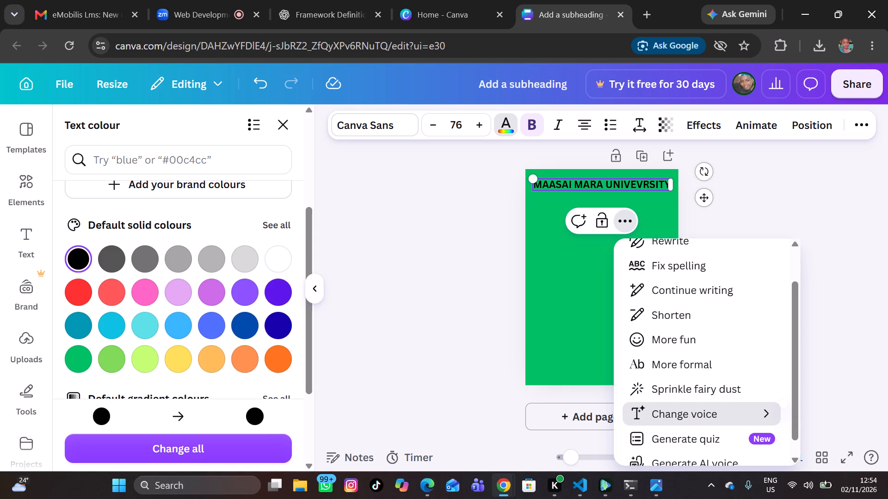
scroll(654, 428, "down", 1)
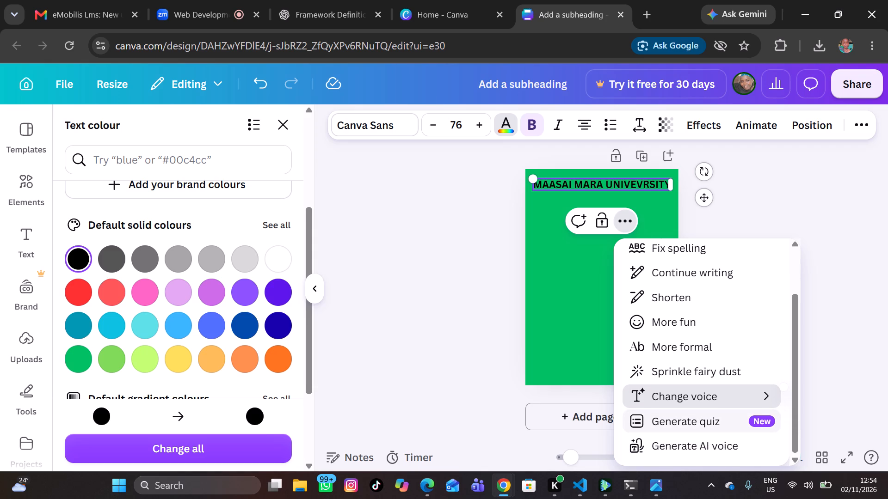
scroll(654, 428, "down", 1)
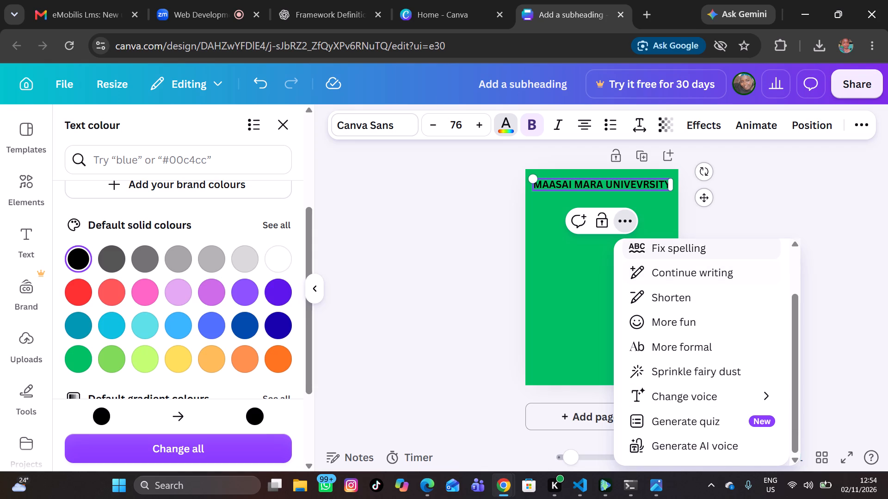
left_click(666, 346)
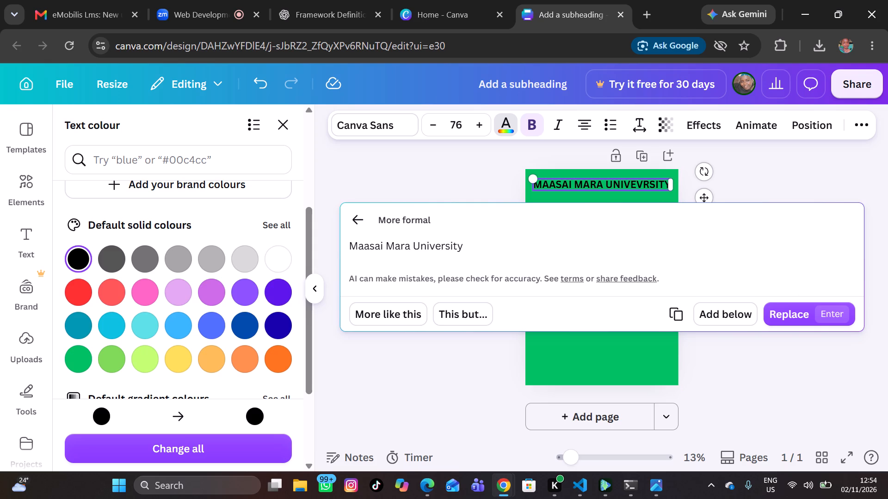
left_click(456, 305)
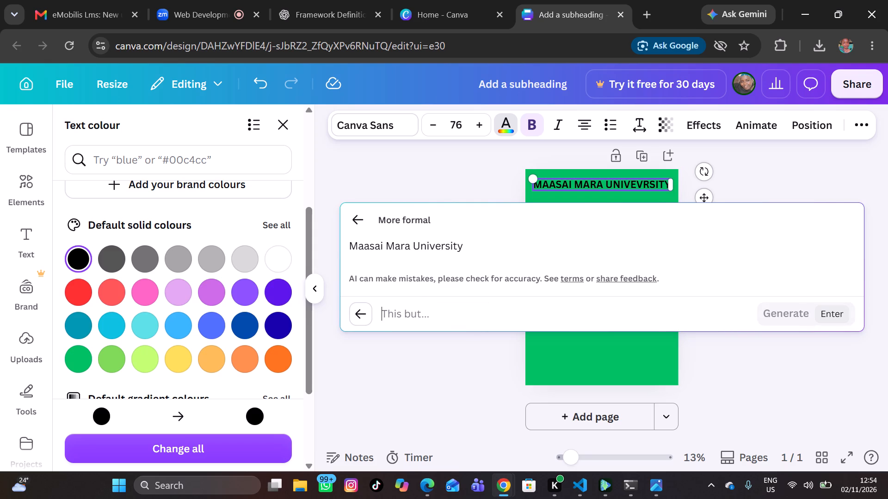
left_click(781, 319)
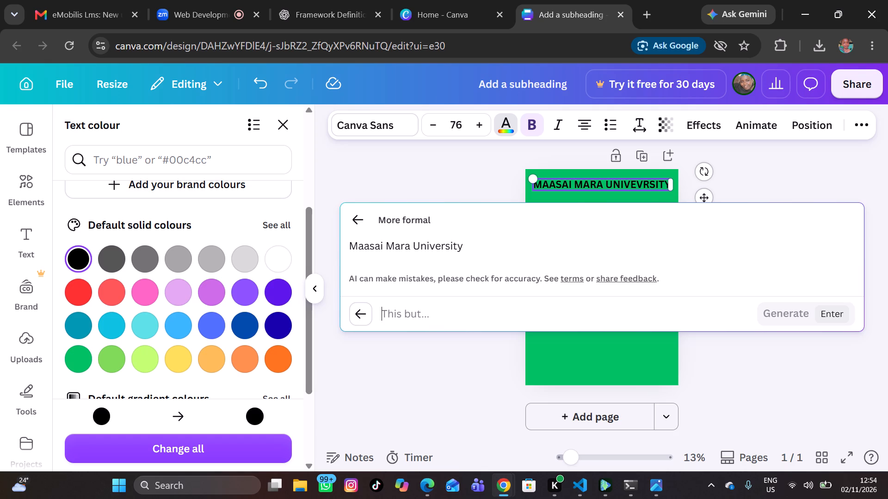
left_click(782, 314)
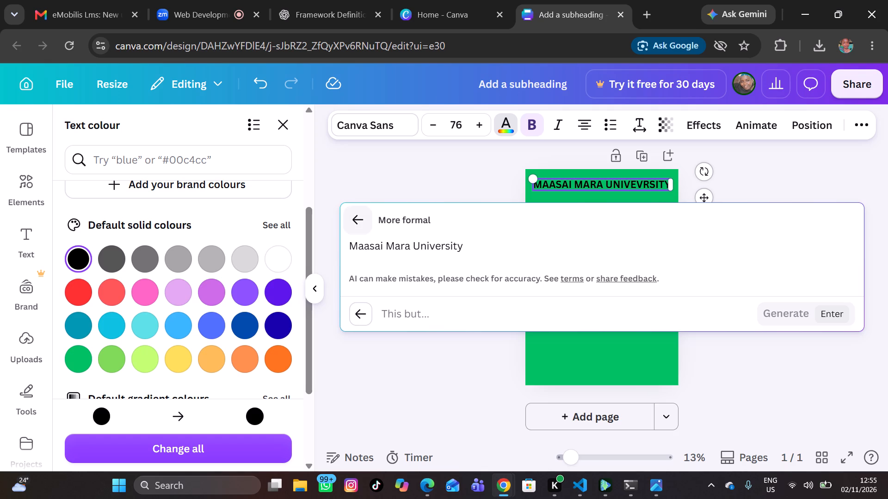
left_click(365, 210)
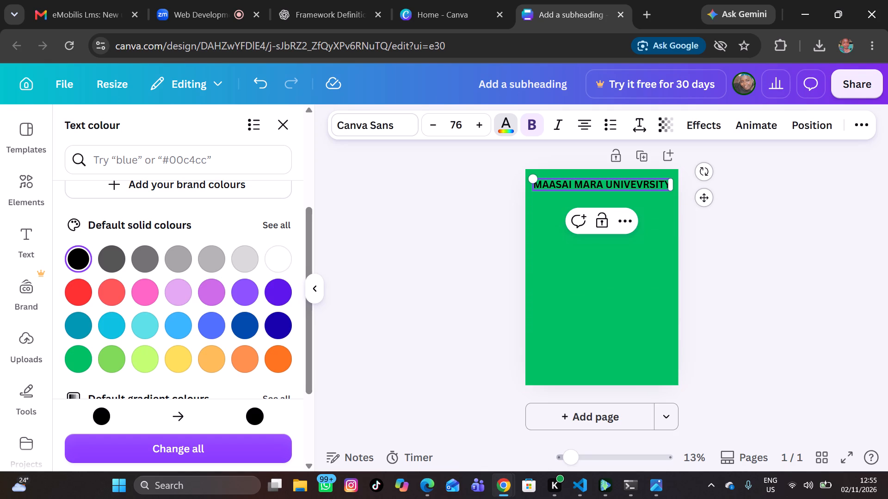
left_click(579, 183)
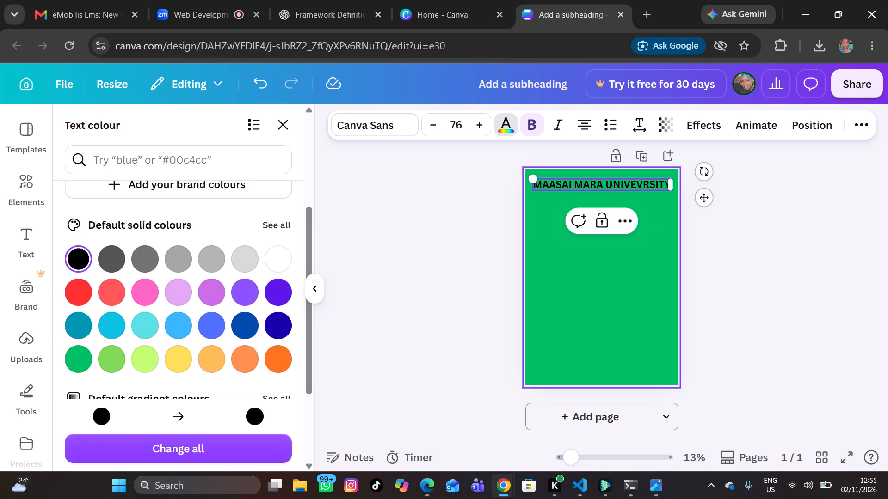
left_click(647, 216)
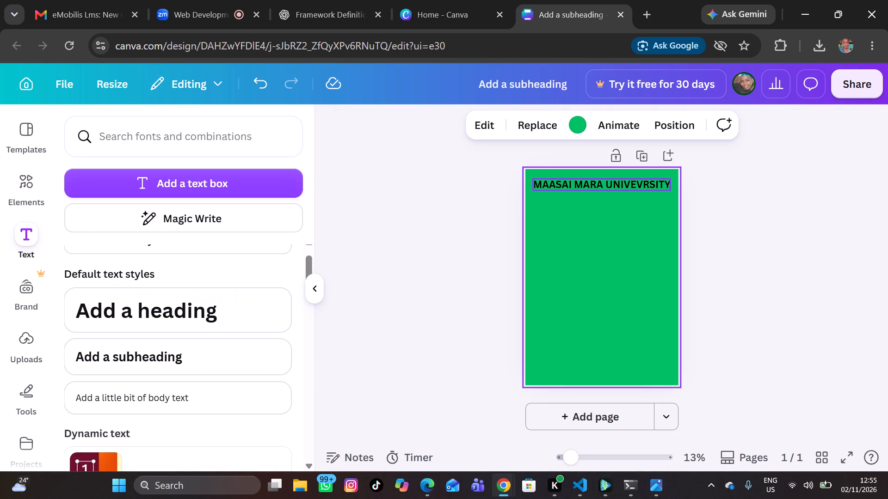
left_click(654, 185)
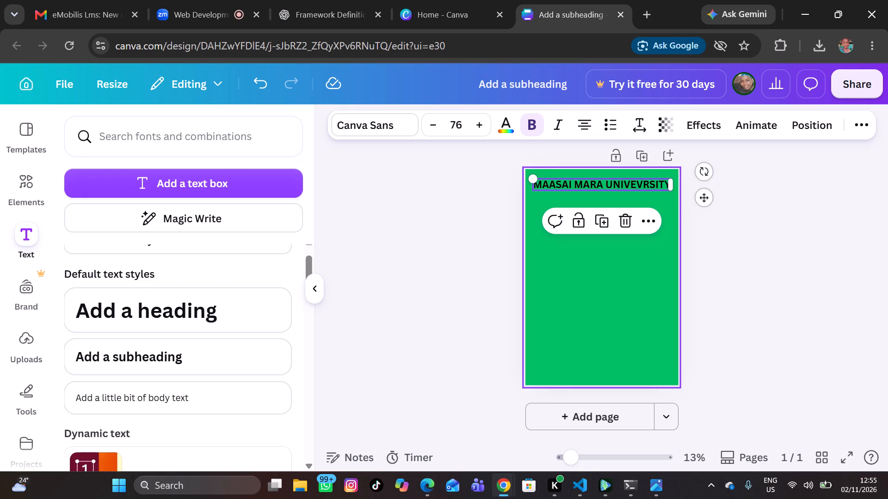
left_click(510, 133)
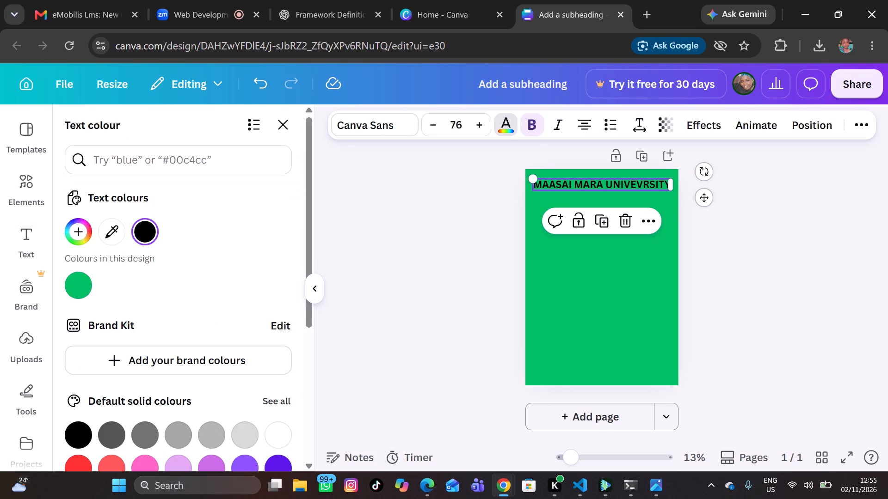
scroll(184, 326, "down", 1)
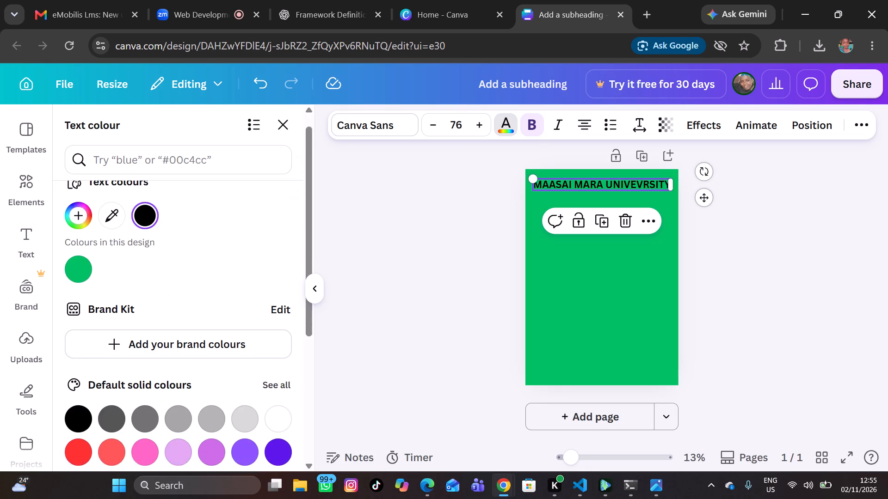
scroll(184, 326, "down", 1)
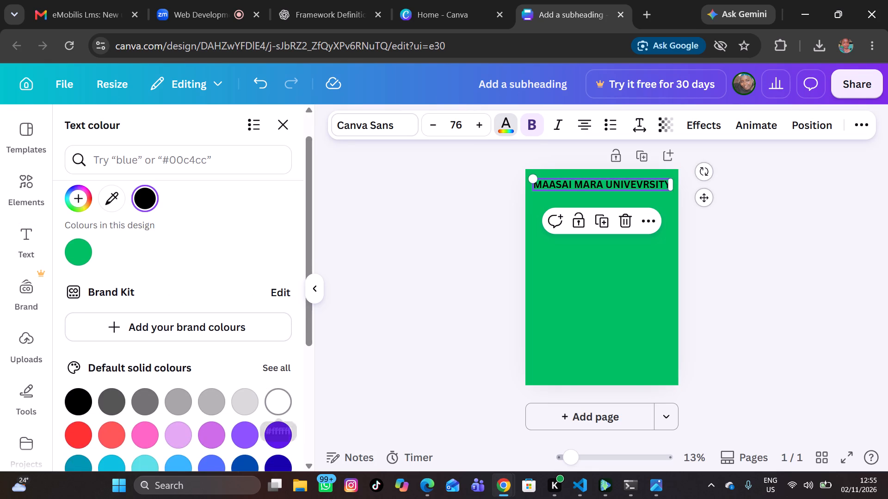
left_click(288, 397)
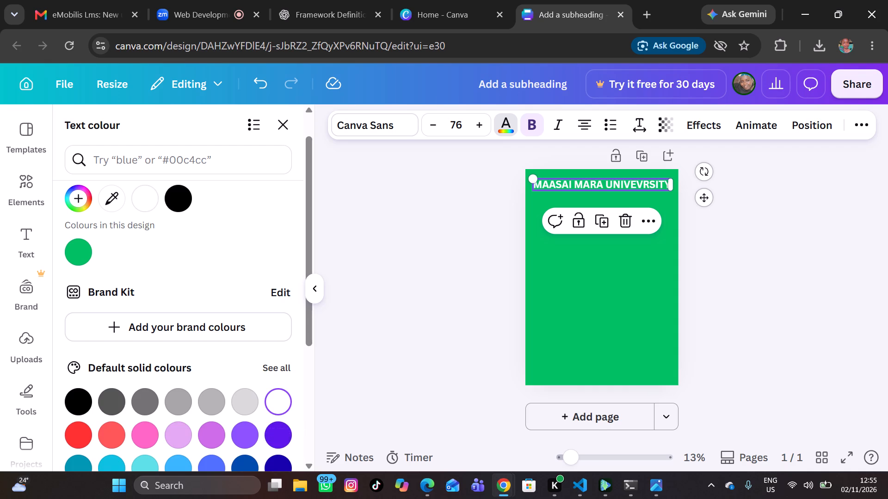
scroll(534, 324, "down", 1)
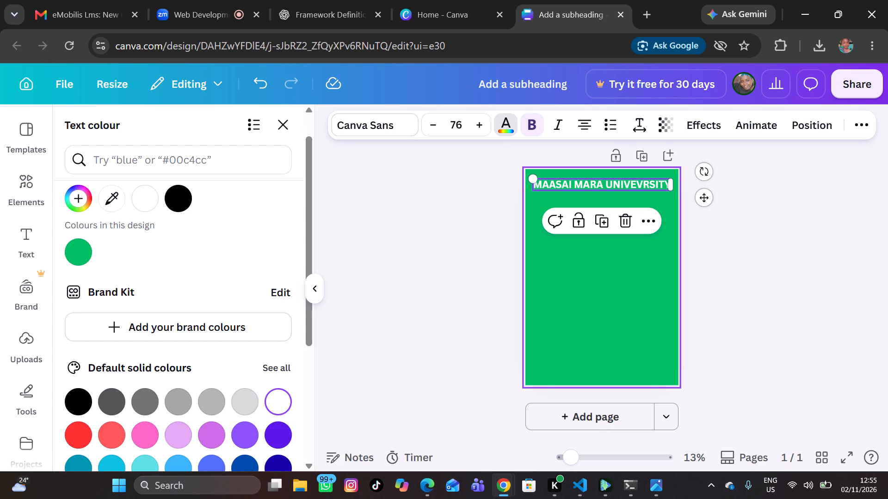
scroll(534, 324, "down", 1)
left_click(580, 312)
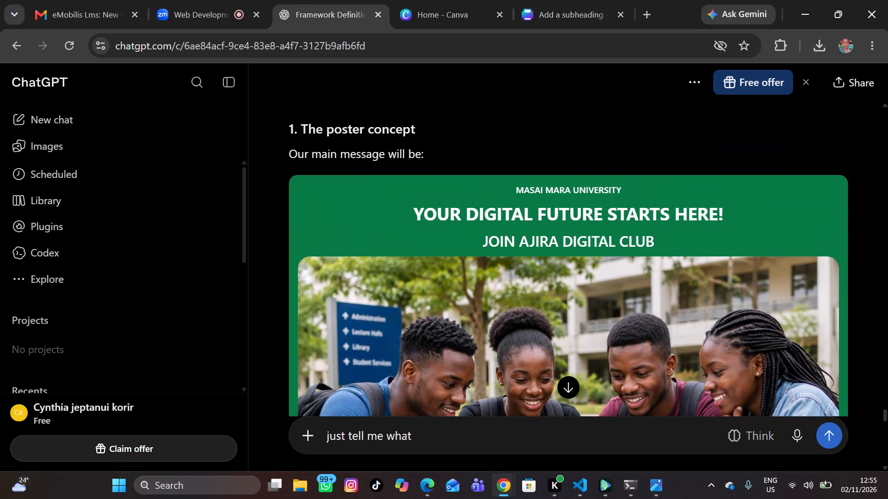
scroll(530, 208, "down", 1)
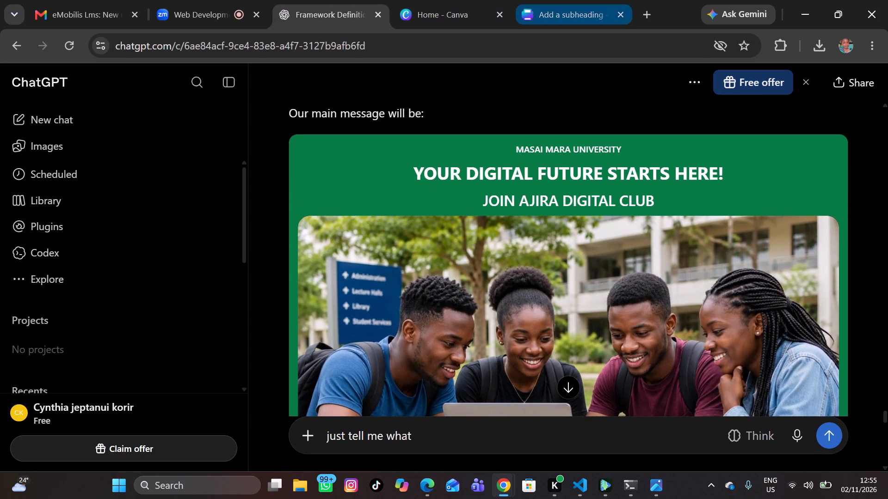
left_click(549, 8)
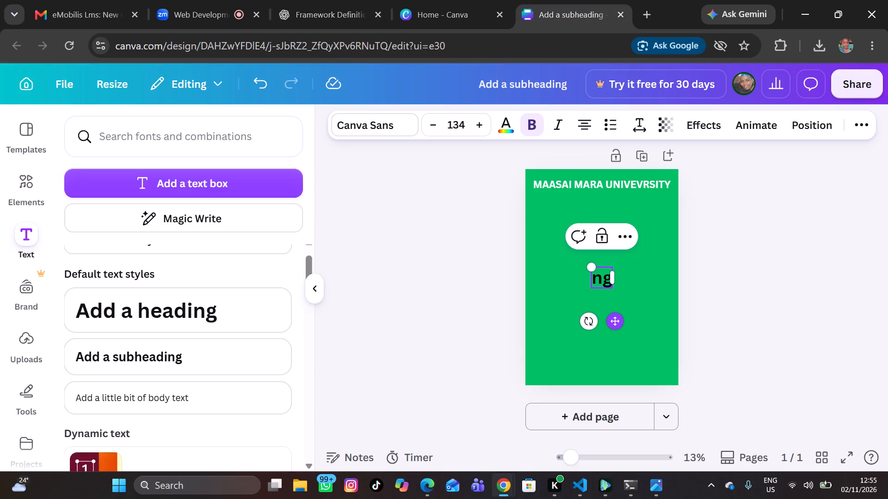
key("Delete")
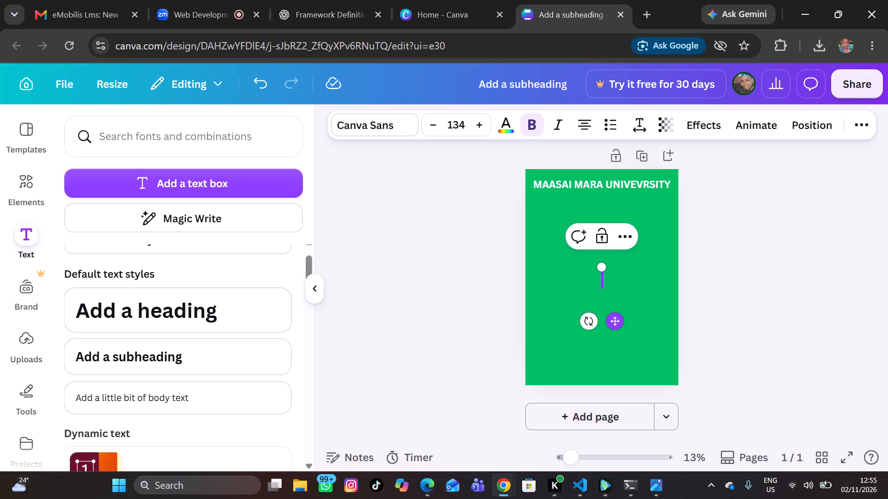
key("y")
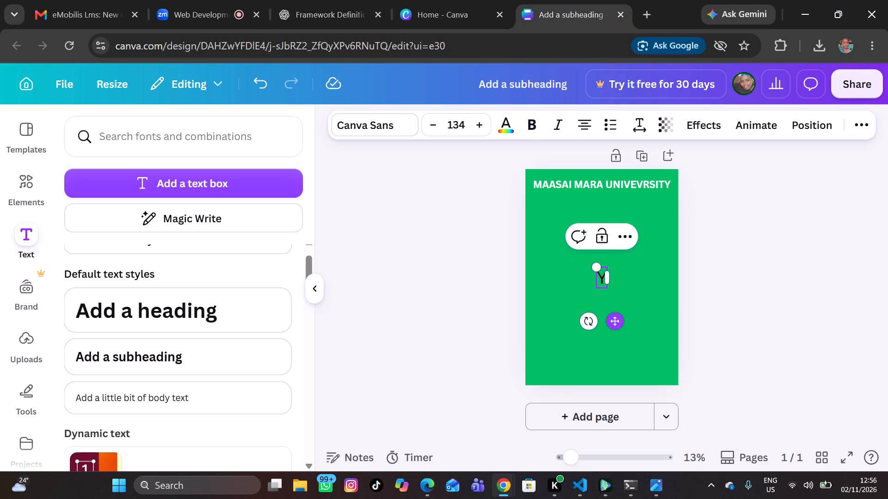
type("OUR")
key("space")
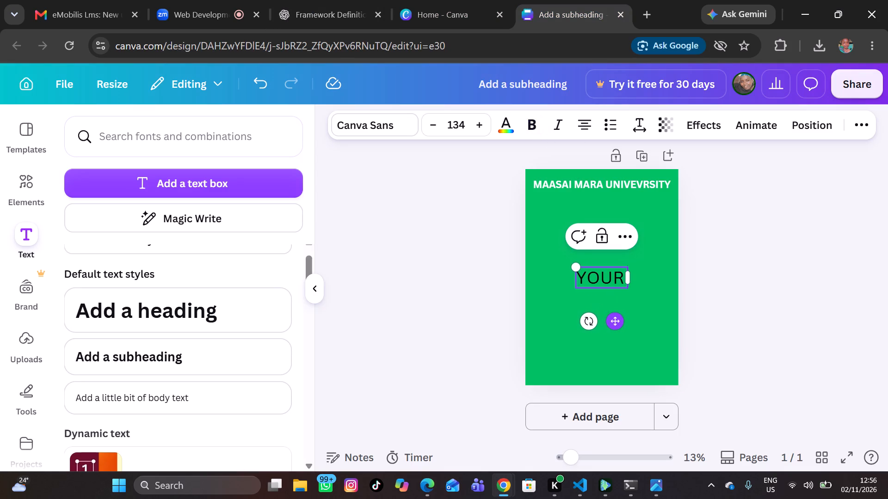
type("DEGITA")
type("L")
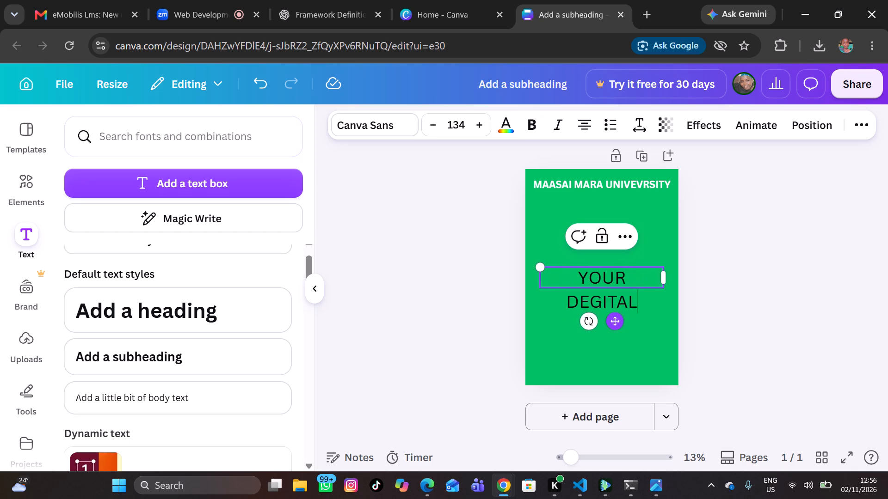
key("space")
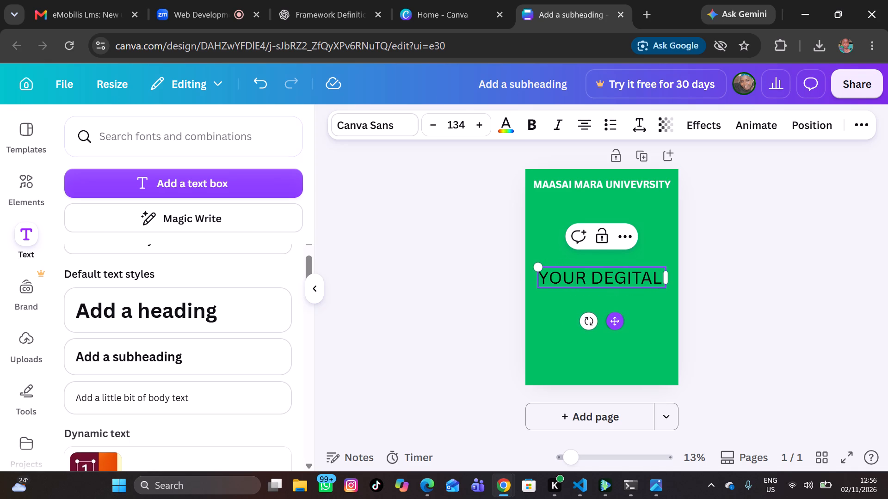
type("FUTU")
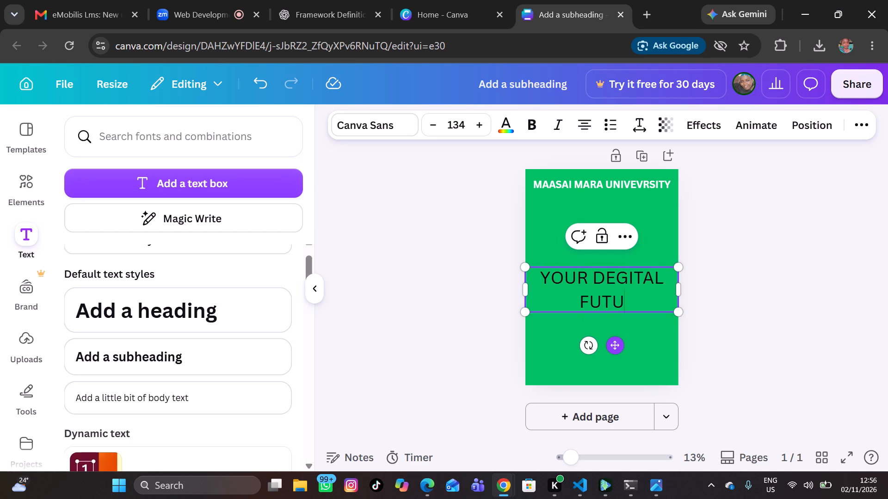
type("RE STARTS")
key("space")
type("HERE")
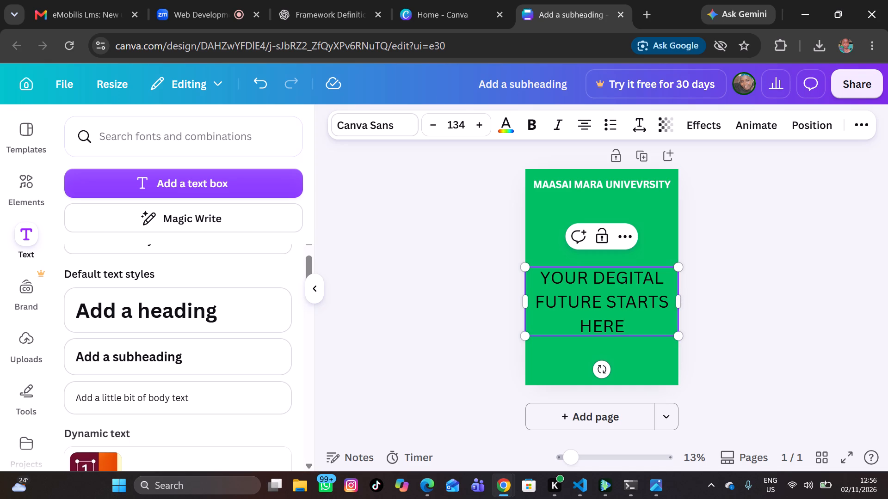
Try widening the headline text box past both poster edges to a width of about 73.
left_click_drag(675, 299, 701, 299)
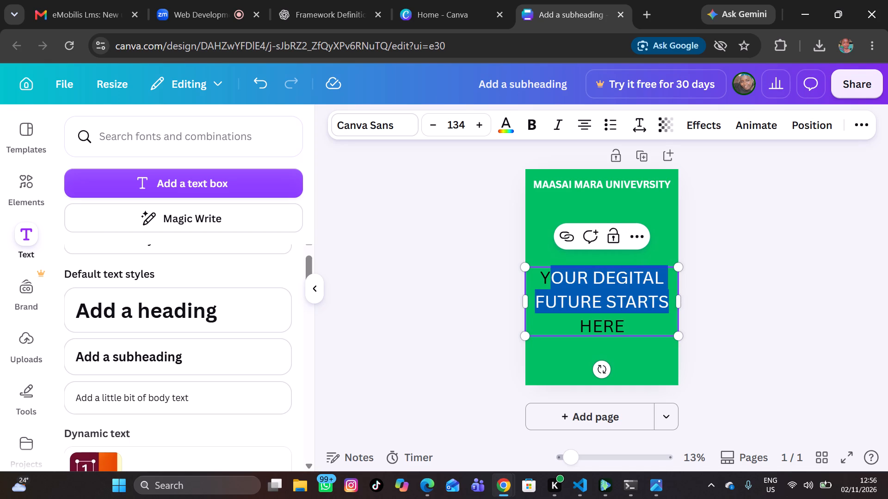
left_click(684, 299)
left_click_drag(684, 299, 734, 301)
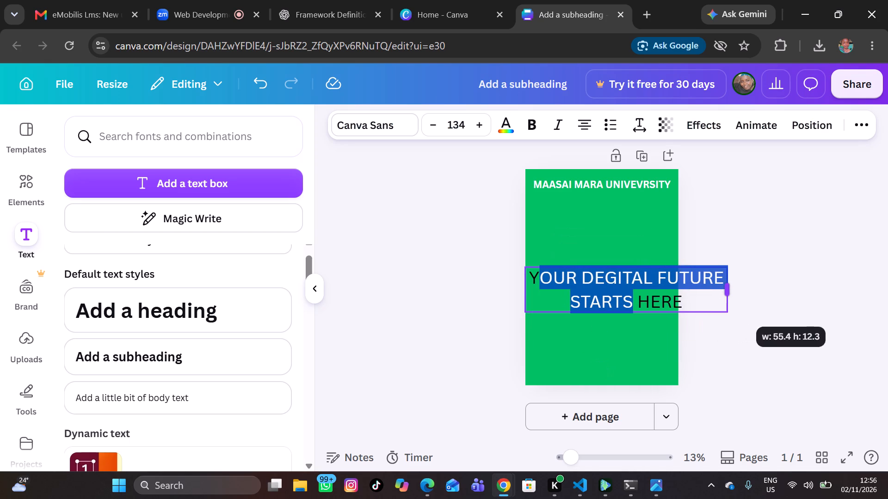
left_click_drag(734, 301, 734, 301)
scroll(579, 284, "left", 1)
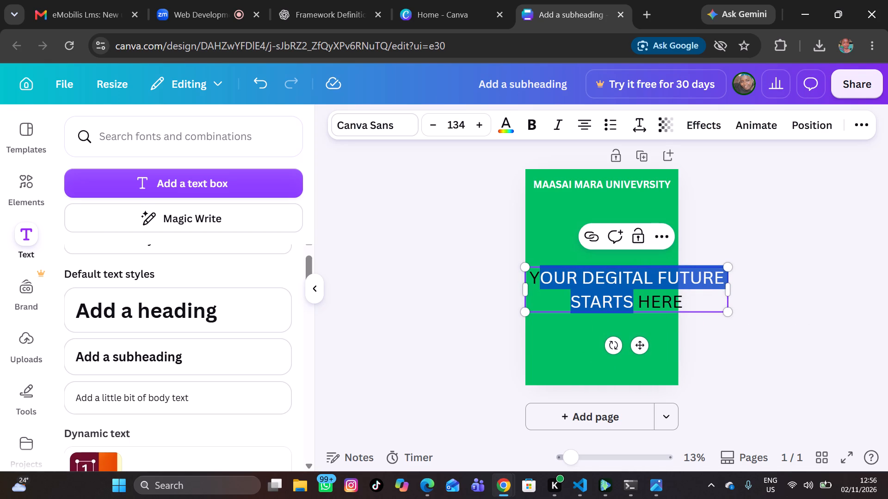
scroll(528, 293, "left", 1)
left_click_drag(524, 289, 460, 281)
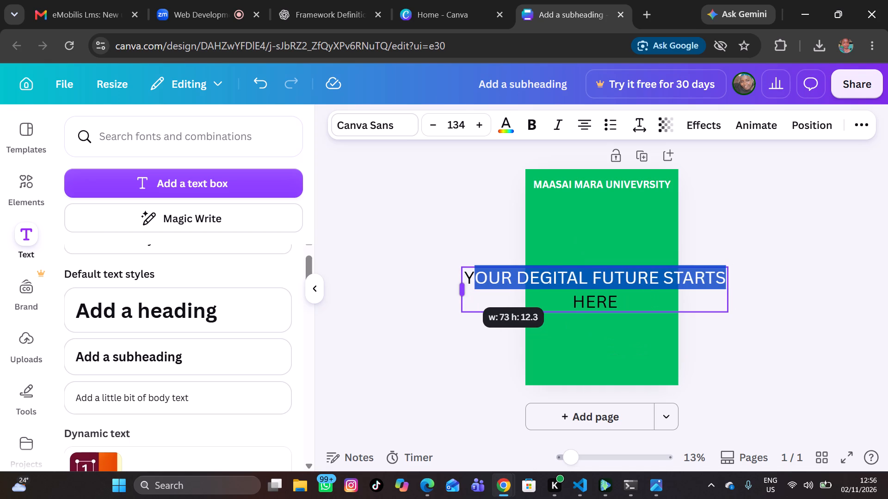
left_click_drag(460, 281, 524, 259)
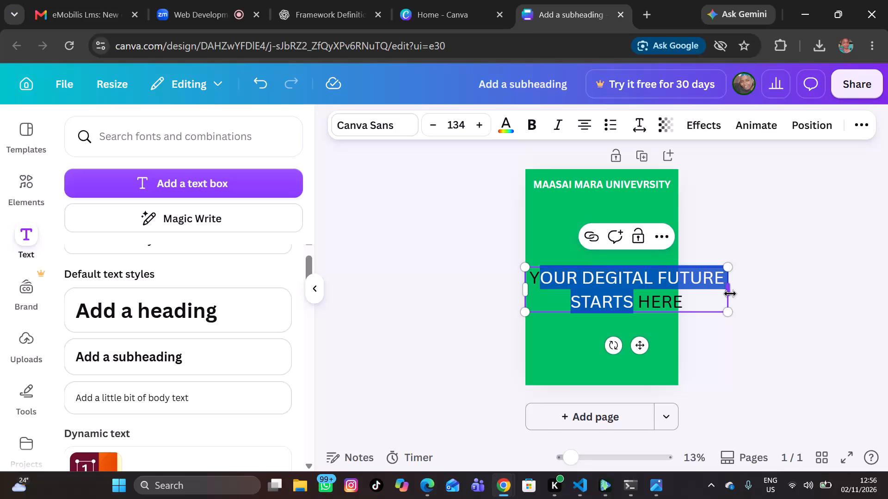
Narrow the headline text box to fit inside the poster and scale its text down to a size of about 79.
left_click_drag(730, 287, 675, 268)
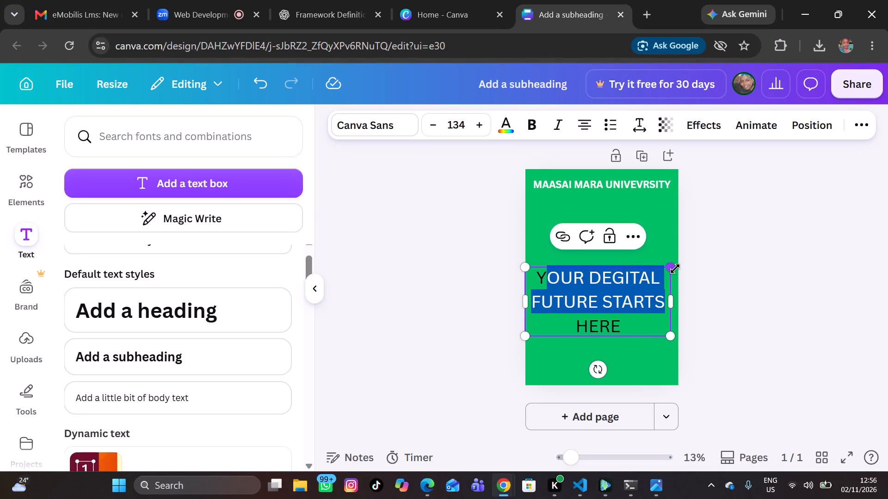
left_click_drag(674, 263, 635, 296)
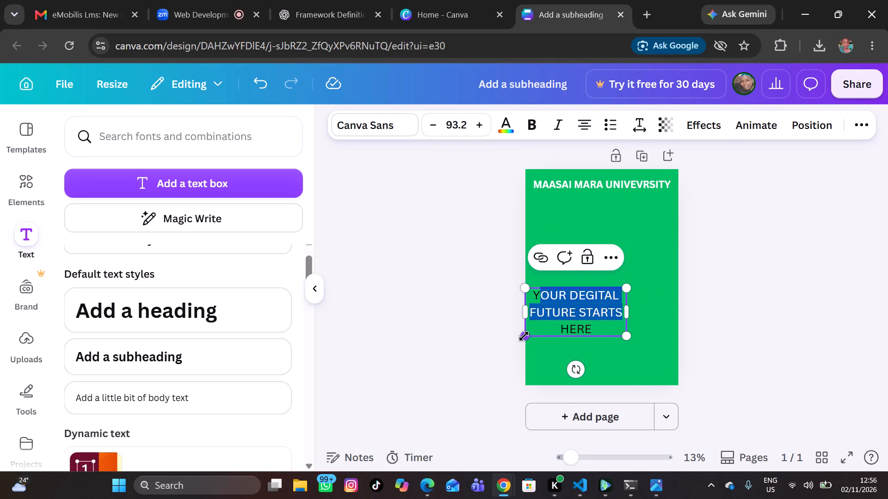
left_click_drag(524, 336, 539, 326)
left_click_drag(571, 308, 581, 233)
left_click(581, 233)
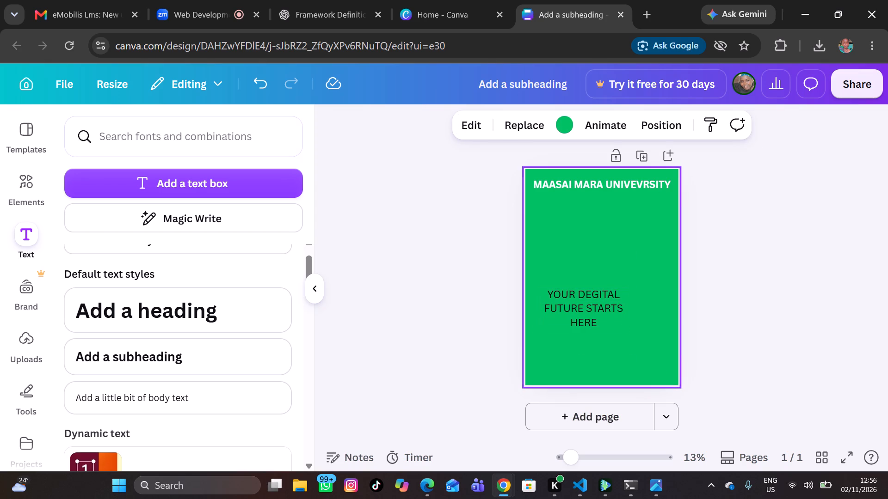
Move the headline up to sit just beneath the university name, centred horizontally on the poster.
left_click(567, 325)
left_click_drag(567, 325, 570, 296)
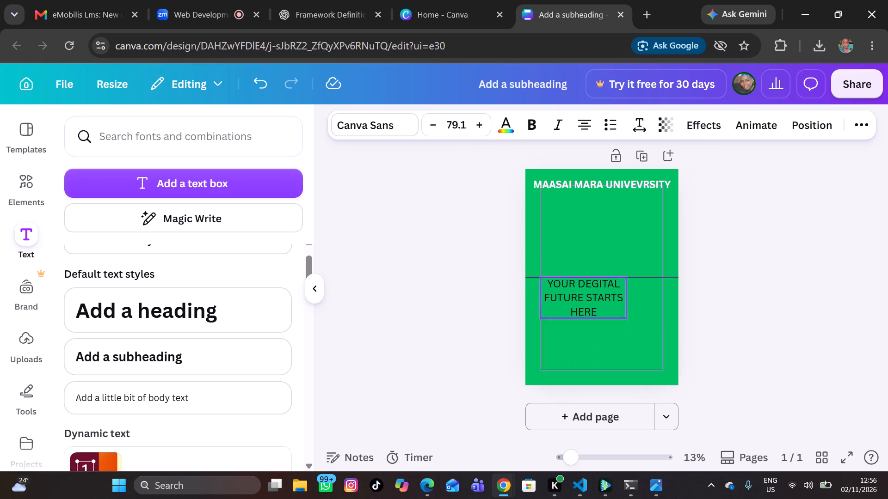
left_click_drag(570, 296, 584, 237)
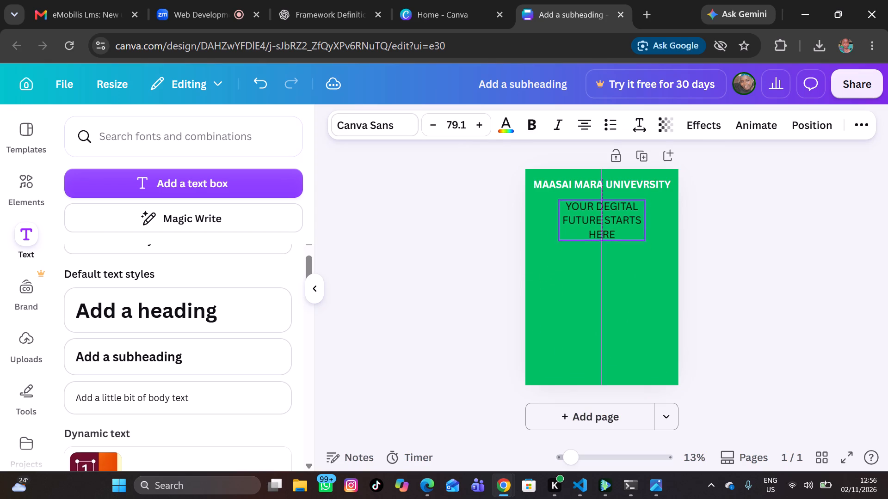
left_click_drag(584, 237, 591, 237)
left_click_drag(591, 237, 591, 234)
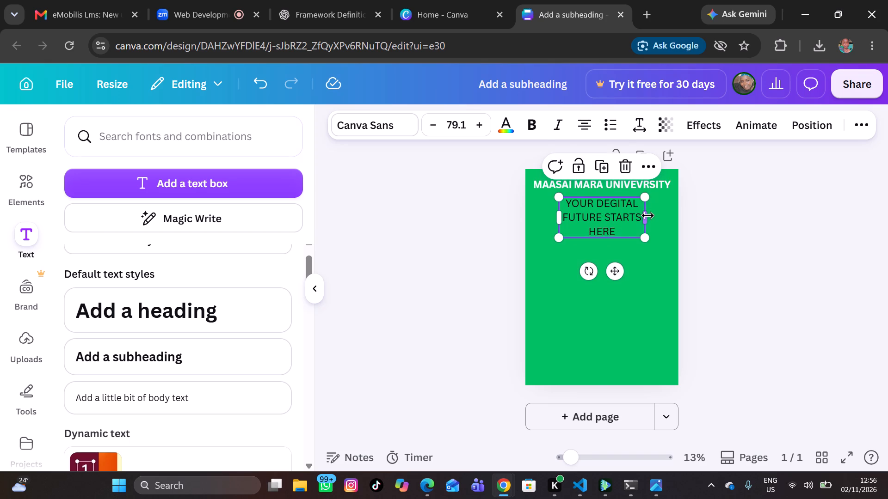
Widen the headline text box on both sides to a width of about 39.9 so the text wraps onto two lines.
left_click(647, 215)
left_click_drag(647, 215, 675, 214)
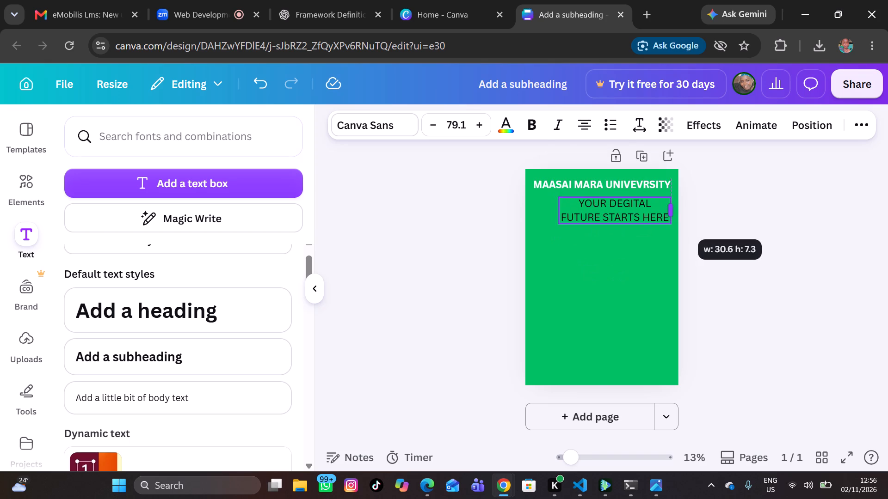
left_click_drag(675, 214, 676, 214)
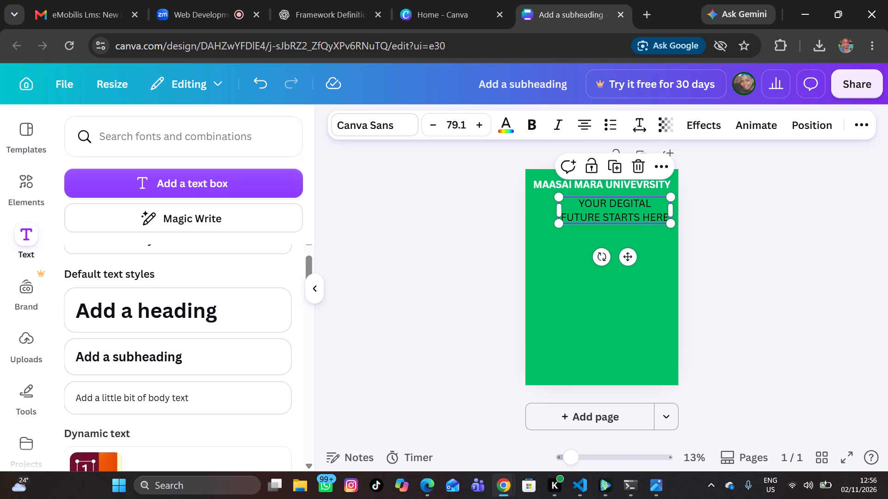
left_click(556, 208)
left_click_drag(556, 208, 524, 210)
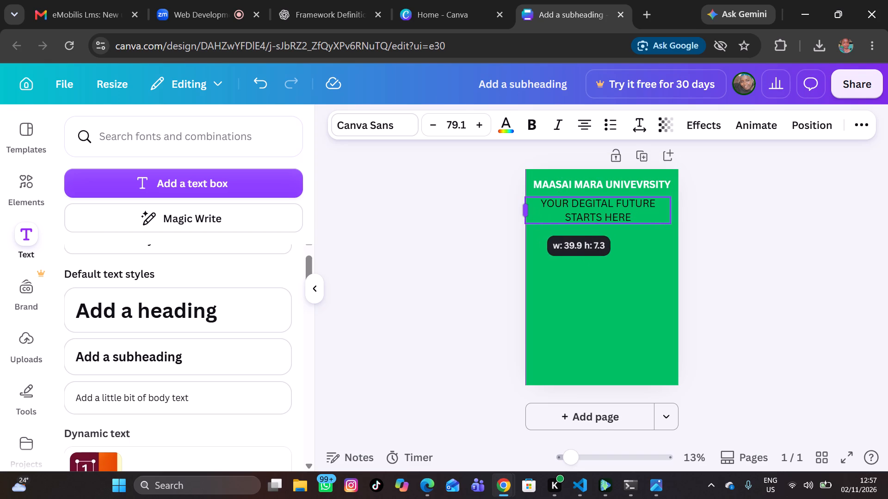
left_click_drag(524, 210, 524, 209)
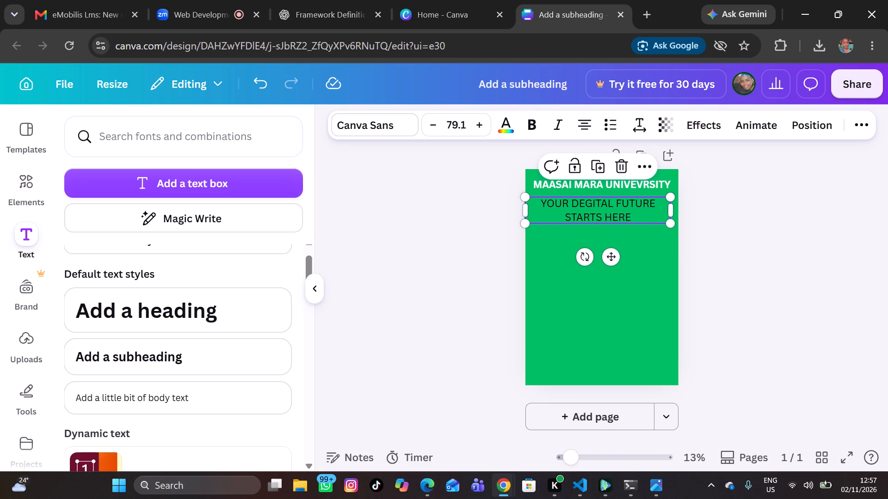
Scale the headline text down to a size of about 70.8 and stretch its box across the poster's full width.
left_click(645, 207)
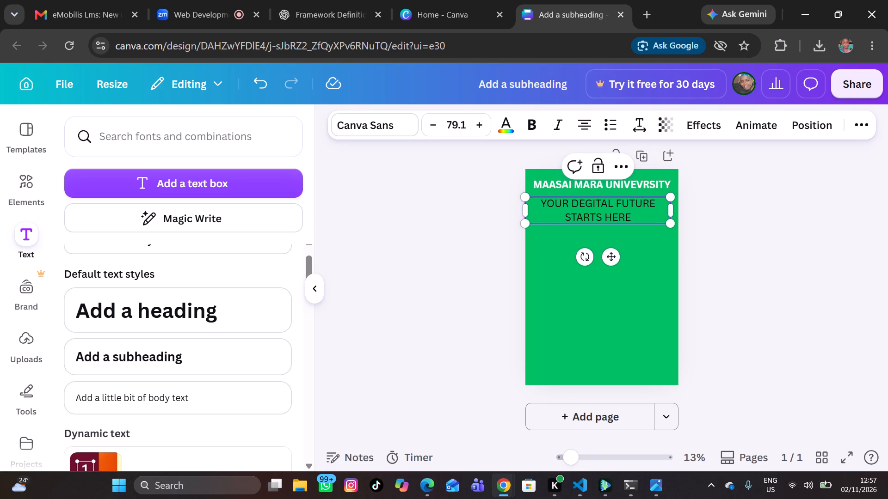
left_click(527, 222)
left_click_drag(527, 222, 535, 212)
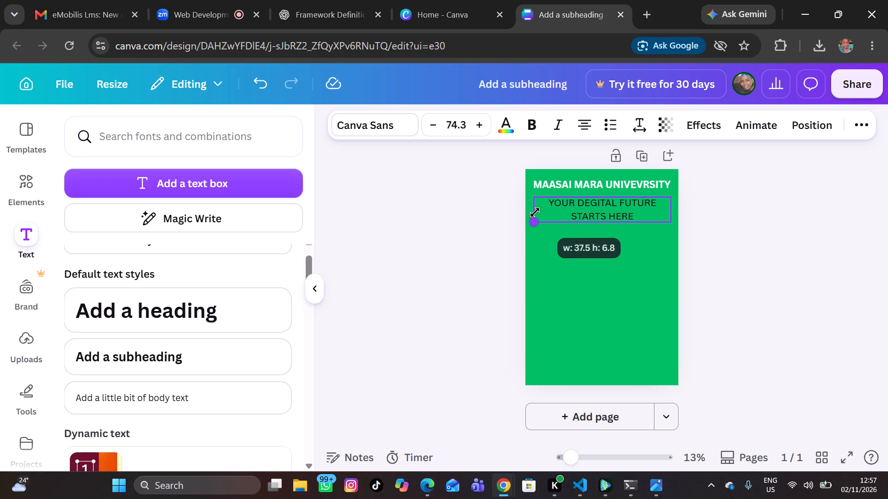
left_click_drag(535, 212, 540, 210)
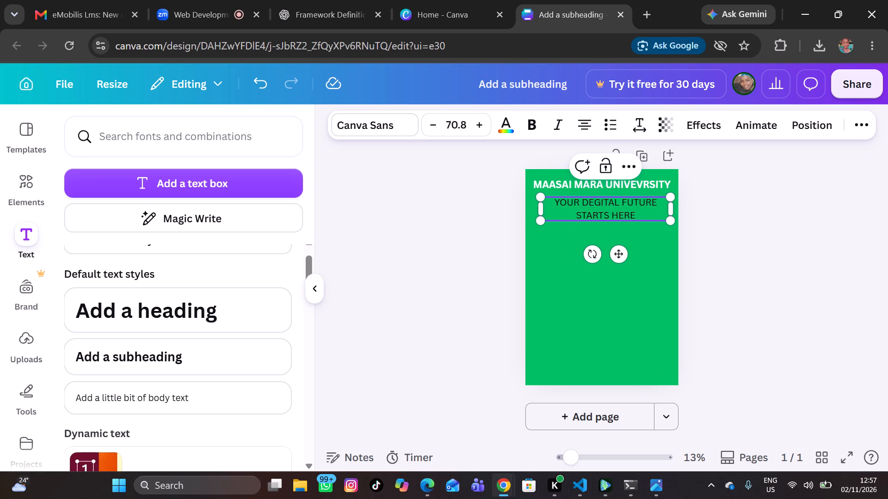
left_click(539, 211)
left_click_drag(539, 211, 512, 205)
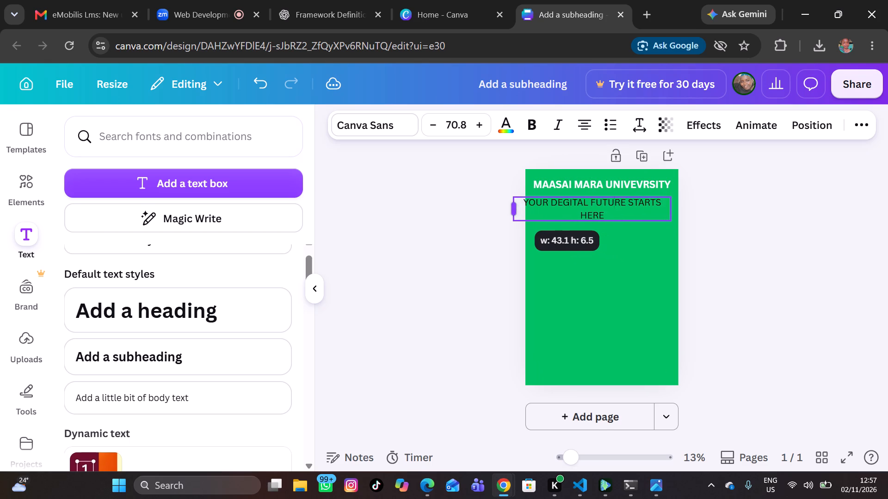
left_click_drag(512, 205, 524, 207)
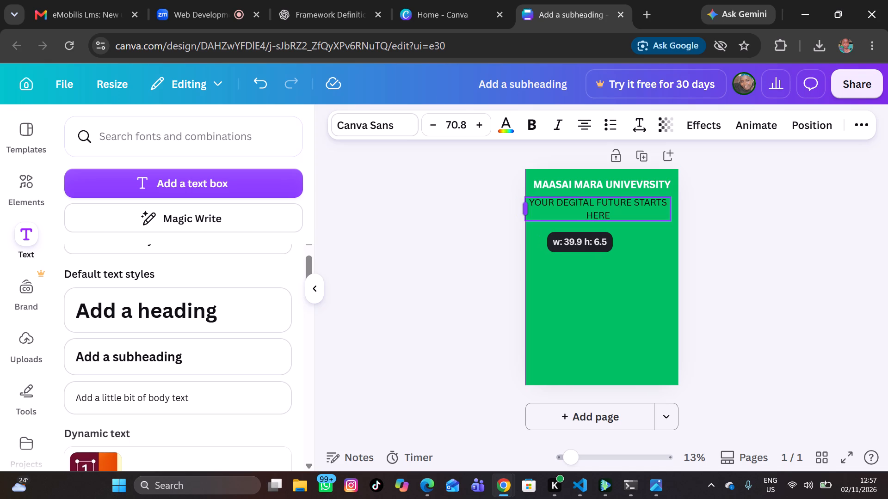
left_click_drag(524, 207, 529, 212)
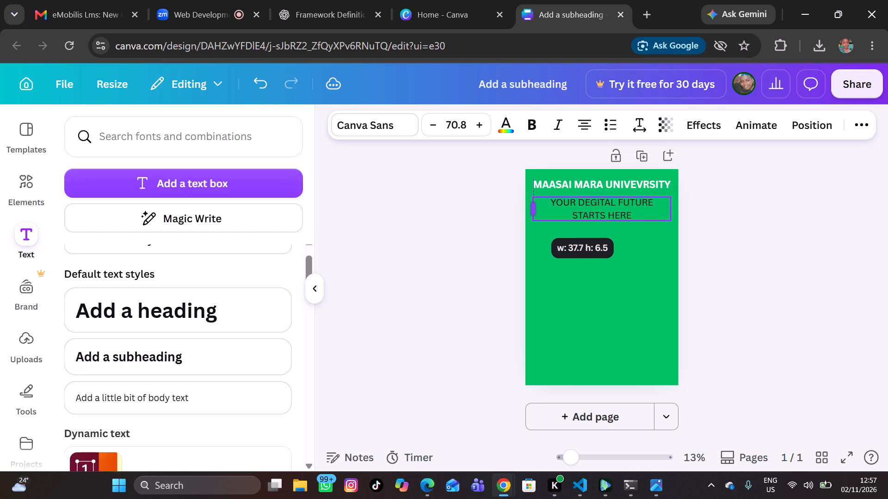
left_click_drag(529, 212, 526, 211)
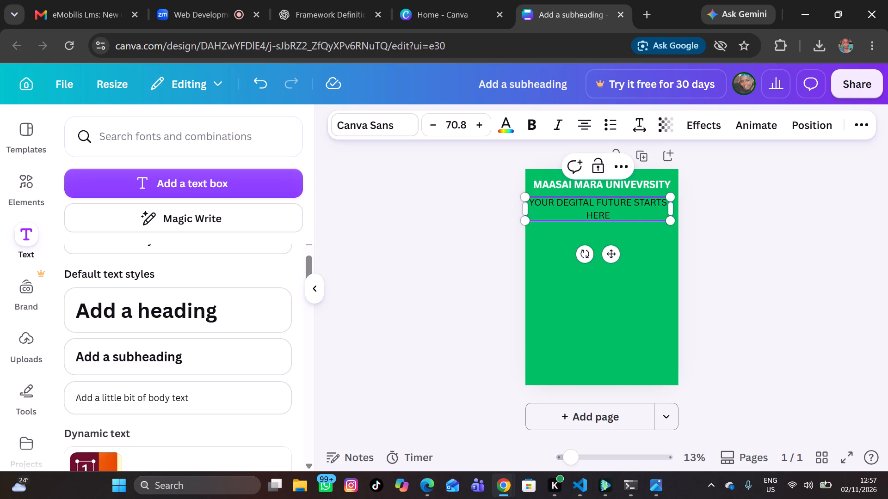
left_click_drag(678, 206, 686, 209)
left_click(600, 257)
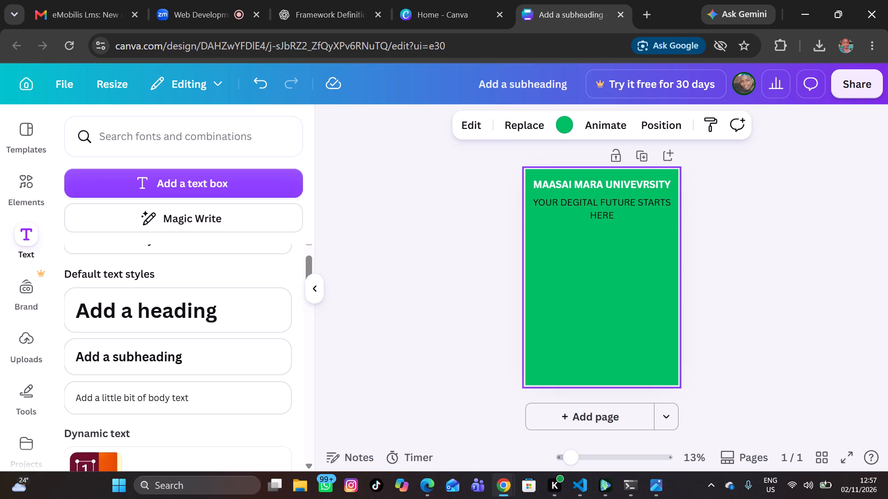
Scale the headline down to a text size of about 61.7 and widen its box so it fits on one line.
left_click(617, 213)
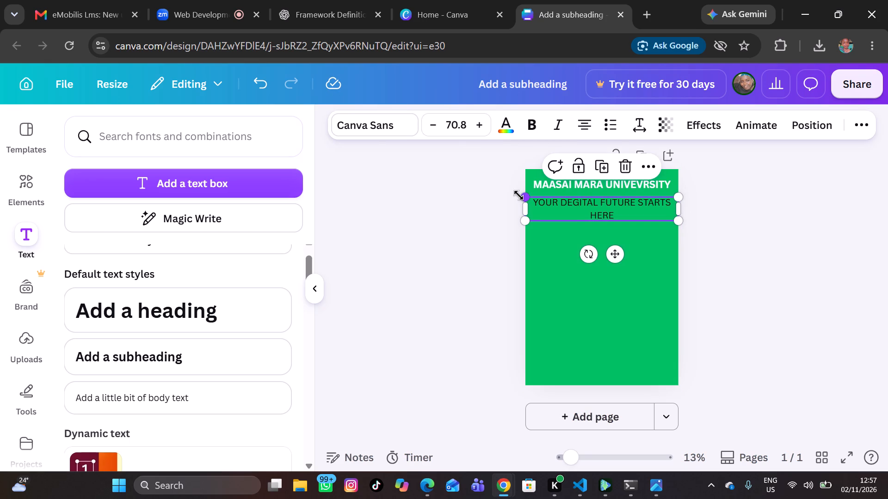
left_click_drag(521, 224, 540, 212)
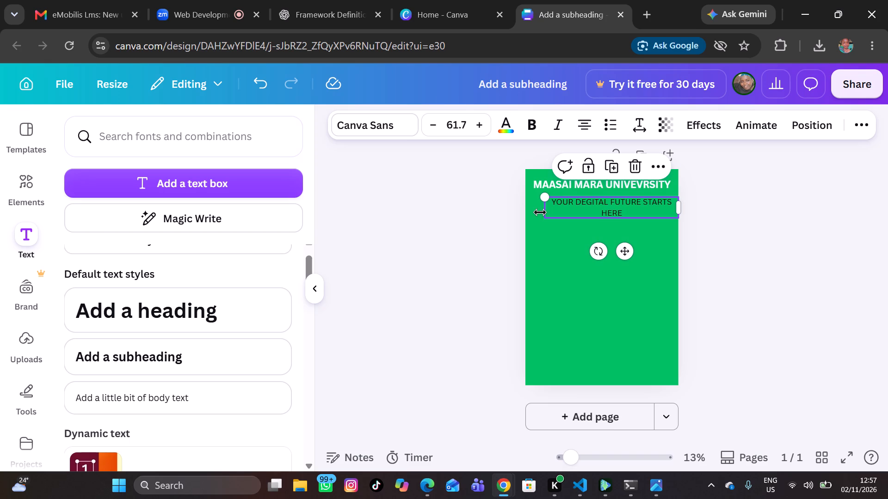
left_click(543, 207)
left_click_drag(543, 207, 522, 206)
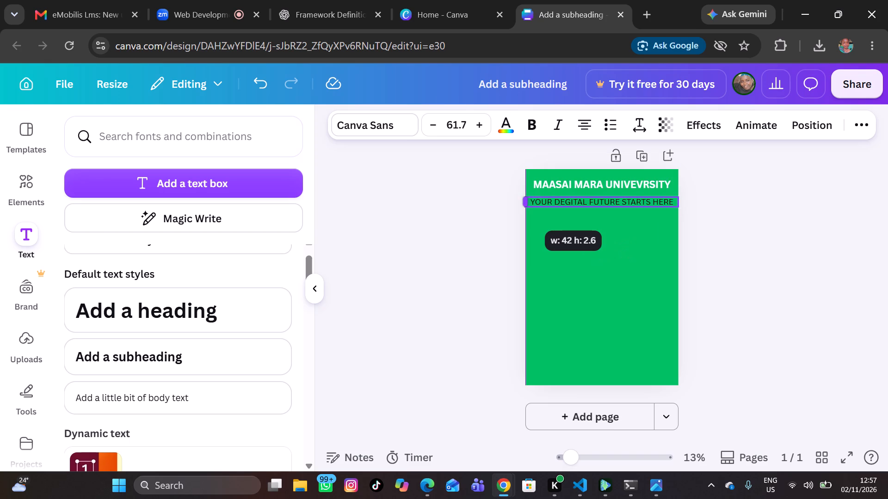
left_click_drag(522, 206, 527, 208)
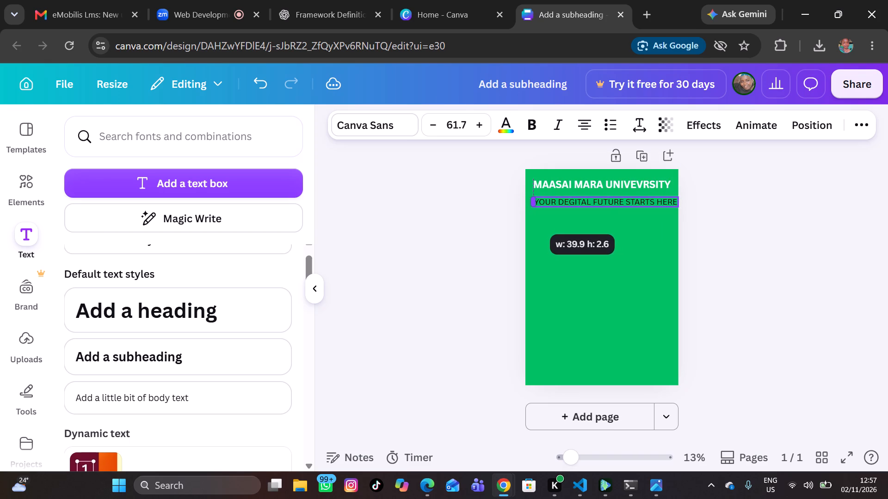
left_click_drag(527, 208, 528, 221)
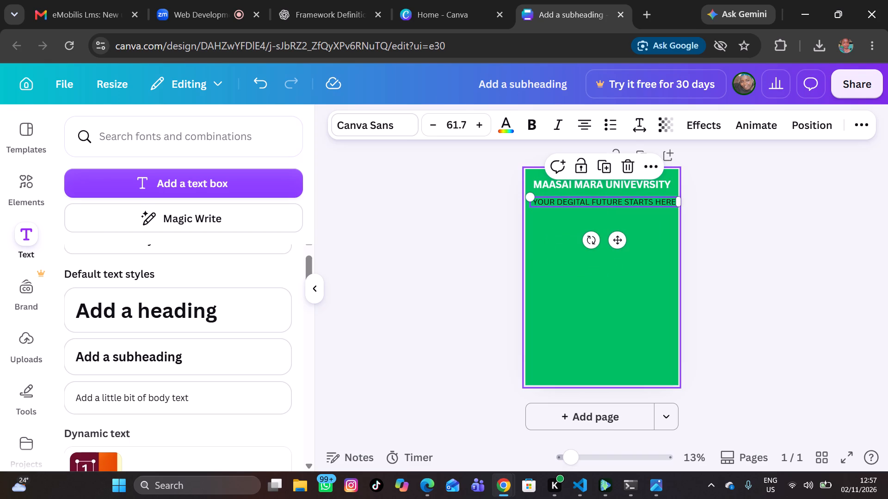
left_click(651, 241)
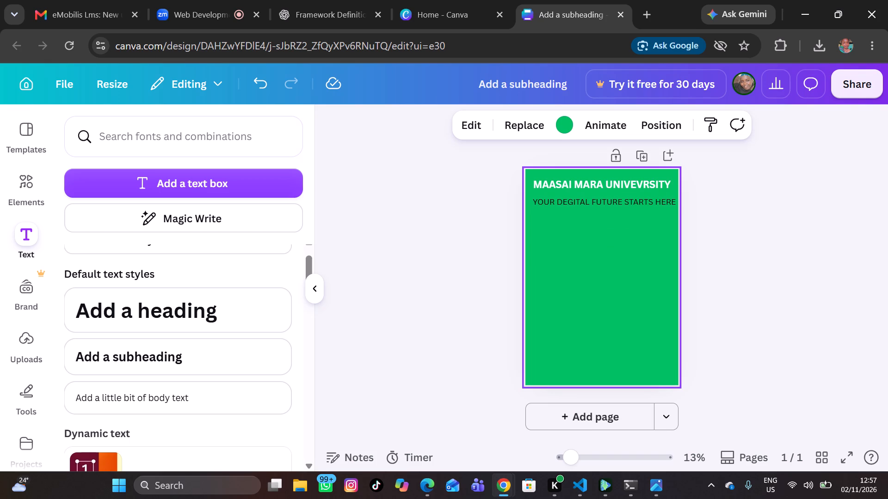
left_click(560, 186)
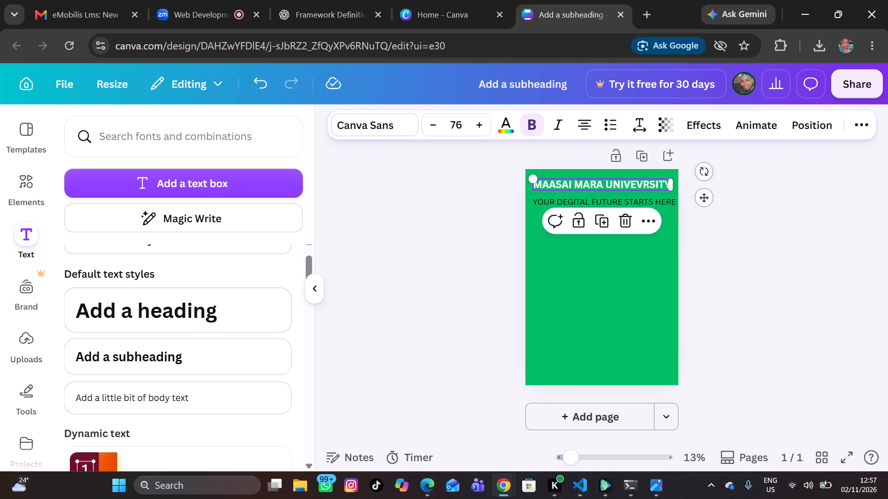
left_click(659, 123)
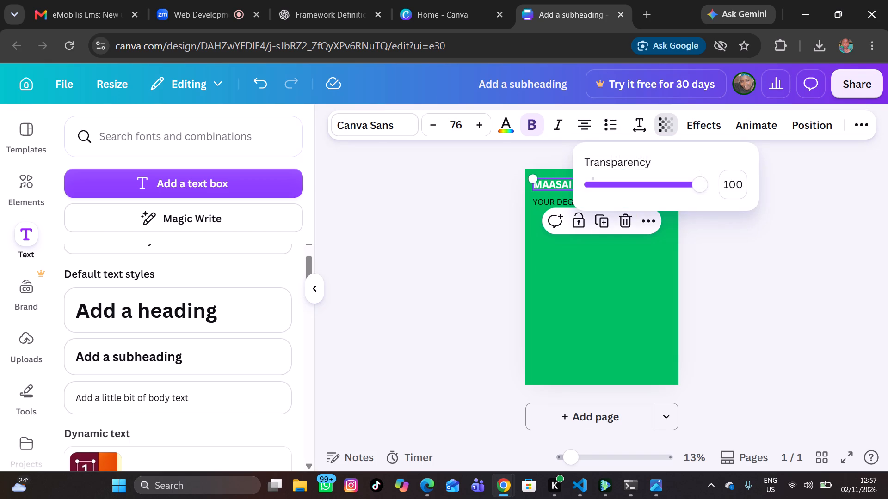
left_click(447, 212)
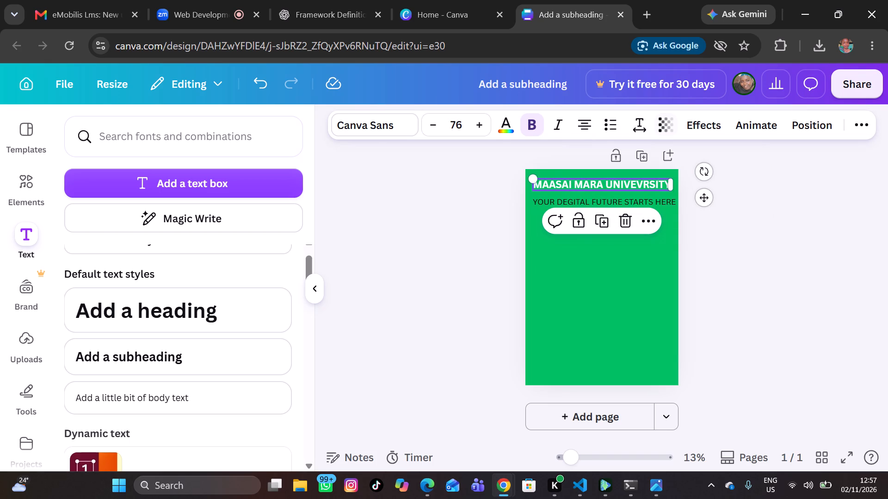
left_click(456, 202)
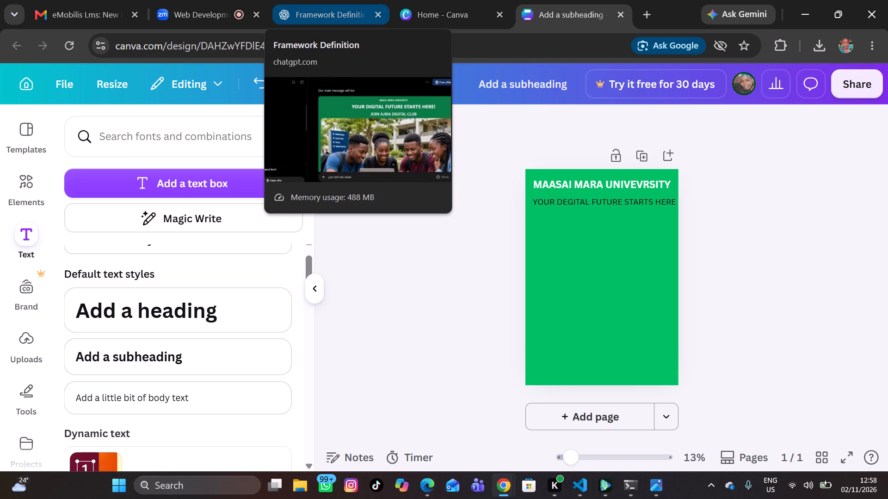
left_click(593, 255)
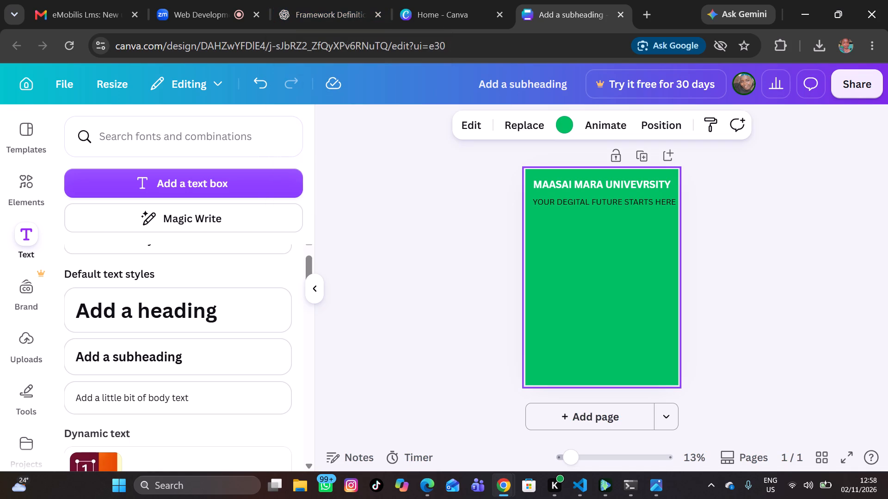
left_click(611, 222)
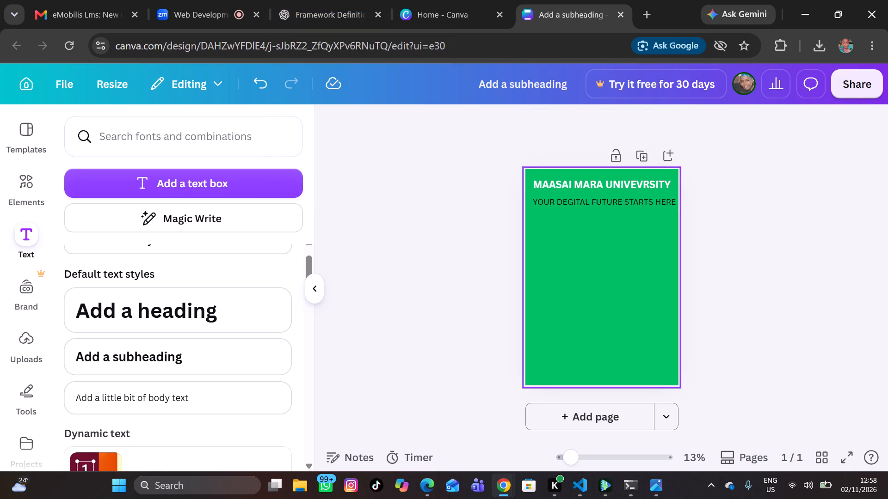
Add a subheading beneath the headline with its text replaced by "JOIN AJIRA DIGITAL CLUB".
left_click(603, 202)
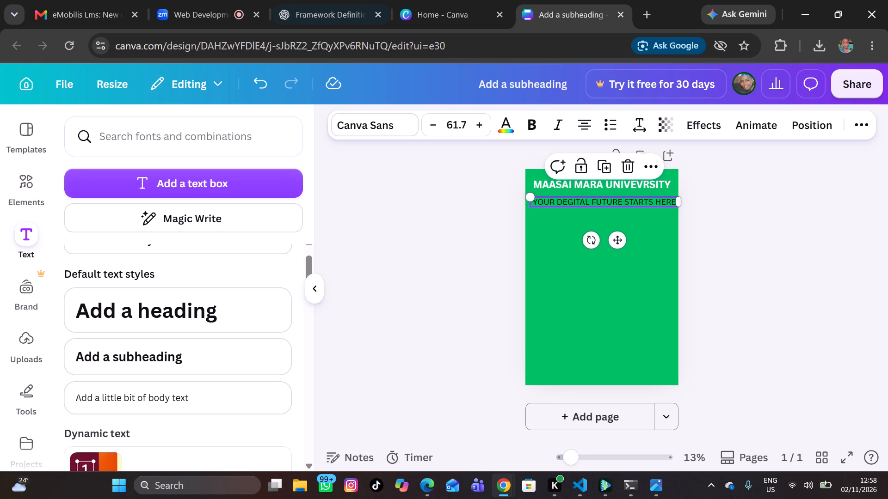
scroll(152, 375, "up", 1)
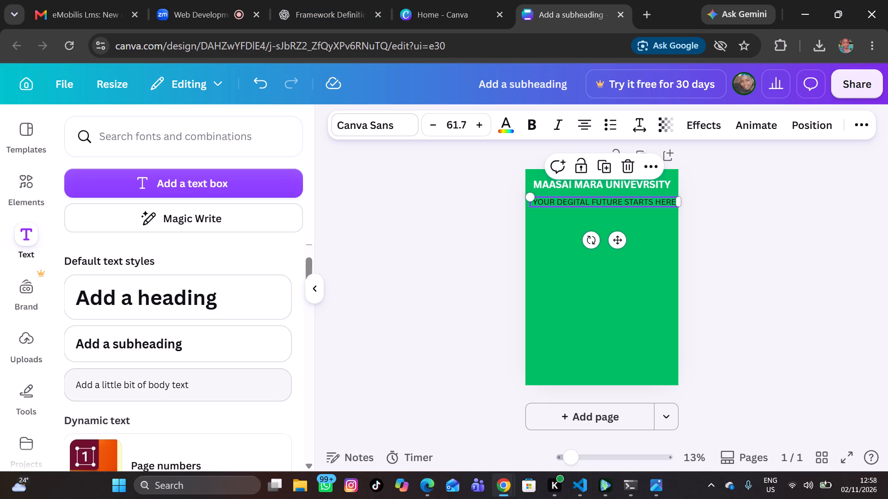
left_click(160, 346)
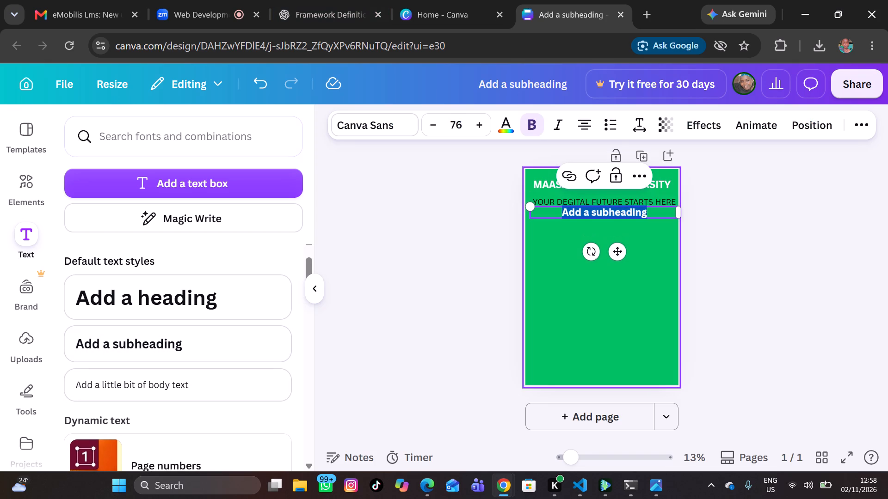
left_click(609, 213)
key("BackSpace")
key("BackSpace")
key("BackSpace")
key("BackSpace")
key("BackSpace")
key("BackSpace")
key("BackSpace")
key("BackSpace")
key("BackSpace")
key("BackSpace")
key("BackSpace")
key("BackSpace")
key("BackSpace")
key("BackSpace")
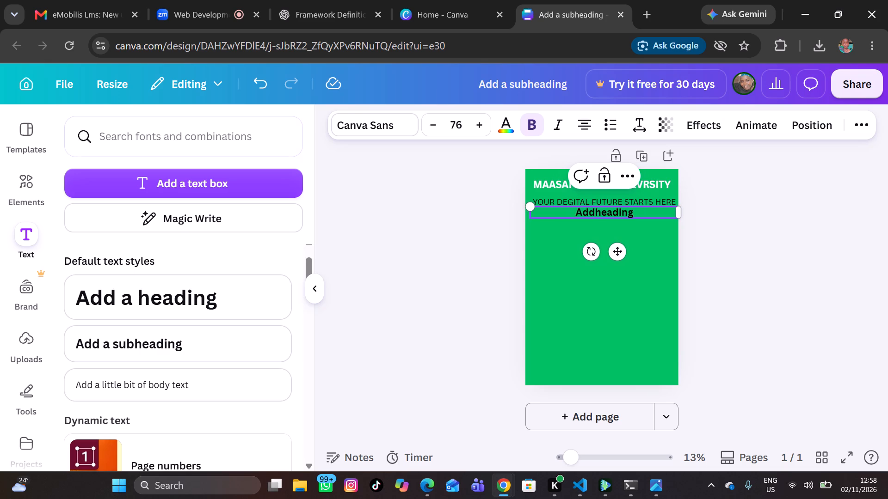
key("Delete")
key("Delete")
key("Delete")
key("Delete")
key("Delete")
key("Delete")
key("Delete")
key("Delete")
key("Delete")
key("Delete")
type("JOO")
key("BackSpace")
type("IN")
key("space")
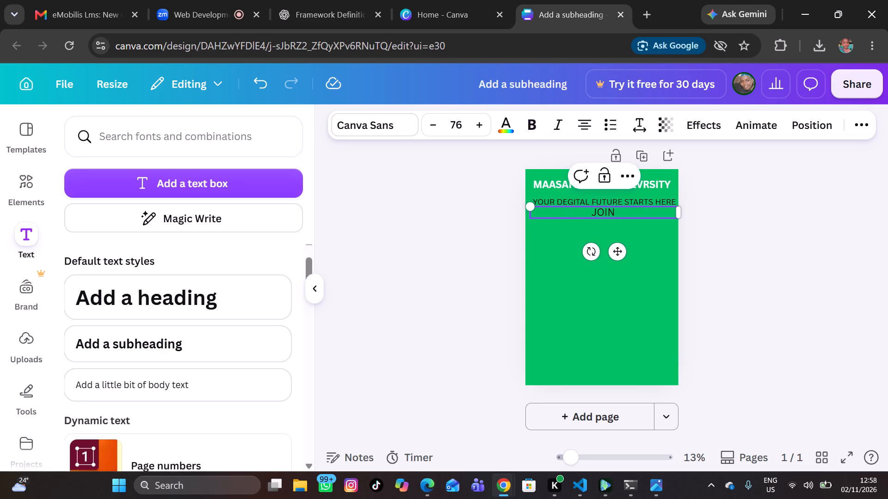
key("space")
type("AJI")
type("RA D")
type("IGITAL CLUB")
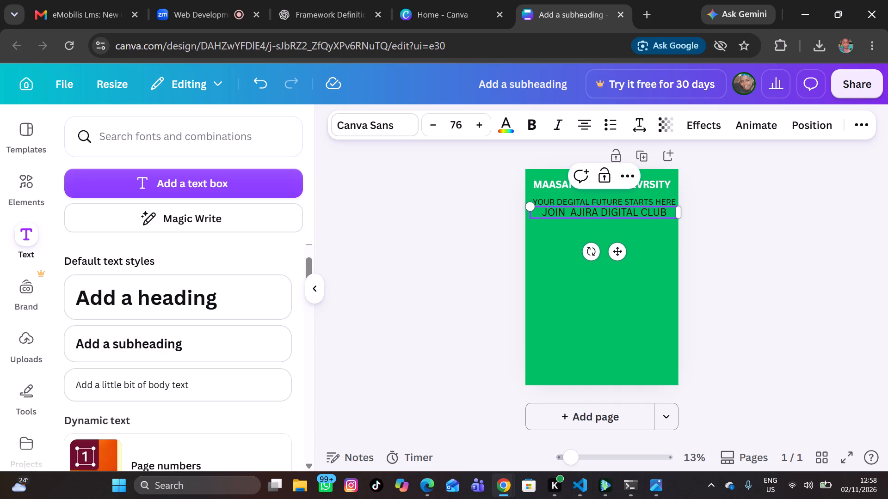
Move the "JOIN AJIRA DIGITAL CLUB" subheading down slightly to leave a gap below the headline.
left_click_drag(583, 213, 580, 229)
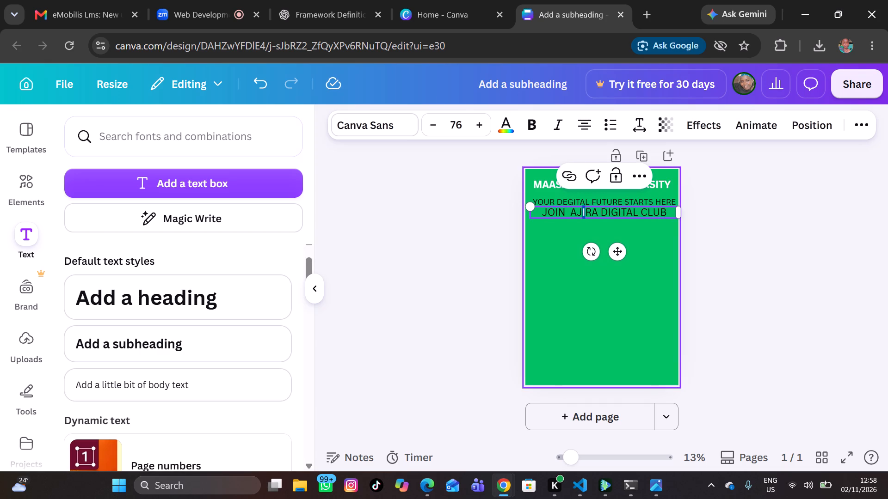
left_click(580, 229)
left_click(596, 212)
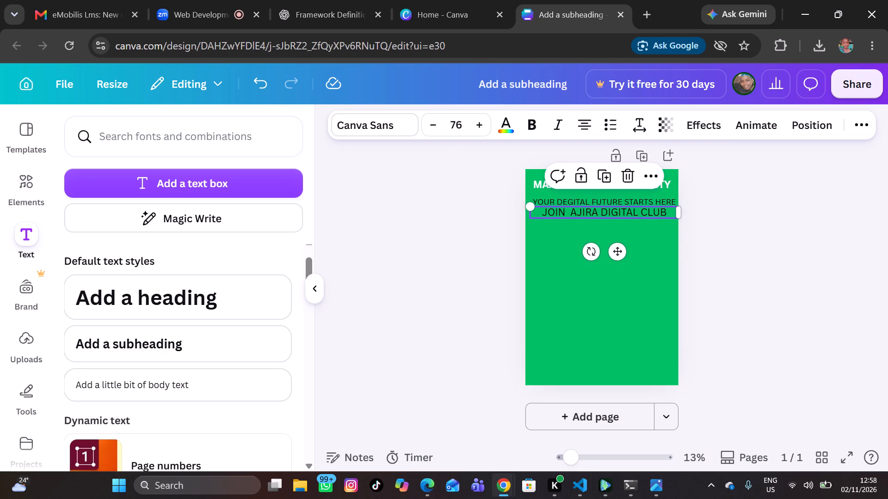
left_click_drag(596, 212, 595, 221)
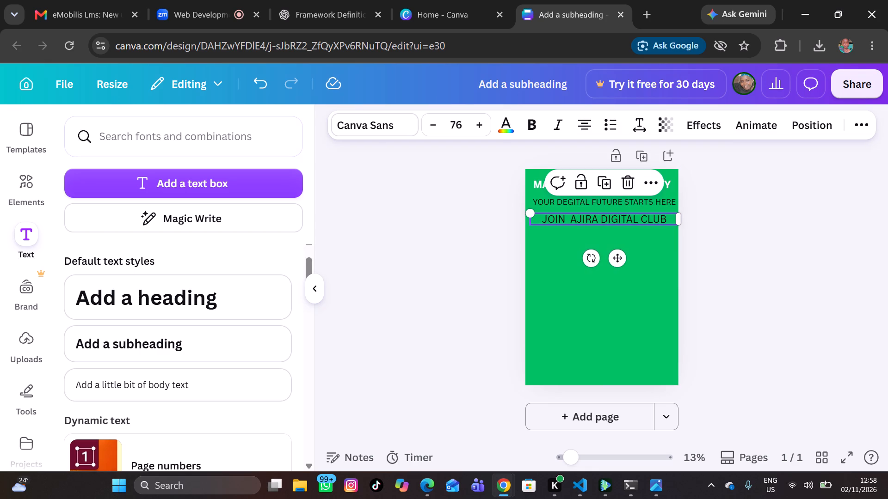
left_click(656, 227)
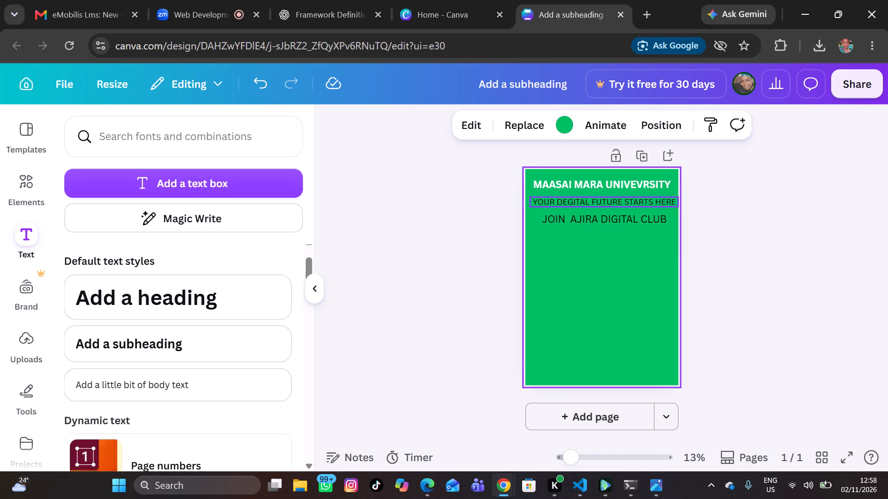
Recolour the headline white (#ffffff) and apply the change to all black text on the poster.
left_click(606, 208)
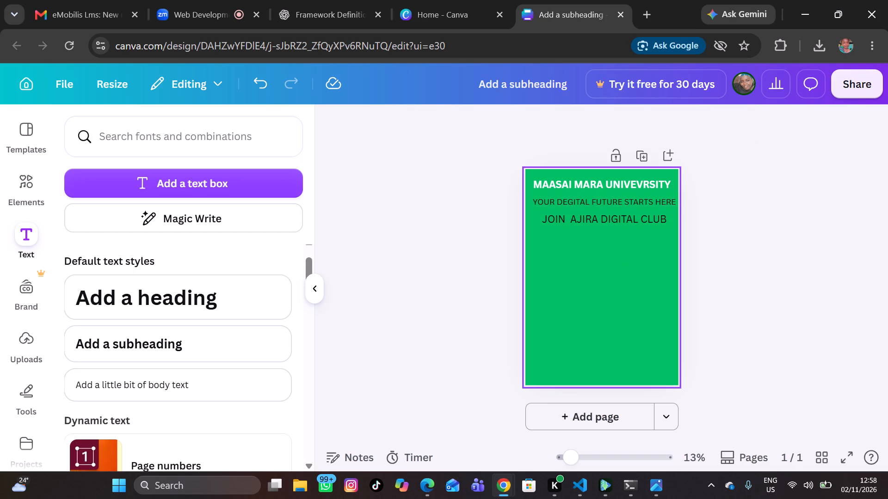
left_click(604, 219)
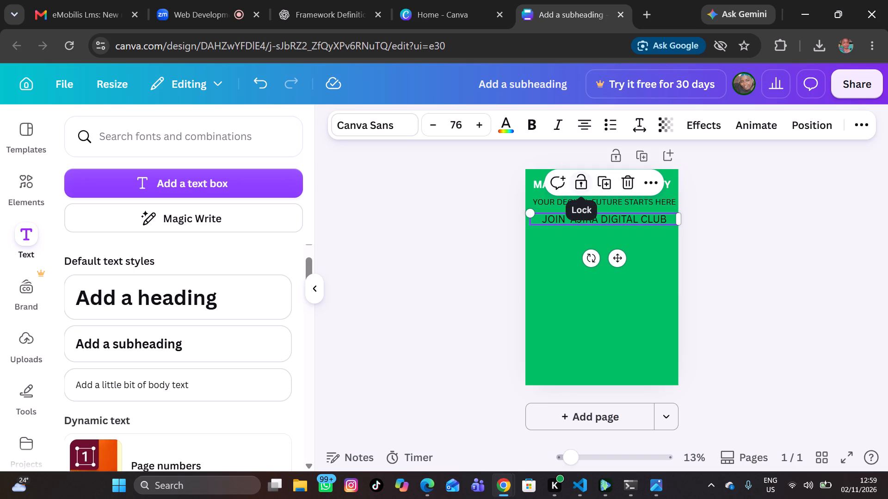
left_click(602, 207)
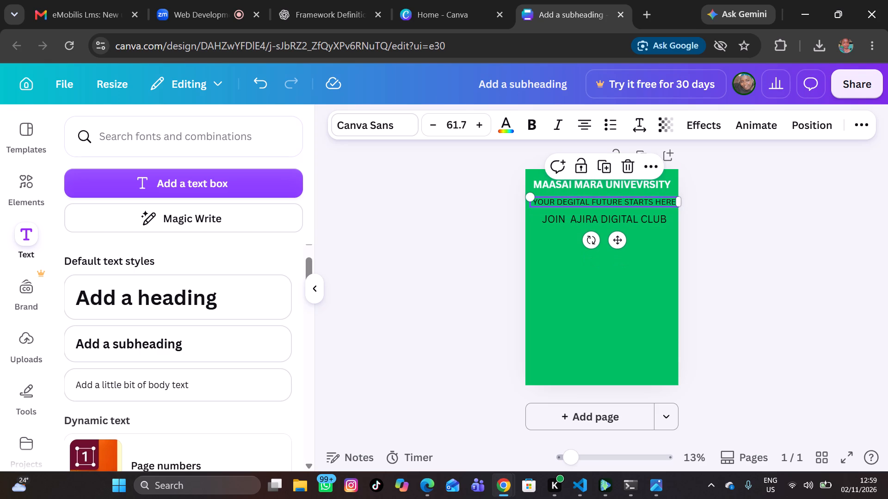
left_click(602, 207)
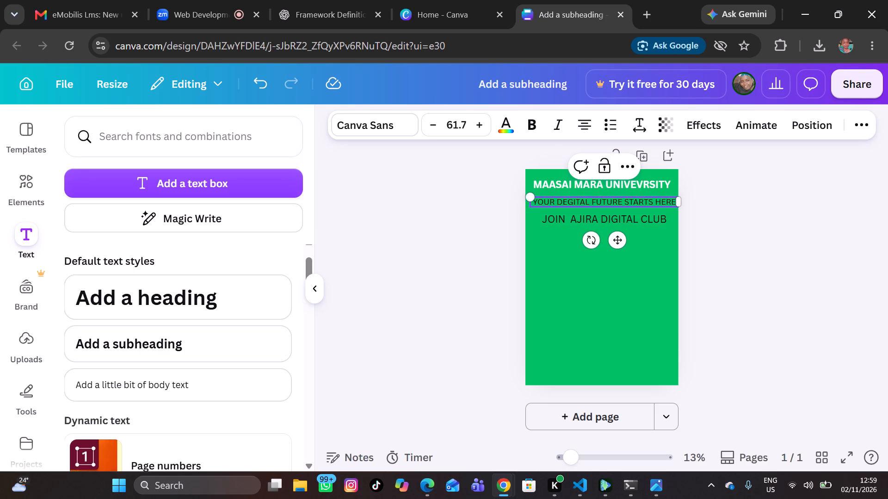
left_click(508, 123)
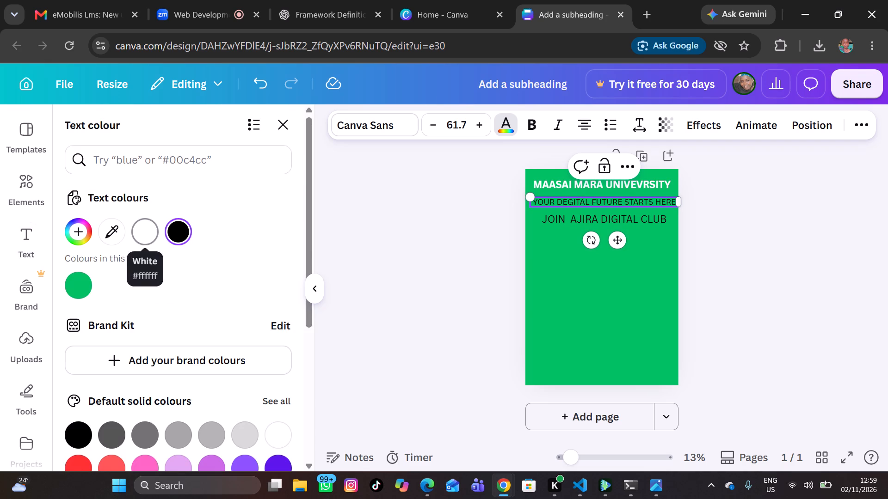
left_click(136, 225)
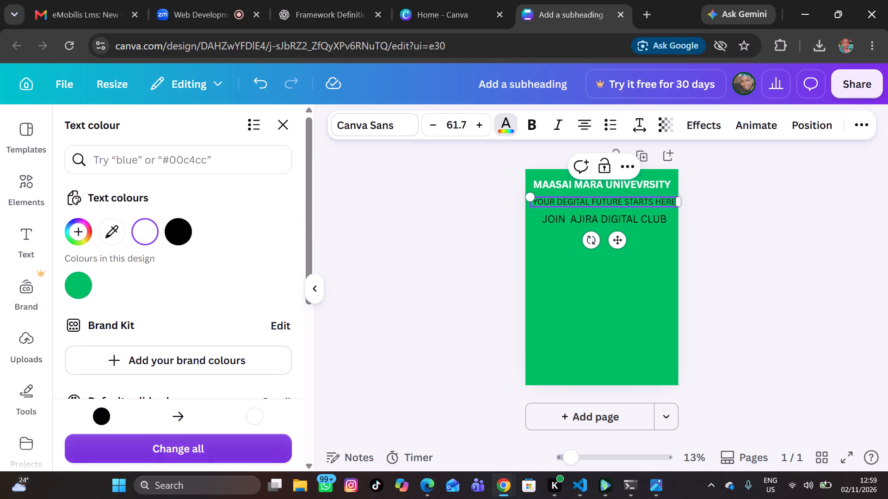
left_click(193, 438)
left_click(596, 314)
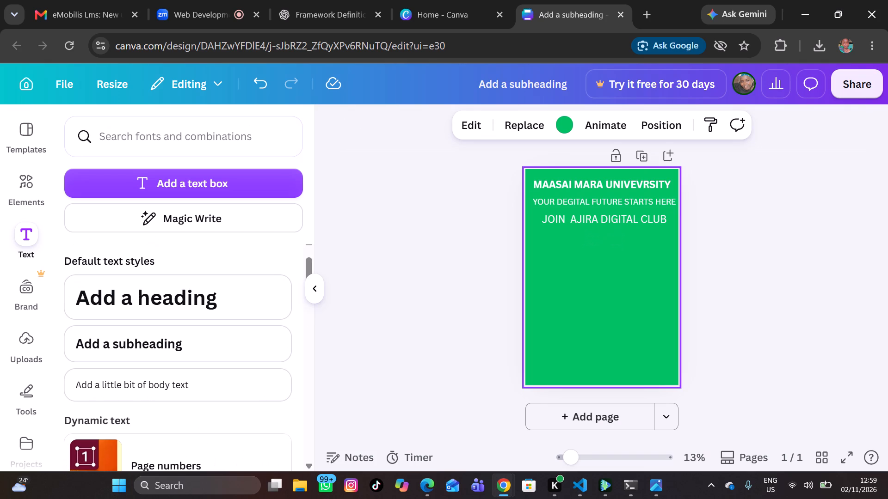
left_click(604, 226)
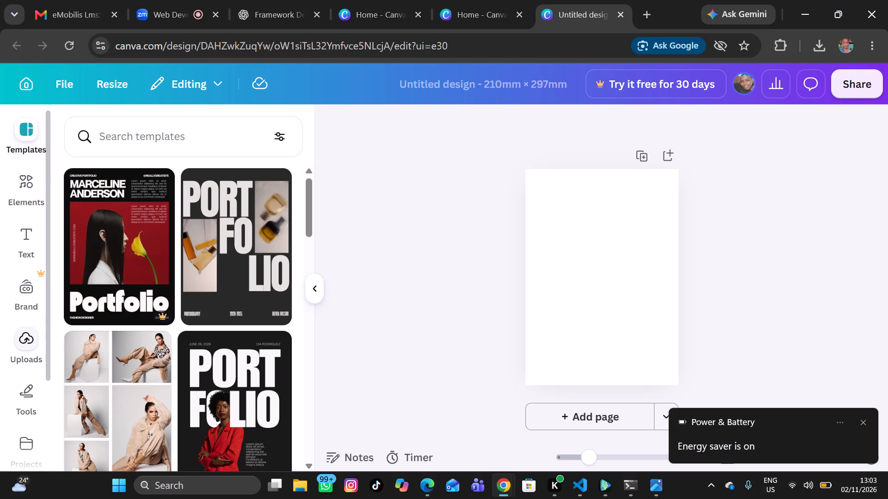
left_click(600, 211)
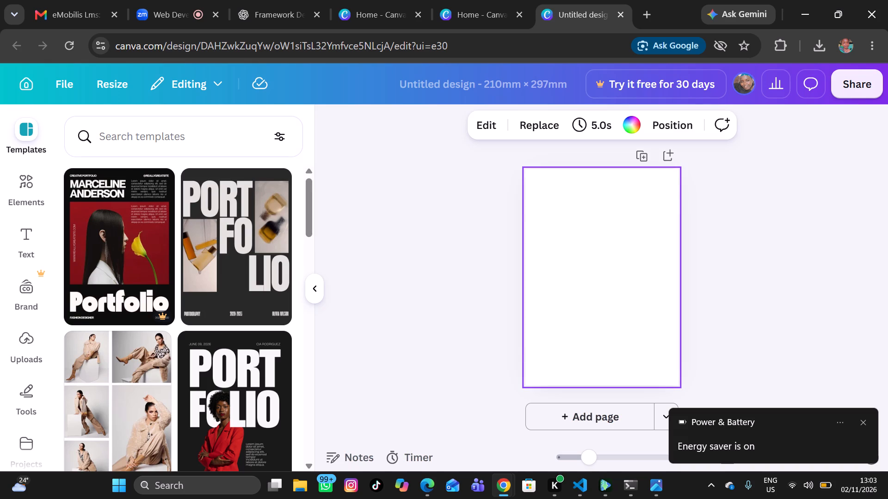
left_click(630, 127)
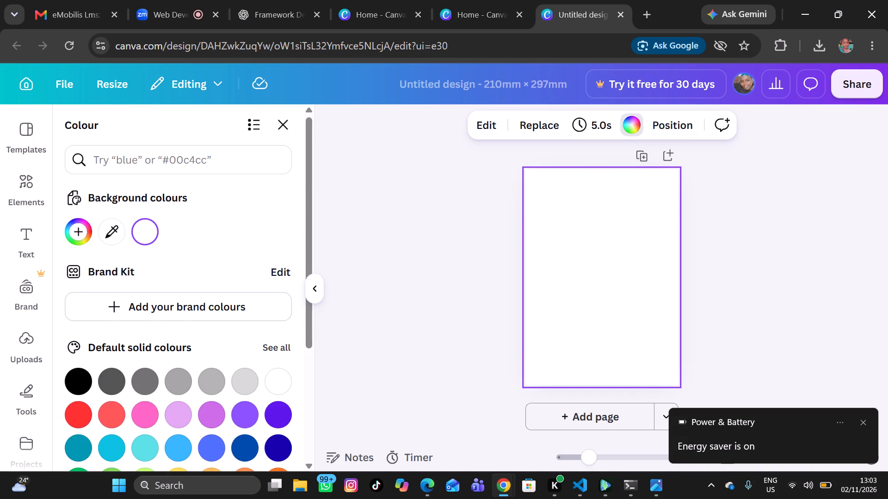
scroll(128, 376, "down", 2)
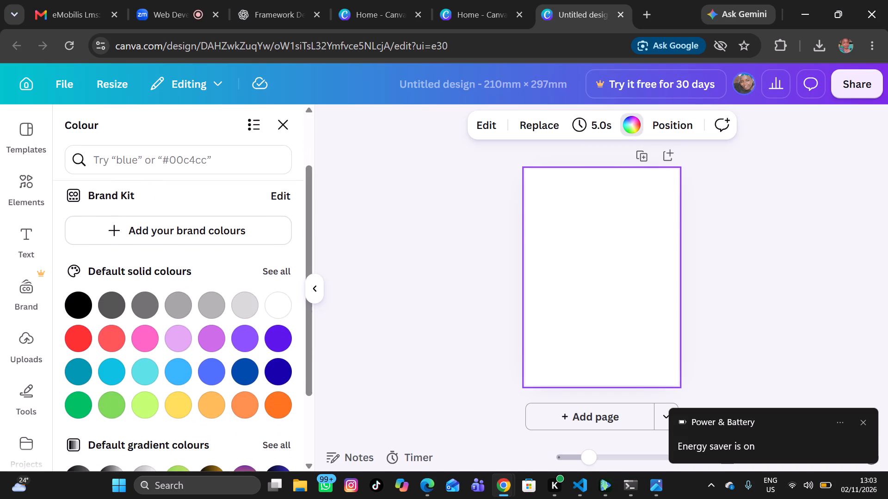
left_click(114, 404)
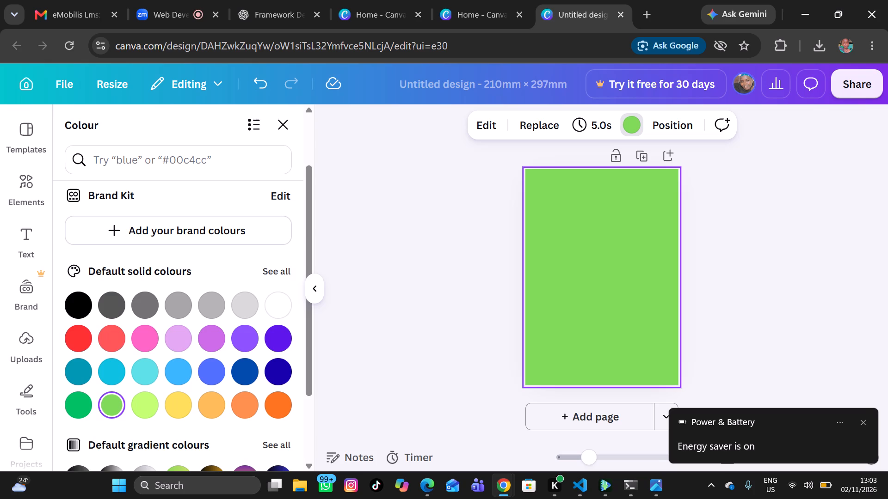
left_click(536, 126)
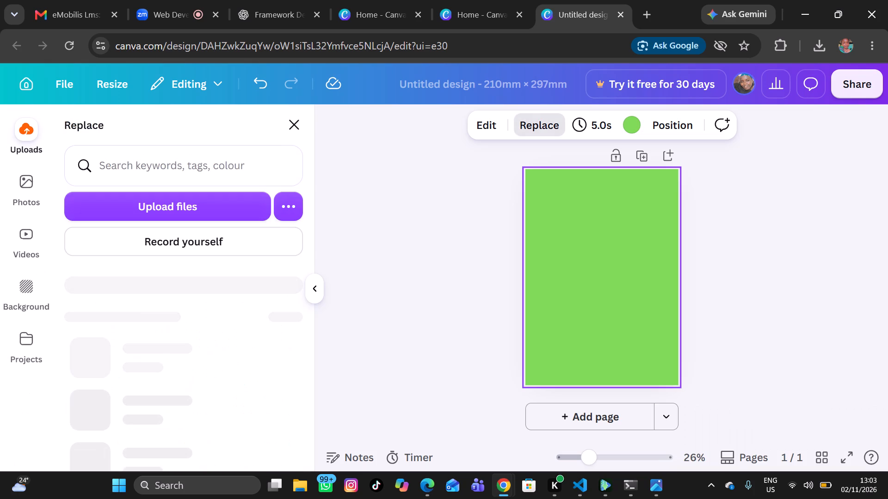
left_click(285, 130)
left_click(640, 118)
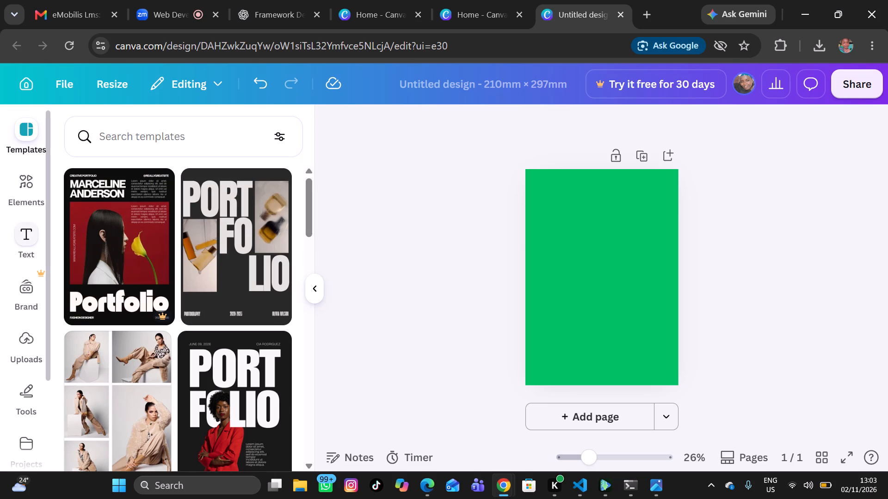
Add a subheading to the page and replace its placeholder text with "MAASAI MARA UNIVERSITY".
left_click(32, 240)
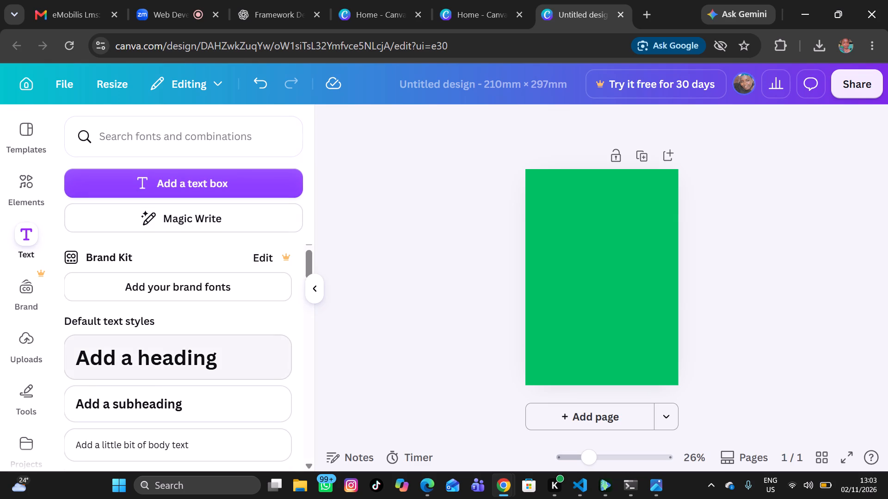
left_click(161, 404)
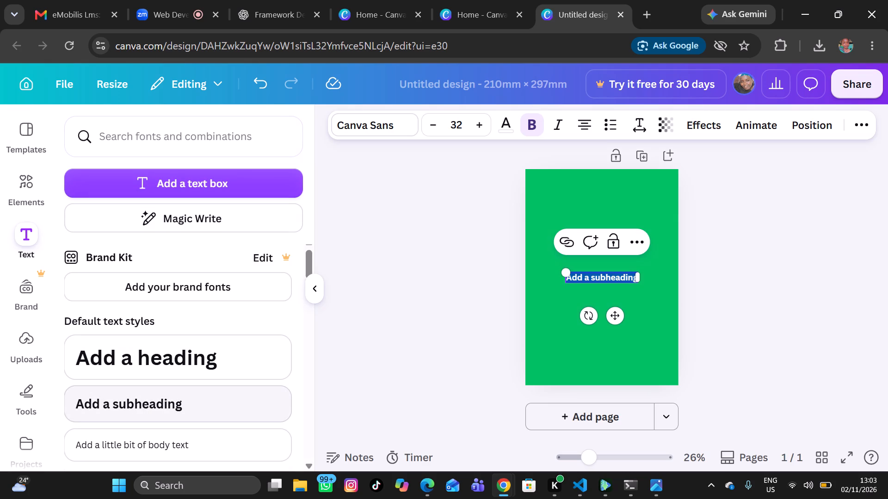
left_click(575, 280)
key("BackSpace")
key("BackSpace")
key("BackSpace")
key("BackSpace")
key("BackSpace")
key("BackSpace")
key("BackSpace")
key("BackSpace")
key("BackSpace")
key("BackSpace")
key("BackSpace")
key("BackSpace")
key("BackSpace")
key("BackSpace")
key("BackSpace")
key("BackSpace")
key("BackSpace")
key("BackSpace")
key("BackSpace")
key("BackSpace")
key("BackSpace")
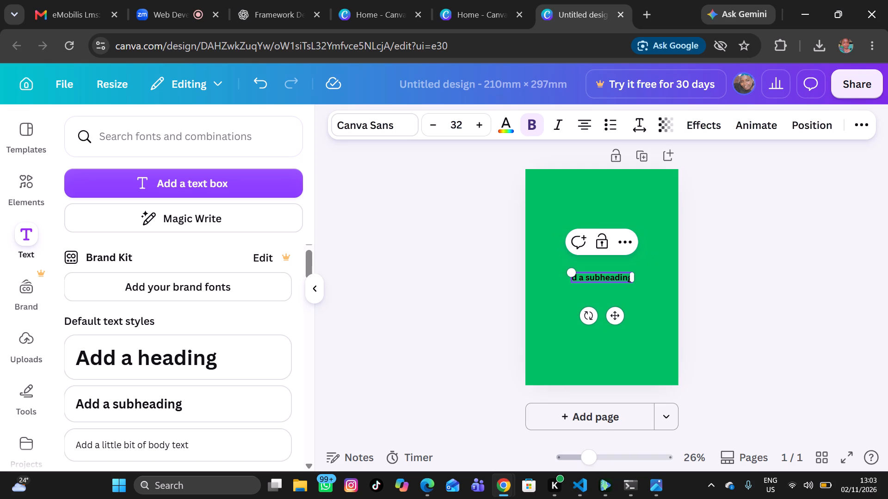
key("Delete")
key("Delete")
key("Delete")
key("Delete")
key("Delete")
key("Delete")
key("Delete")
key("Delete")
key("Delete")
key("Delete")
key("Delete")
key("Delete")
key("Delete")
key("Delete")
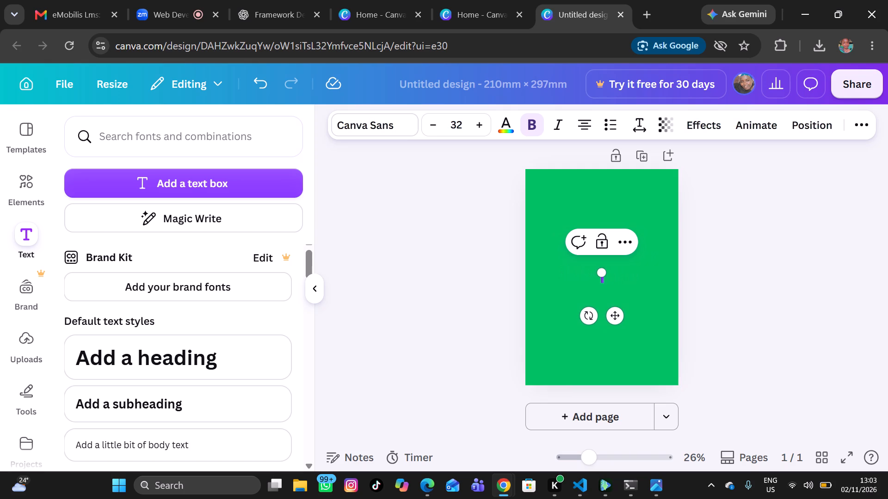
key("m")
type("AASAI MARA")
key("space")
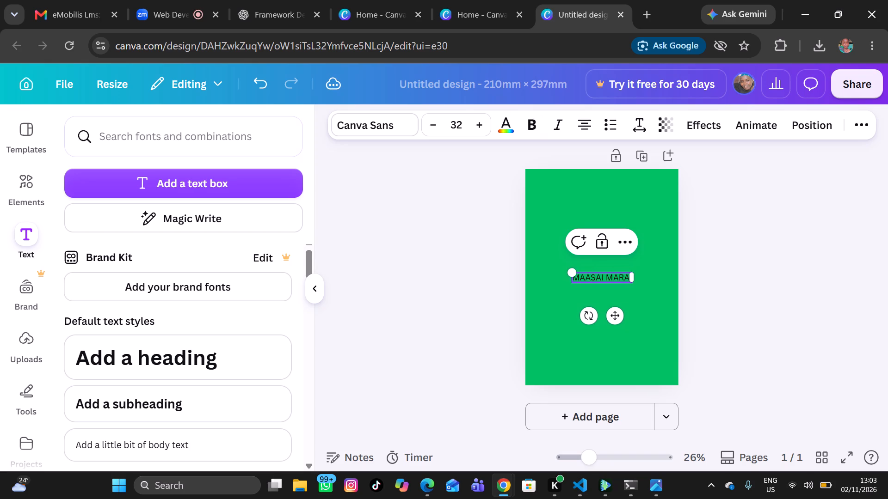
type("UNI")
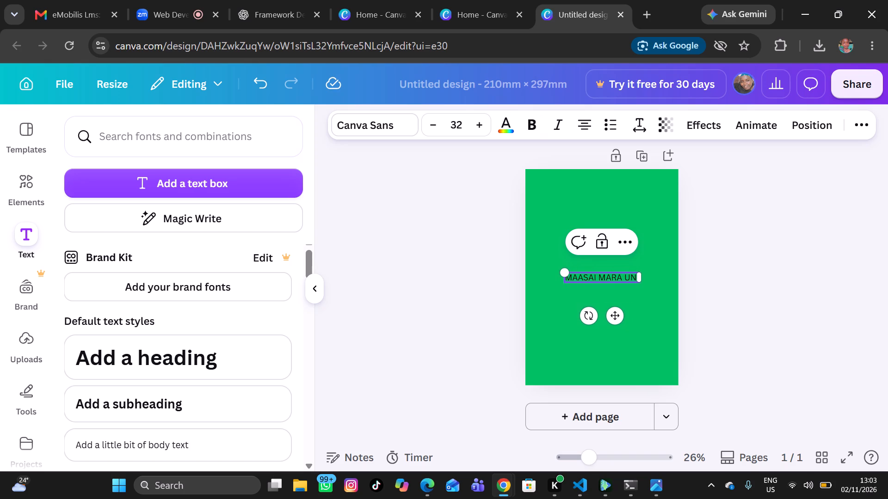
type("VERSITY")
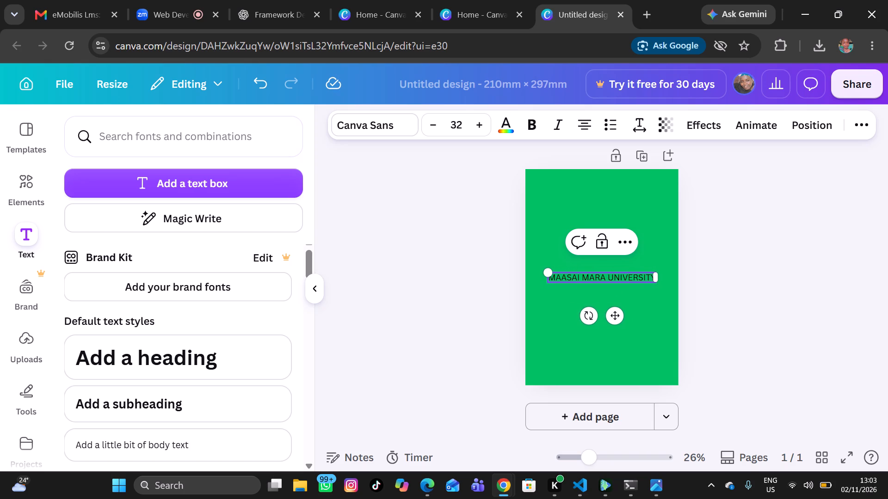
Move the "MAASAI MARA UNIVERSITY" text to the top of the page, centred horizontally.
left_click(576, 280)
left_click(588, 301)
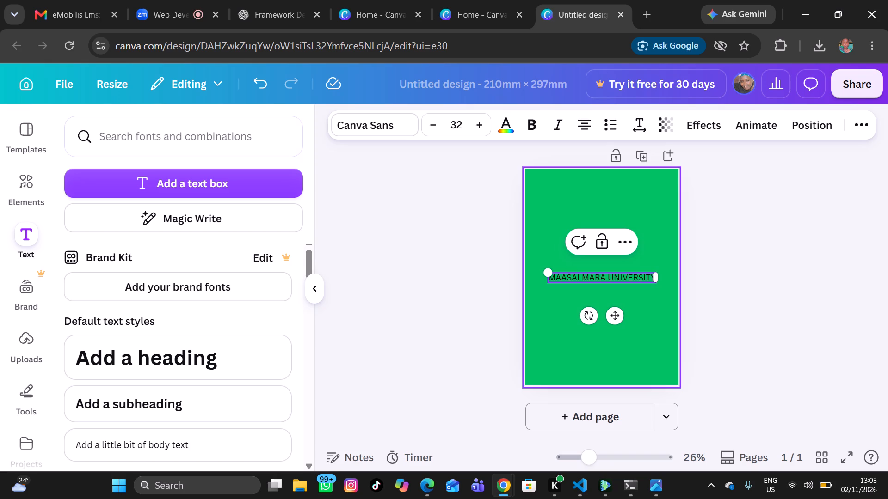
left_click(588, 280)
left_click_drag(588, 280, 592, 192)
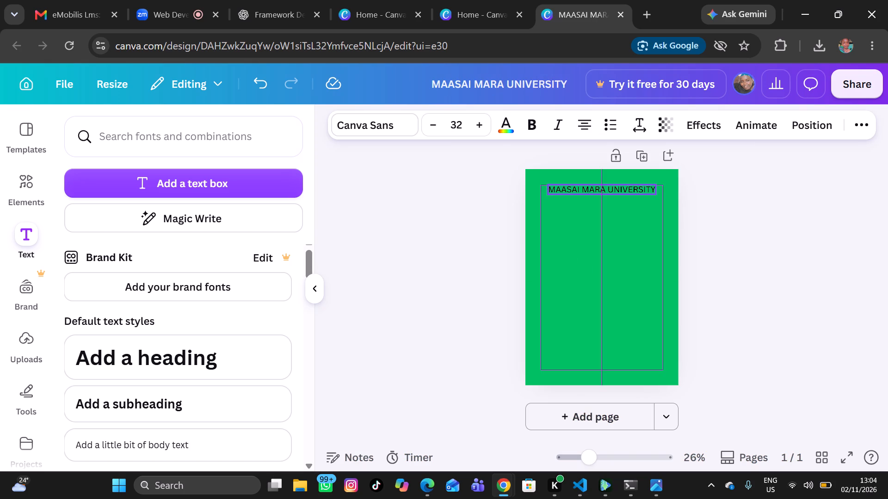
left_click_drag(592, 192, 591, 186)
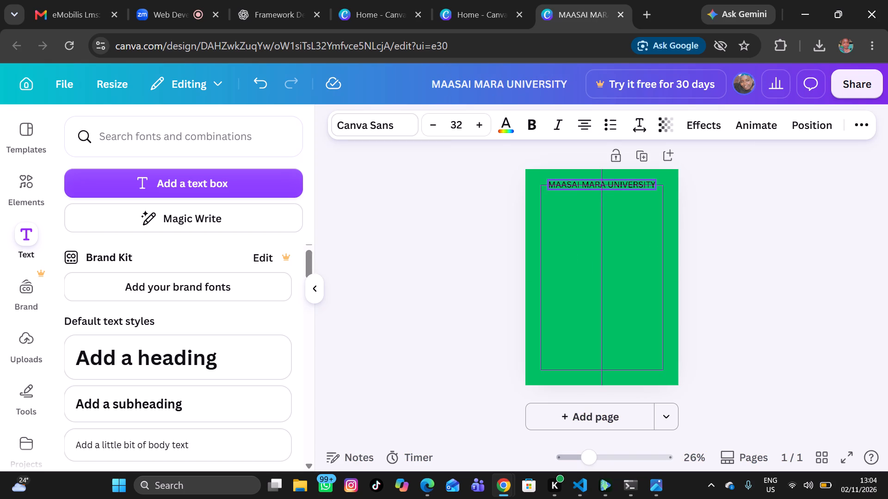
left_click_drag(591, 186, 591, 185)
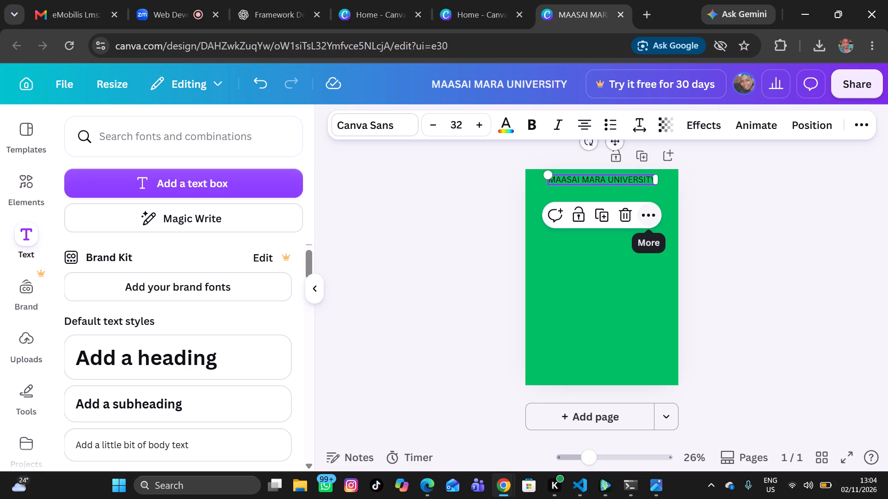
left_click(509, 129)
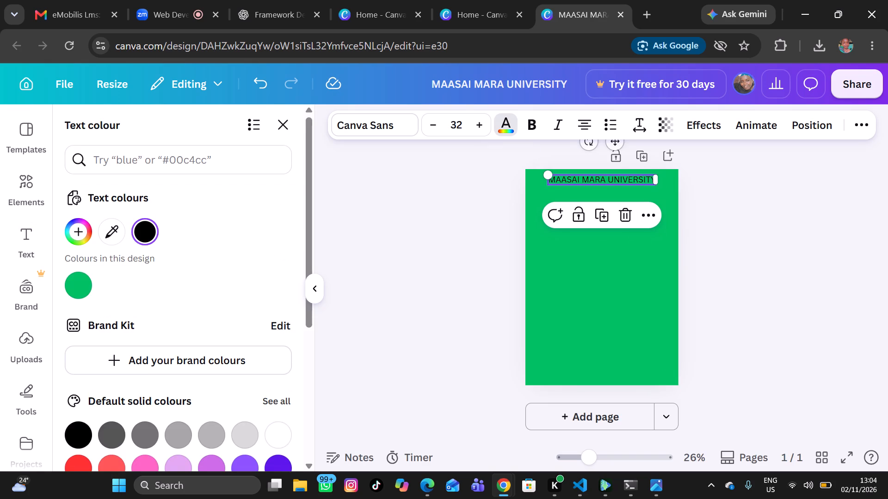
scroll(146, 345, "down", 2)
left_click(275, 351)
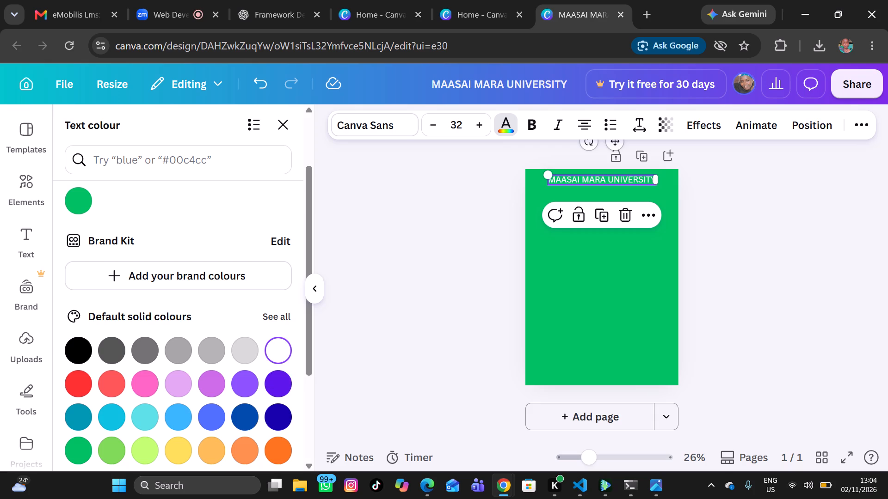
left_click(598, 299)
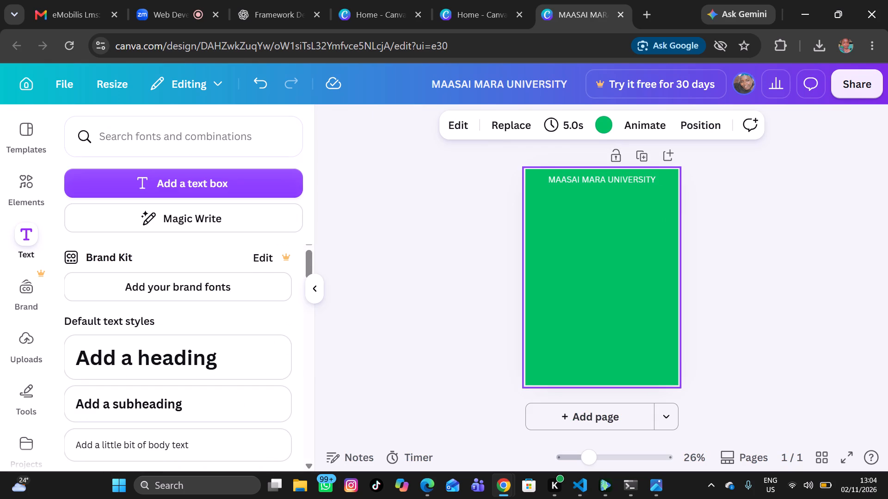
left_click(580, 188)
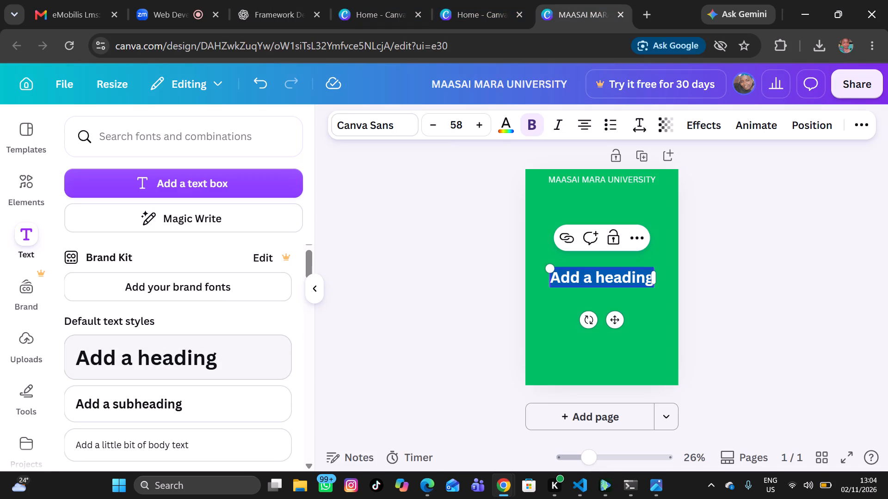
left_click(586, 272)
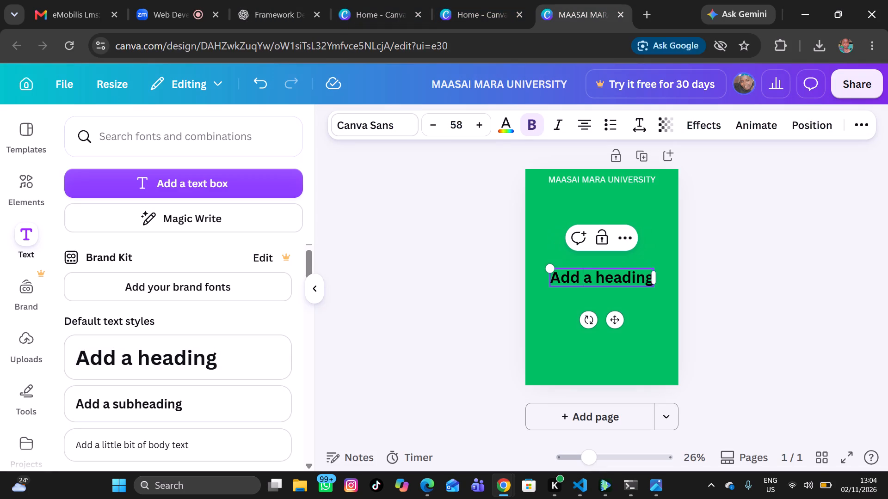
key("BackSpace")
key("BackSpace")
key("BackSpace")
key("BackSpace")
key("BackSpace")
key("BackSpace")
key("BackSpace")
key("BackSpace")
key("BackSpace")
key("BackSpace")
key("BackSpace")
key("BackSpace")
key("BackSpace")
key("BackSpace")
key("BackSpace")
key("BackSpace")
key("BackSpace")
key("BackSpace")
key("Delete")
key("Delete")
key("Delete")
key("Delete")
key("Delete")
key("Delete")
key("Delete")
key("Delete")
key("Delete")
key("Delete")
key("Delete")
key("Delete")
key("Delete")
key("Delete")
key("Delete")
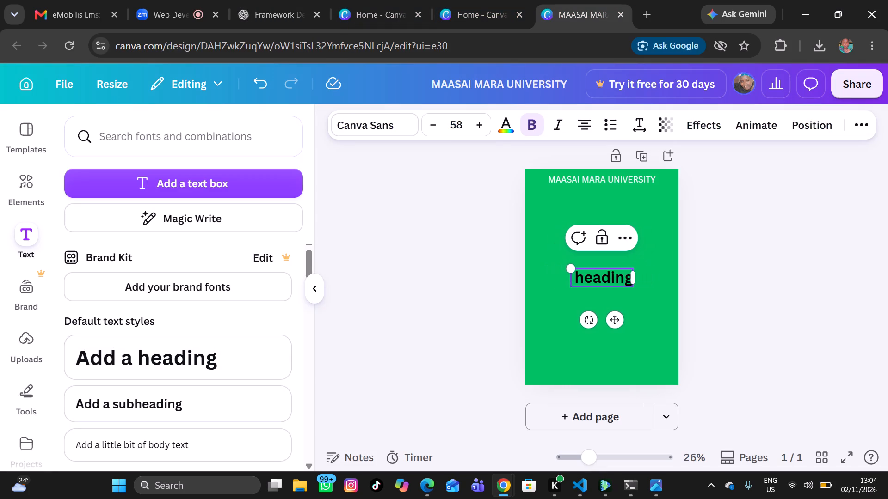
type("YOUR")
key("space")
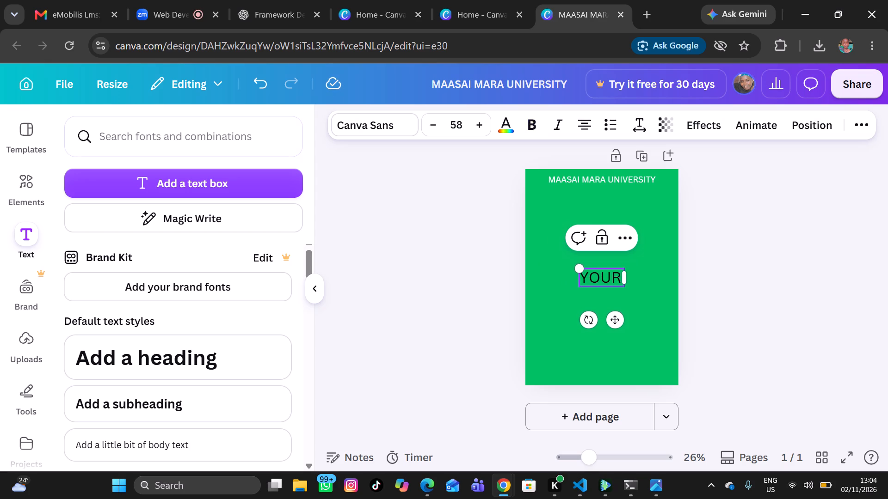
type("DIGITAL FFUR")
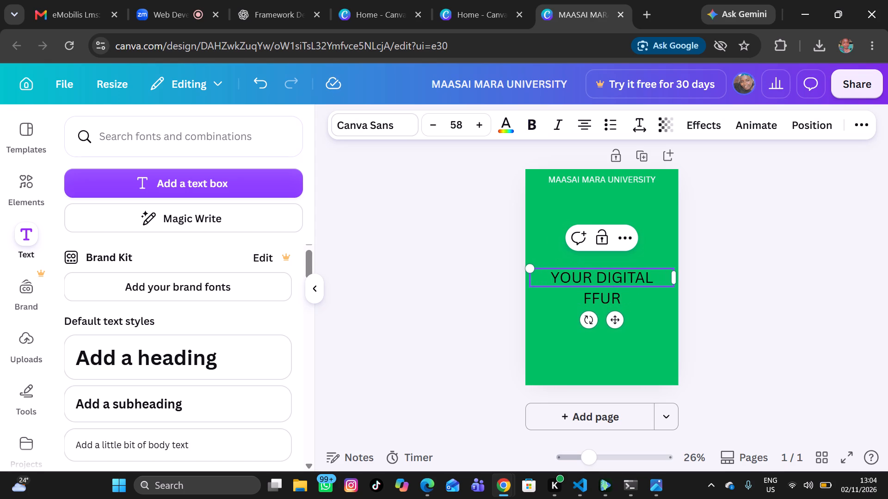
key("BackSpace")
type("TURE")
key("space")
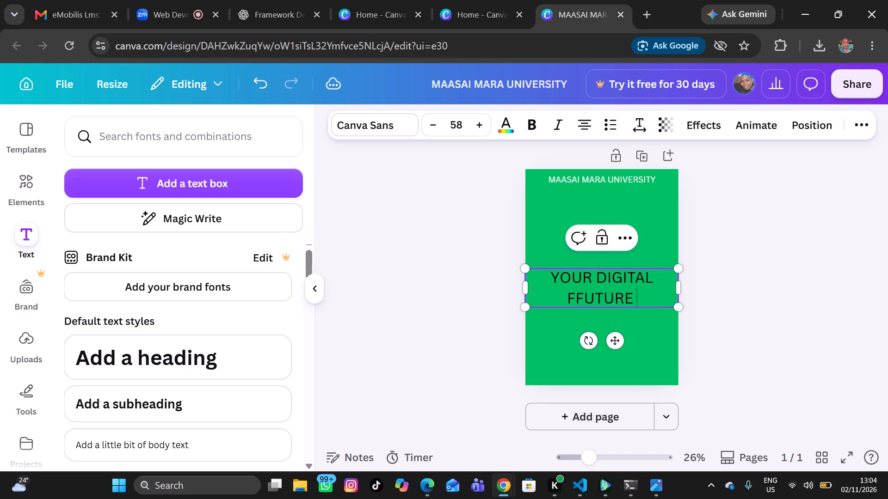
left_click(581, 305)
key("BackSpace")
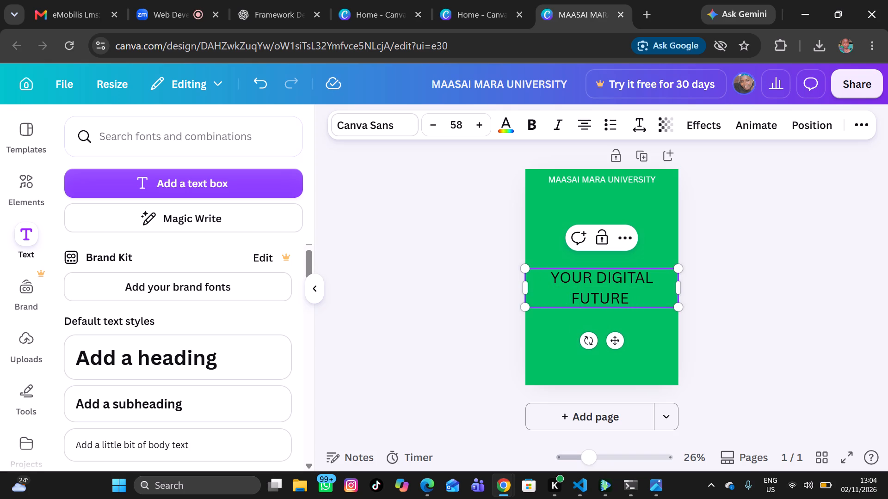
left_click(643, 286)
left_click(643, 298)
type("STAR")
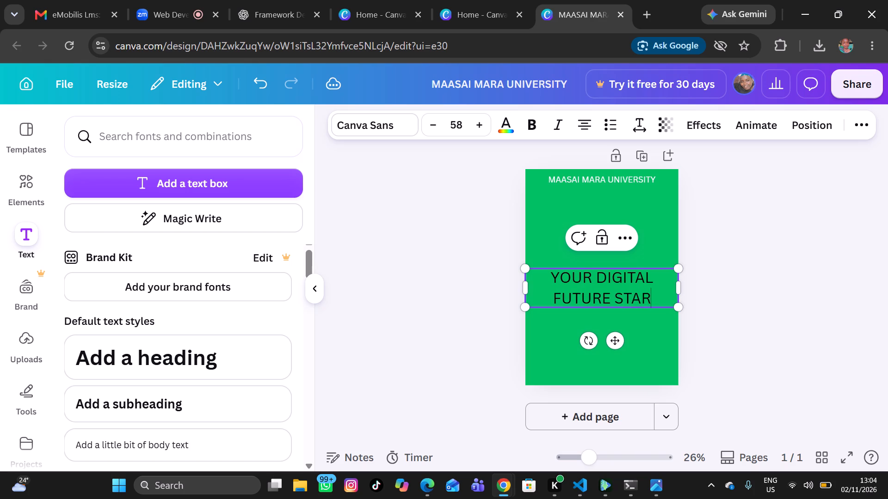
key("t")
type("S")
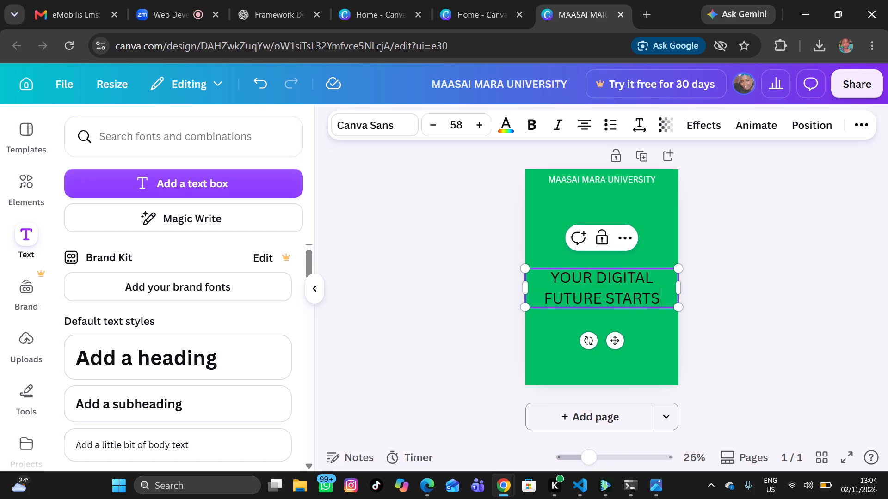
key("space")
type("HERE")
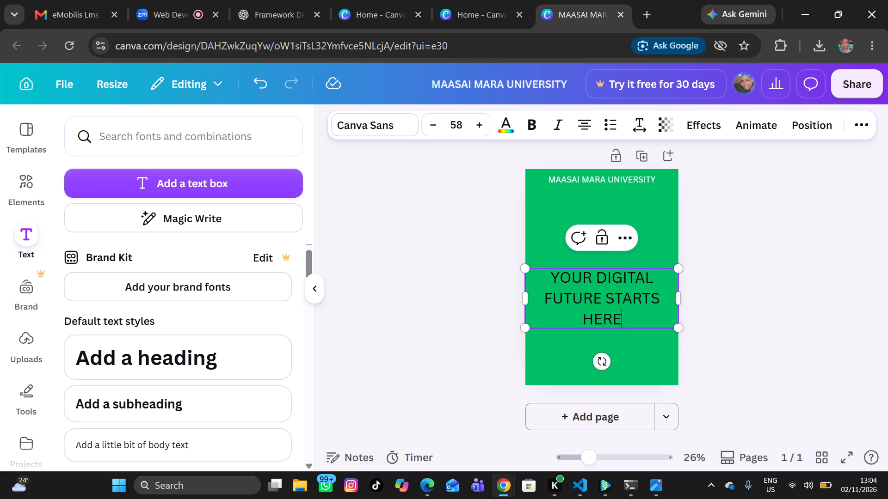
Move the "YOUR DIGITAL FUTURE STARTS HERE" heading up to just below "MAASAI MARA UNIVERSITY" and deselect it.
left_click_drag(581, 321, 586, 309)
left_click(573, 346)
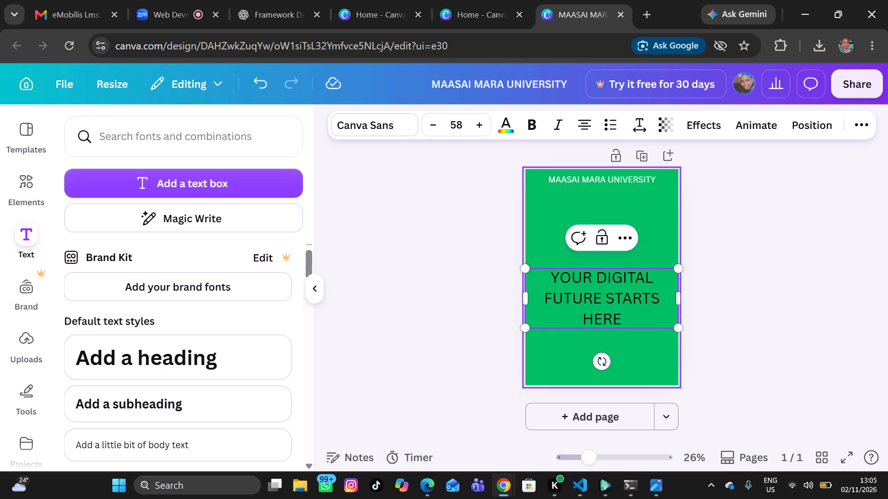
left_click(578, 297)
left_click_drag(578, 297, 583, 247)
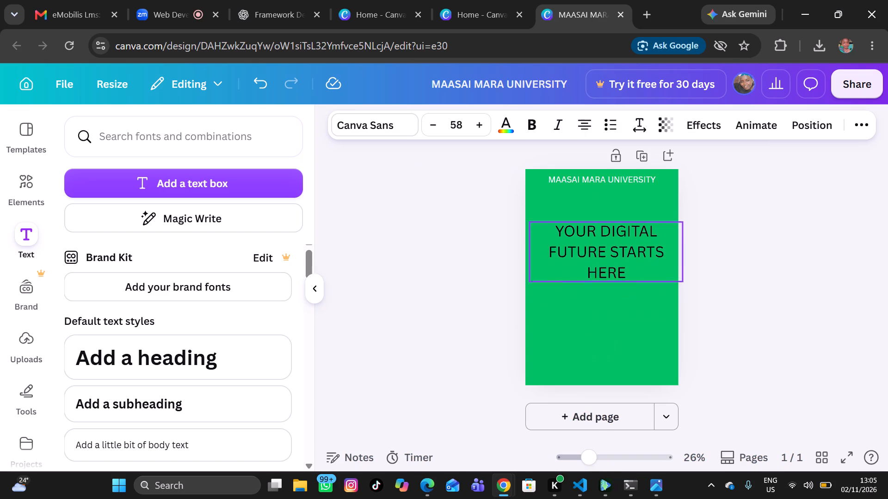
left_click_drag(583, 247, 583, 219)
left_click(561, 286)
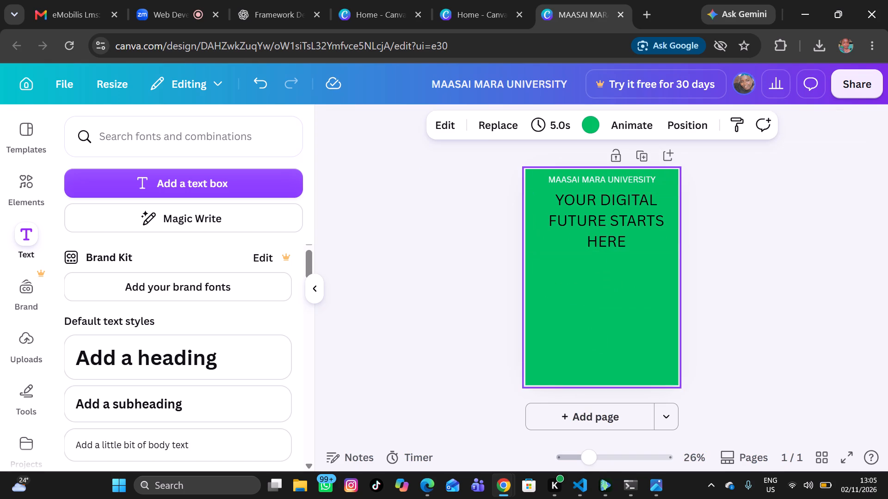
Scale the heading down to font size 48.9 and widen its text box to the page edge so it wraps onto two lines.
left_click(531, 248)
left_click_drag(531, 248, 547, 227)
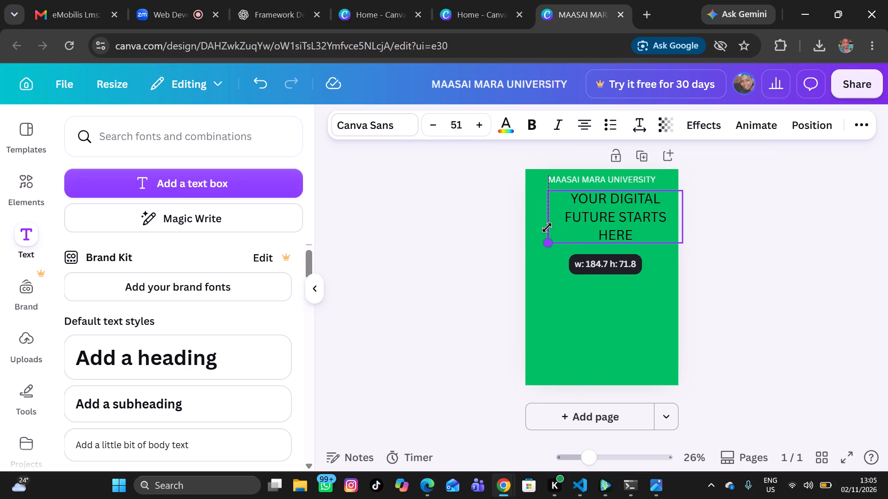
left_click_drag(547, 227, 550, 224)
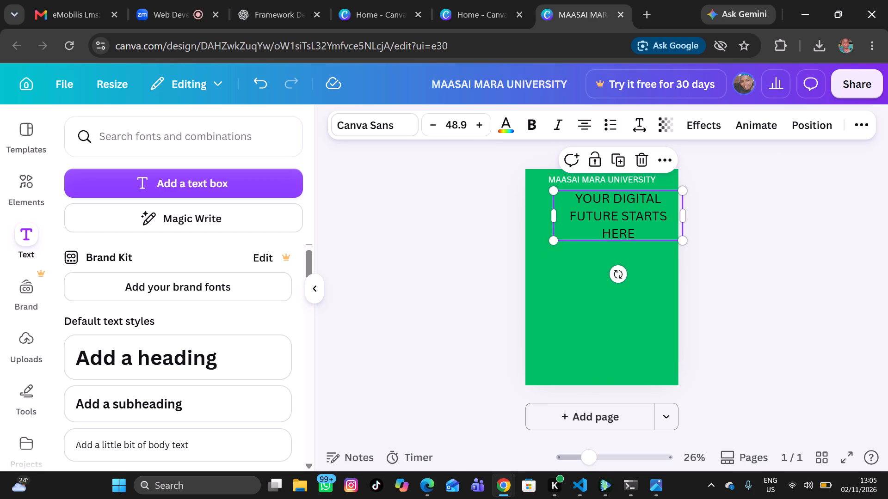
left_click_drag(551, 214, 527, 213)
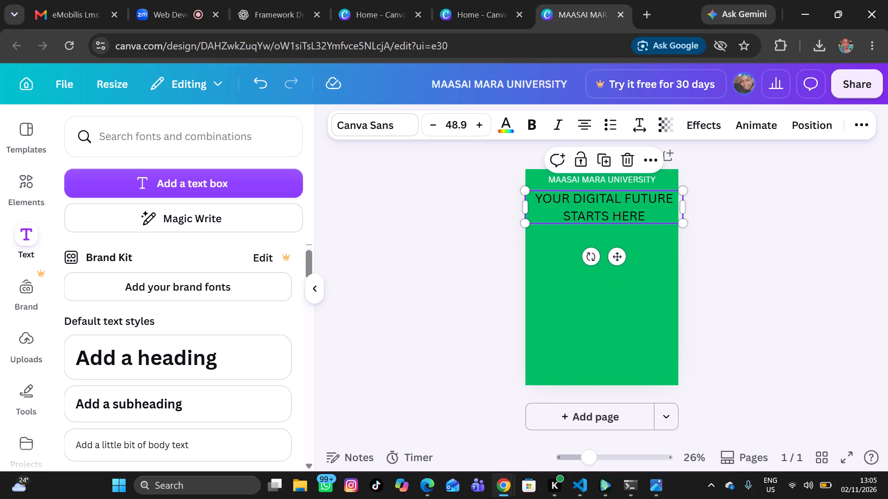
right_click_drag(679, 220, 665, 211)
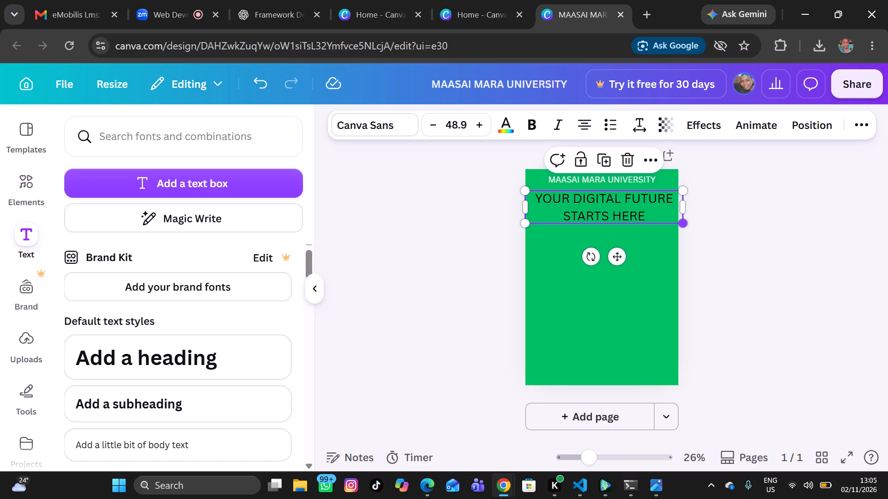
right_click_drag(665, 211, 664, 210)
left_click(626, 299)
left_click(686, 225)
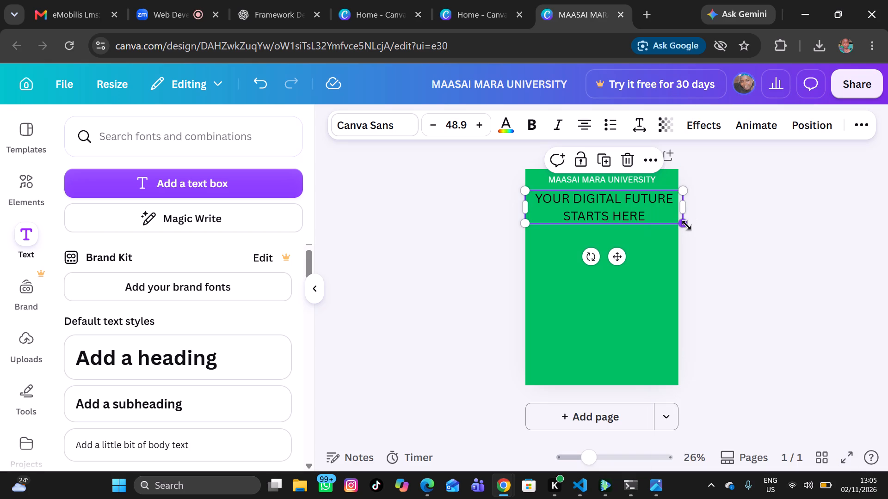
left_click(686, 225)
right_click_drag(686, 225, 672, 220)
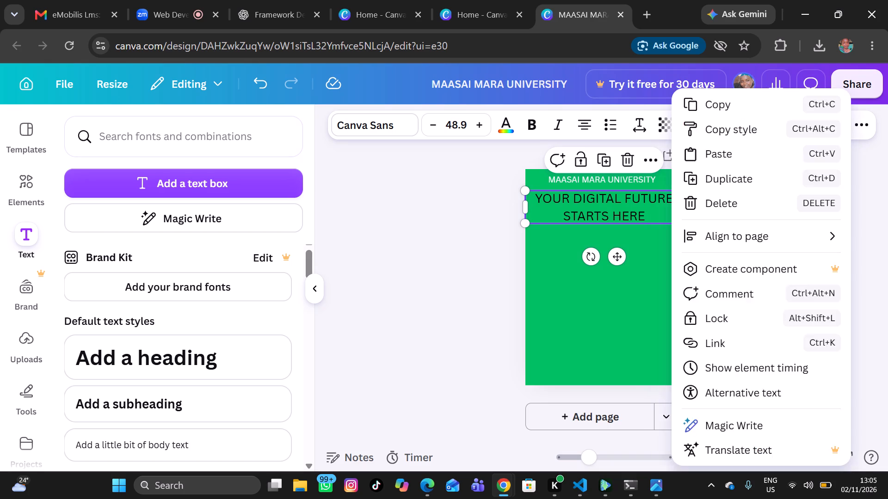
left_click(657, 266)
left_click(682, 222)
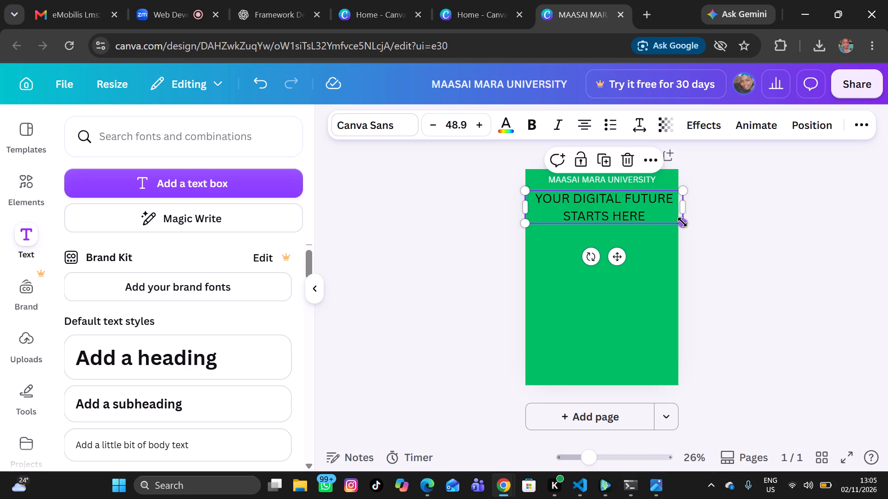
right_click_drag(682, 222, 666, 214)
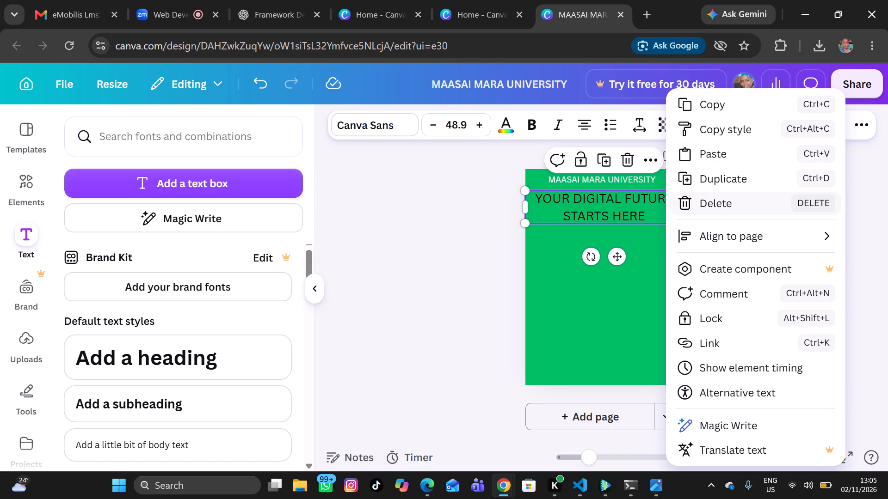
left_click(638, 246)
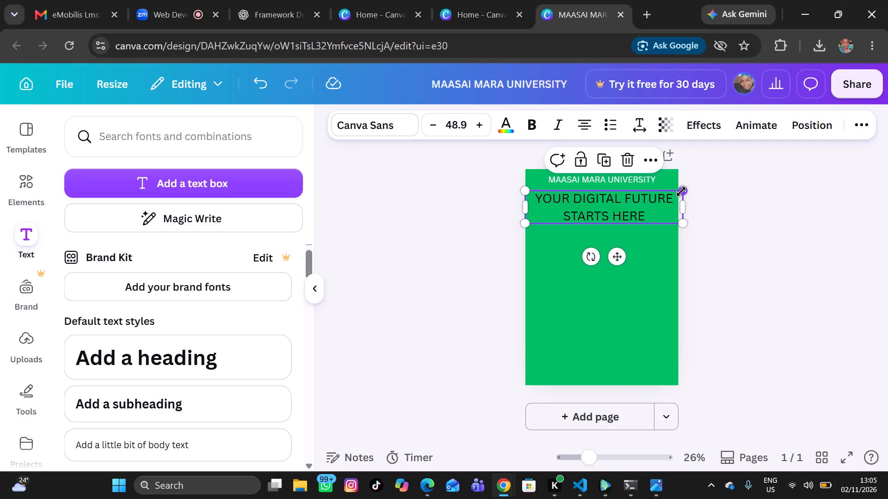
Scale the two-line heading down to font size 40.3 and extend its text box back to the page's left edge.
left_click_drag(681, 191, 672, 207)
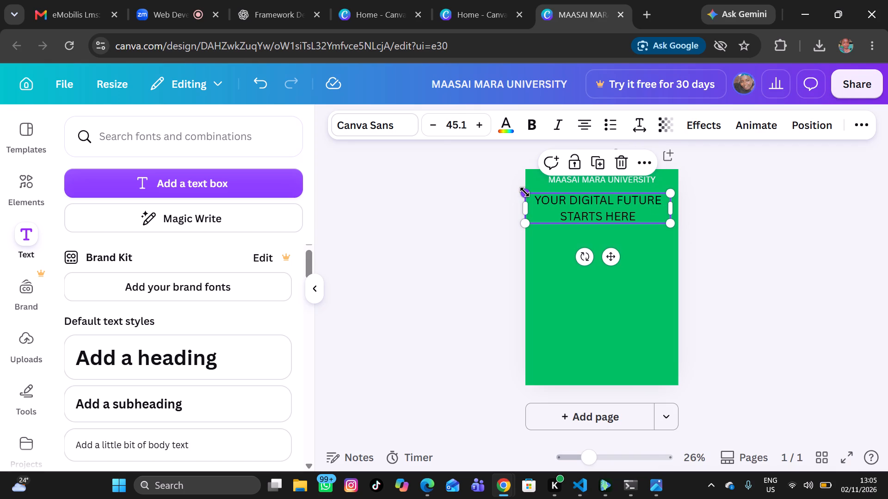
left_click_drag(524, 192, 532, 195)
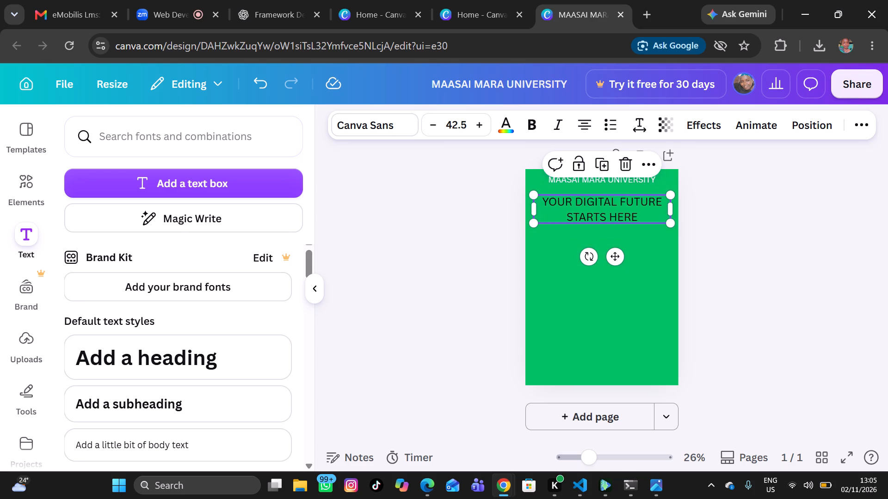
left_click_drag(533, 224, 540, 211)
left_click_drag(540, 211, 532, 209)
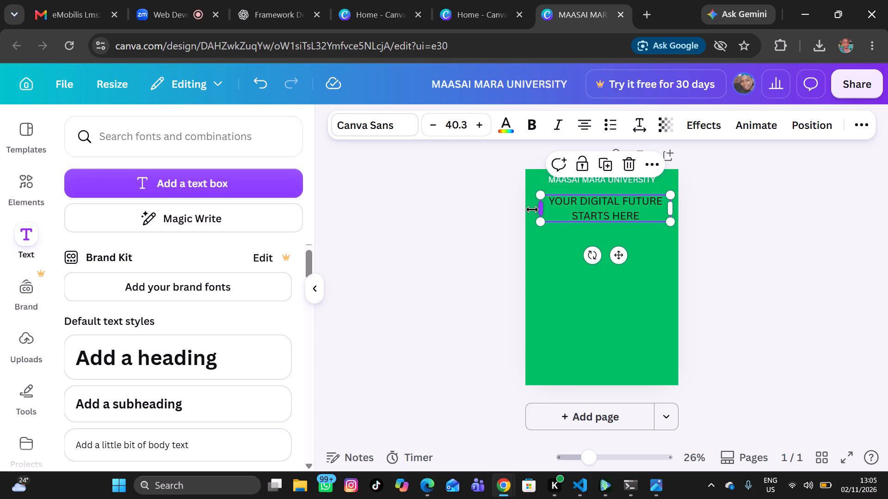
left_click_drag(532, 209, 525, 208)
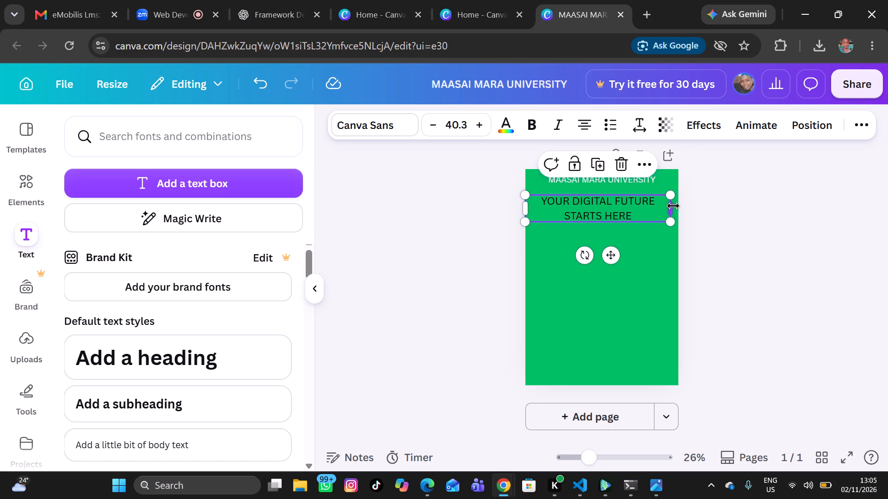
Widen the heading's text box and rescale it to font size 32.9 so the text fits one line across the page.
left_click_drag(673, 206, 691, 205)
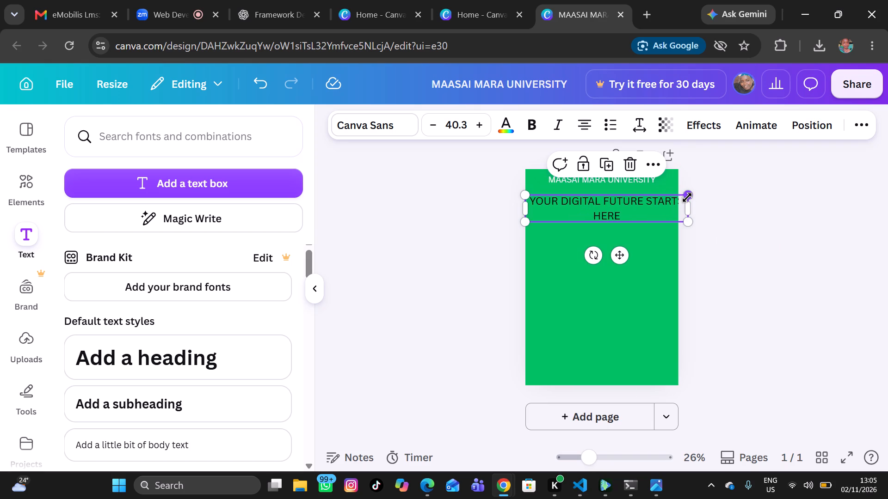
left_click_drag(687, 197, 658, 199)
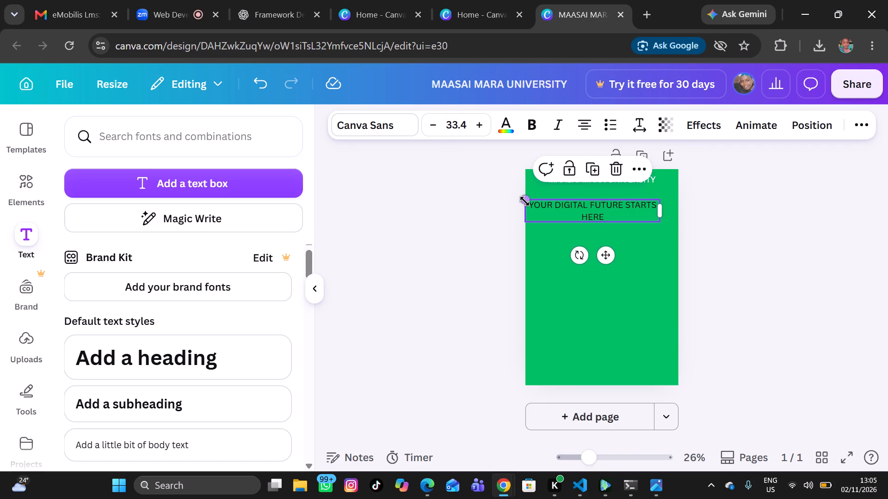
left_click_drag(525, 201, 536, 209)
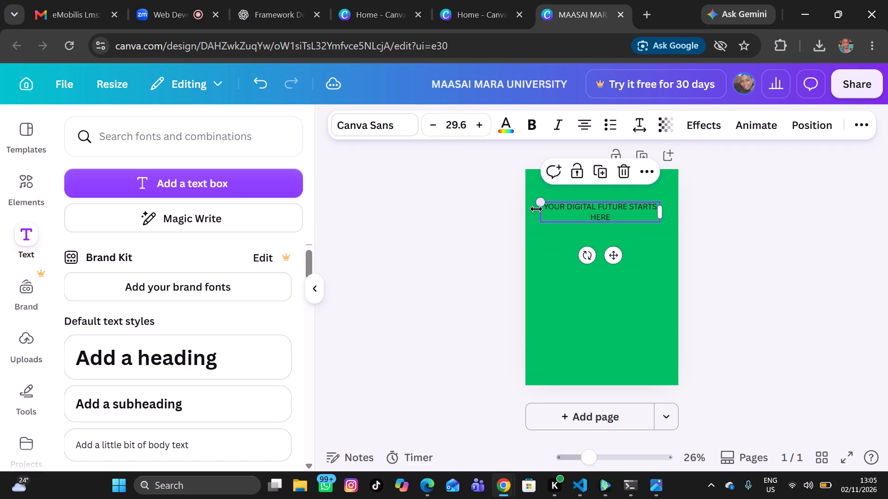
left_click_drag(660, 209, 678, 206)
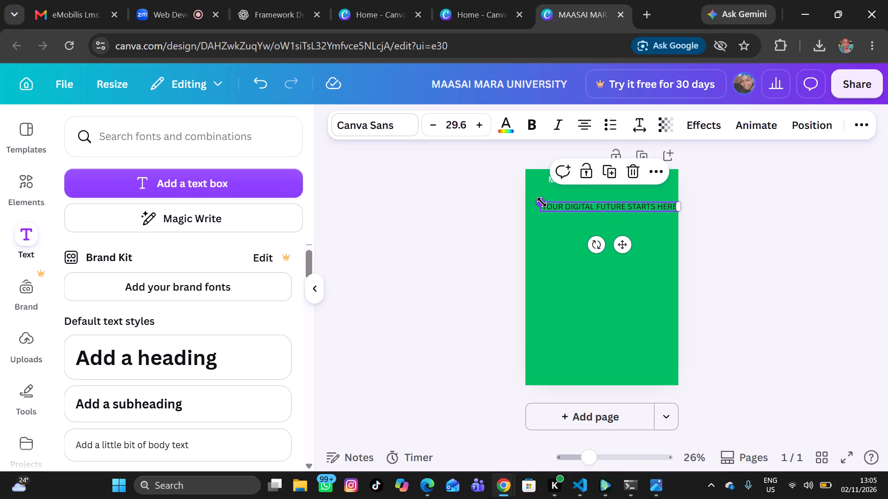
left_click_drag(542, 202, 533, 193)
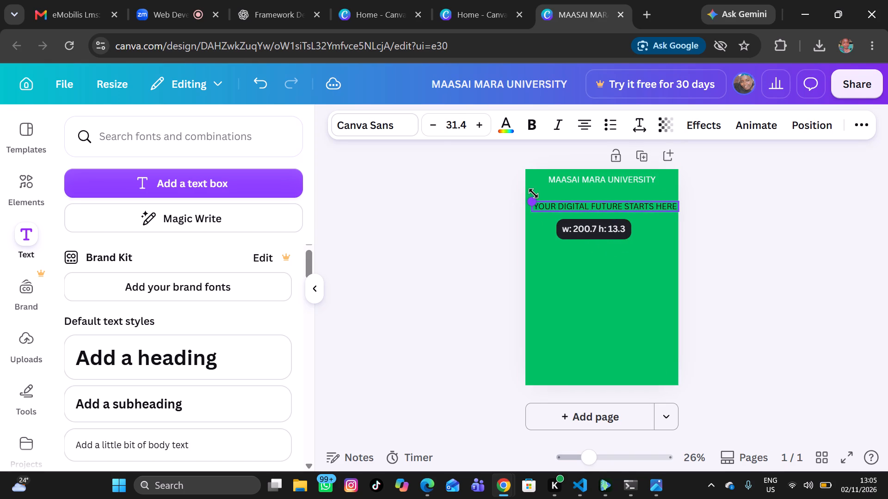
left_click_drag(533, 193, 530, 183)
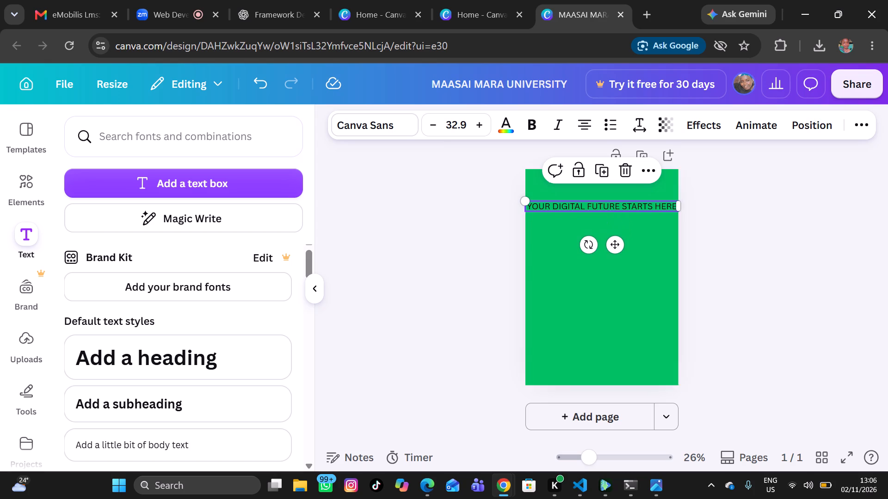
Move the "YOUR DIGITAL FUTURE STARTS HERE" heading up to sit closely below "MAASAI MARA UNIVERSITY" and deselect it.
left_click_drag(596, 203, 596, 200)
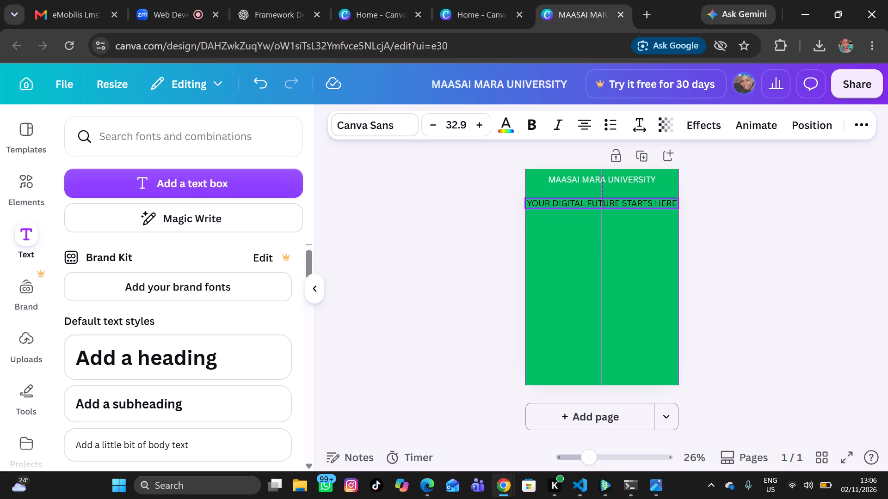
left_click_drag(596, 200, 597, 194)
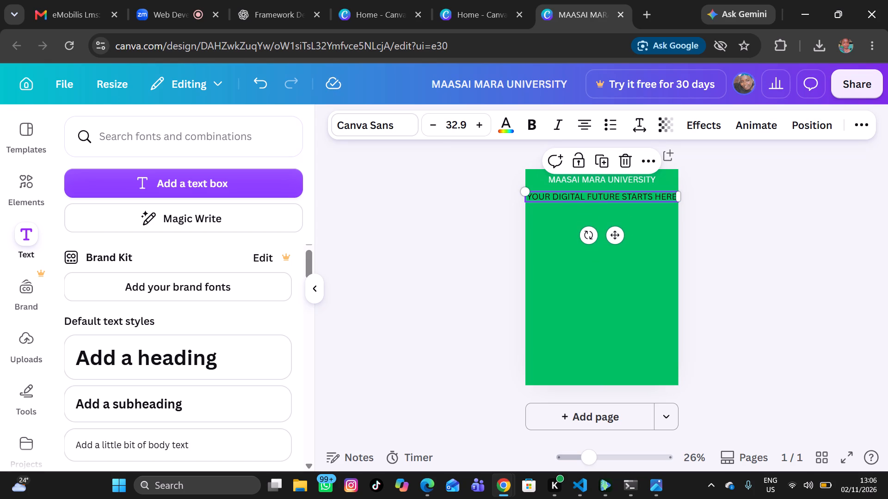
left_click(783, 224)
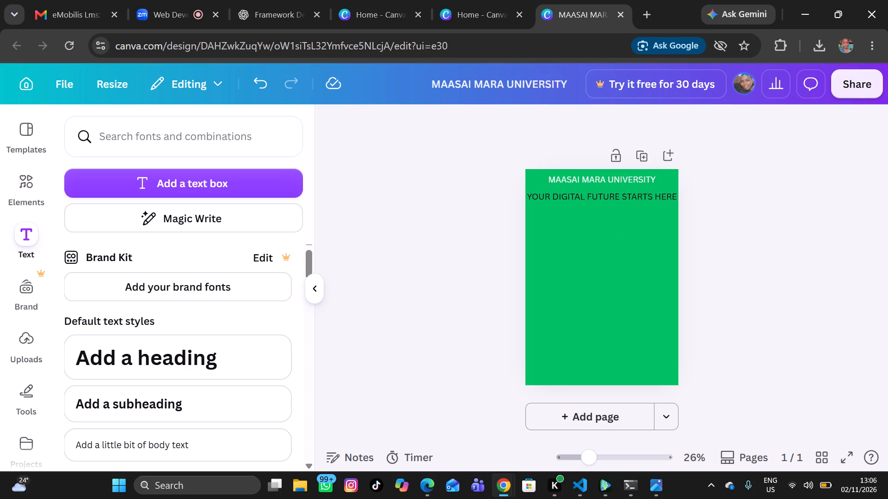
Change the text colour of the "YOUR DIGITAL FUTURE STARTS HERE" heading to white (#ffffff) and deselect it.
left_click(591, 197)
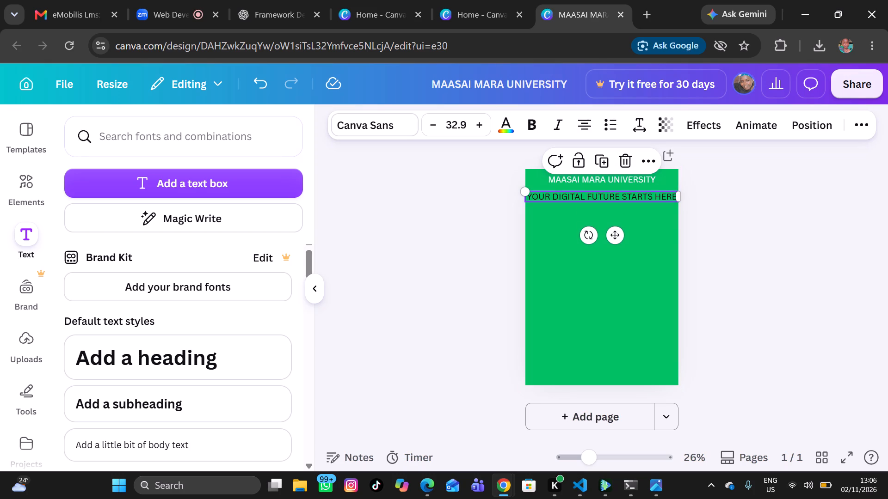
left_click(508, 134)
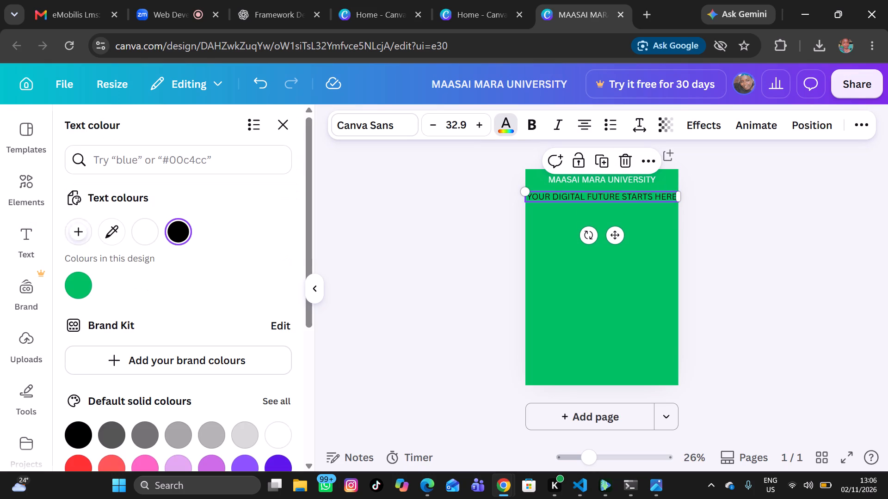
scroll(354, 323, "left", 1)
left_click(148, 233)
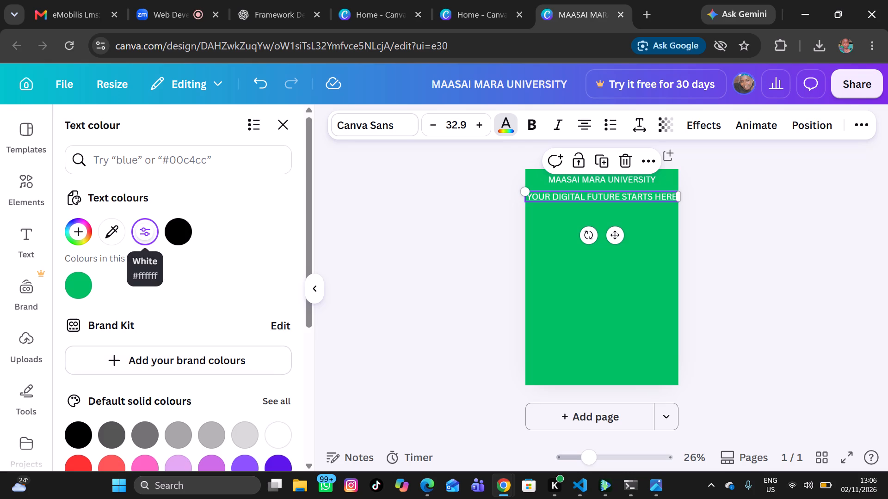
left_click(594, 312)
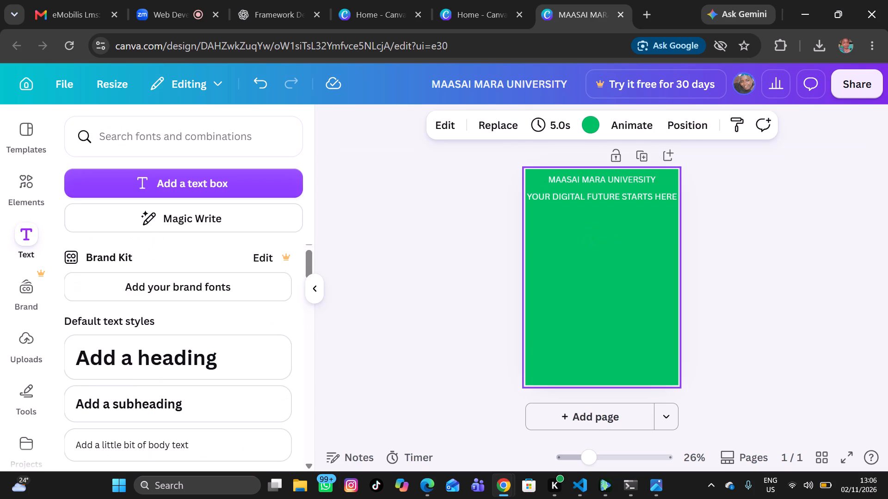
left_click(584, 209)
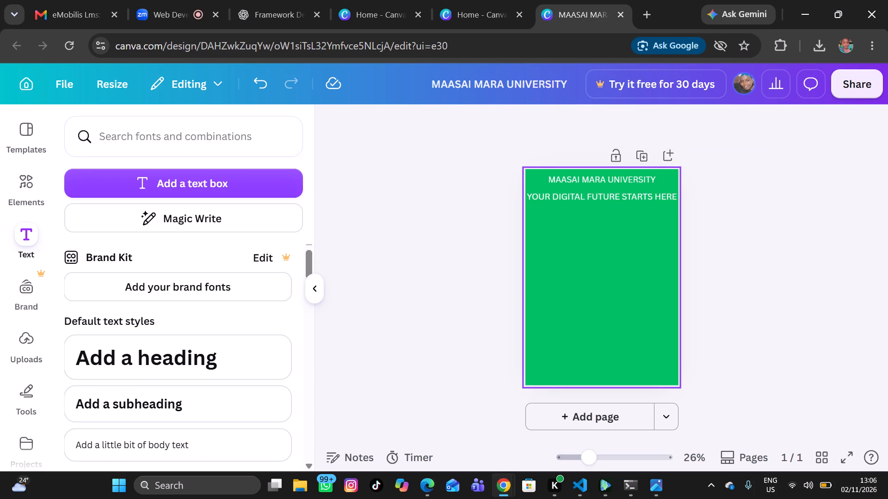
Add a subheading to the page reading "JOIN AJIRA DIGITAL CLUB".
left_click(177, 402)
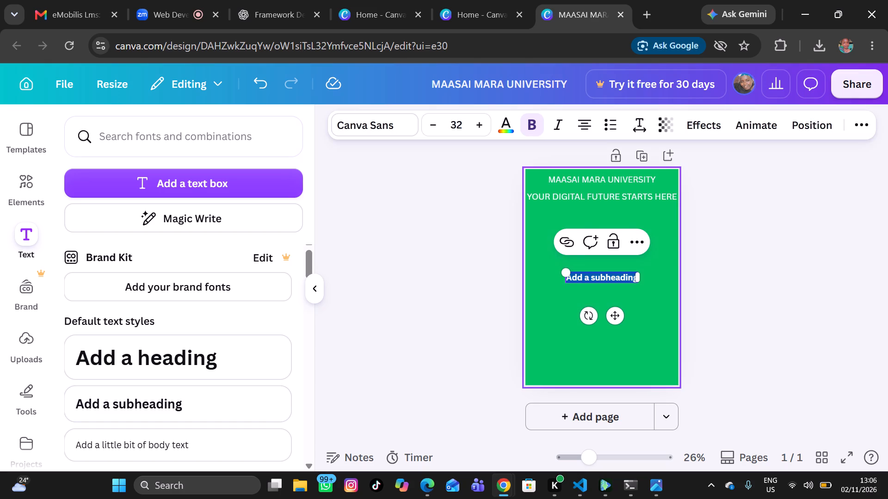
key("BackSpace")
key("BackSpace")
key("BackSpace")
key("BackSpace")
key("BackSpace")
type("JOIN AJIRA")
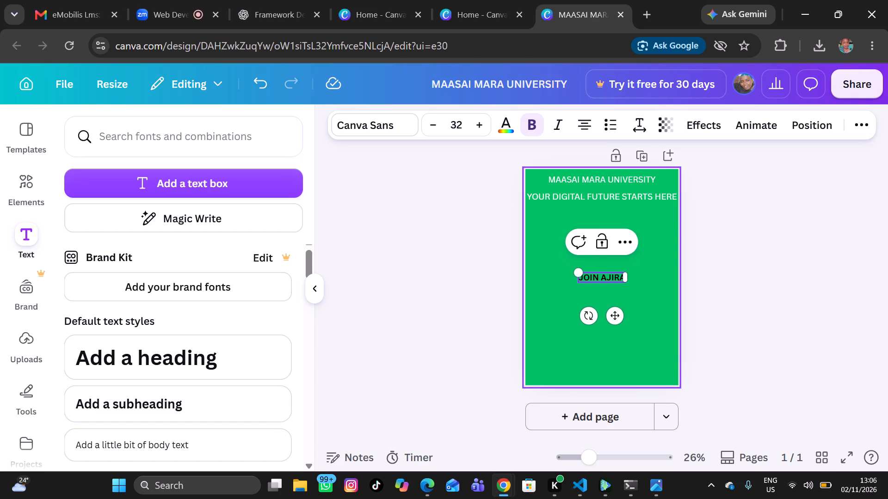
key("space")
type("DIGT")
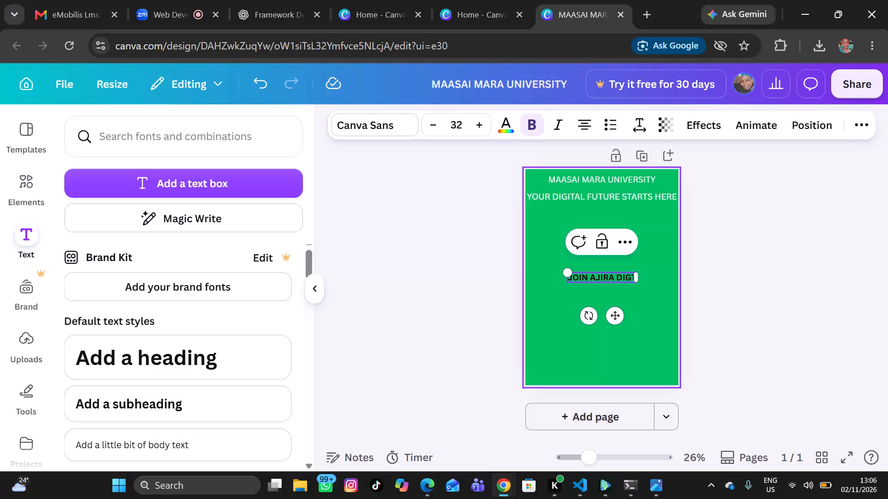
key("a")
key("BackSpace")
key("BackSpace")
type("ITAL")
key("space")
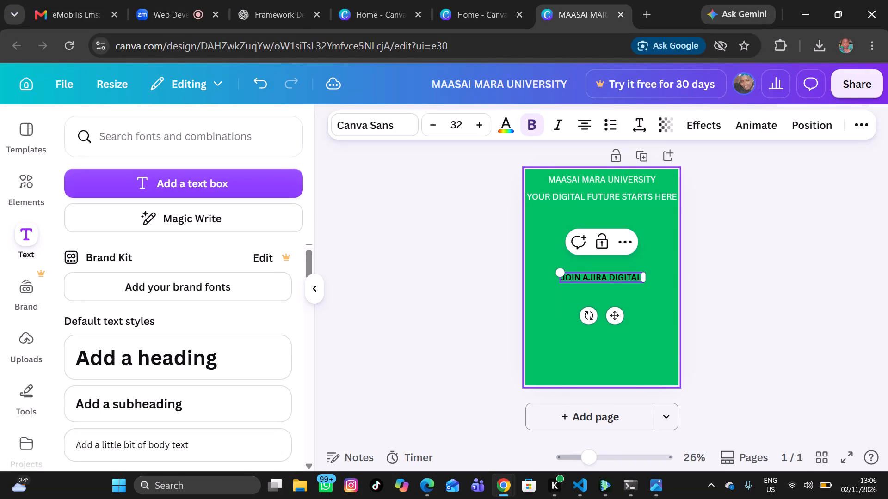
type("CL")
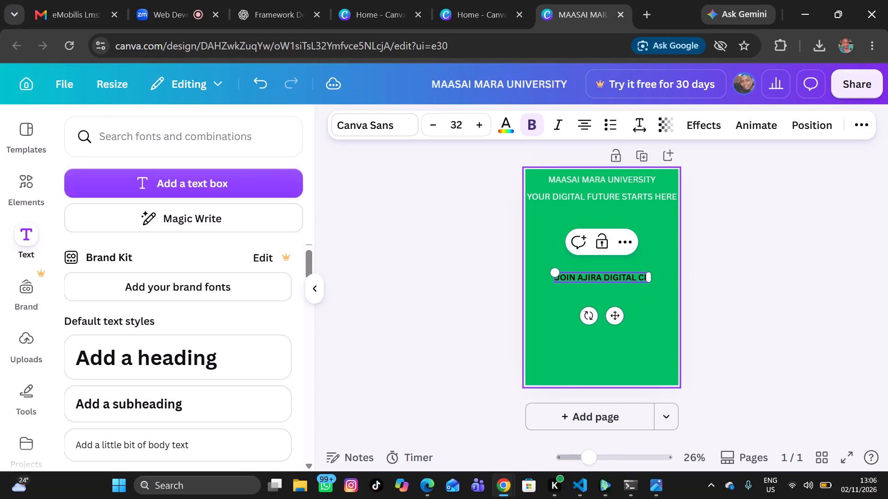
type("UB")
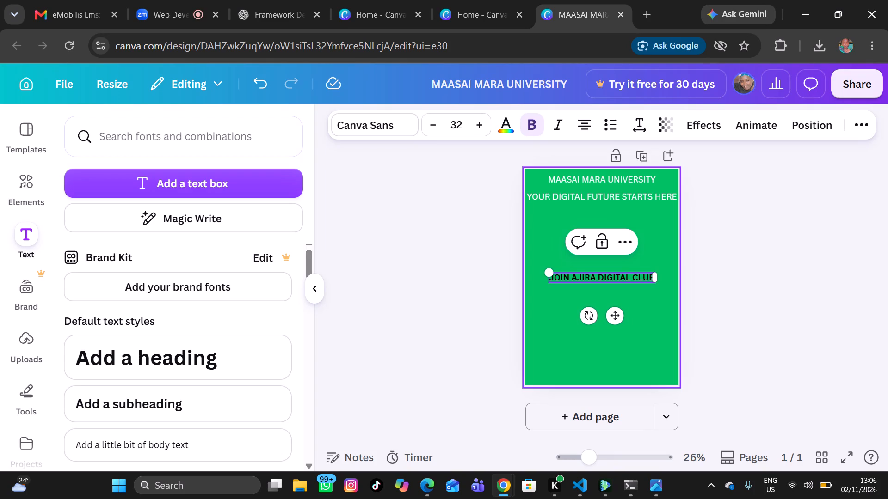
Move the "JOIN AJIRA DIGITAL CLUB" subheading up to just below "YOUR DIGITAL FUTURE STARTS HERE" and deselect it.
left_click_drag(629, 281, 631, 259)
left_click(633, 292)
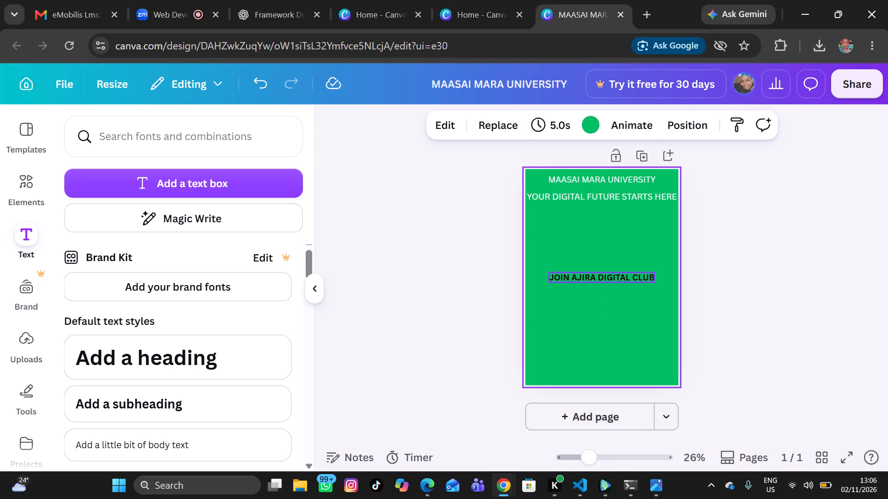
left_click(630, 299)
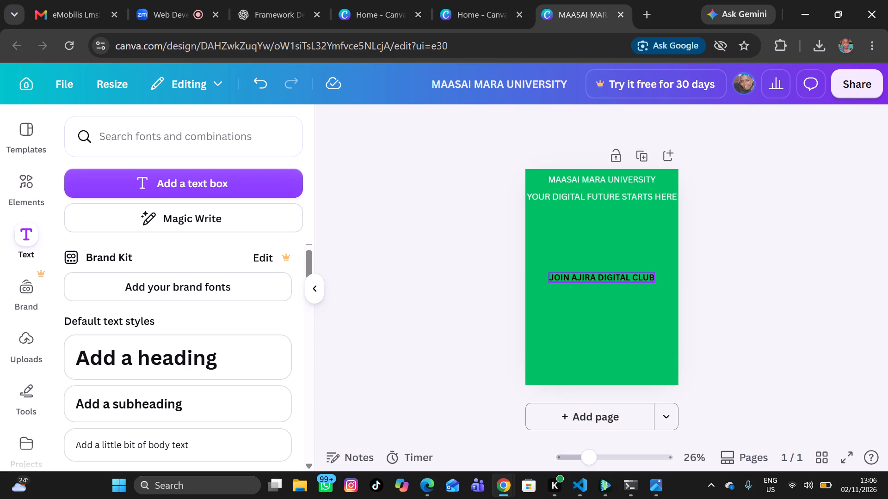
left_click(609, 280)
left_click_drag(609, 280, 611, 241)
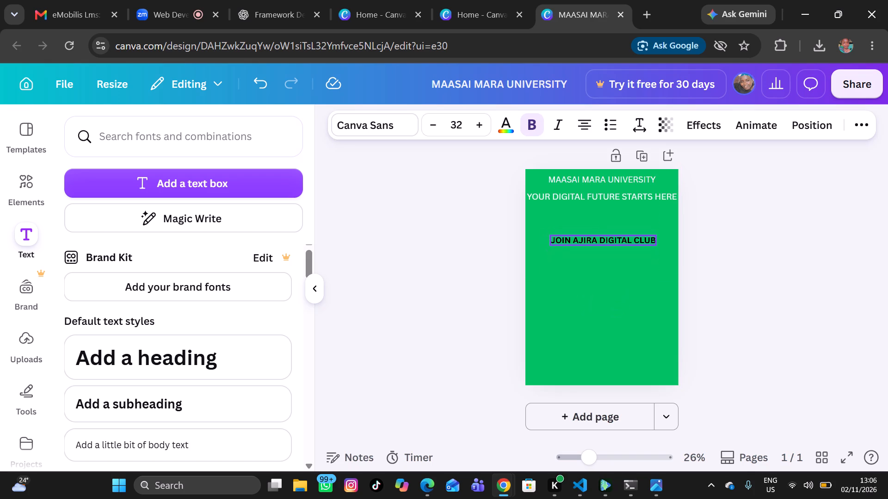
left_click_drag(611, 241, 612, 219)
left_click(630, 227)
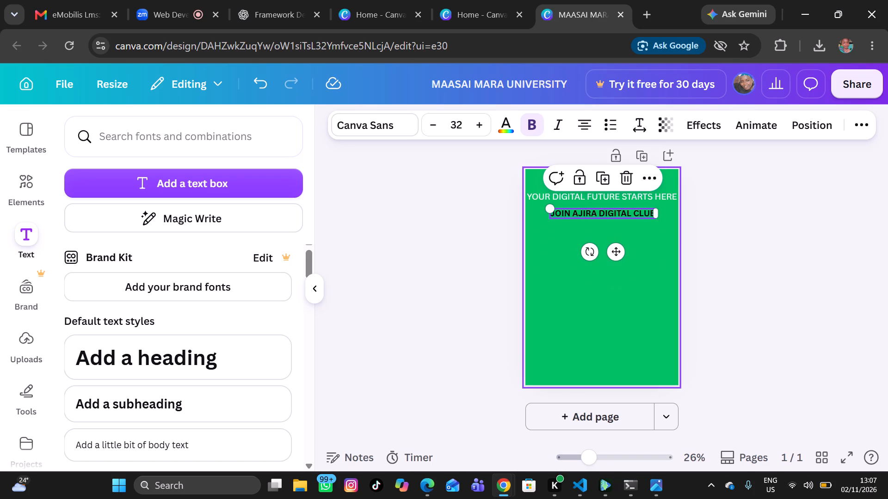
left_click(620, 217)
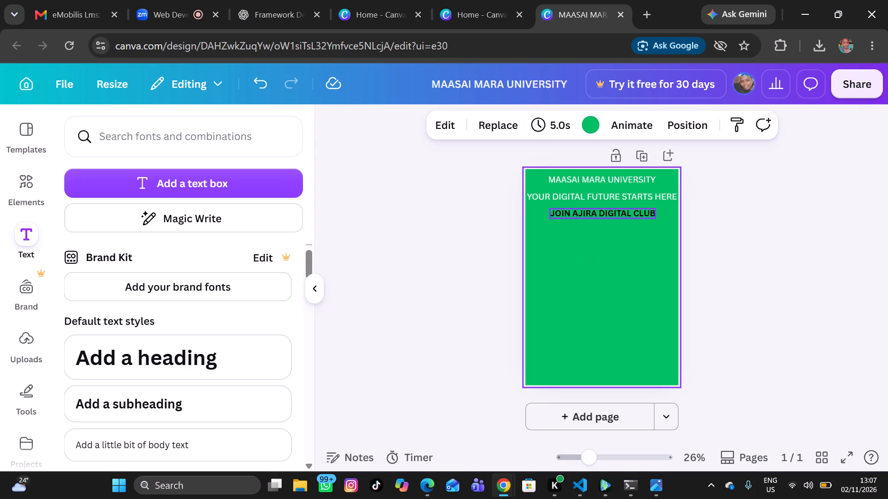
left_click(647, 226)
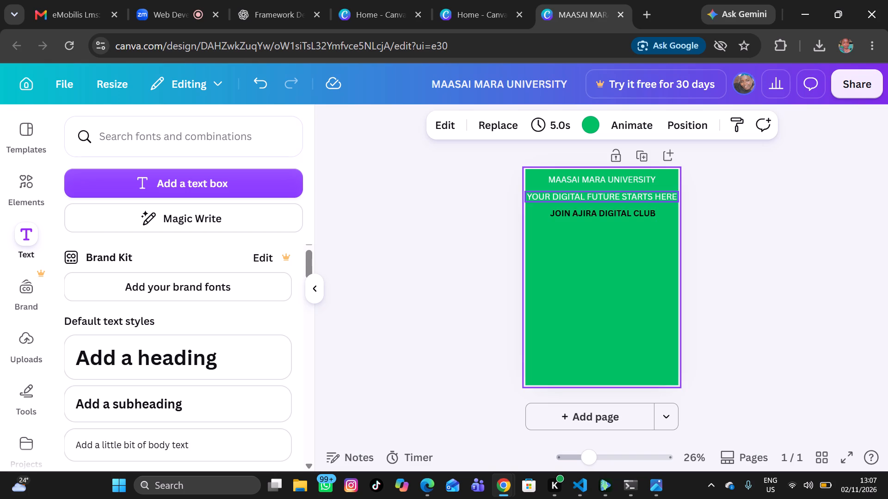
Scale the "YOUR DIGITAL FUTURE STARTS HERE" heading down to font size 29.6.
left_click(534, 197)
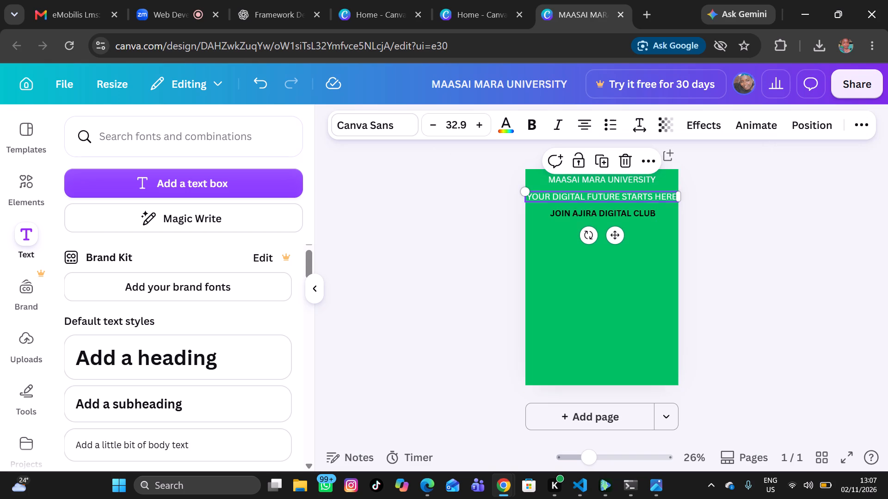
left_click_drag(524, 189, 540, 189)
left_click(558, 269)
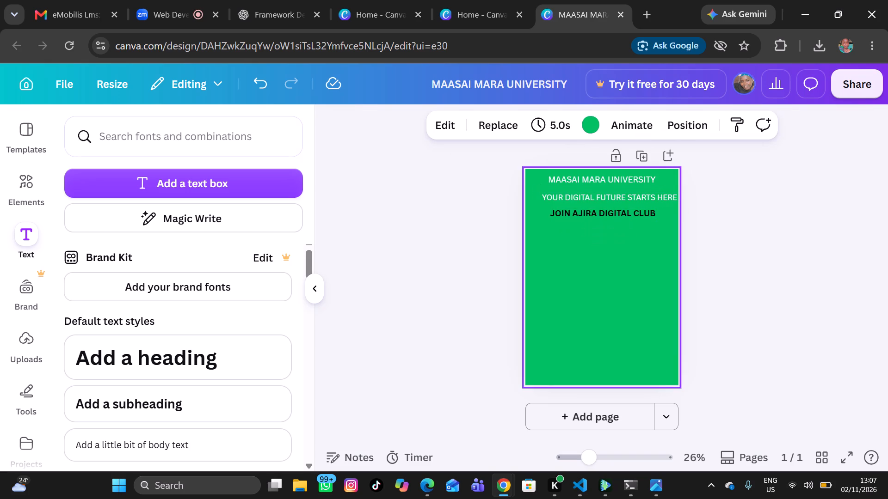
Centre the "YOUR DIGITAL FUTURE STARTS HERE" heading across the page, midway between the university name and the "JOIN AJIRA DIGITAL CLUB" line.
left_click_drag(586, 197, 579, 197)
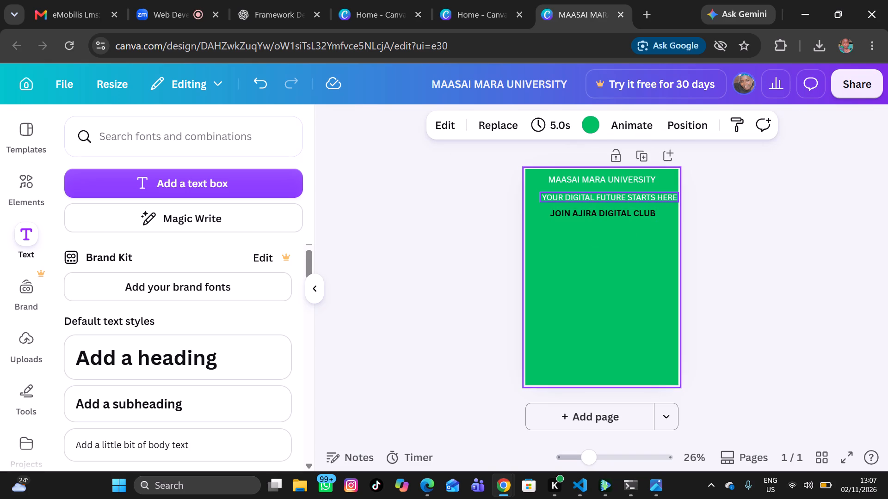
left_click_drag(579, 197, 572, 197)
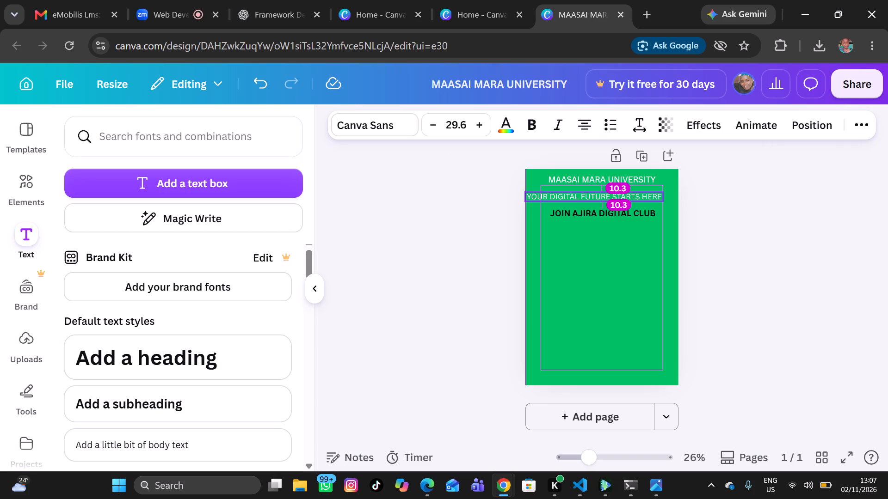
left_click_drag(572, 197, 582, 197)
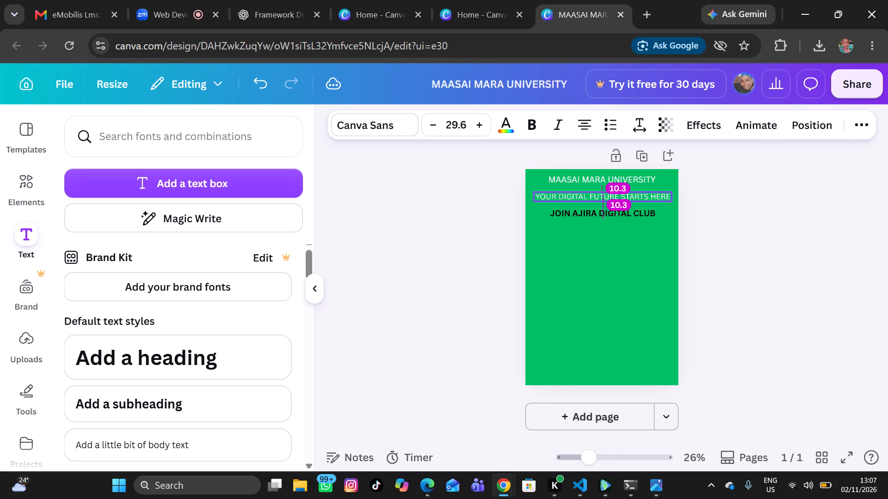
left_click_drag(582, 197, 586, 196)
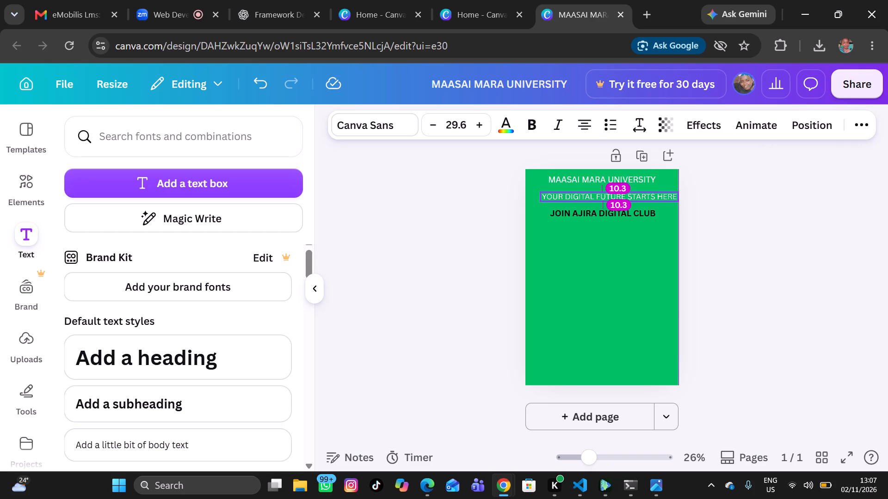
left_click_drag(586, 196, 582, 195)
left_click(603, 302)
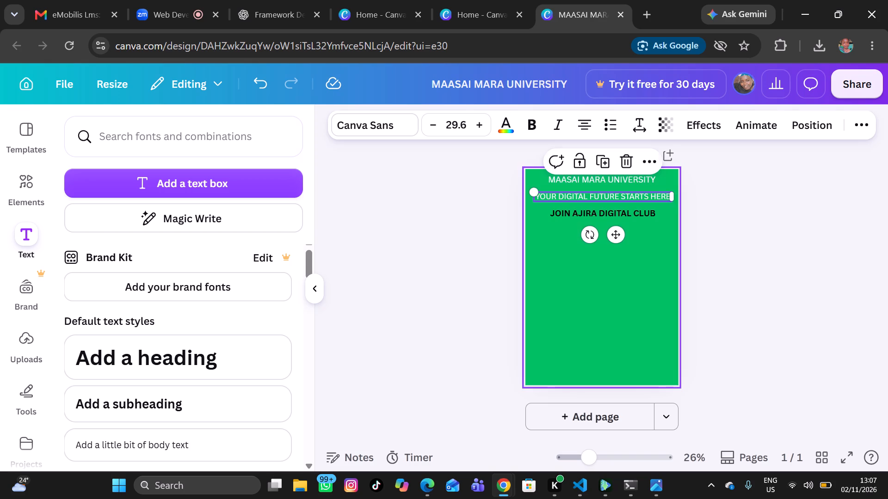
left_click(603, 302)
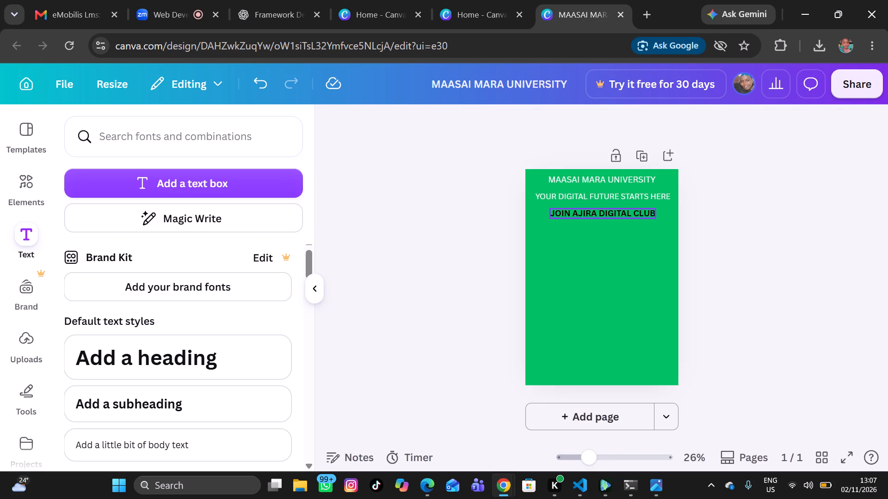
left_click(604, 256)
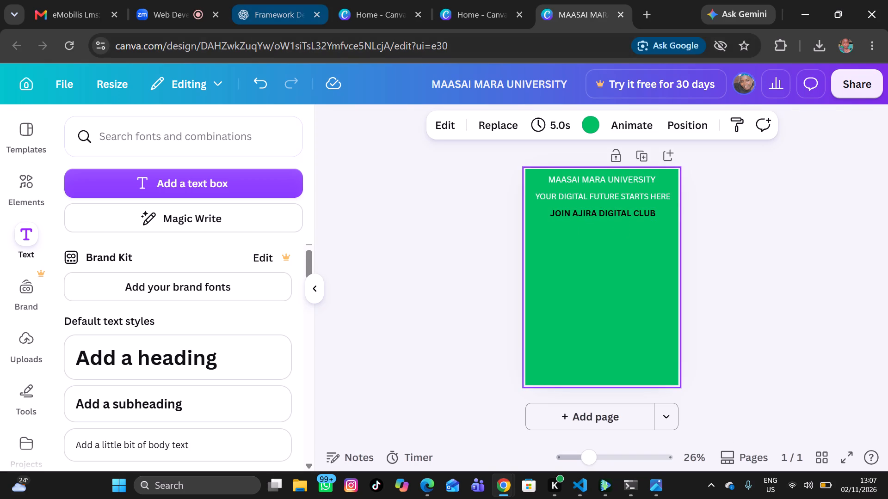
left_click(266, 18)
scroll(471, 240, "down", 1)
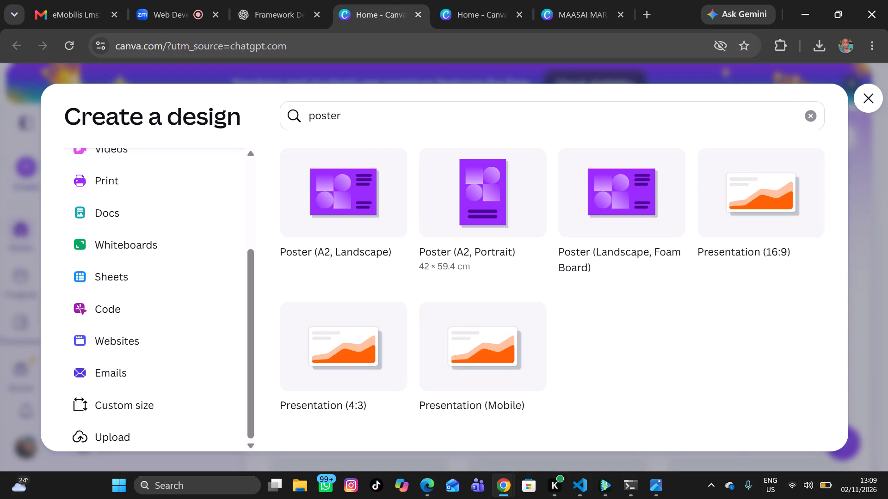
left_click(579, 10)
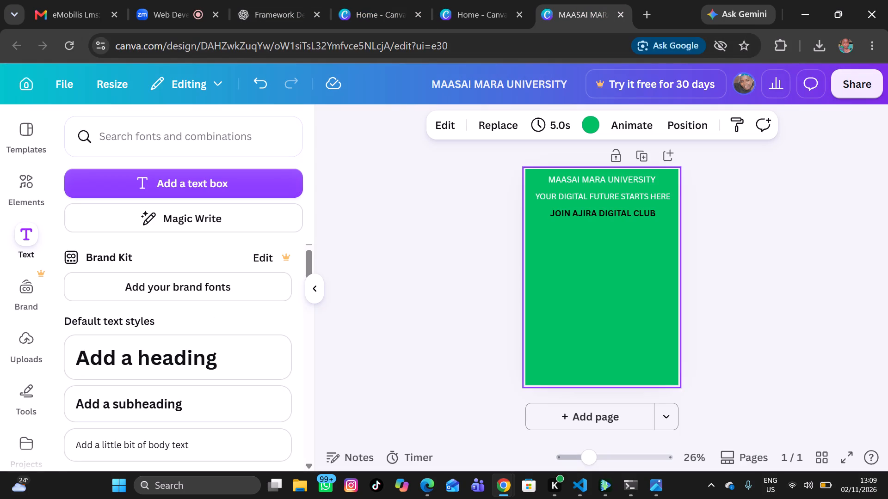
Search Google for "ajira digital images" in a new browser tab.
scroll(579, 10, "down", 1)
left_click(645, 23)
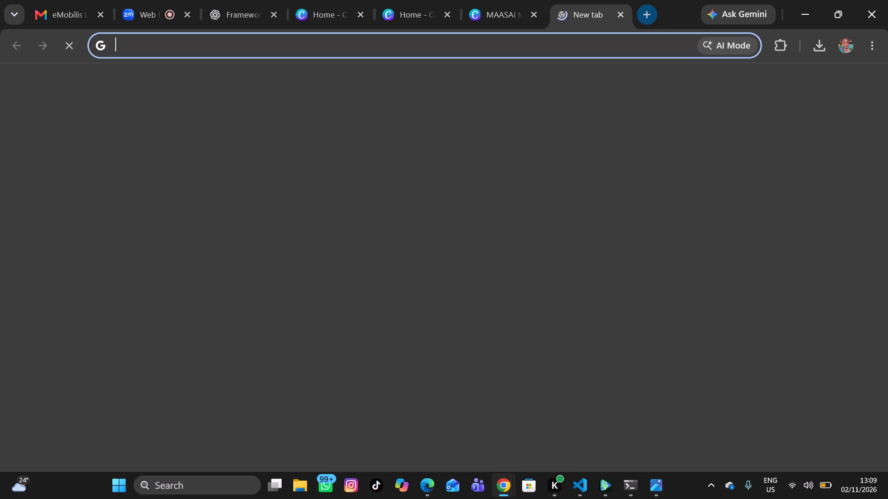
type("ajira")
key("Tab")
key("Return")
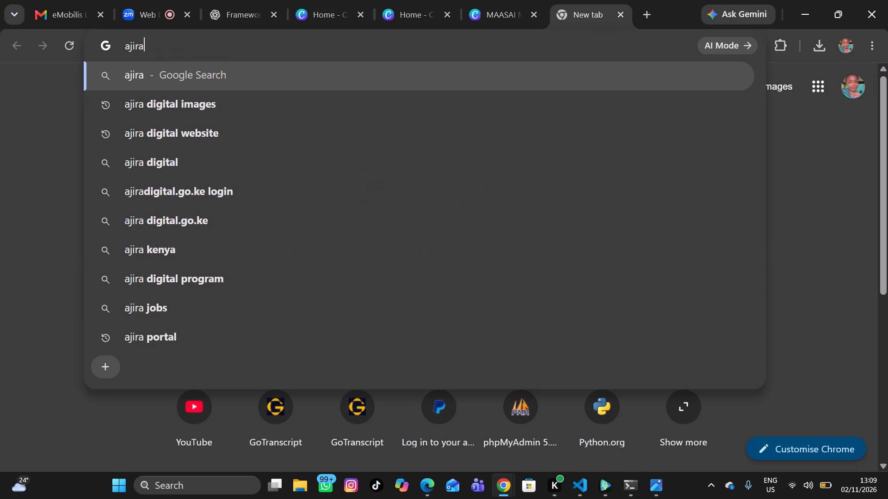
left_click(234, 111)
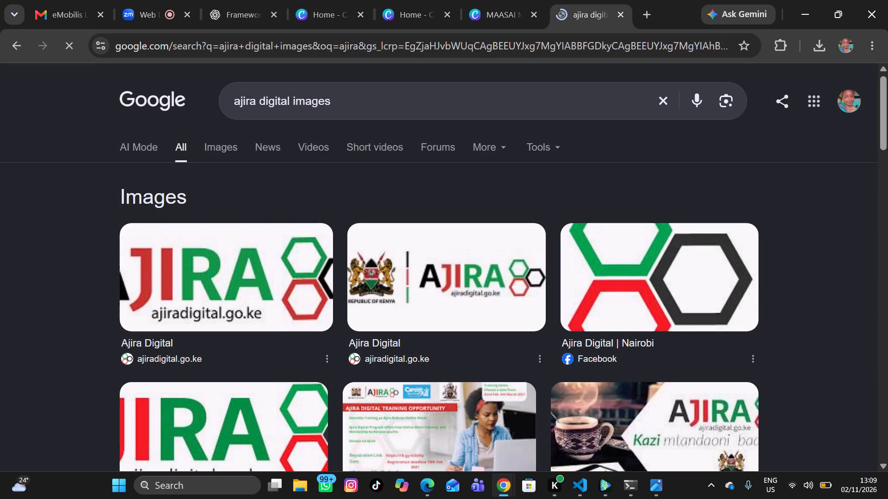
Preview the Ajira Digital hexagon logo from Facebook and look over the Ajira Digital image results for a suitable logo.
left_click(642, 248)
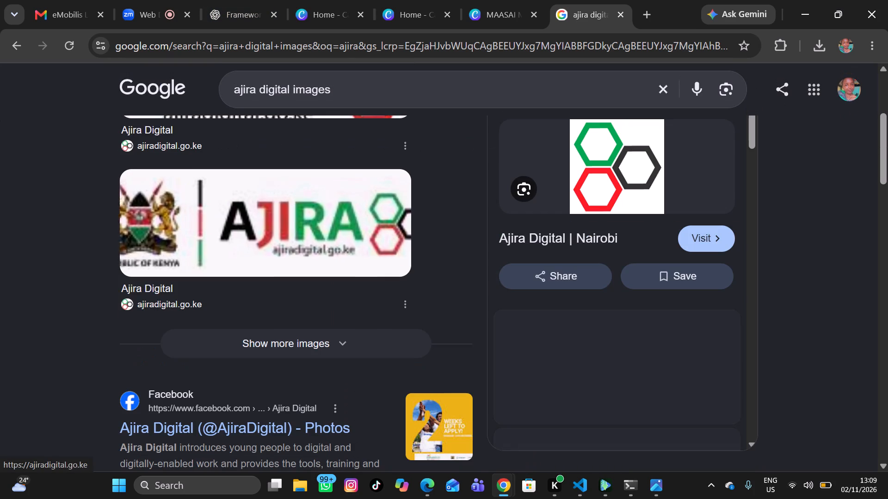
scroll(488, 199, "up", 1)
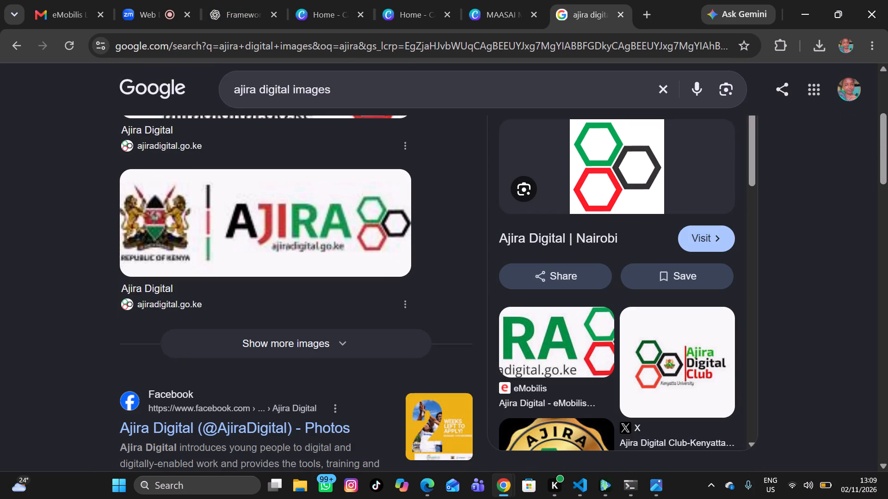
scroll(321, 252, "up", 1)
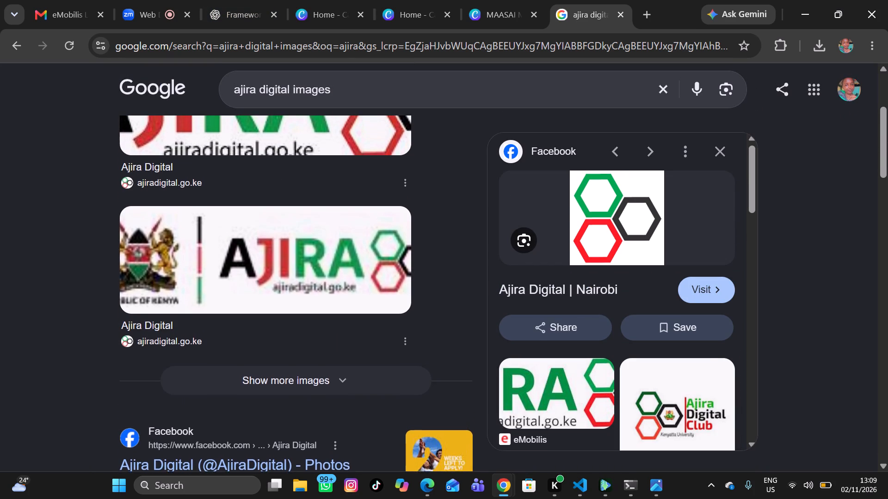
scroll(321, 252, "up", 2)
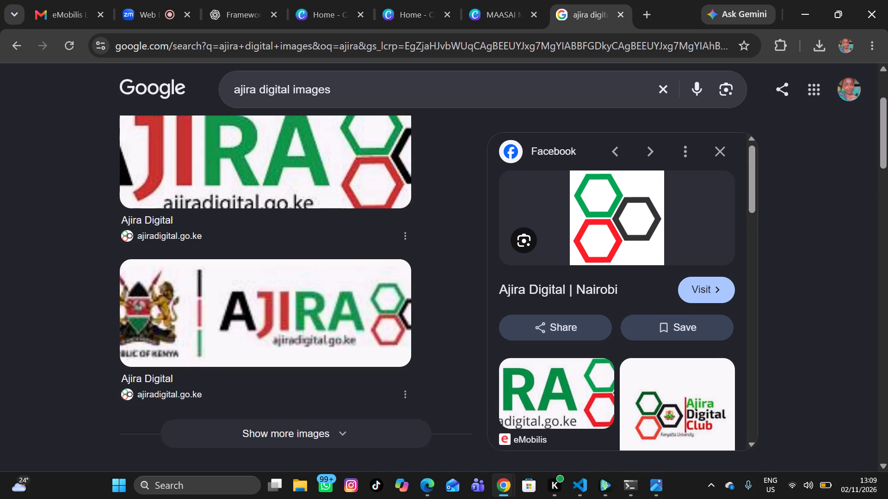
scroll(352, 329, "up", 2)
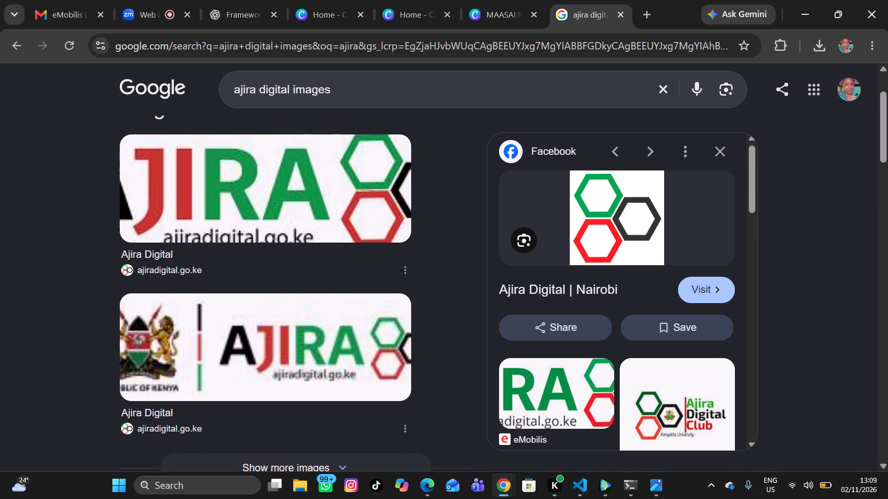
Save the Ajira logo image with the Republic of Kenya coat of arms to Downloads as a JPEG named "ajira".
right_click(352, 329)
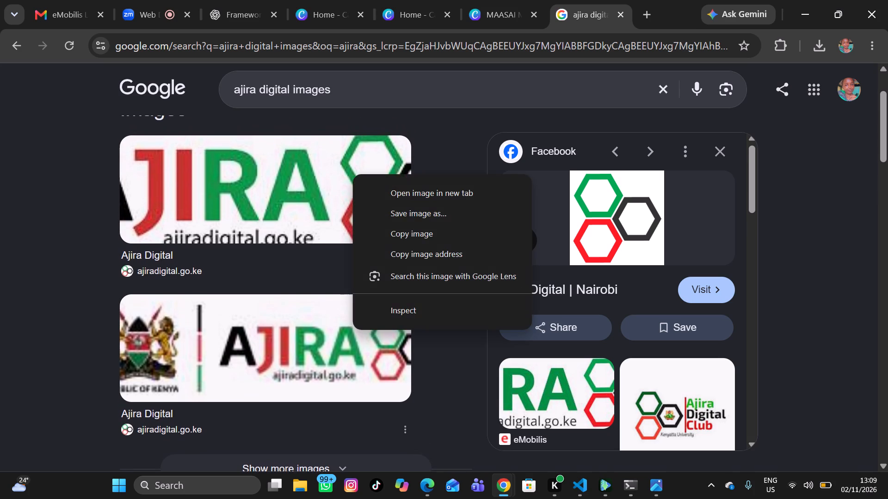
left_click(412, 221)
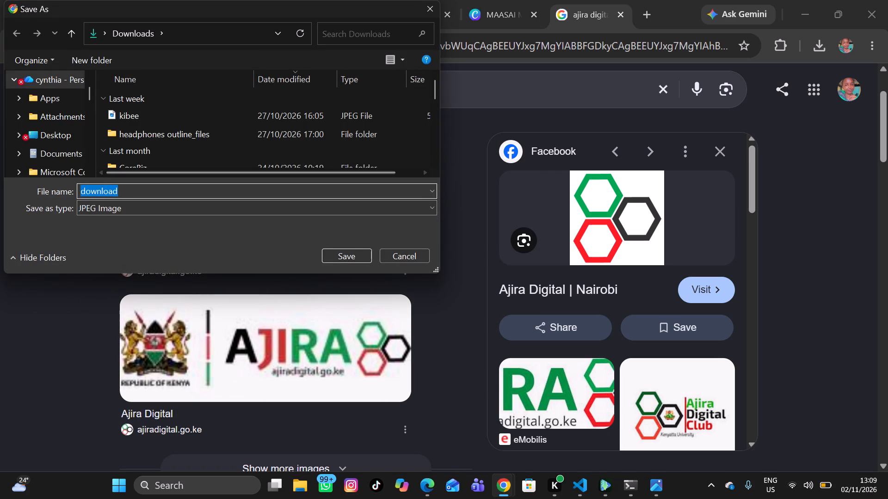
left_click(160, 184)
key("BackSpace")
key("BackSpace")
key("BackSpace")
key("BackSpace")
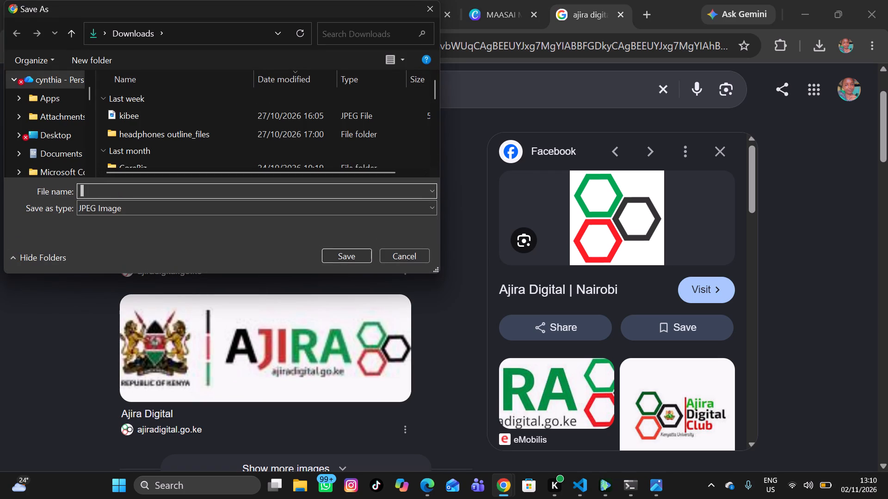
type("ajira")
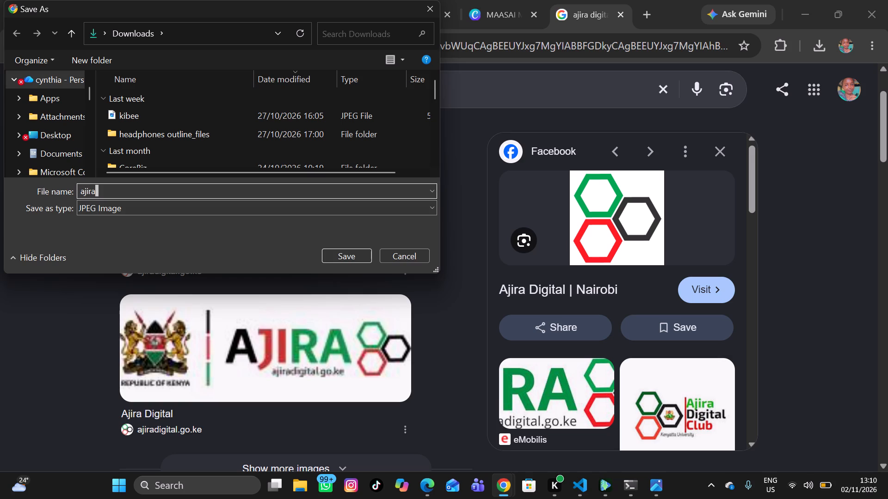
left_click(345, 252)
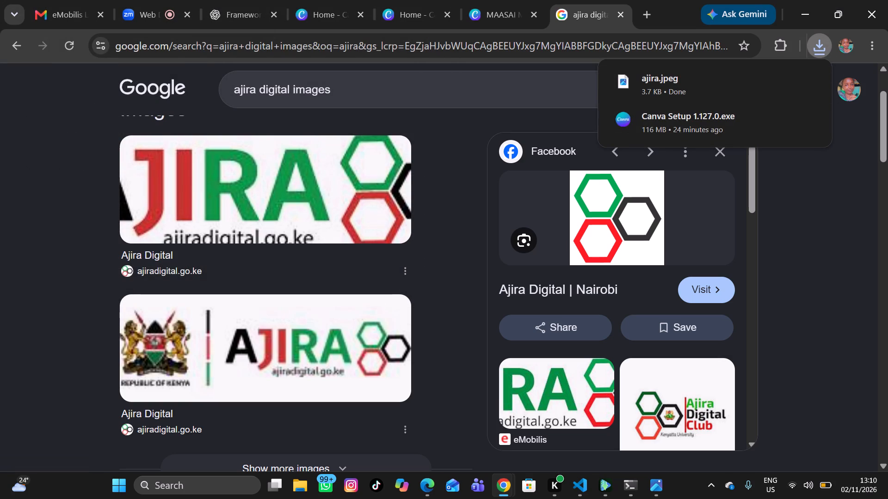
Switch back to the MAASAI MARA UNIVERSITY design in Canva and upload the ajira image from the Downloads folder.
left_click(507, 15)
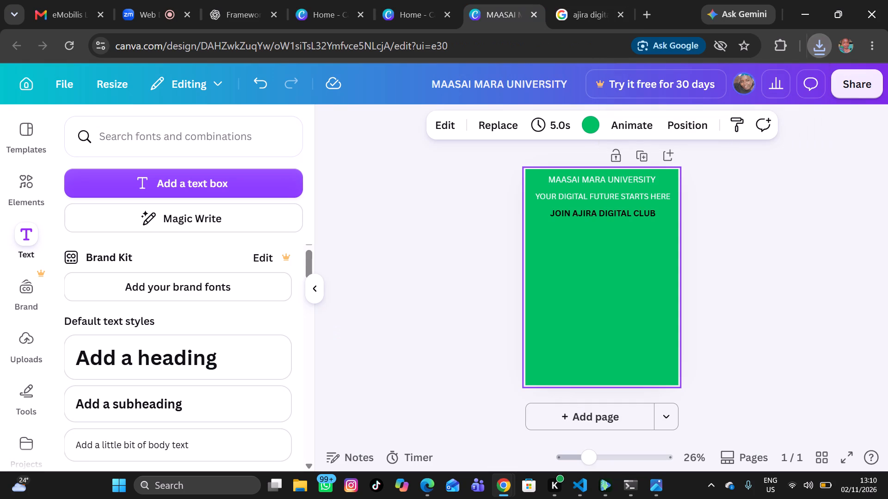
left_click(20, 344)
left_click(170, 176)
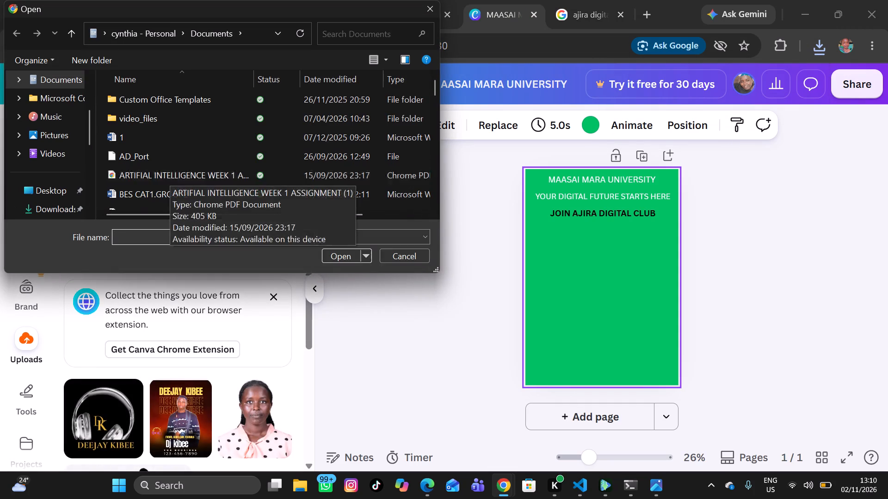
left_click(55, 211)
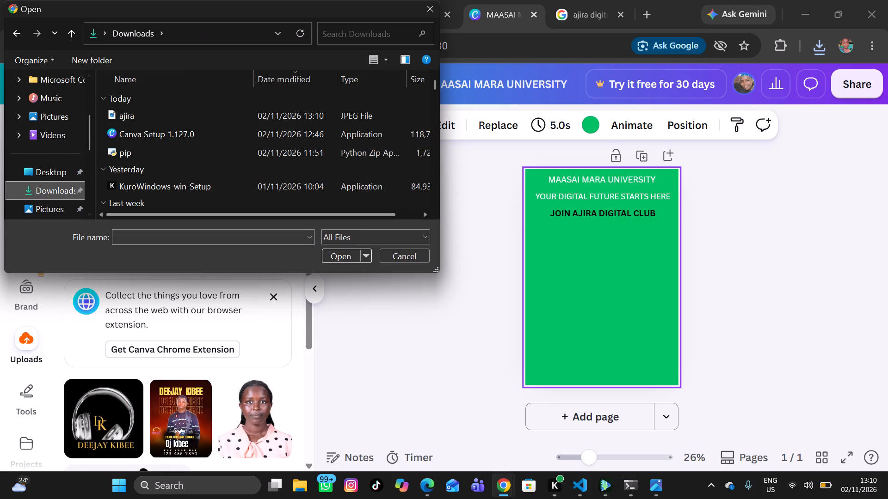
left_click(132, 120)
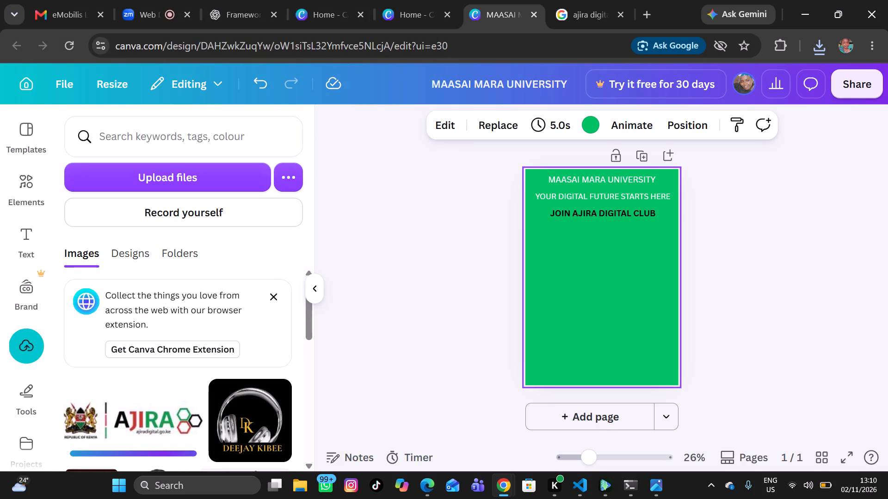
Place the uploaded Ajira logo on the poster and scale it down to about 81 × 49 mm.
left_click(140, 419)
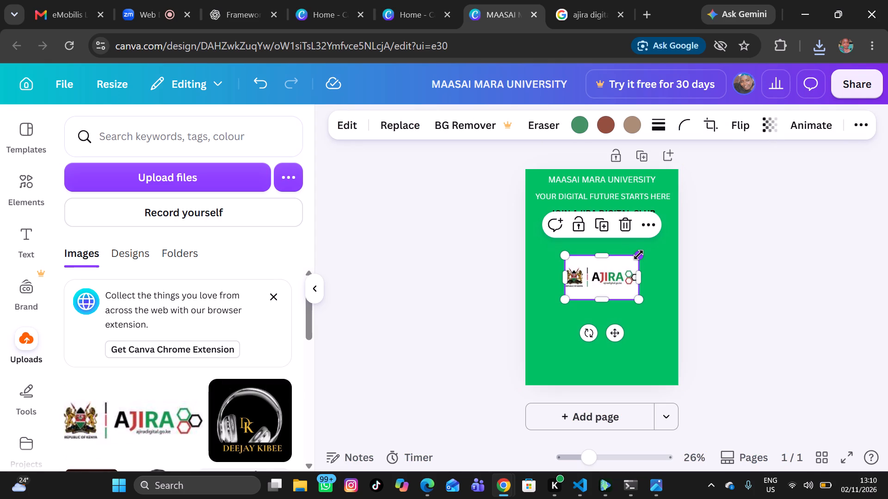
left_click_drag(638, 255, 624, 263)
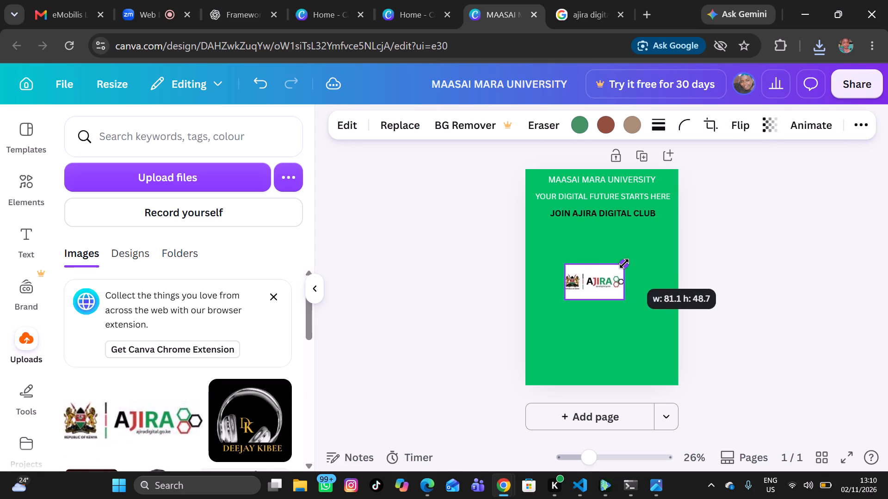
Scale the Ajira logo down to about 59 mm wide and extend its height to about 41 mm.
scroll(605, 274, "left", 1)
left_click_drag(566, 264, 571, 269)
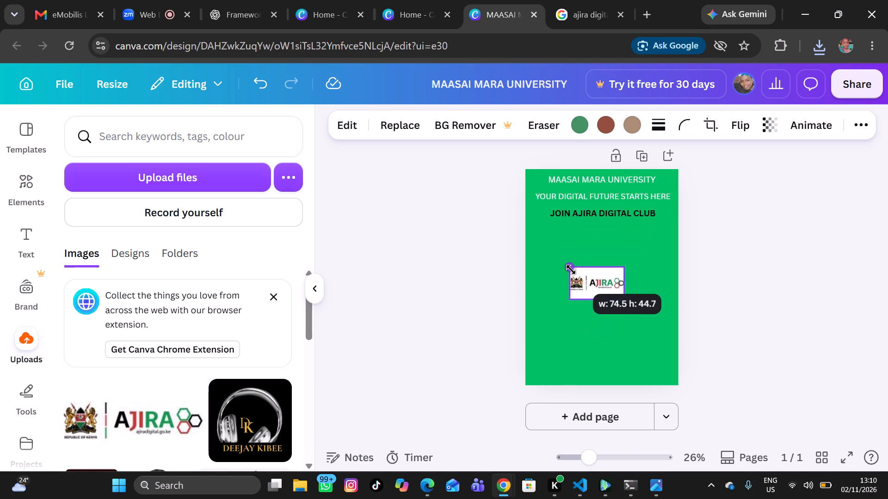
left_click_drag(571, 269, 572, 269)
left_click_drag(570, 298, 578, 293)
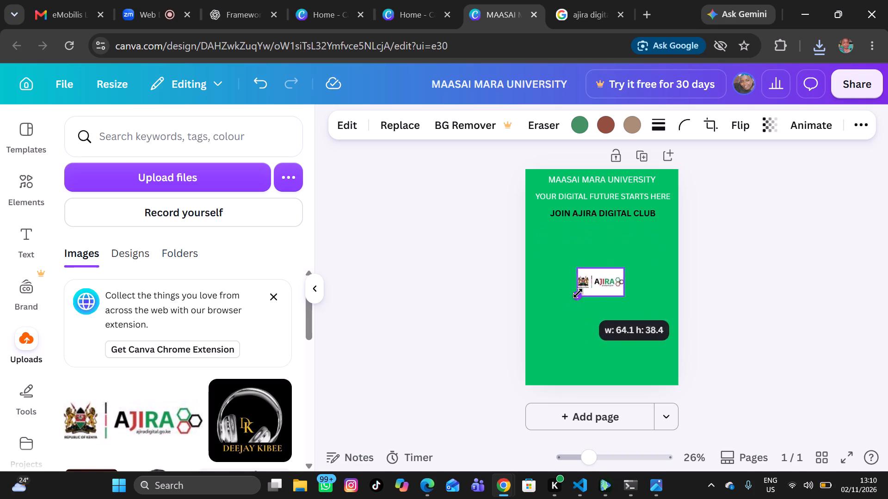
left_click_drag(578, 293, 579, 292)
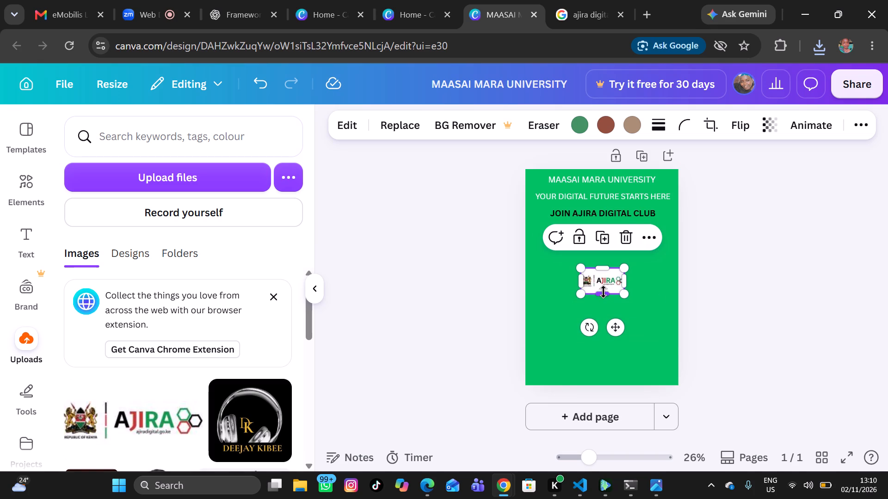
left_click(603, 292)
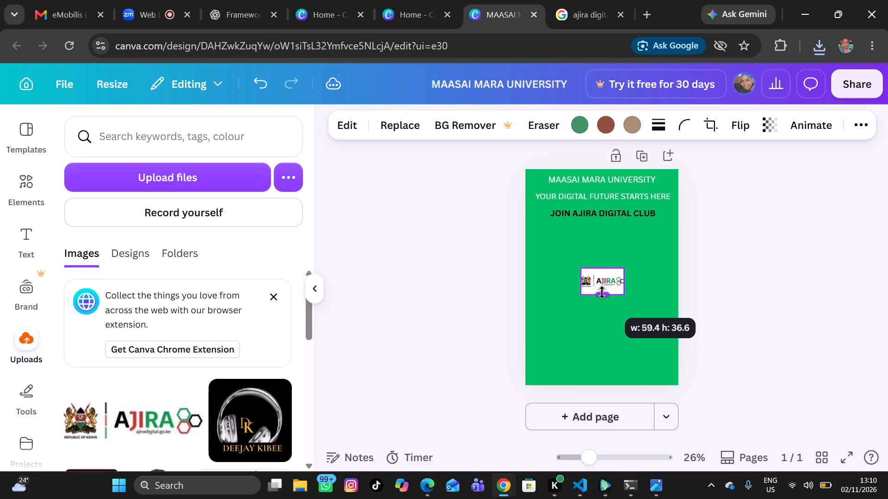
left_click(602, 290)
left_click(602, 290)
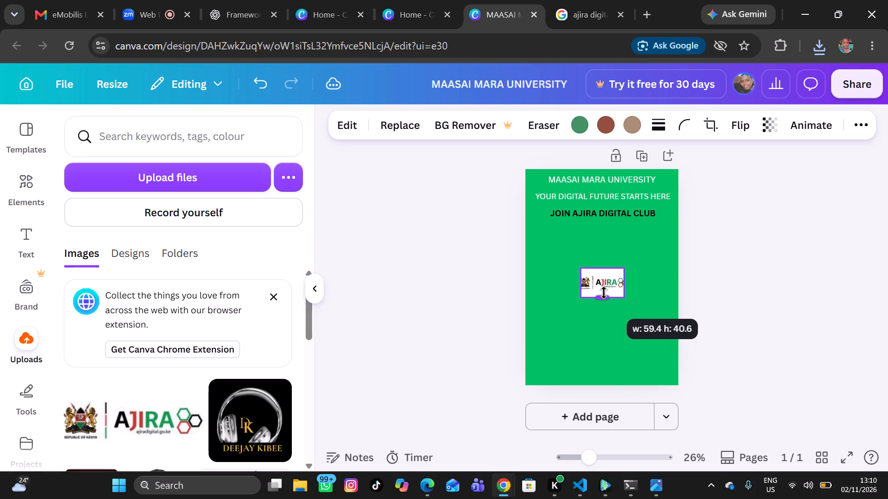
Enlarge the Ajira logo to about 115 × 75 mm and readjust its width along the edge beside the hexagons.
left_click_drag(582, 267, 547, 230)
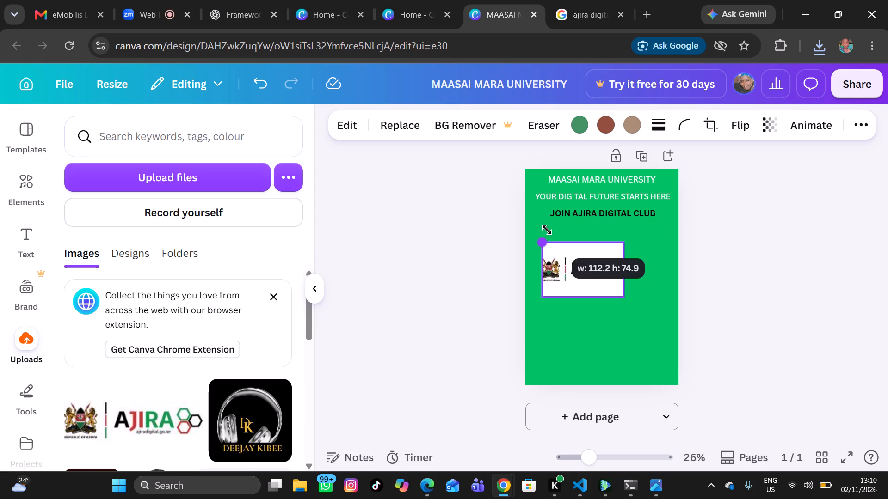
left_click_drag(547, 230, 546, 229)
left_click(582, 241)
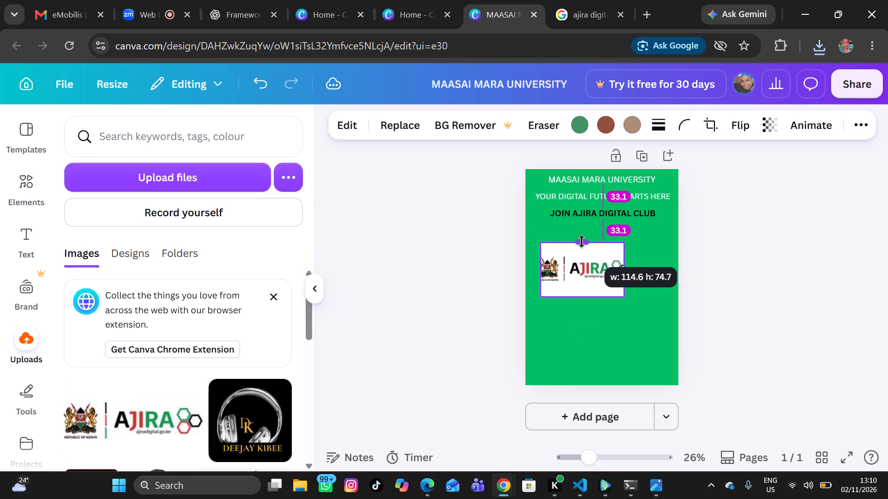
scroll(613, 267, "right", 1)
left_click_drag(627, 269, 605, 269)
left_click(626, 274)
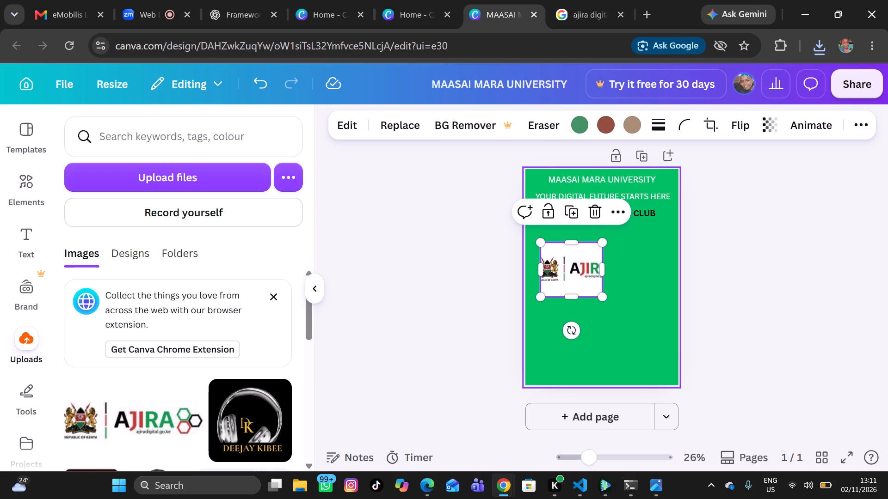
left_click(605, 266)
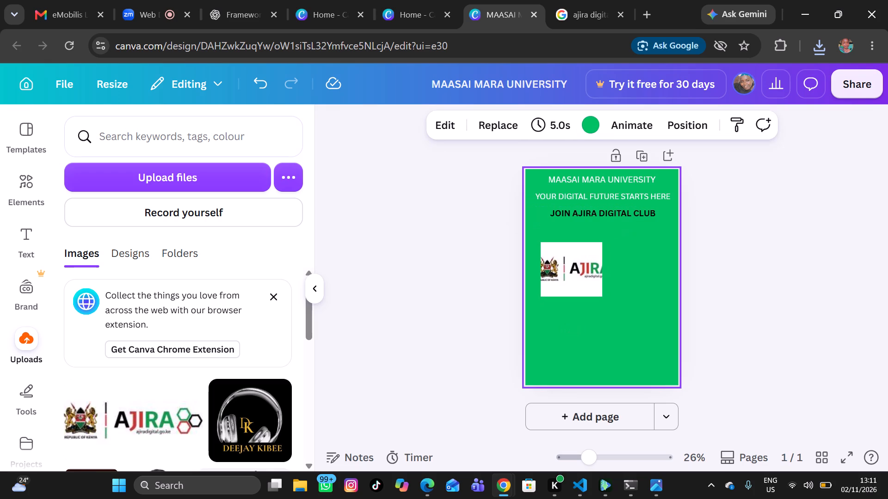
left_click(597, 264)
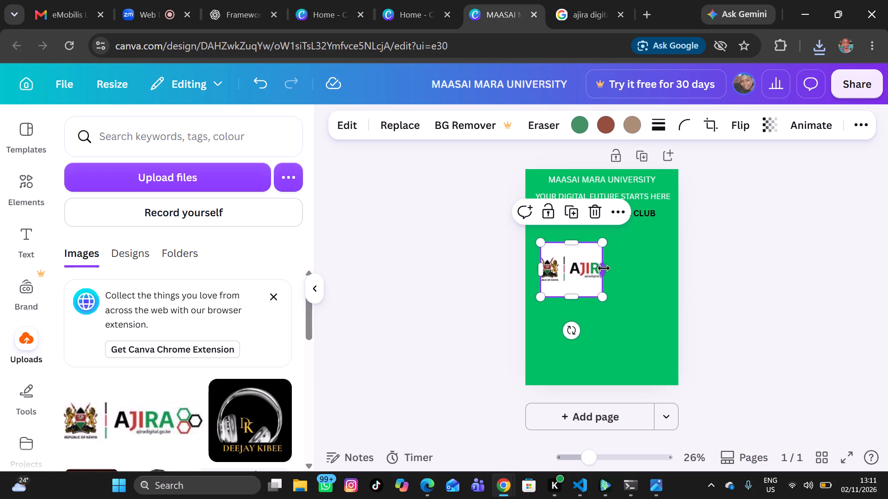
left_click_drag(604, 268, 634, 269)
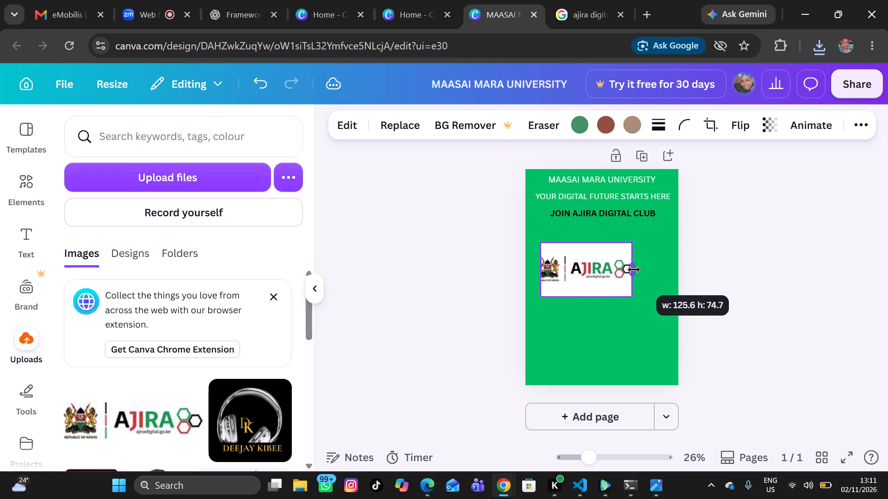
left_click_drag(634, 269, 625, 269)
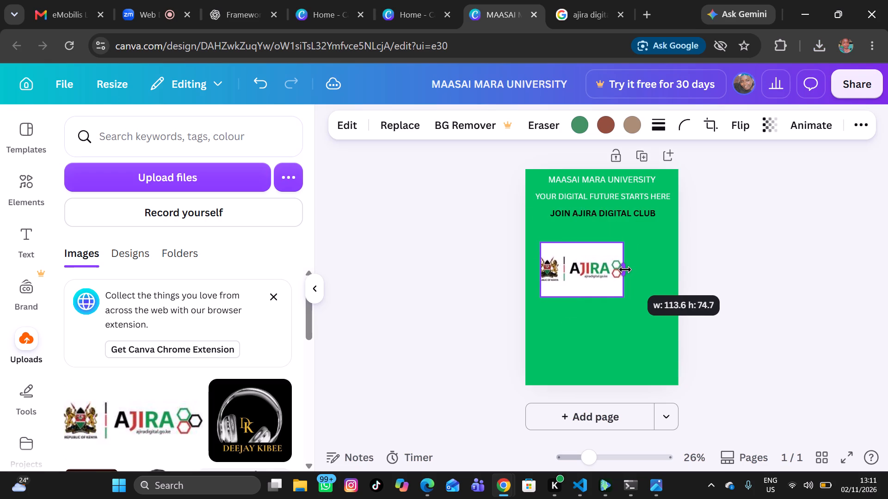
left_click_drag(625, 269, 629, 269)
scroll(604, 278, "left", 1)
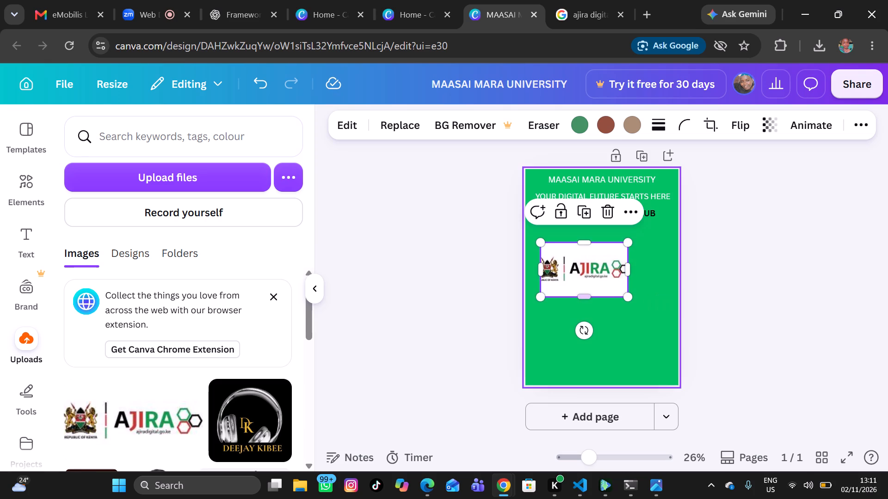
Replace the cropped logo with a fresh copy of the uploaded Ajira image, scaled down to about two-fifths of the poster's width.
left_click(605, 210)
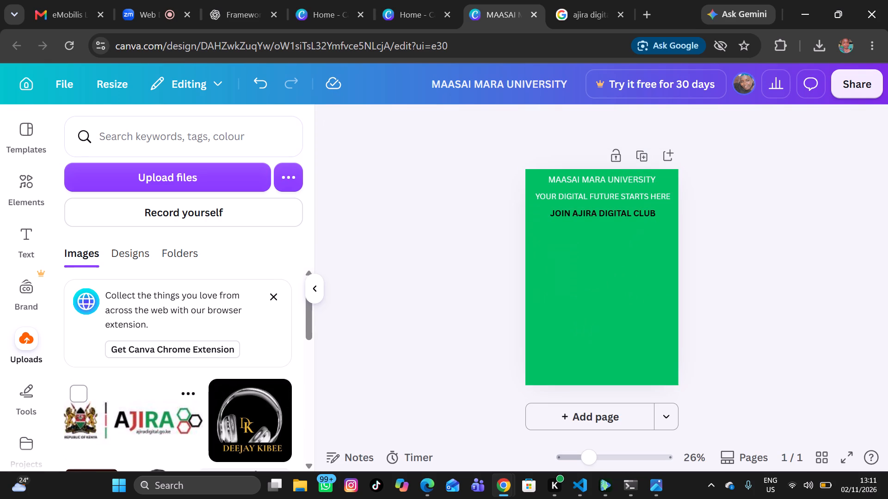
left_click(171, 417)
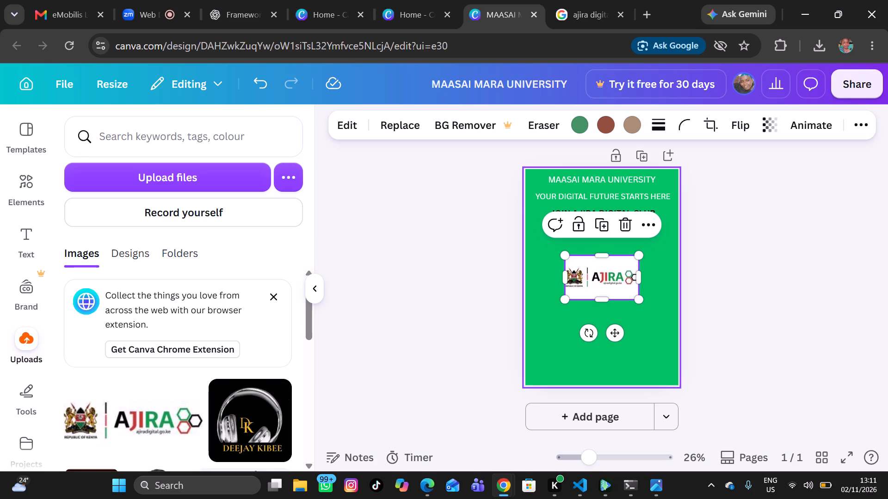
left_click_drag(568, 252, 568, 253)
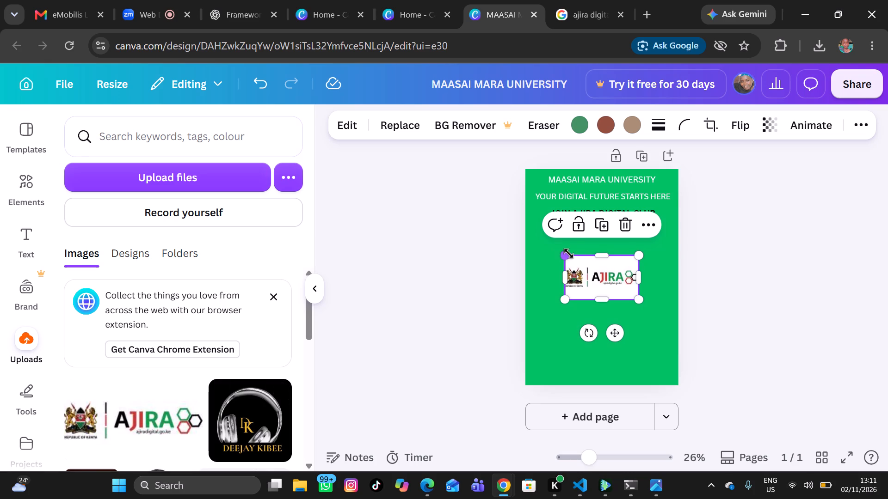
left_click_drag(568, 253, 586, 265)
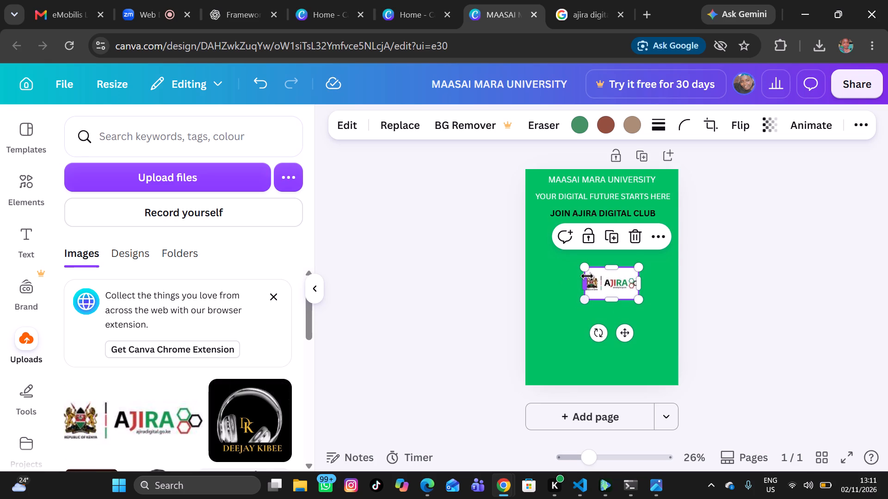
left_click_drag(582, 266, 569, 254)
left_click_drag(570, 299, 573, 293)
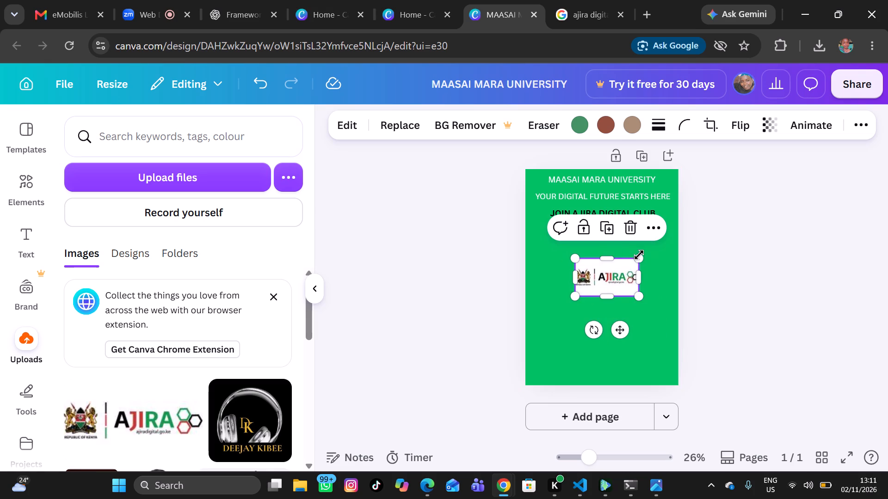
left_click_drag(639, 258, 632, 266)
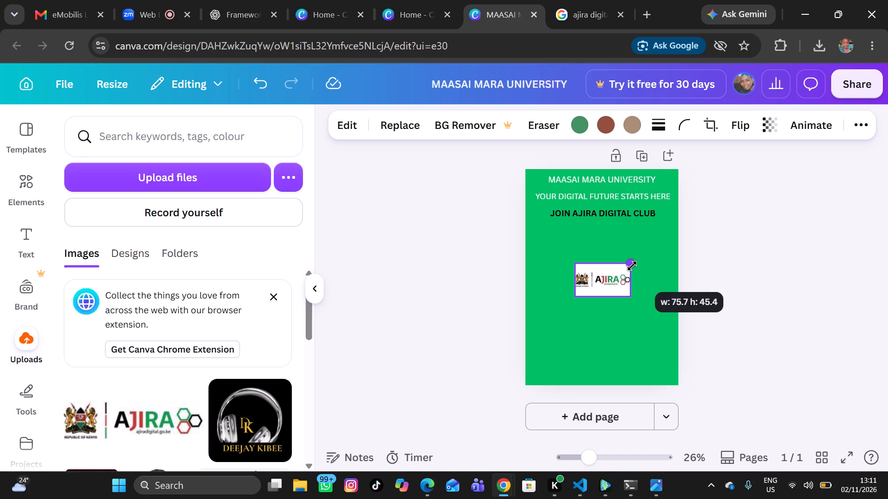
left_click_drag(632, 266, 635, 263)
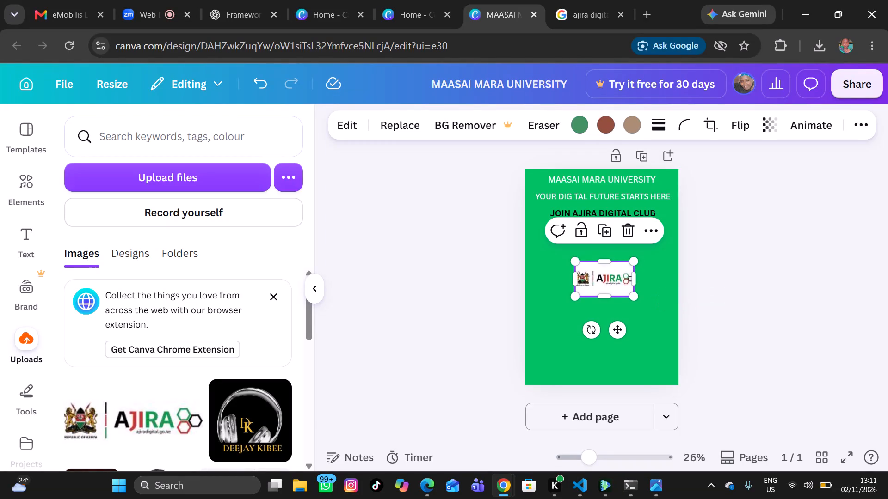
Move the Ajira logo from the middle of the poster to its top-left area, aligned with the poster's left edge.
left_click_drag(598, 288, 598, 287)
left_click_drag(598, 287, 556, 197)
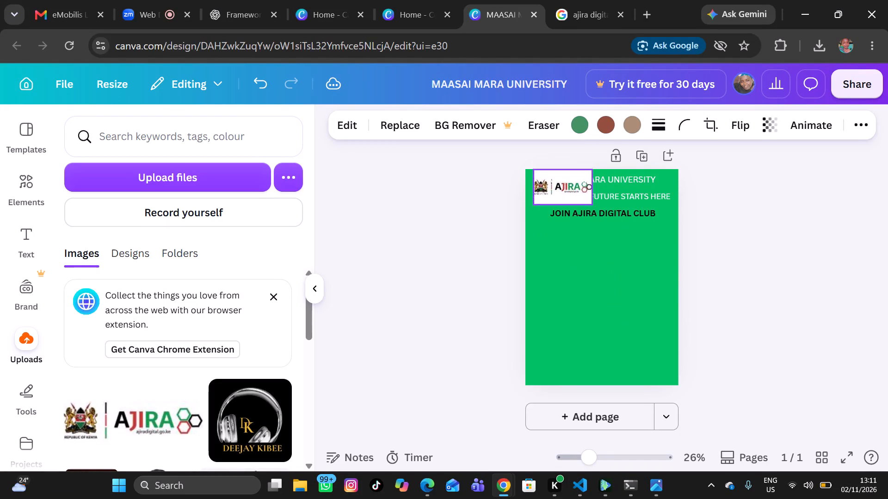
left_click_drag(556, 197, 544, 195)
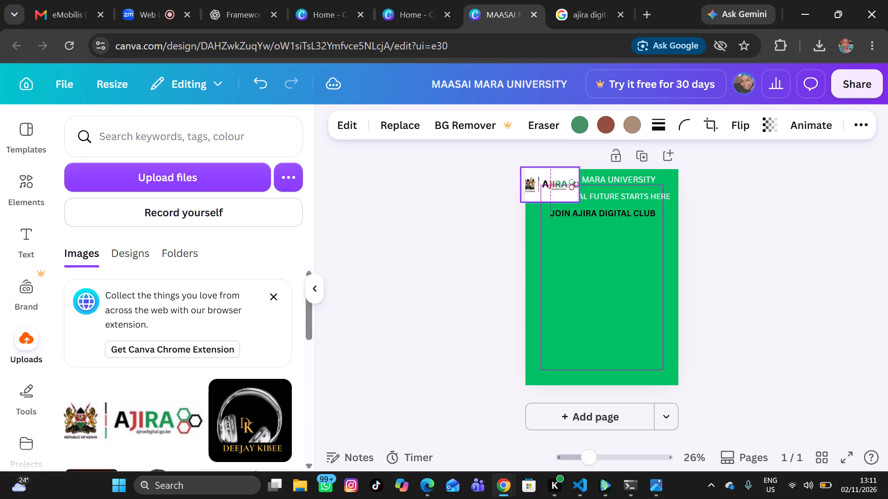
left_click_drag(544, 195, 551, 200)
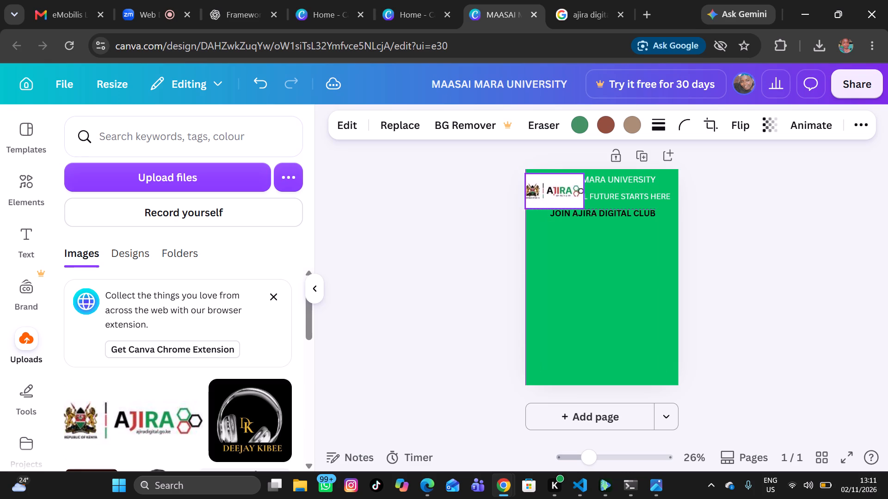
left_click_drag(551, 200, 543, 197)
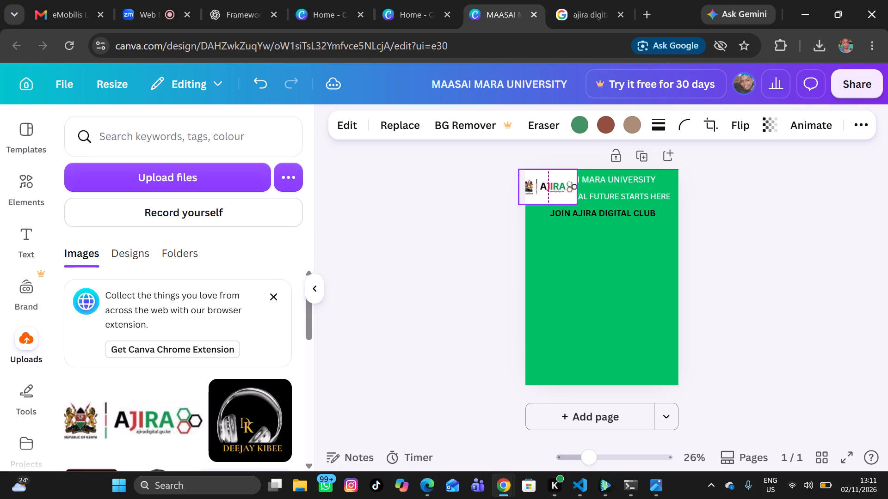
left_click_drag(543, 197, 552, 199)
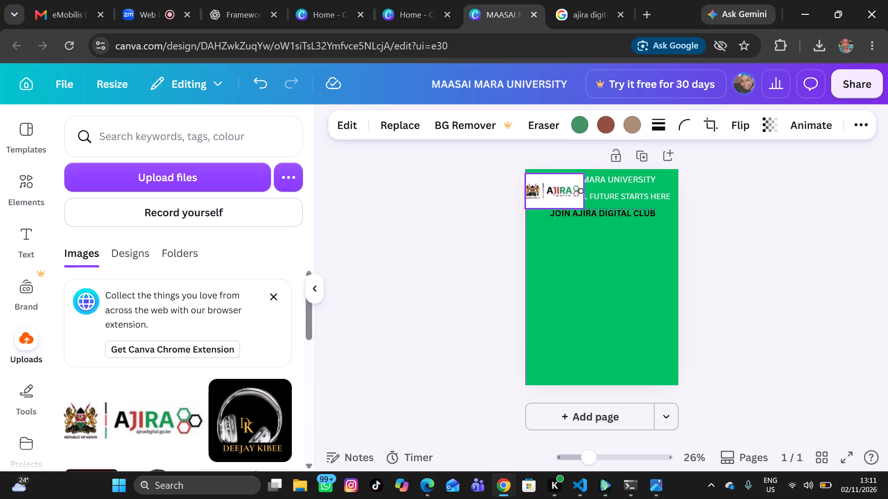
left_click_drag(552, 199, 551, 197)
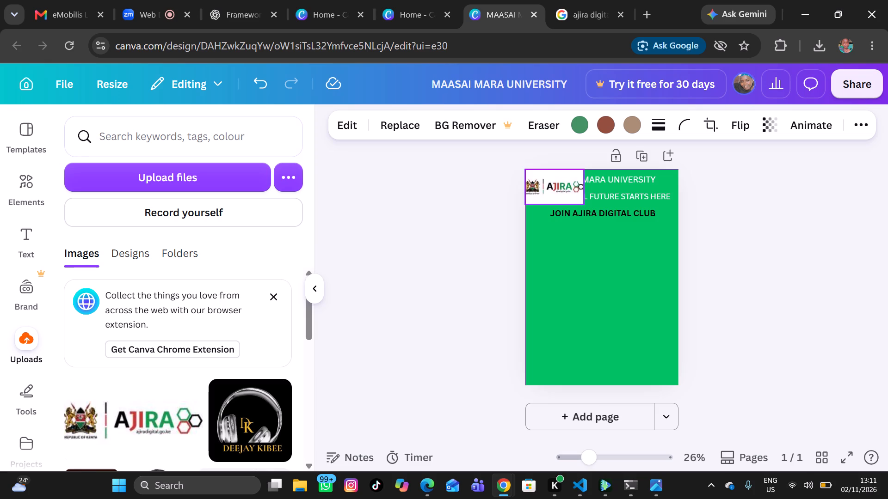
left_click_drag(551, 197, 549, 199)
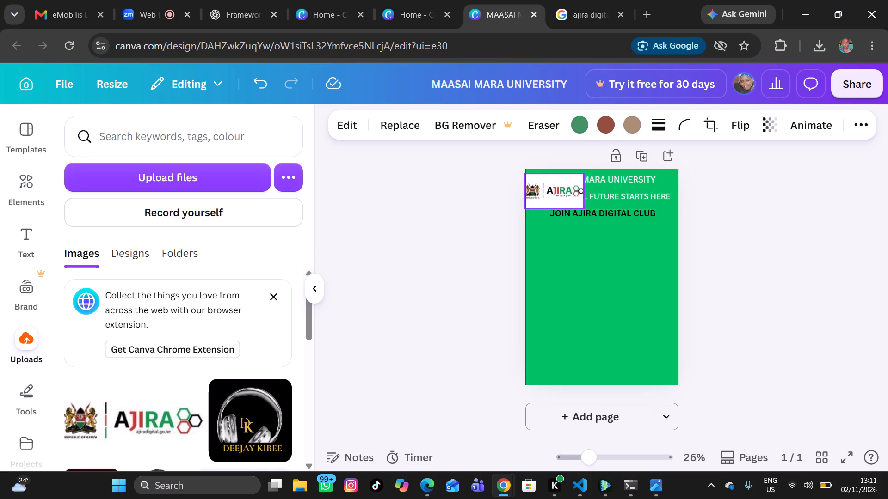
left_click_drag(549, 199, 553, 198)
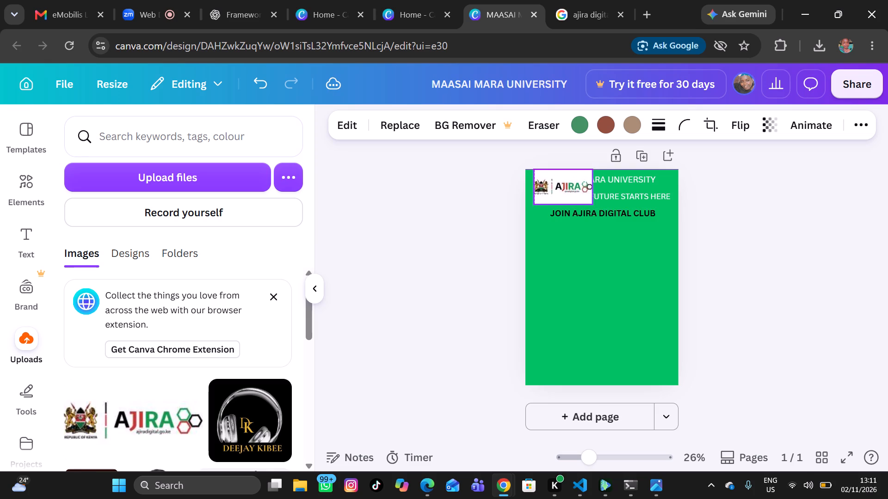
left_click_drag(553, 198, 549, 198)
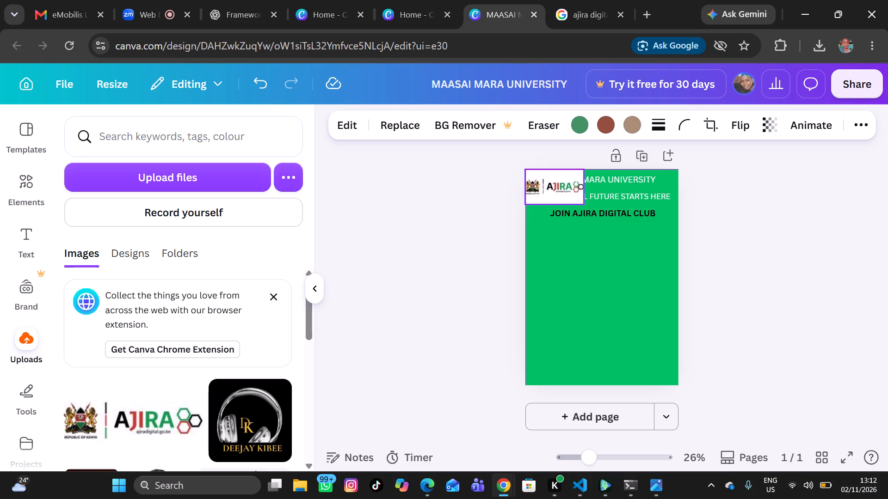
left_click_drag(549, 198, 552, 199)
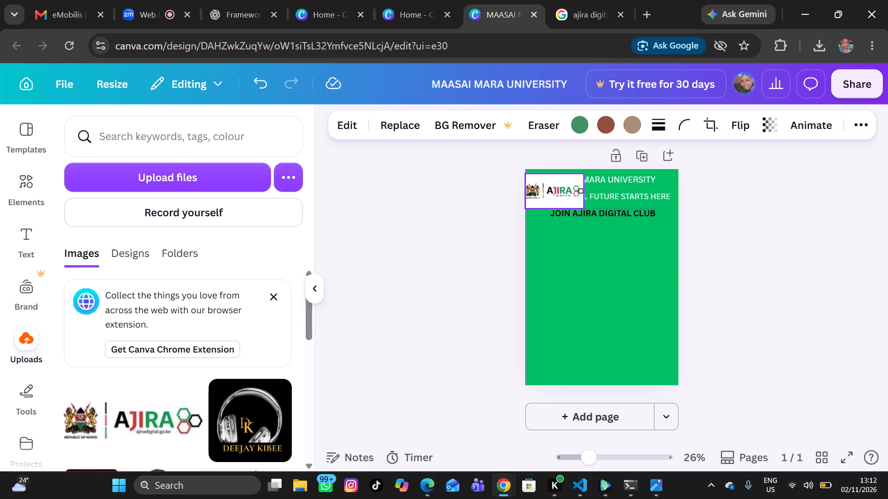
left_click_drag(552, 199, 554, 199)
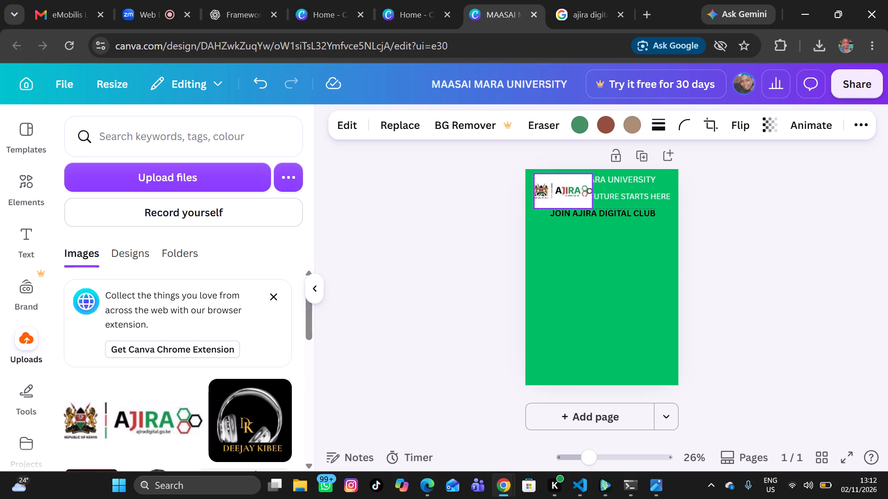
left_click_drag(554, 199, 553, 198)
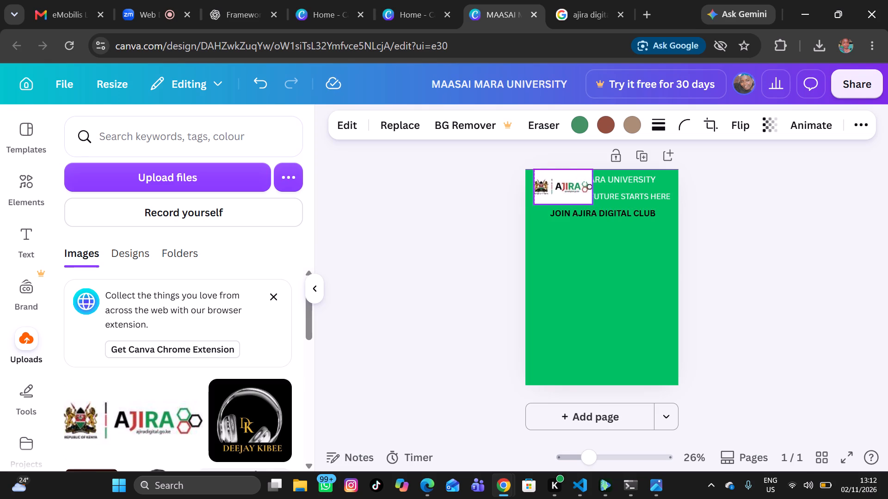
left_click_drag(553, 198, 552, 199)
left_click(594, 264)
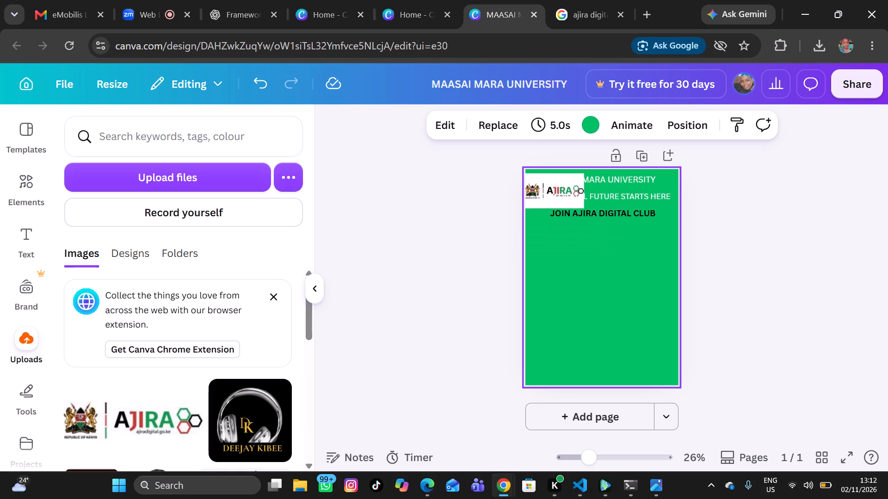
Reposition the Ajira logo flush with the poster's top edge in the top-left corner.
left_click(550, 191)
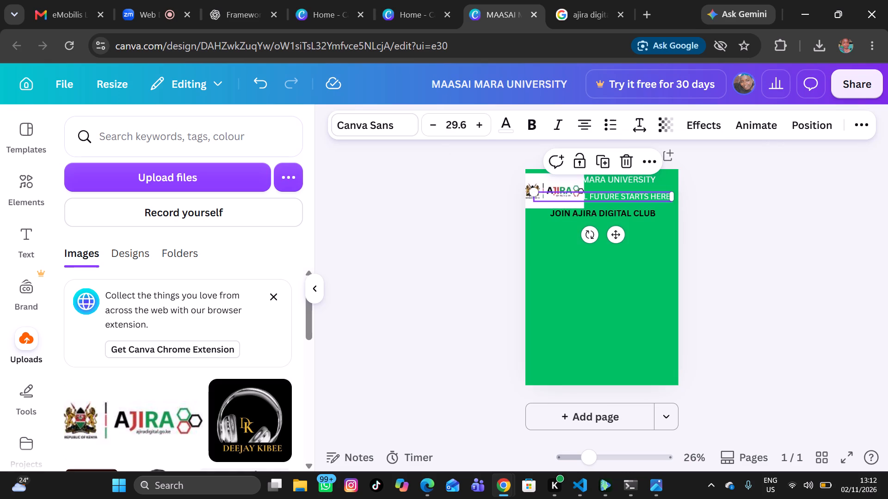
left_click(546, 184)
left_click(546, 184)
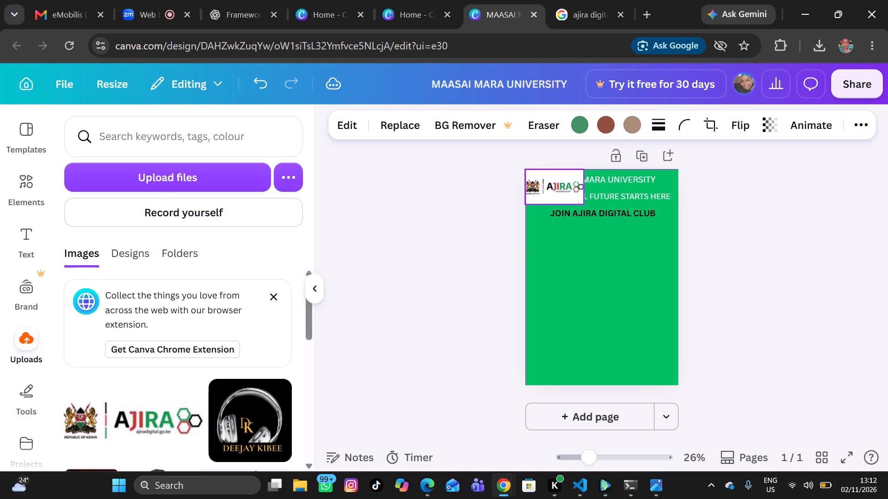
left_click(586, 320)
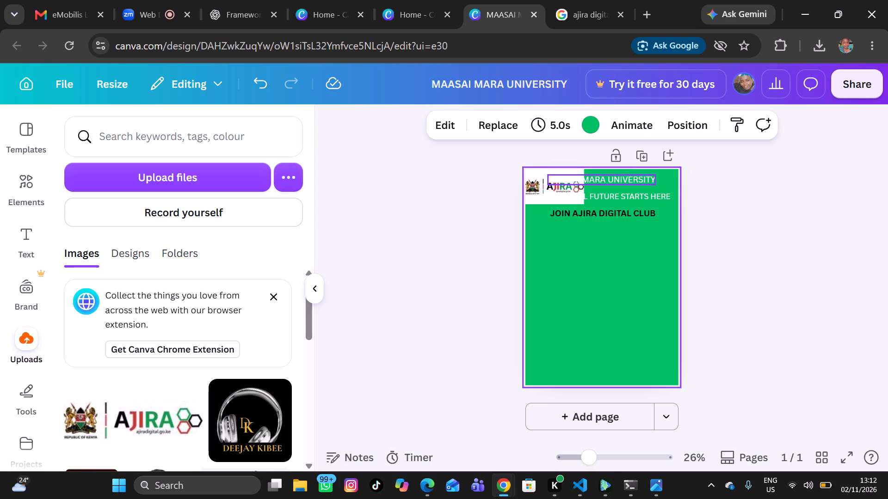
Examine the Ajira logo's layer ordering options and show the list of the page's layers.
left_click(546, 188)
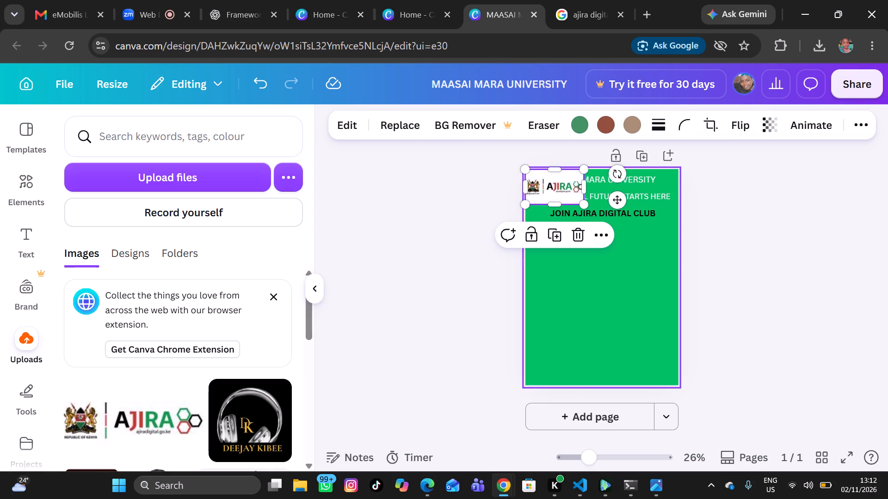
left_click(604, 231)
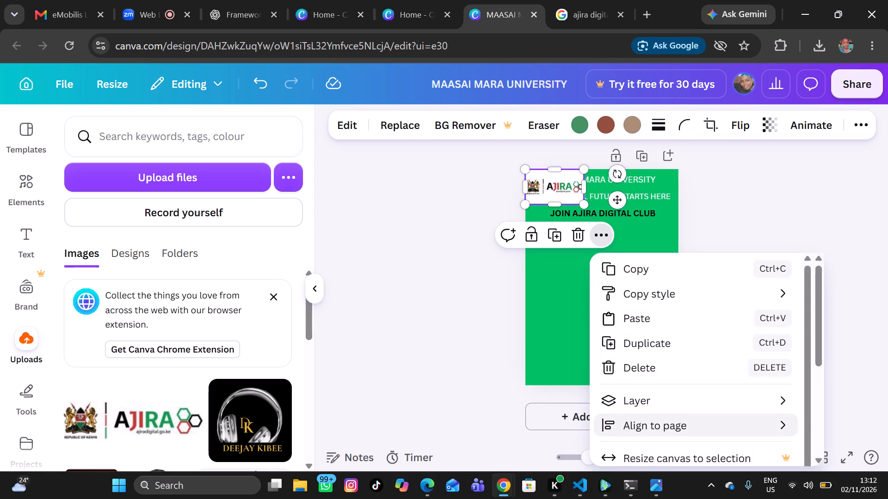
left_click(636, 398)
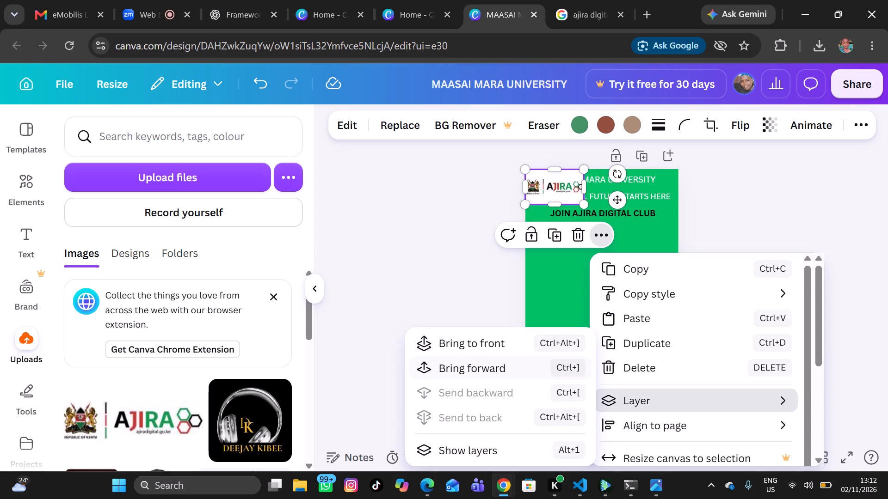
left_click(480, 350)
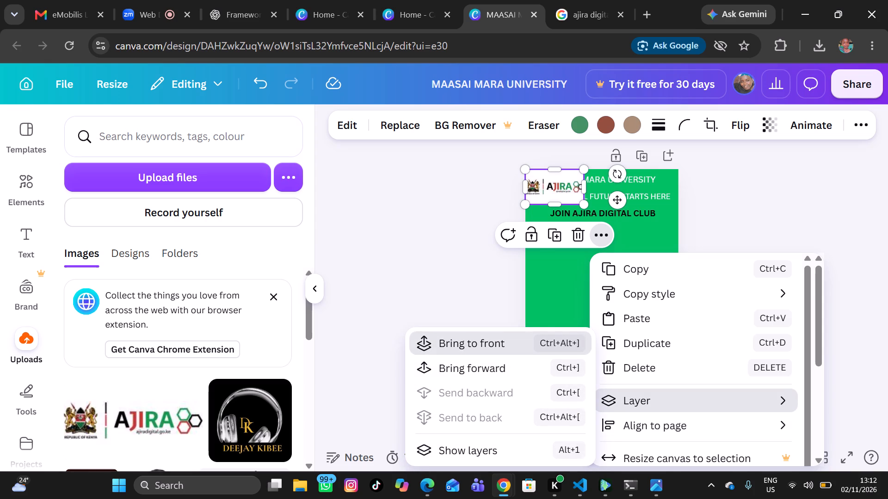
left_click(458, 415)
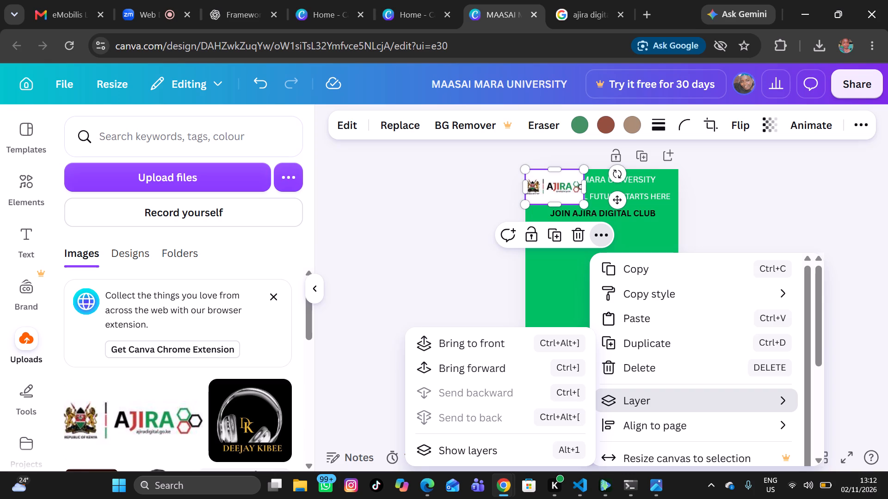
scroll(464, 364, "down", 1)
left_click(456, 452)
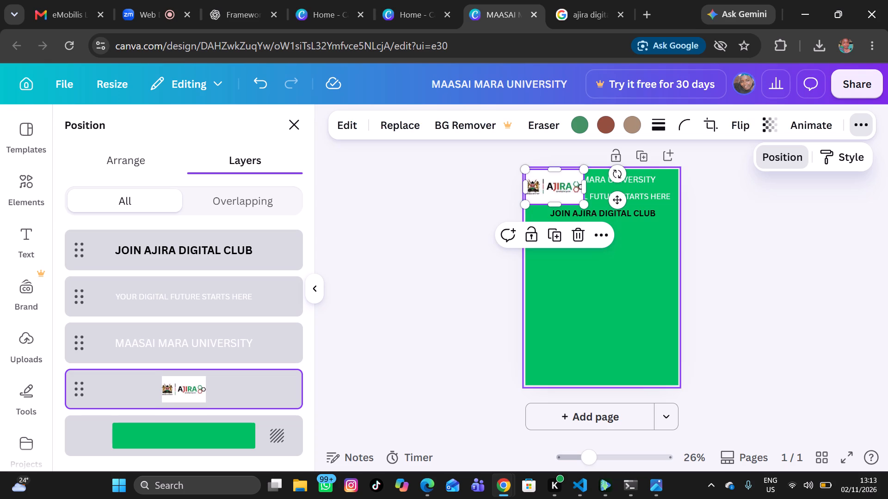
Check the layer ordering options of the MAASAI MARA UNIVERSITY heading.
left_click(649, 178)
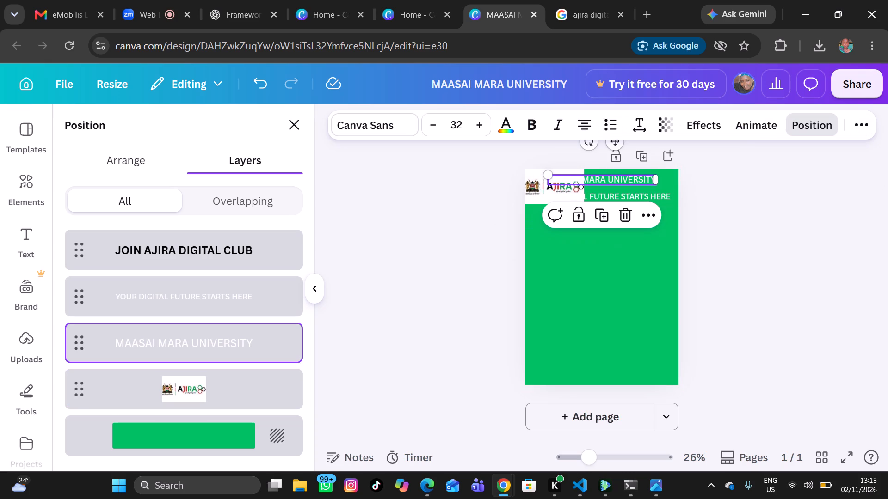
left_click(644, 212)
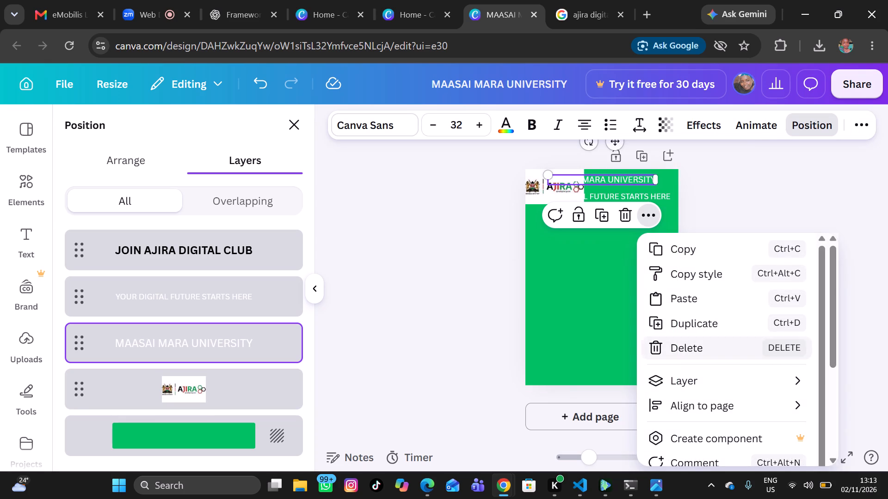
right_click(676, 380)
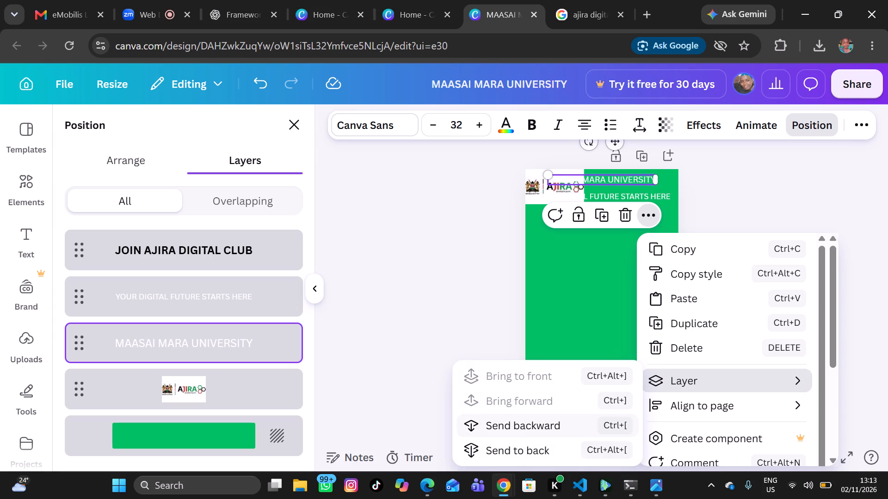
left_click(441, 308)
left_click(631, 295)
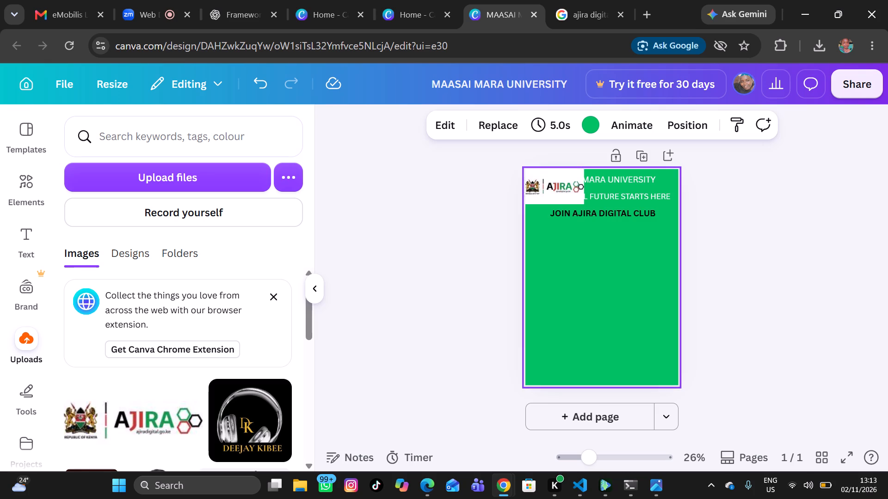
Scale the Ajira logo down to about one-third of the poster's width, keeping its bottom-left corner in place.
left_click(561, 189)
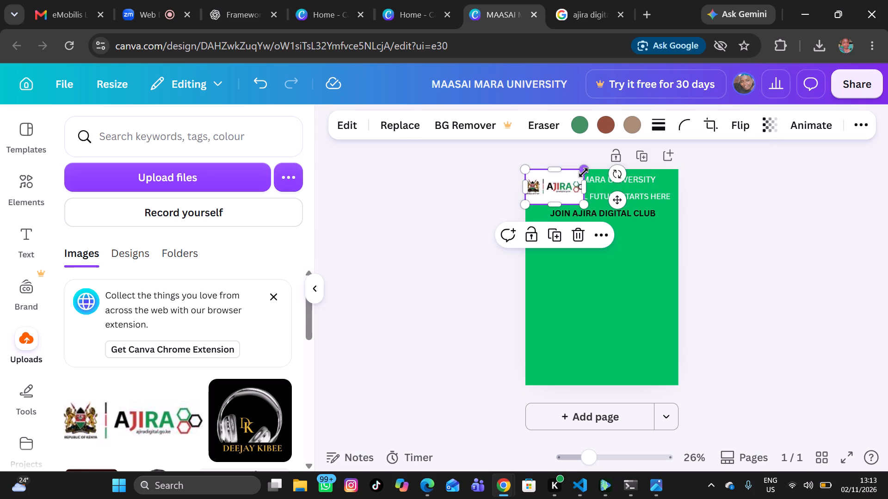
left_click_drag(583, 172, 565, 180)
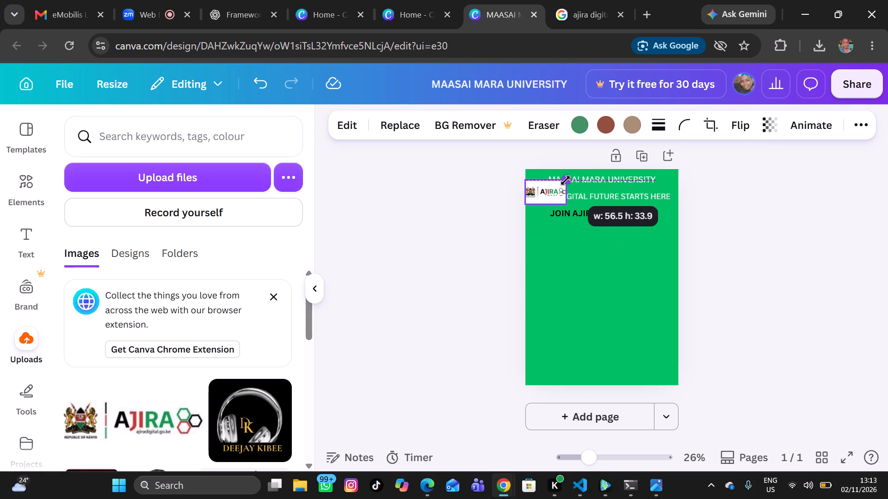
left_click_drag(565, 180, 549, 183)
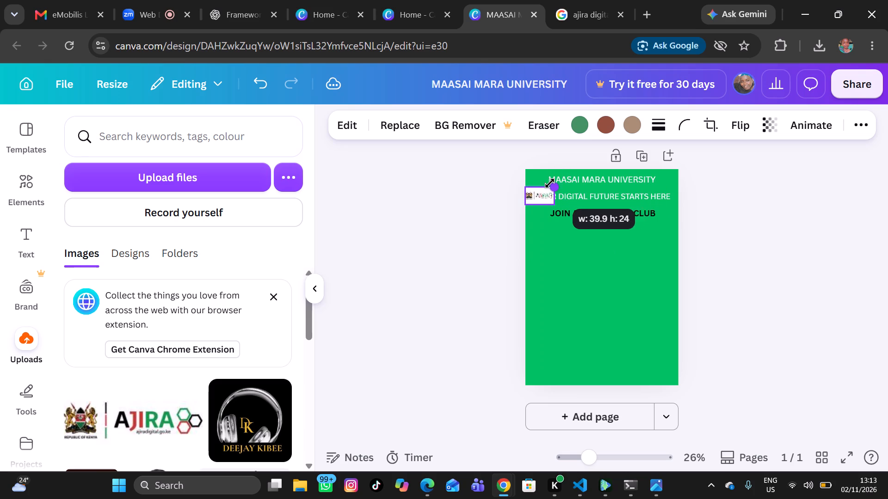
left_click_drag(549, 183, 583, 169)
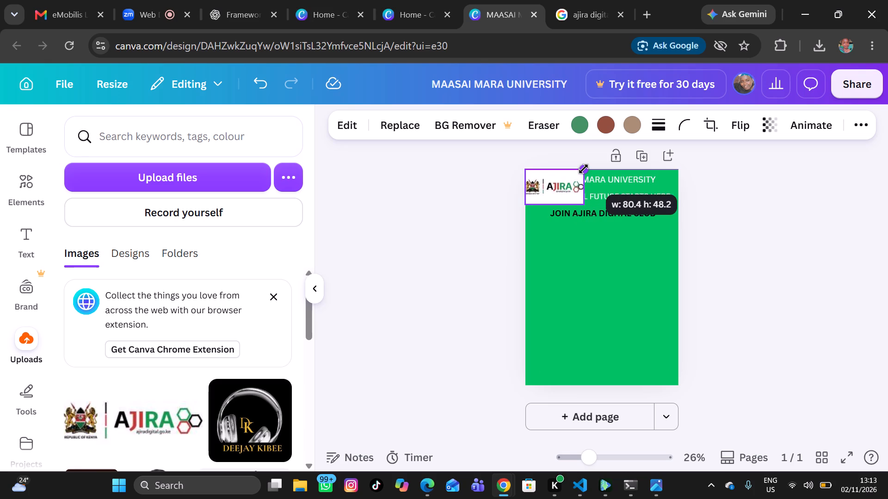
left_click_drag(583, 169, 580, 180)
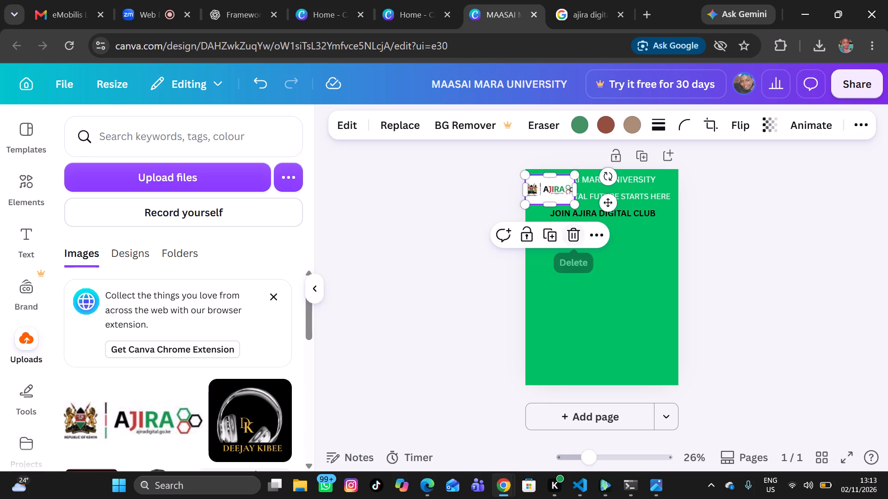
left_click(610, 249)
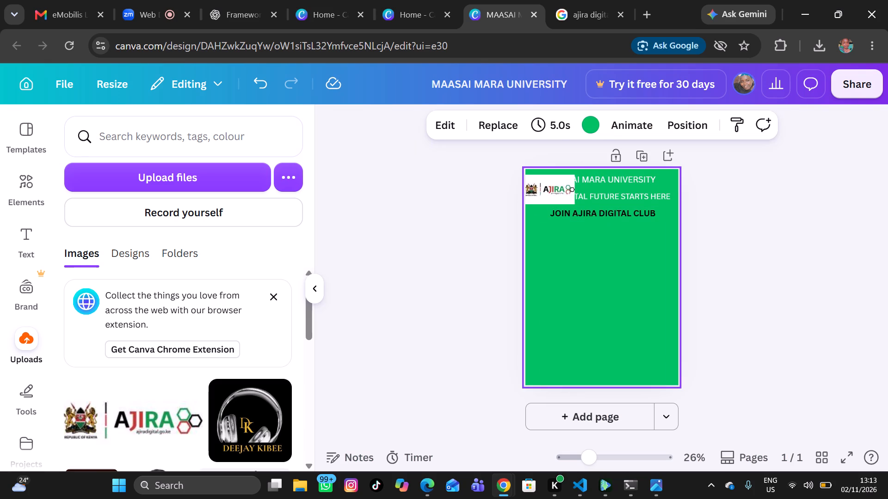
Scale the Ajira logo down to about a quarter of the poster's width, keeping its top-left corner in place.
left_click(564, 201)
left_click(558, 192)
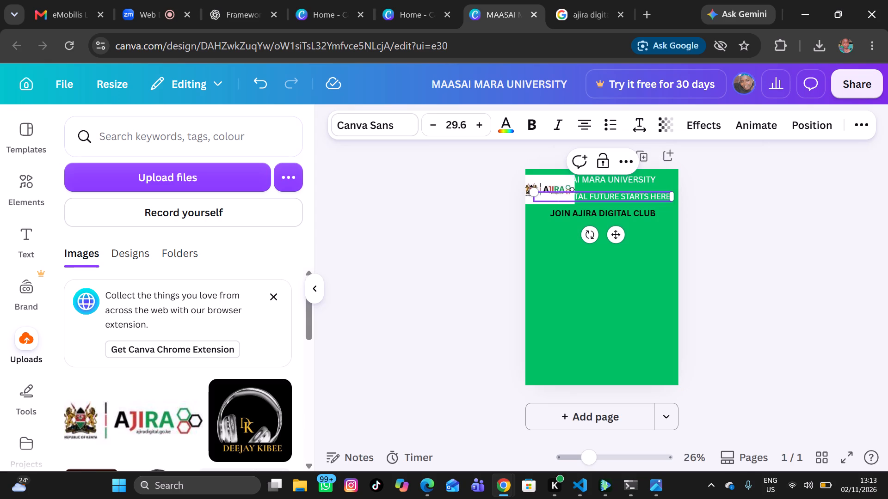
left_click(557, 189)
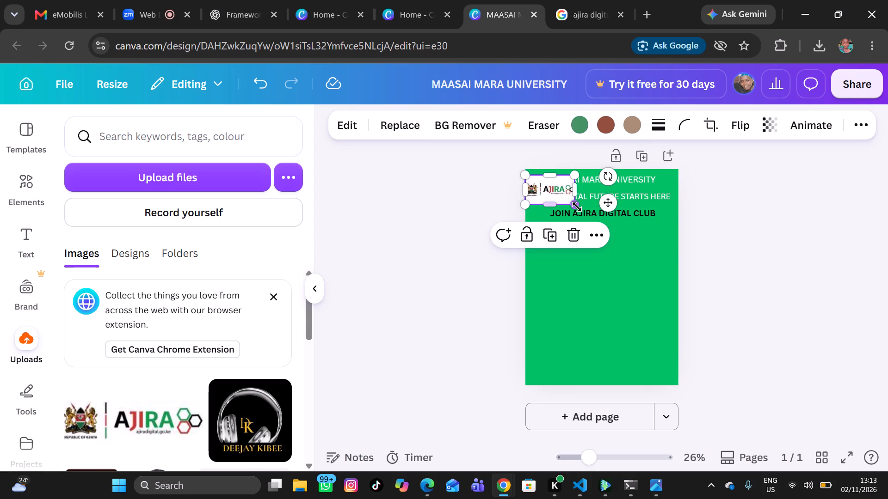
left_click_drag(577, 207, 568, 198)
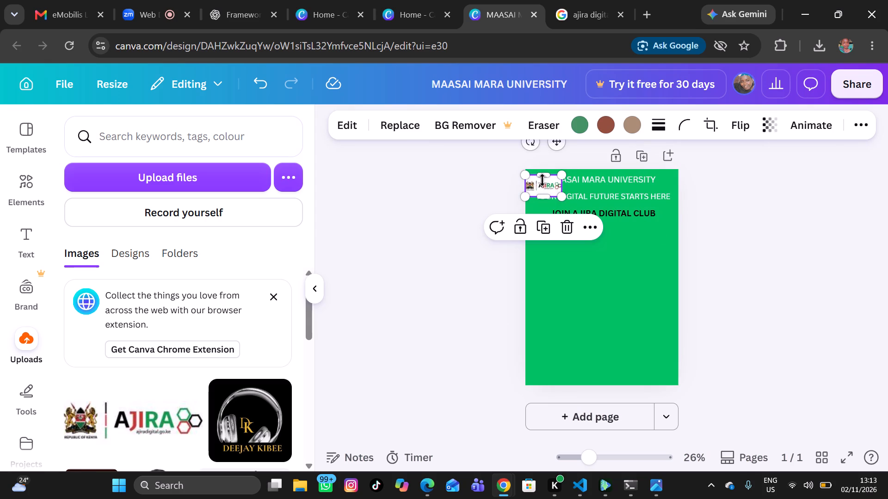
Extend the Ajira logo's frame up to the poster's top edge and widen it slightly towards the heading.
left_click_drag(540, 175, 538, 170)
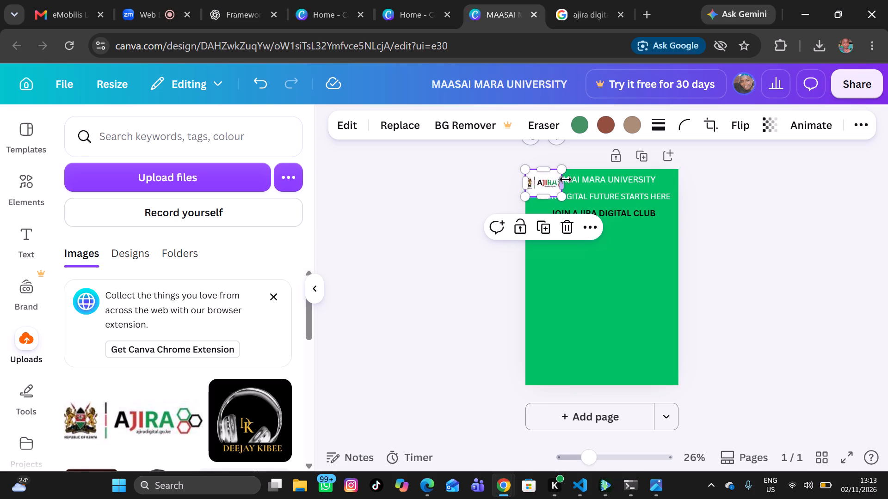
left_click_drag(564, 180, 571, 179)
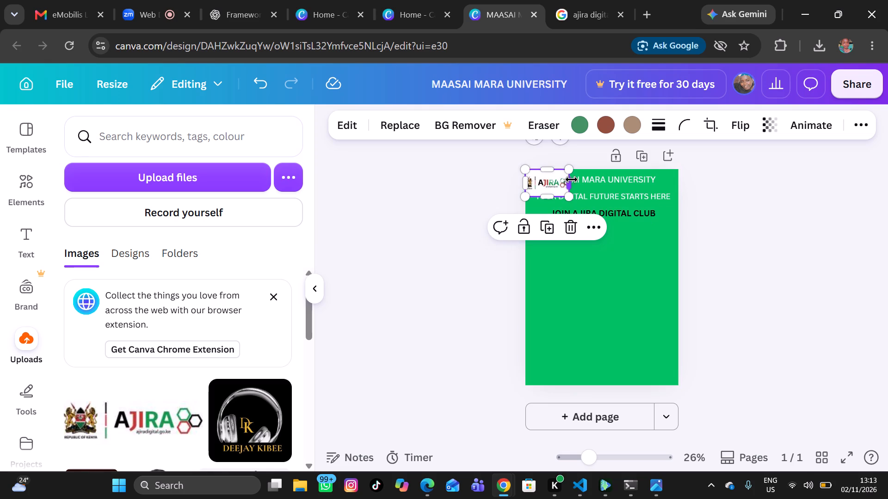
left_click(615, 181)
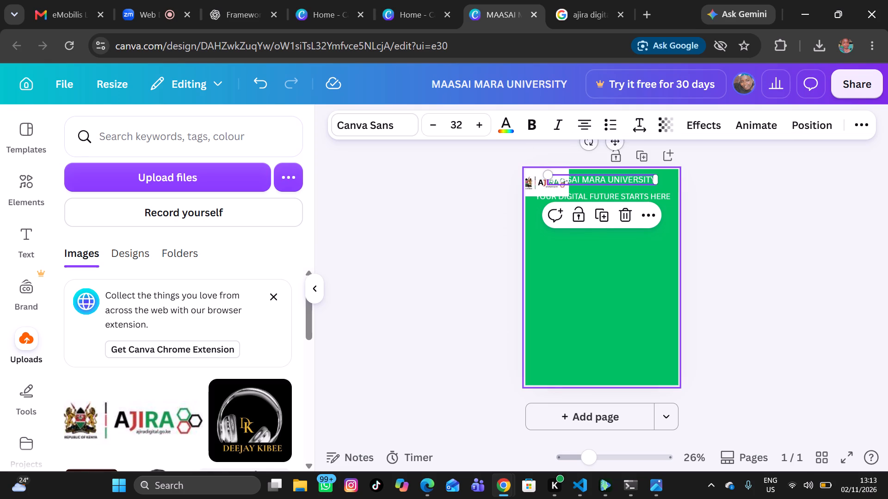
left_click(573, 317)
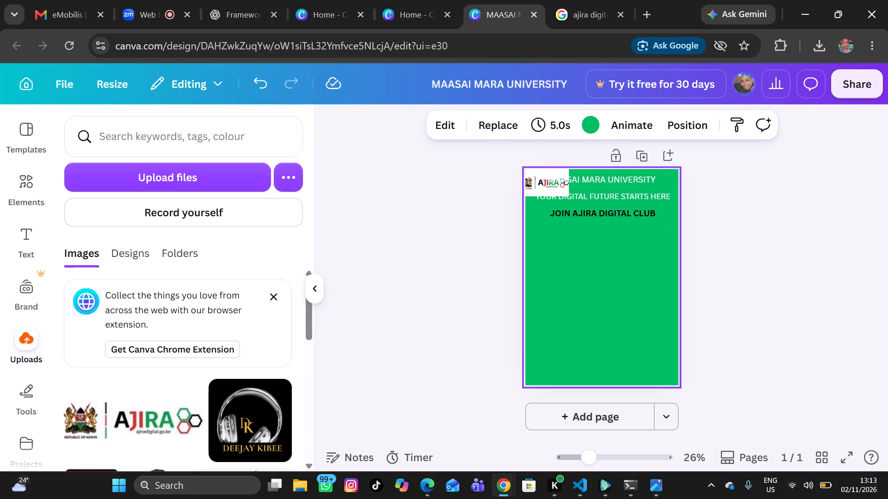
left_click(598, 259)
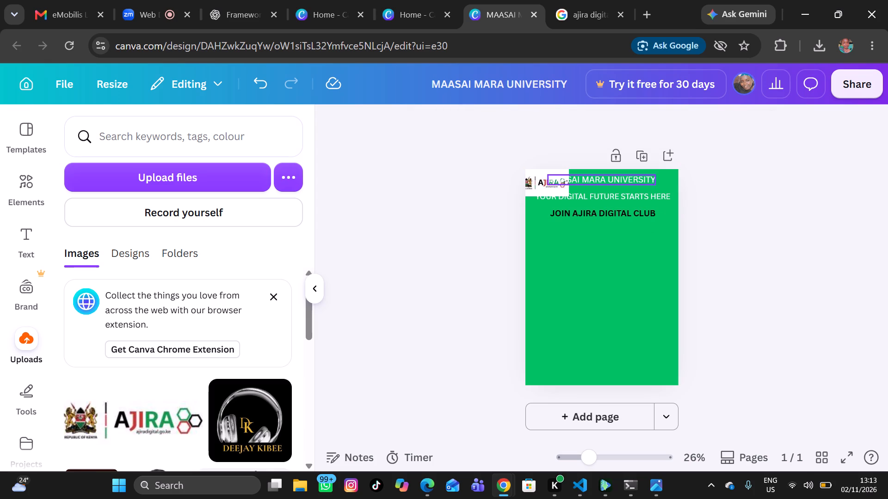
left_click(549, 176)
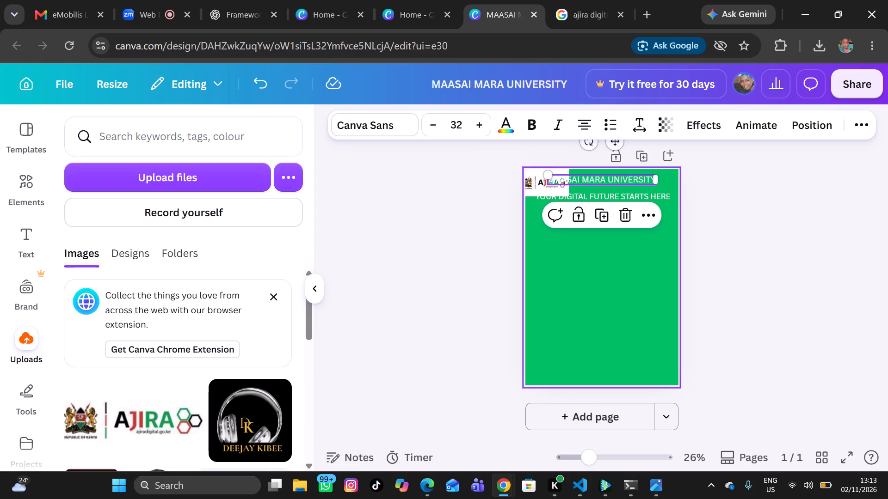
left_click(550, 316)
Examine the background removal and image editing options for the Ajira logo.
left_click(537, 185)
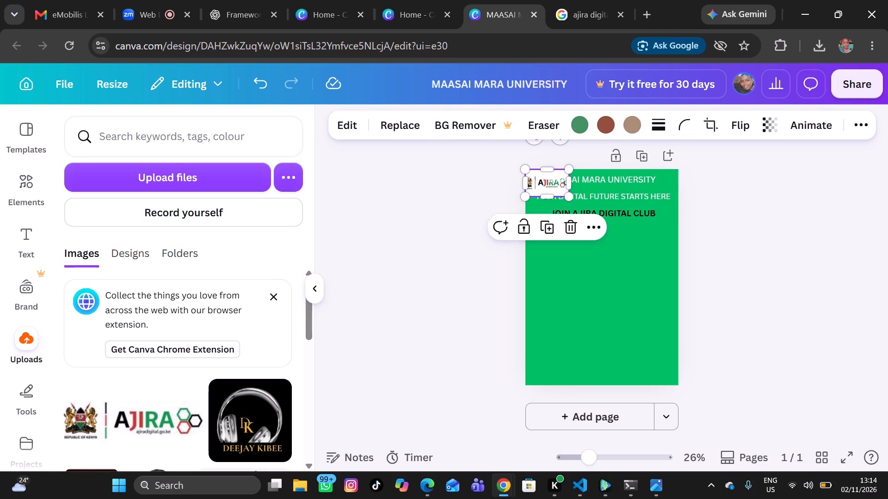
left_click(476, 124)
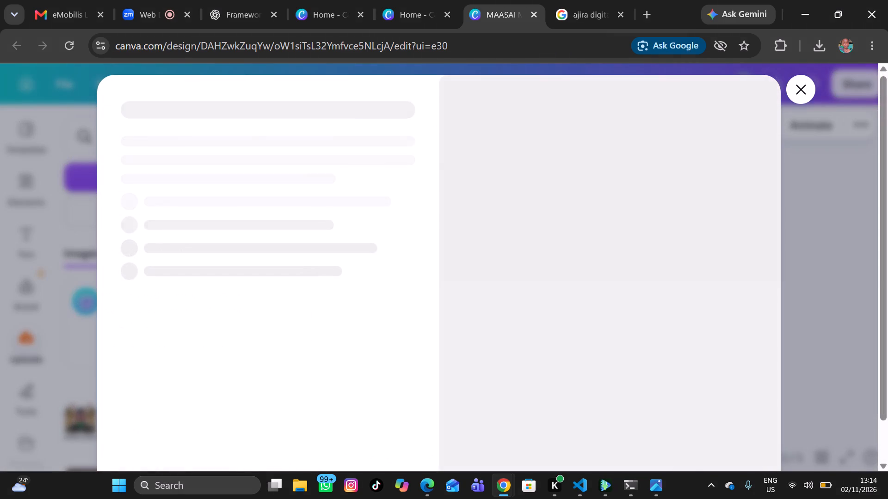
left_click(799, 95)
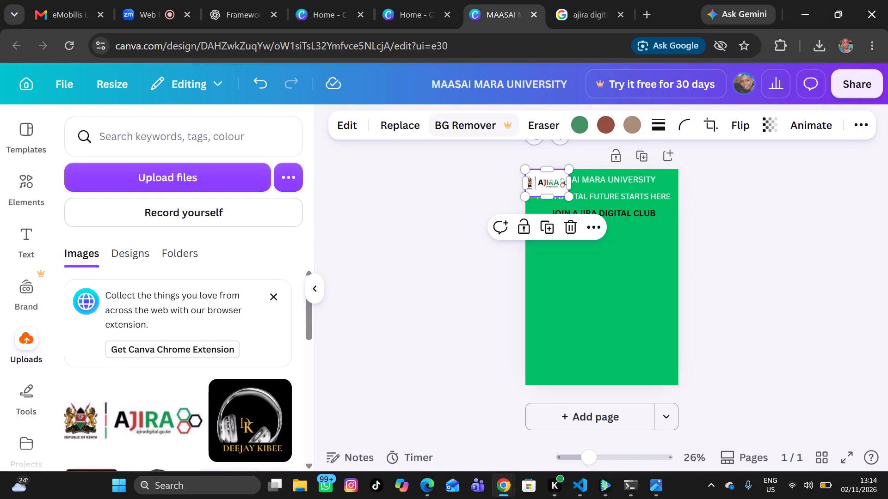
left_click(358, 128)
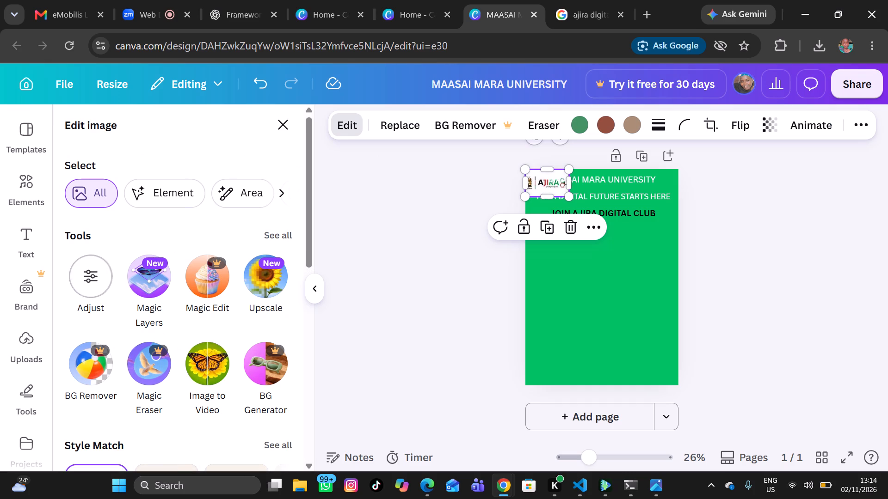
scroll(111, 290, "down", 3)
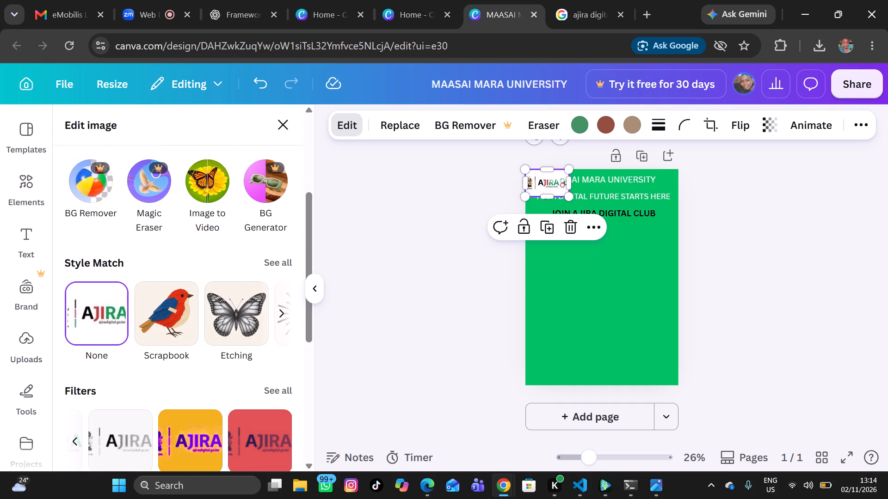
left_click(103, 306)
left_click(103, 306)
left_click(370, 307)
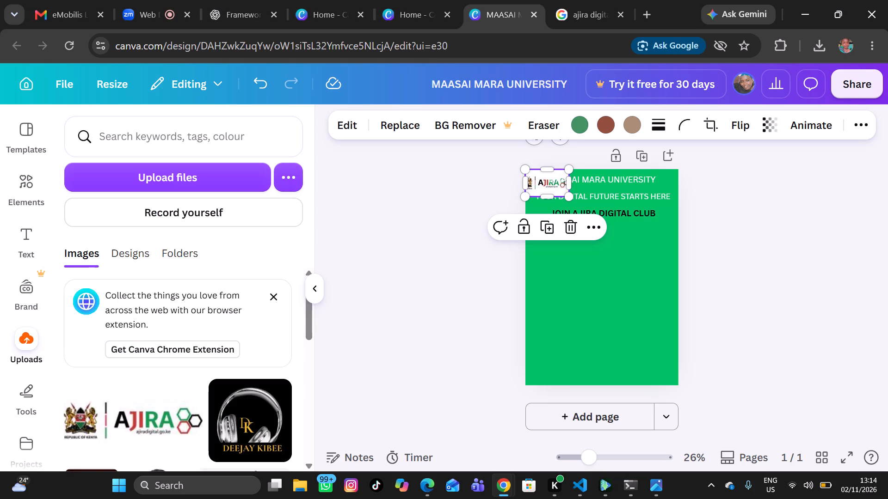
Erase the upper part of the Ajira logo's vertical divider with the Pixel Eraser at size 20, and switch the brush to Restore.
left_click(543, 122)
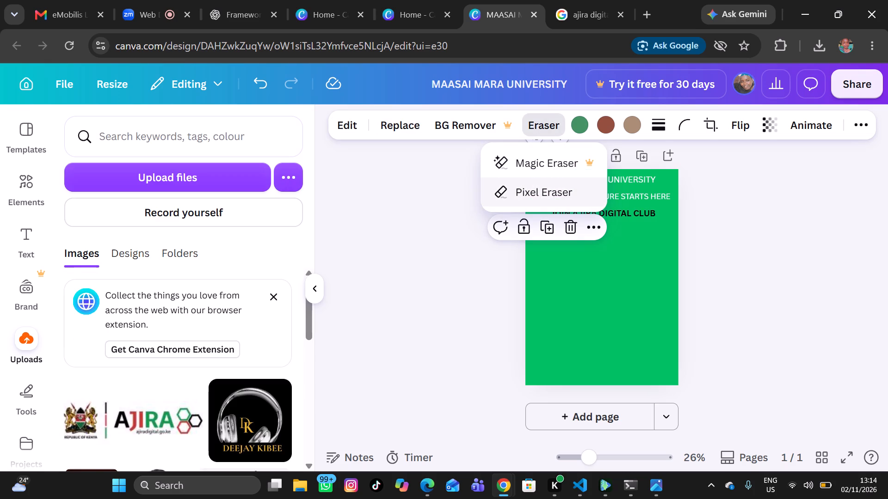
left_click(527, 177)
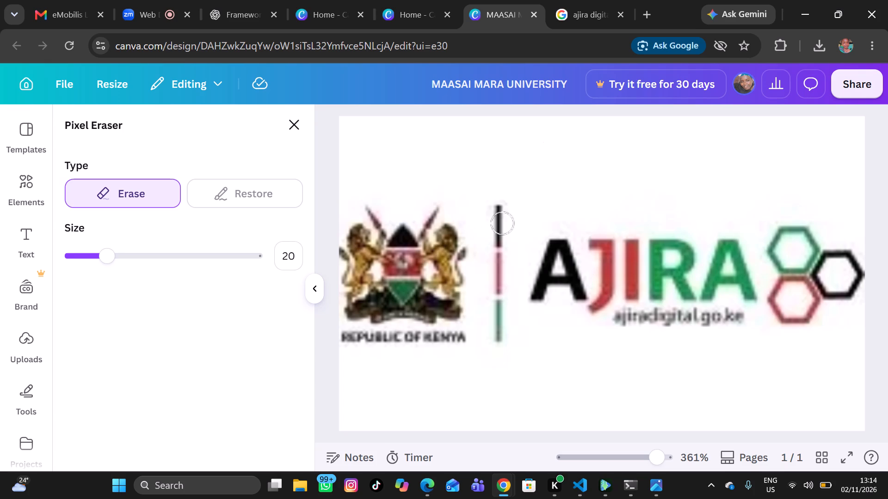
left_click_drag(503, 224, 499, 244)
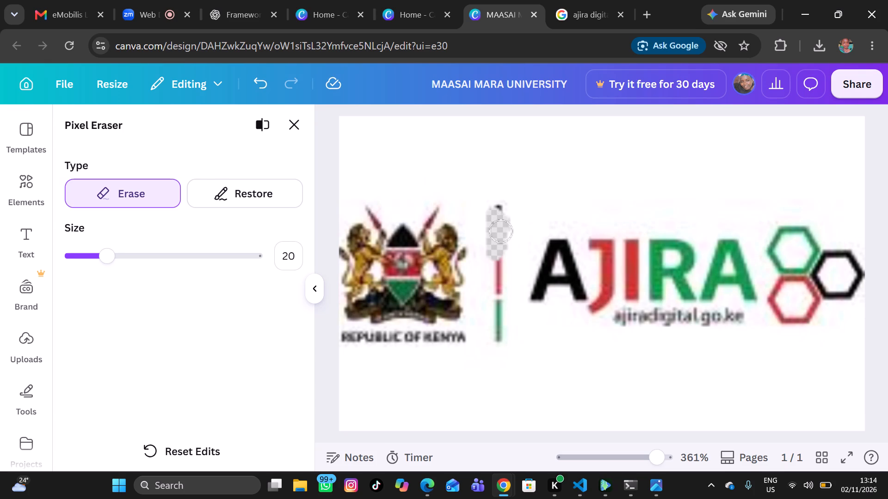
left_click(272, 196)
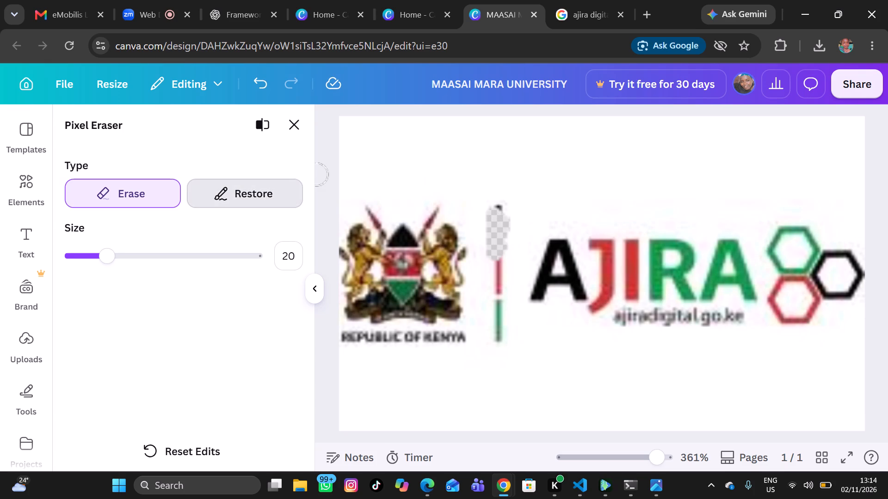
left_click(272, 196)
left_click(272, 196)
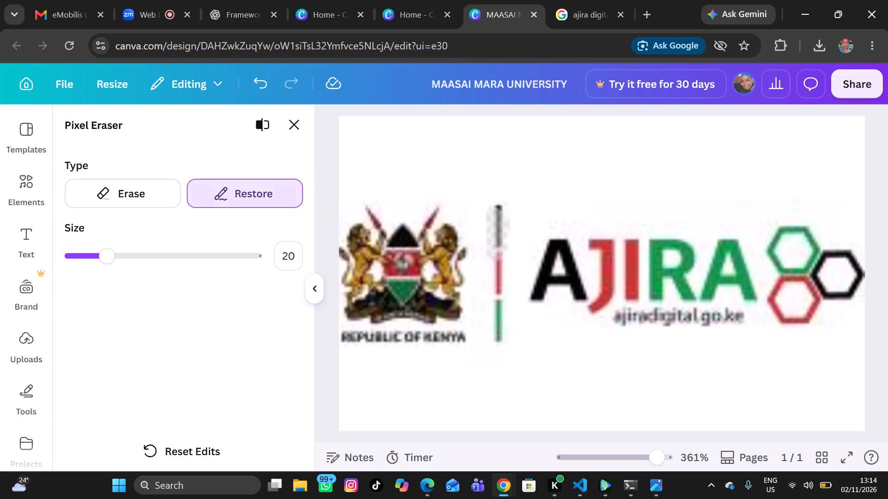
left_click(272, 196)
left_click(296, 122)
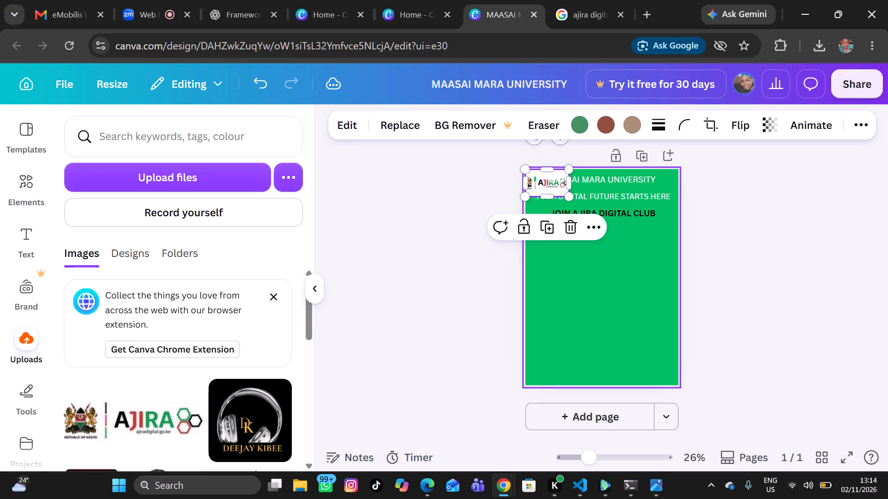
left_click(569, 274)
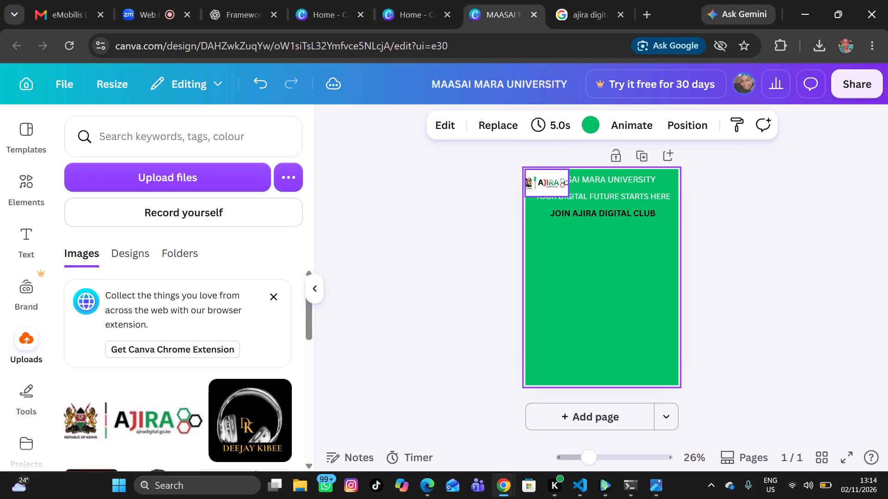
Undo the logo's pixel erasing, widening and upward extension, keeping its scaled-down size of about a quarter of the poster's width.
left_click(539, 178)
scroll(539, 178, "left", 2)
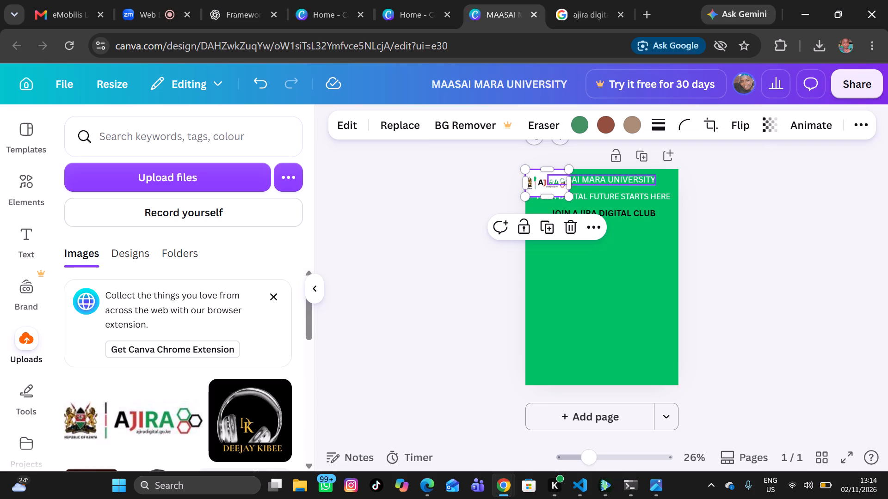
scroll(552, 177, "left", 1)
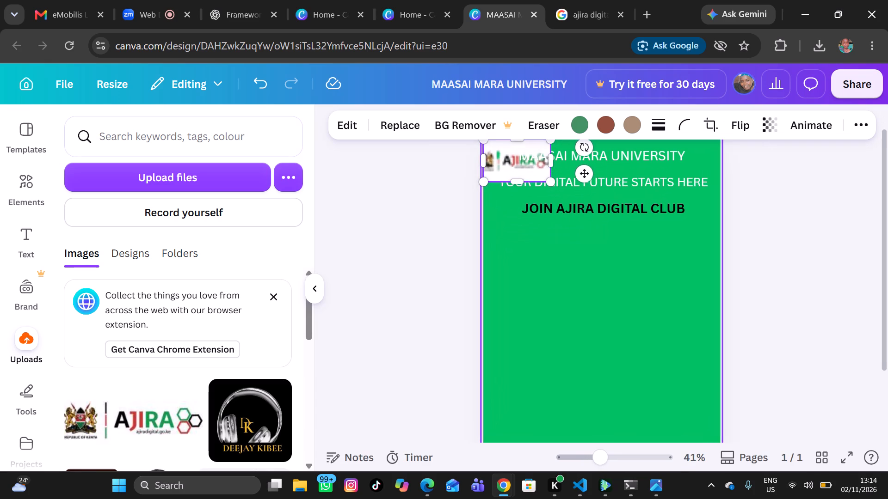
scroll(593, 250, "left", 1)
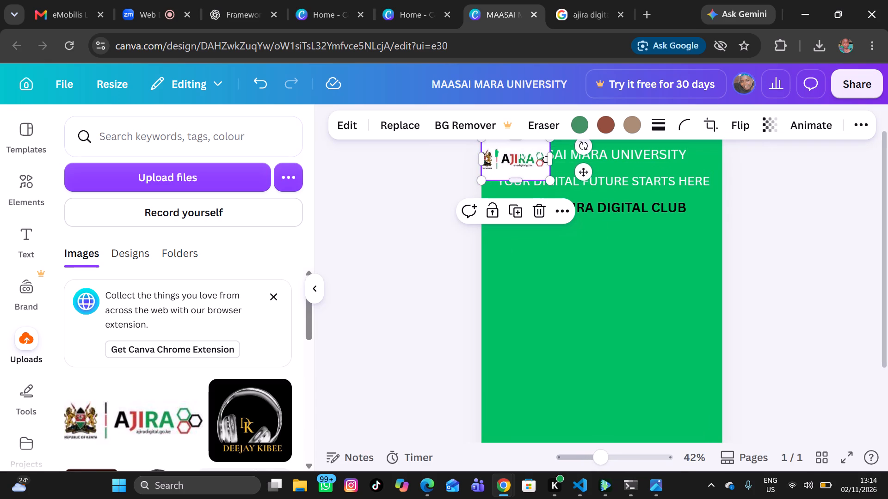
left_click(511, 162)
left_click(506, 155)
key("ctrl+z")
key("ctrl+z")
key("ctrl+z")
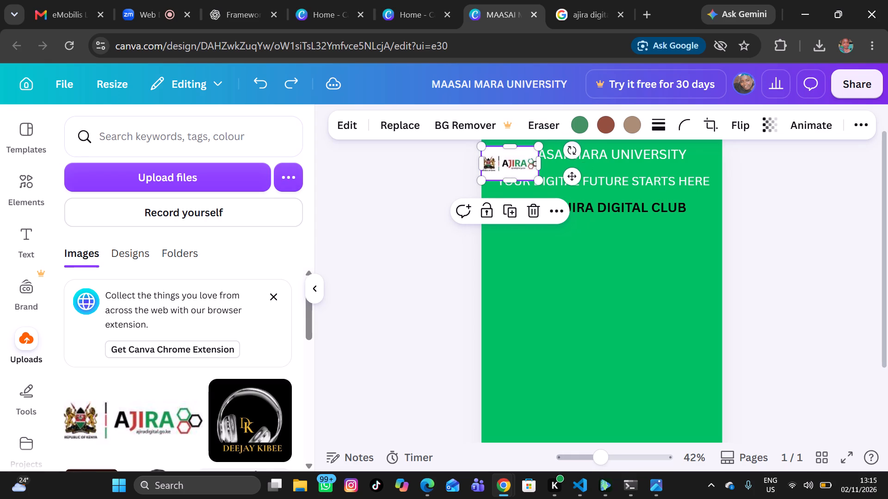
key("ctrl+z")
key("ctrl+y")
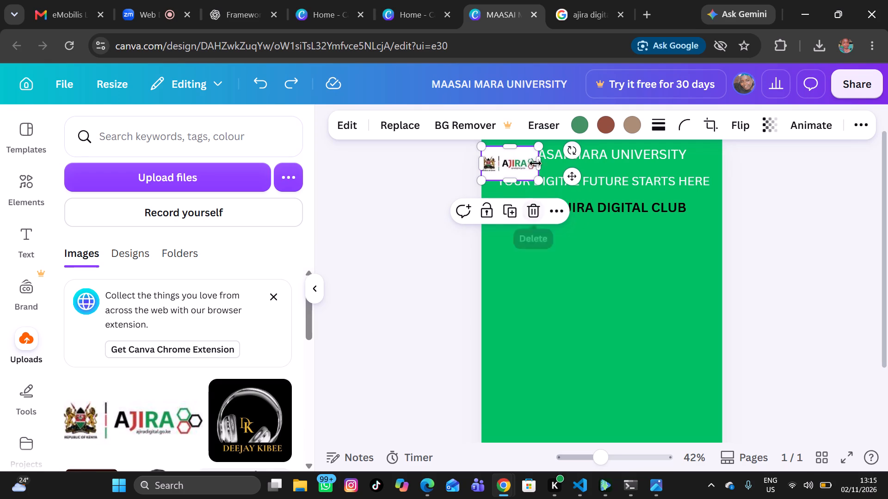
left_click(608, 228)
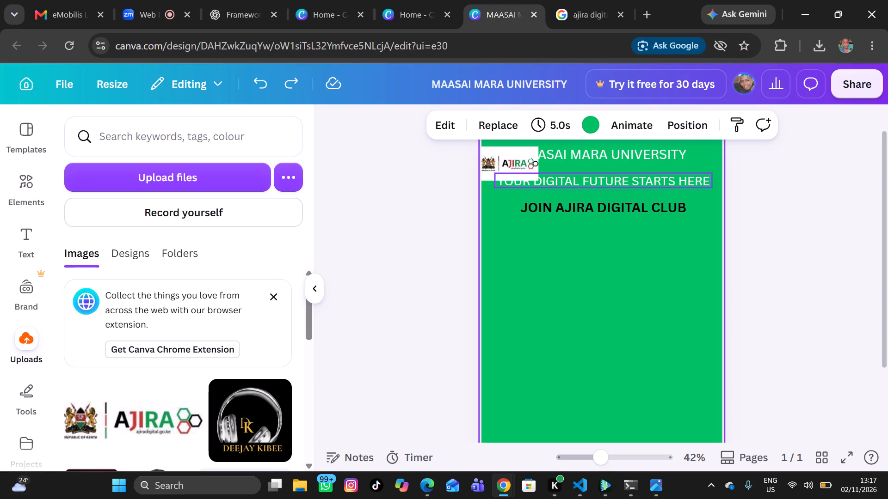
left_click(586, 205)
left_click_drag(586, 205, 582, 225)
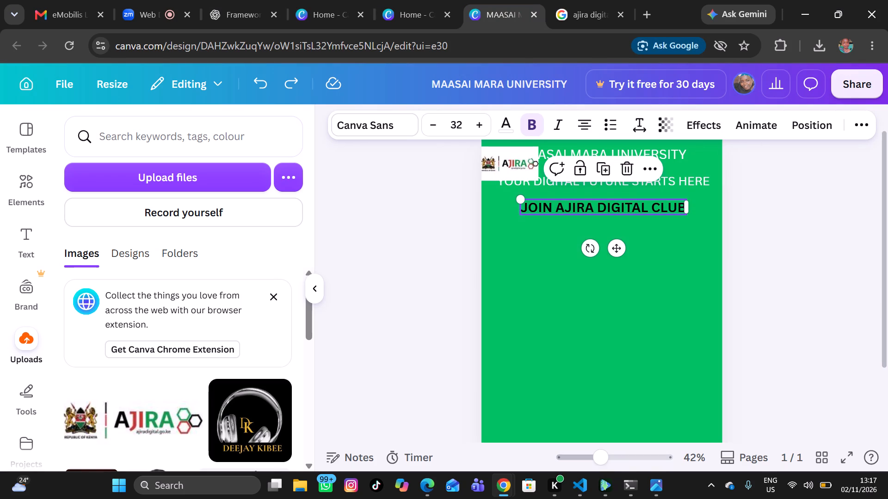
left_click_drag(582, 225, 581, 231)
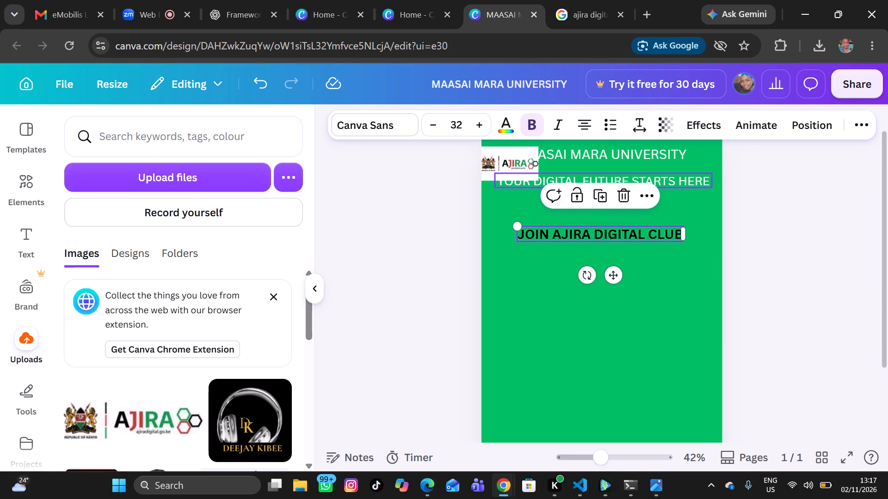
left_click(536, 178)
left_click_drag(536, 178, 528, 207)
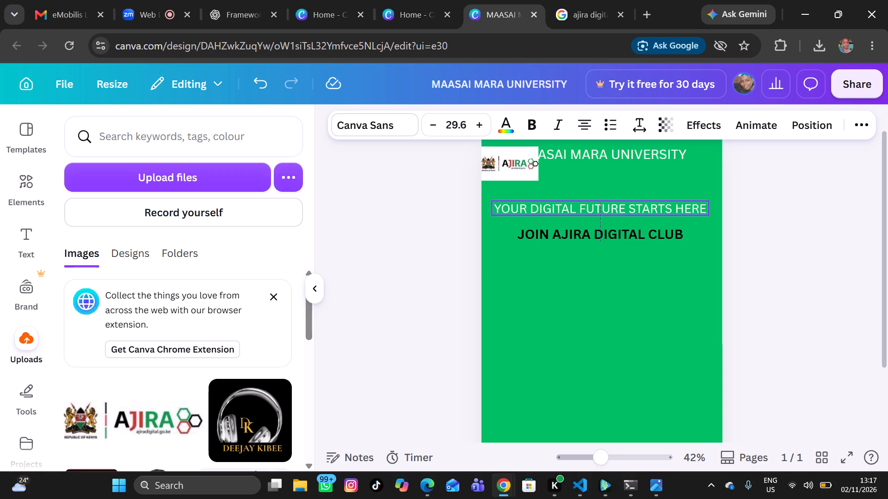
left_click_drag(528, 207, 528, 209)
left_click(559, 145)
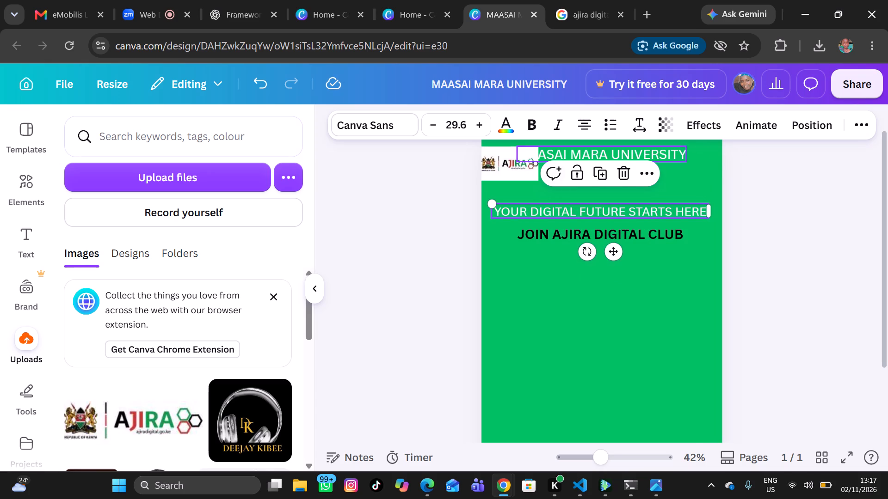
left_click_drag(559, 145, 552, 188)
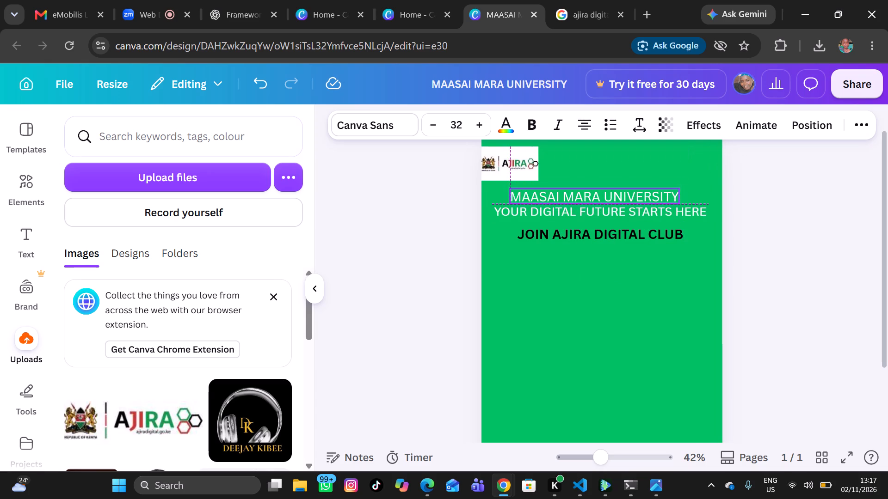
left_click_drag(552, 188, 552, 189)
Move the Ajira logo to the top centre of the poster, above the MAASAI MARA UNIVERSITY heading.
left_click(520, 167)
left_click_drag(520, 167, 592, 164)
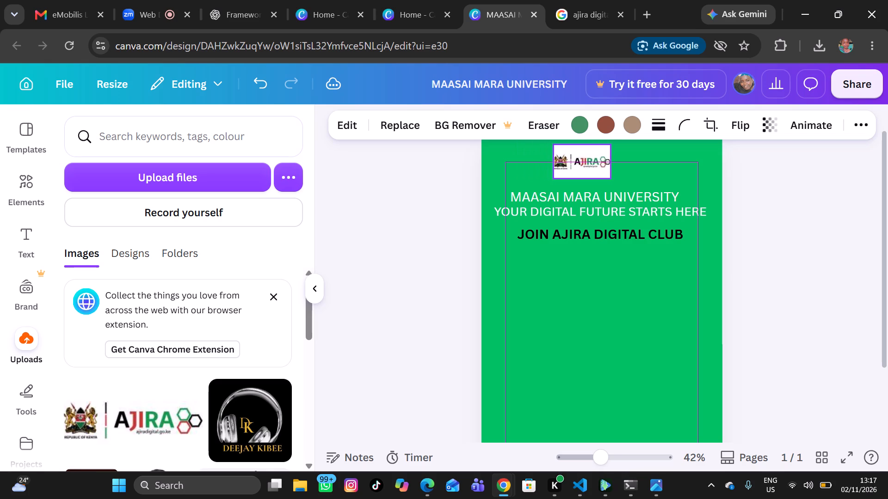
left_click_drag(592, 164, 596, 158)
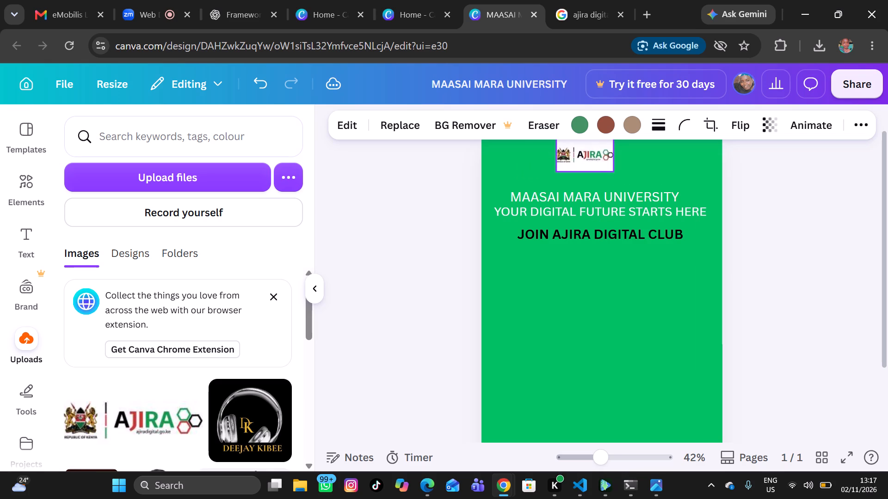
left_click_drag(596, 158, 596, 161)
Enlarge the Ajira logo to about 184 mm wide and 45 mm high, starting at the poster's left edge and ending above the headings.
left_click_drag(617, 152, 696, 153)
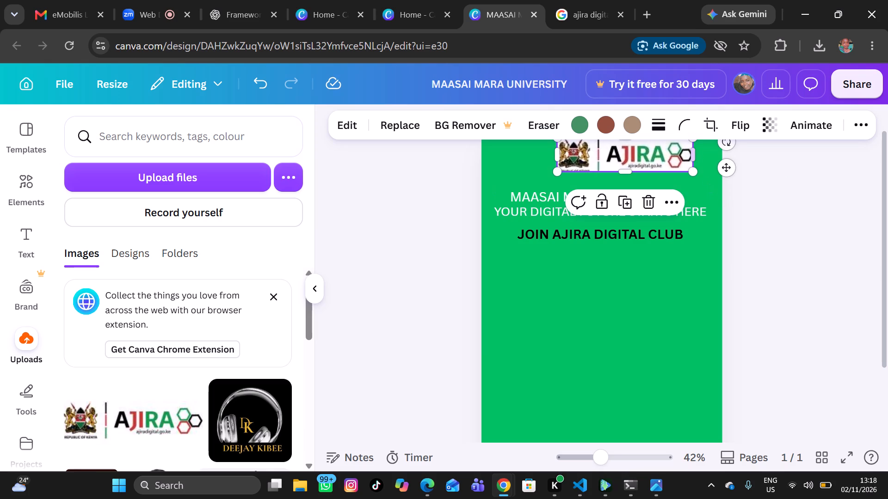
left_click_drag(555, 153, 486, 159)
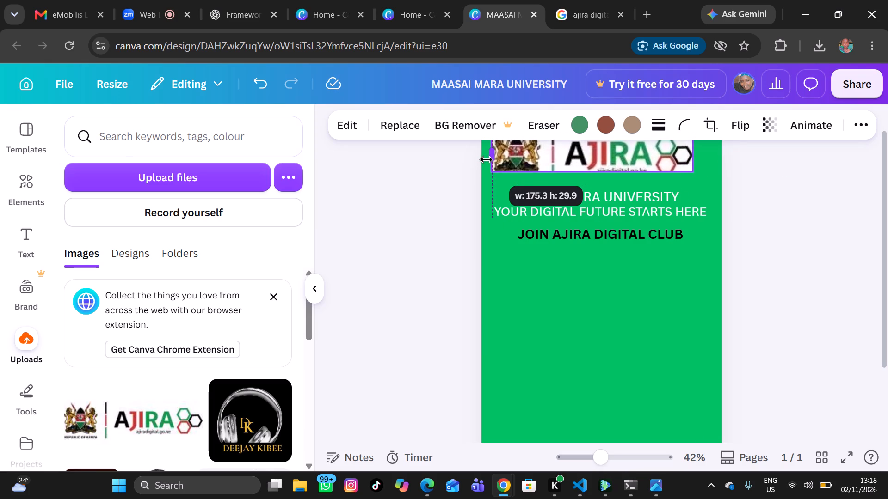
left_click_drag(486, 159, 479, 157)
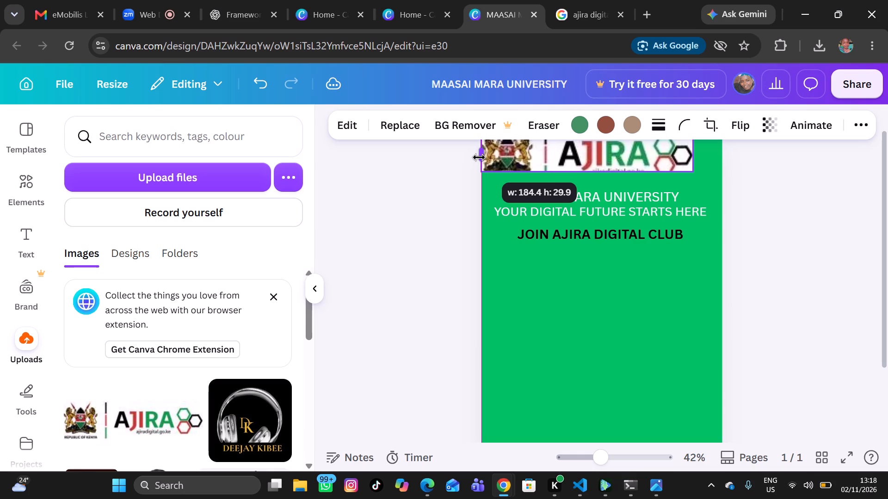
left_click_drag(479, 157, 483, 158)
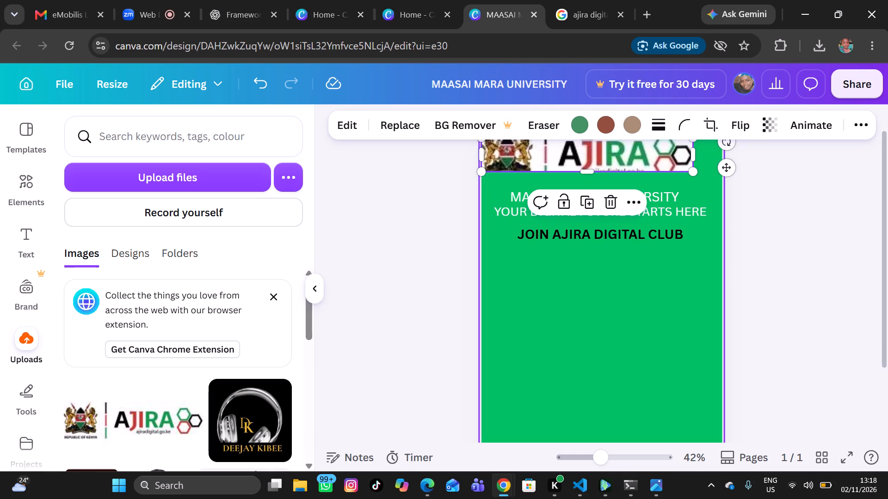
left_click_drag(589, 170, 589, 173)
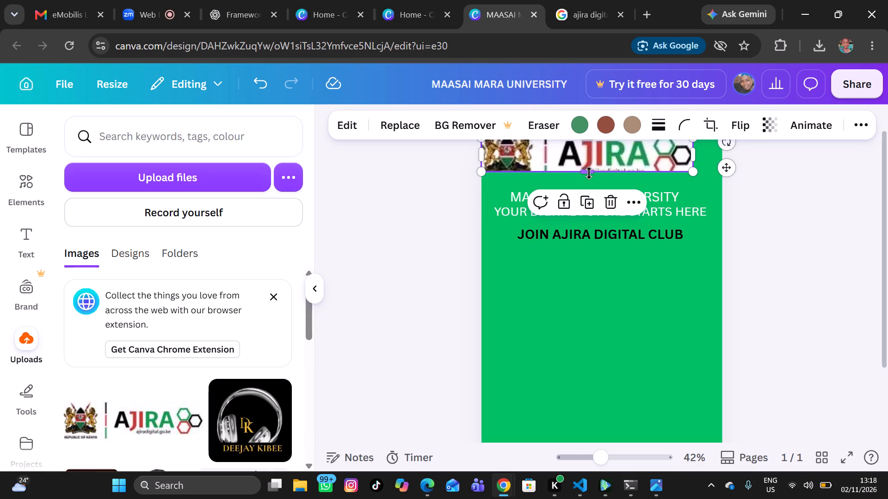
left_click_drag(589, 173, 593, 196)
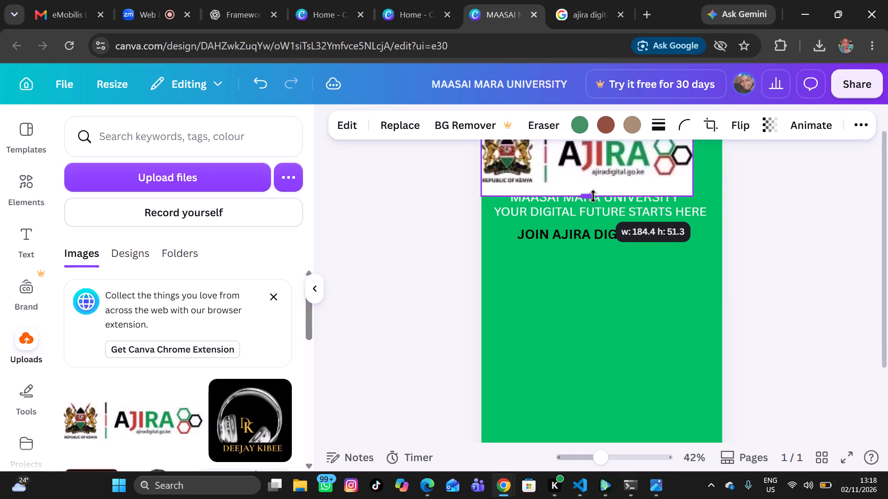
left_click_drag(593, 196, 595, 185)
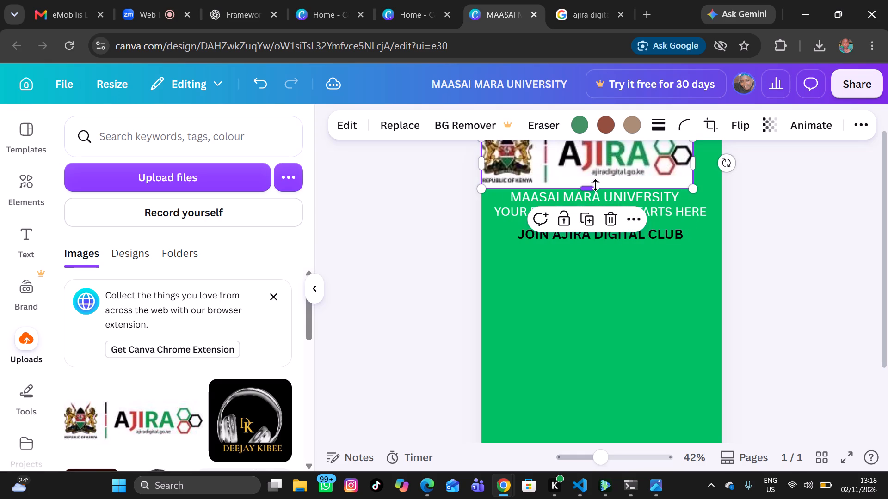
left_click(616, 310)
left_click(616, 310)
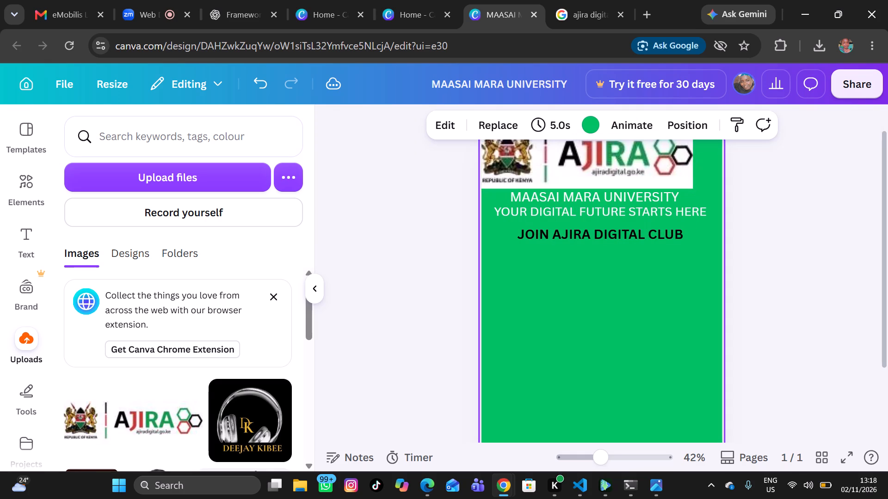
left_click(766, 273)
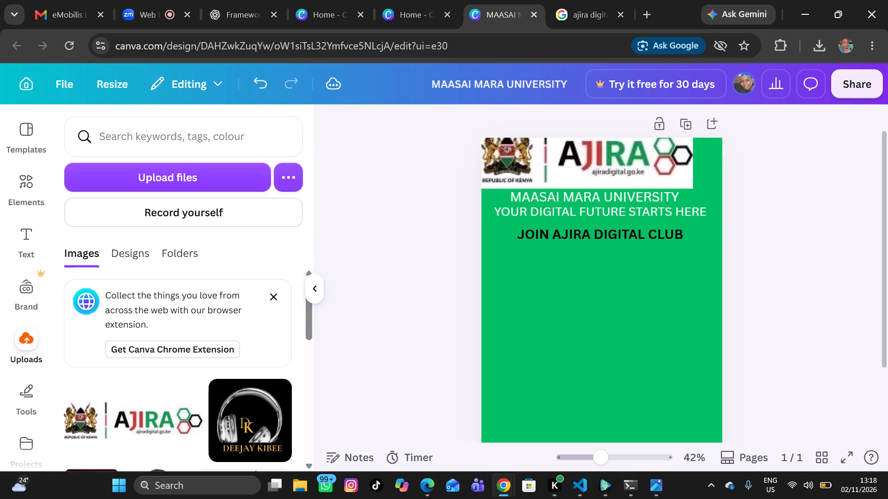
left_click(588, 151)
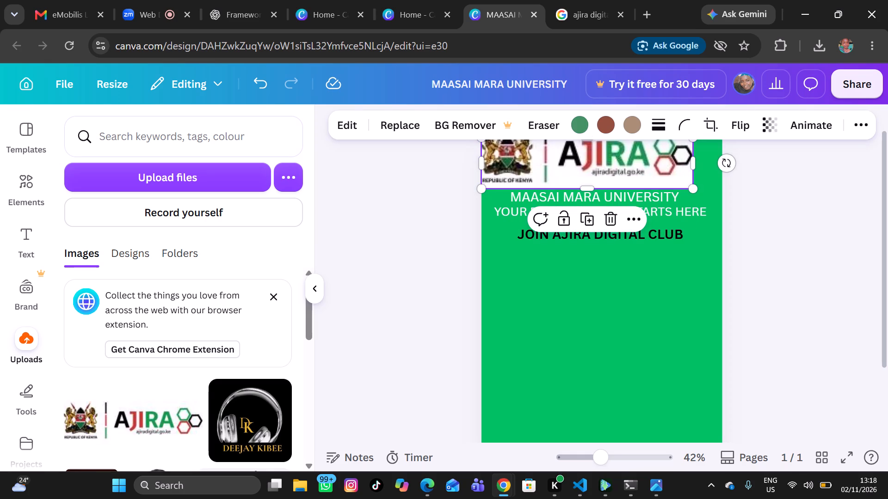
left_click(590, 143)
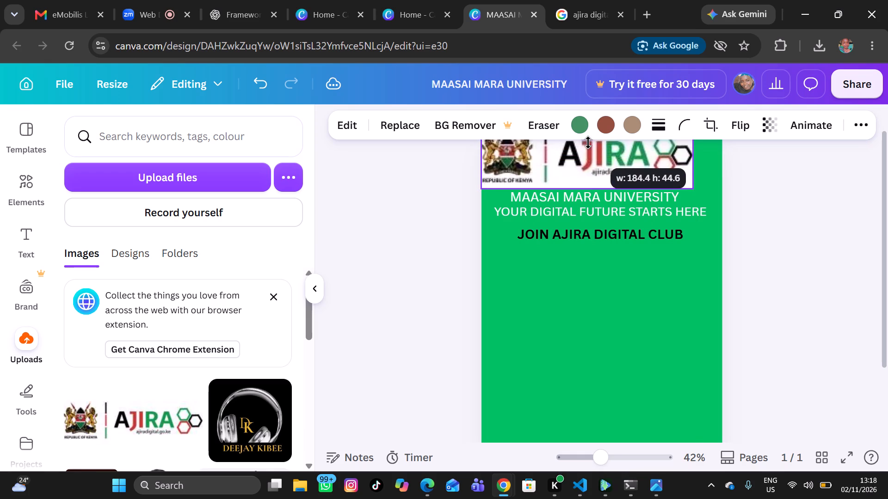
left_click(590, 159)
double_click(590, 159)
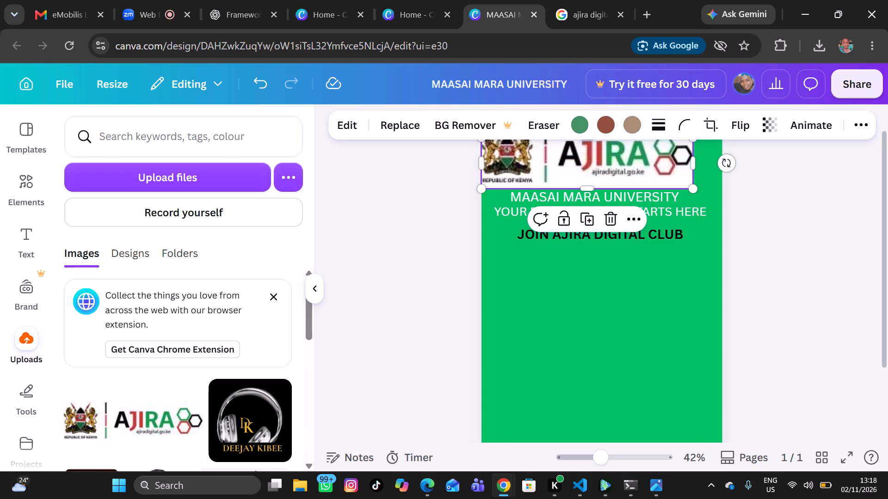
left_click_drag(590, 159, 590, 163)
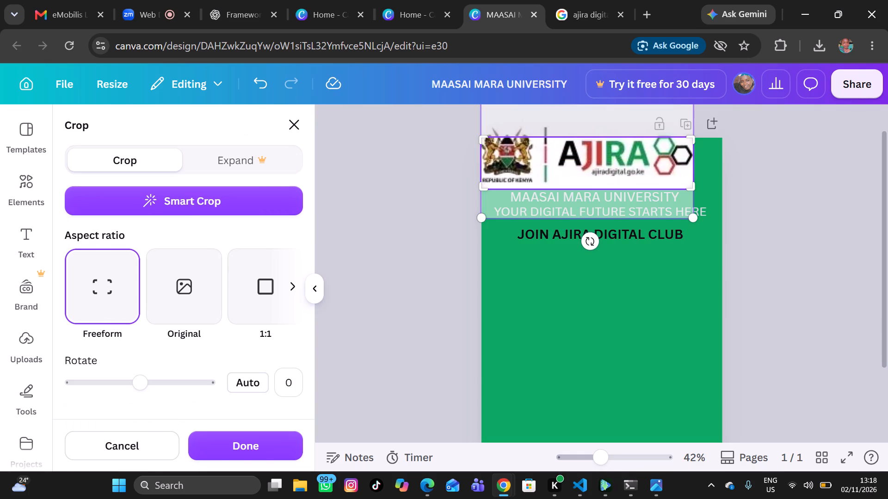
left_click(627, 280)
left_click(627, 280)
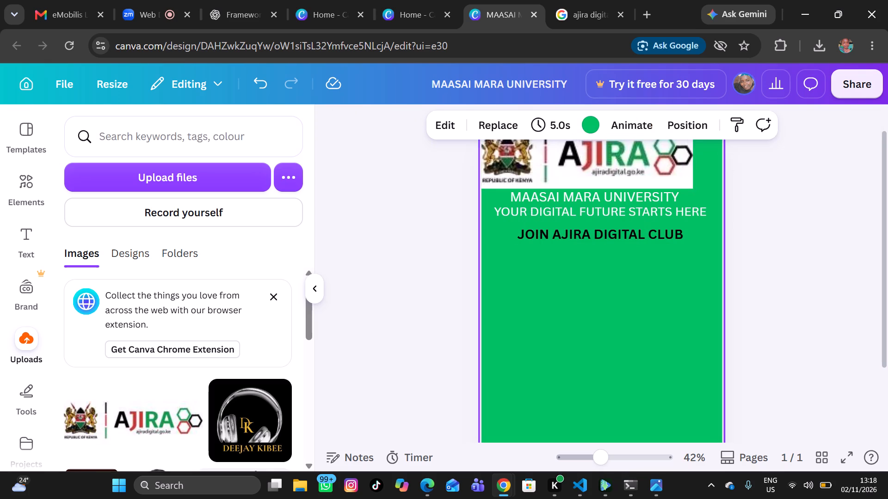
Widen the Ajira logo to the poster's right edge so it spans the full page width.
scroll(606, 167, "up", 1)
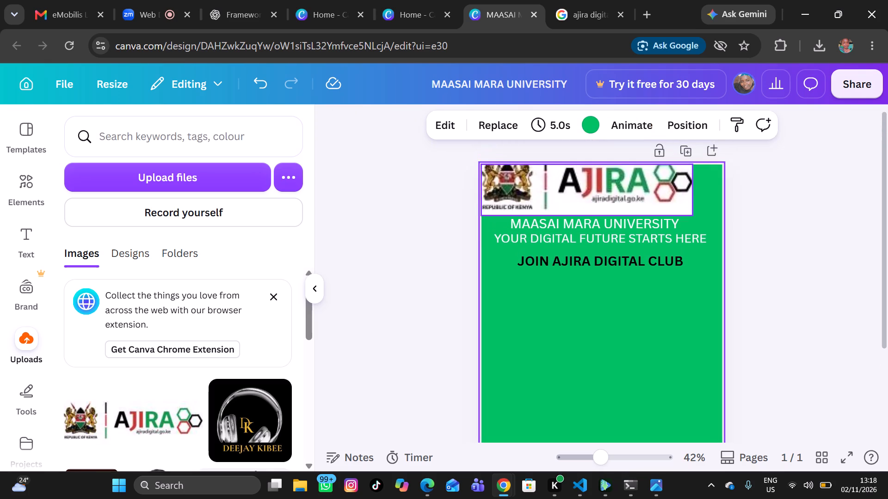
scroll(606, 167, "up", 1)
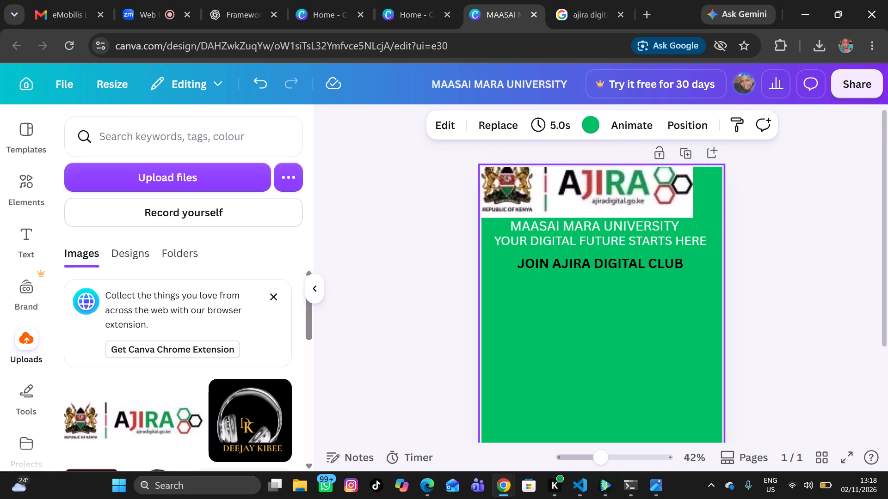
left_click(657, 192)
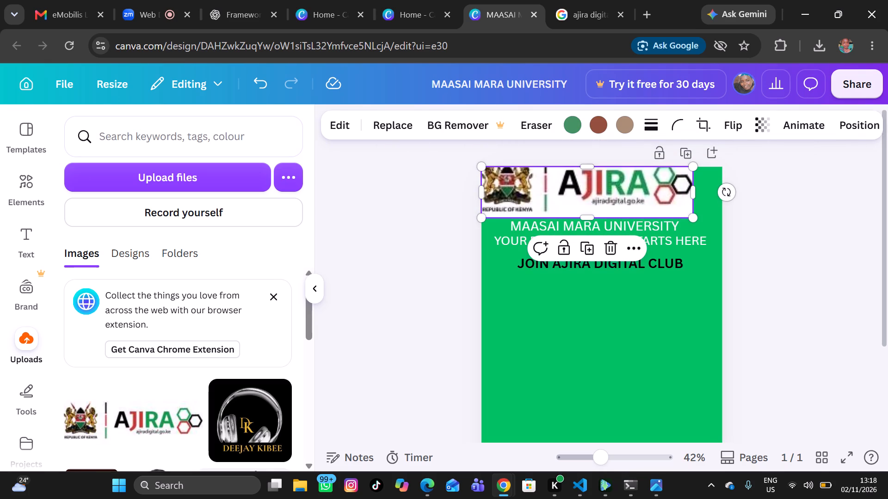
left_click(694, 191)
left_click_drag(694, 191, 720, 194)
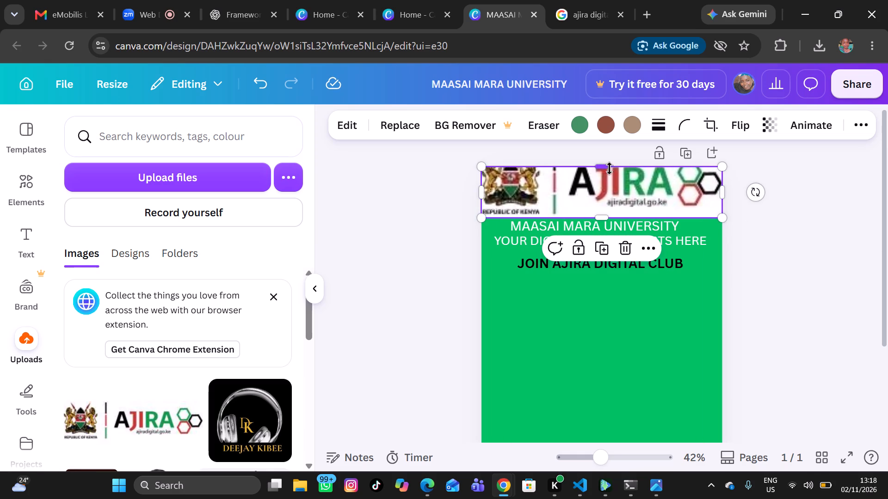
Crop the Ajira logo by shifting its image down inside the frame so the top of the coat of arms shows.
left_click(599, 189)
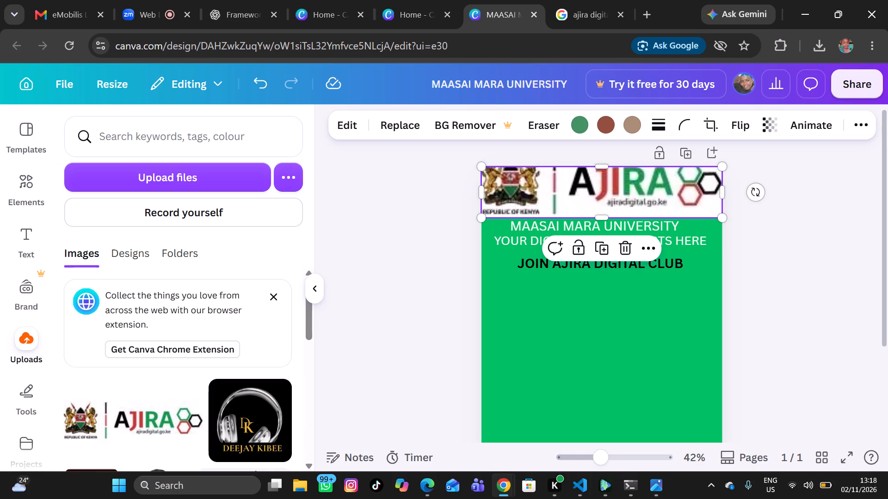
left_click(599, 189)
left_click_drag(599, 189, 598, 207)
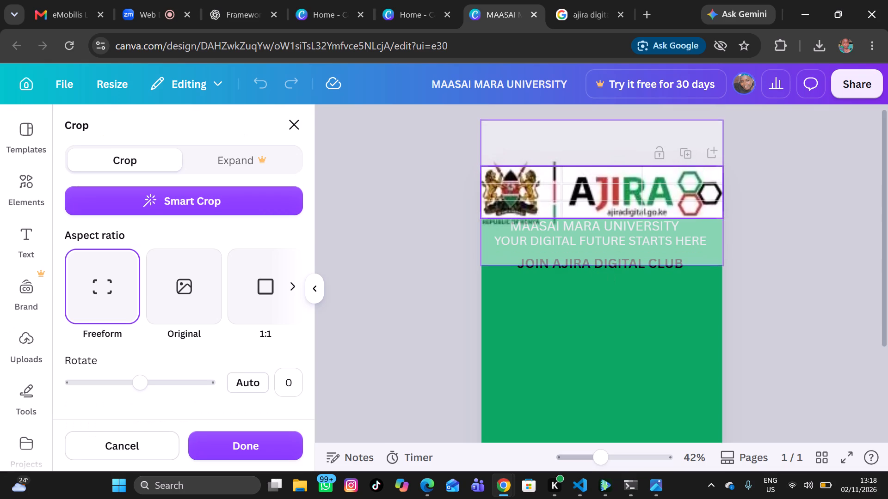
left_click_drag(598, 207, 598, 208)
left_click(600, 170)
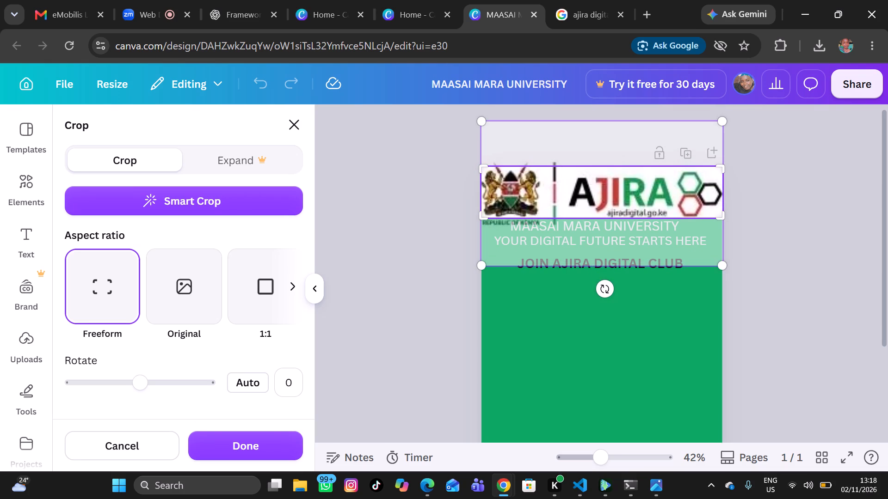
left_click(611, 395)
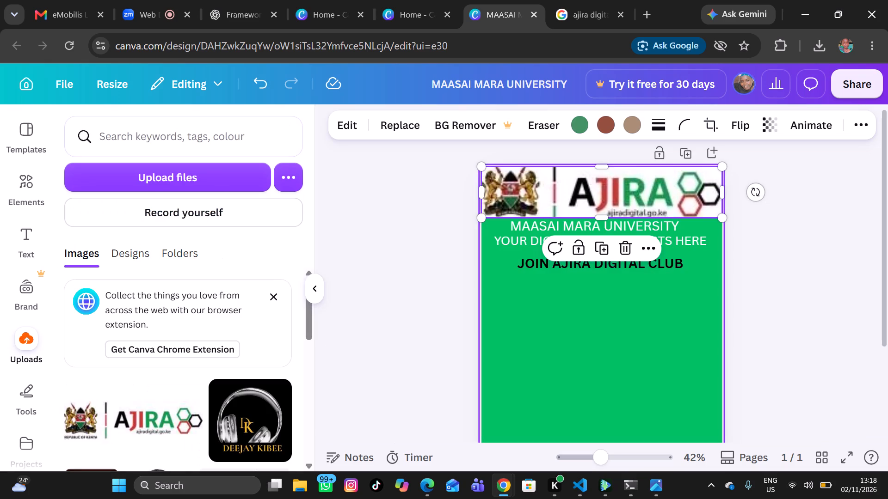
left_click(523, 286)
left_click(565, 282)
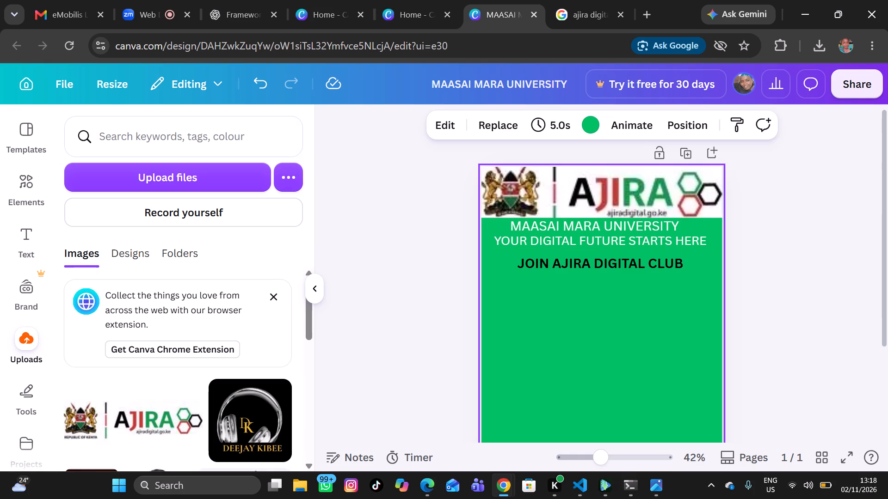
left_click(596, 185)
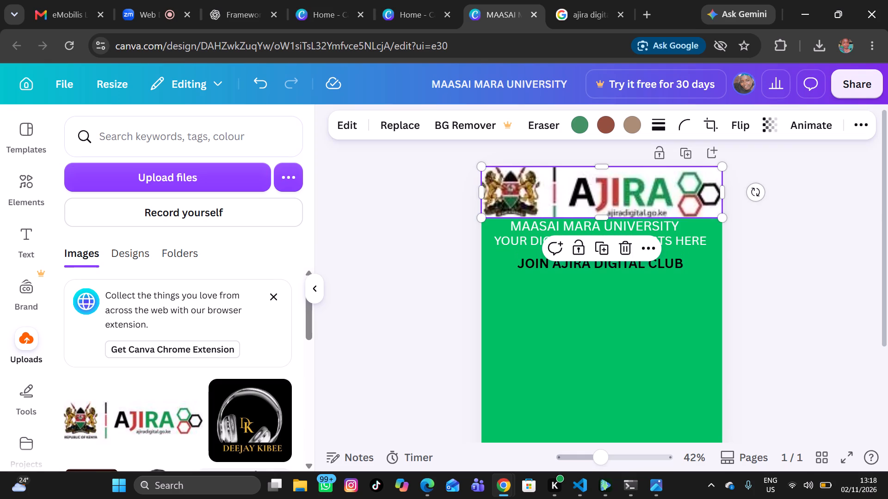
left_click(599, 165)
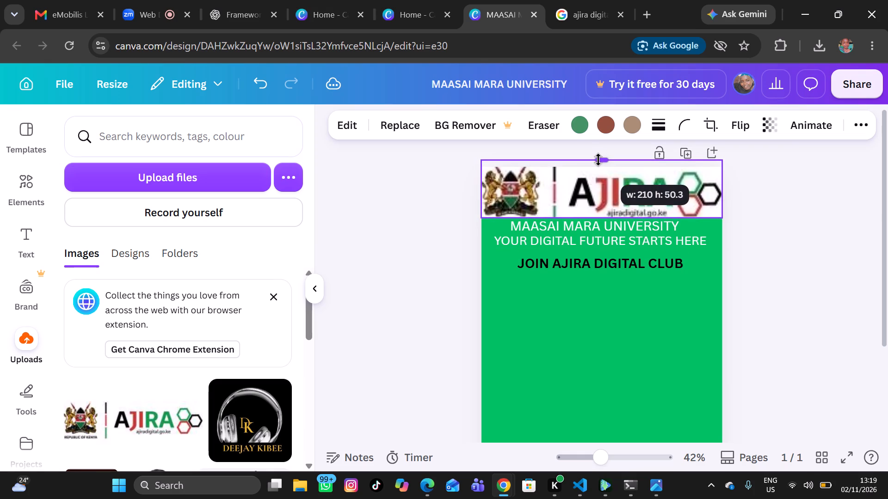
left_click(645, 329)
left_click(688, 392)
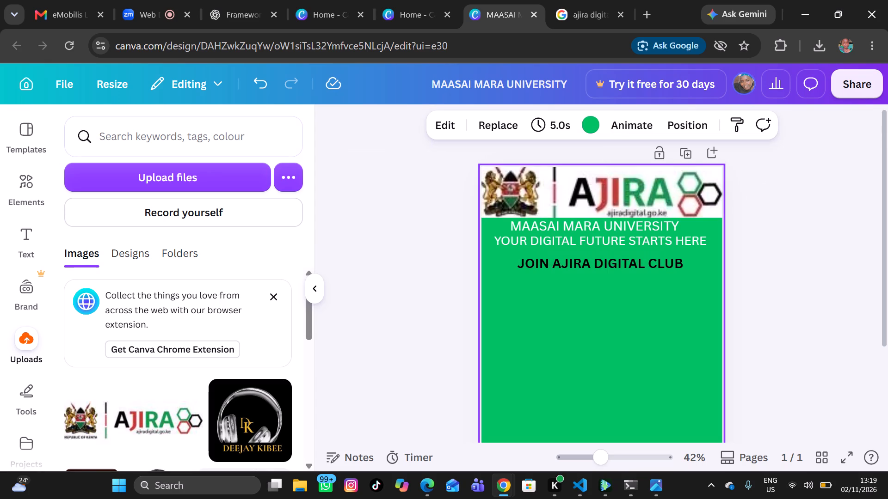
Move the JOIN AJIRA DIGITAL CLUB line lower on the poster, and move YOUR DIGITAL FUTURE STARTS HERE down into the gap above it.
left_click(665, 302)
left_click(497, 272)
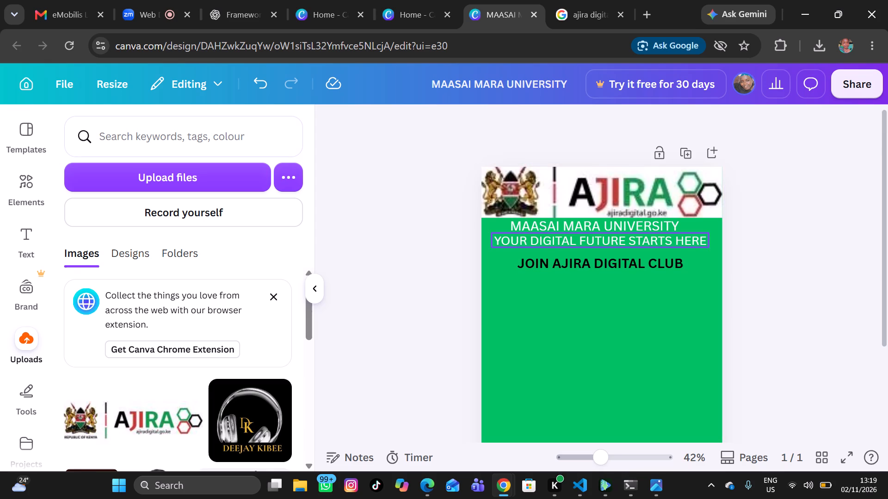
left_click(596, 245)
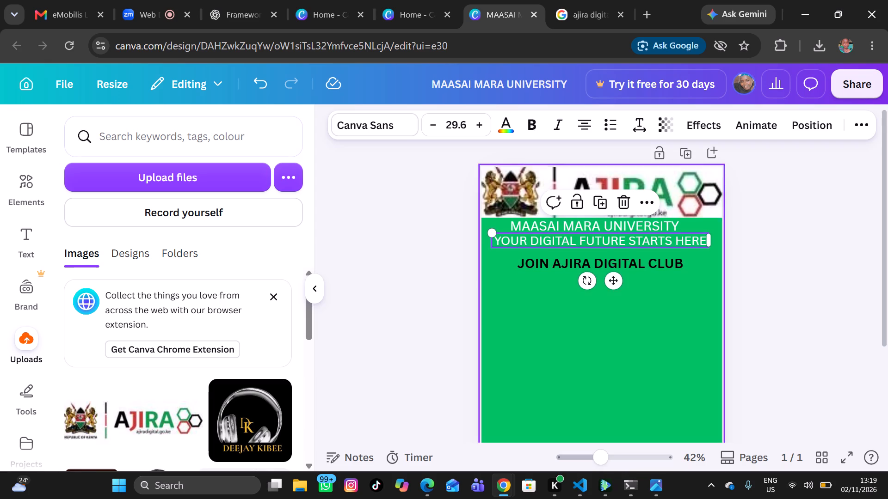
left_click(592, 256)
left_click_drag(592, 256, 592, 261)
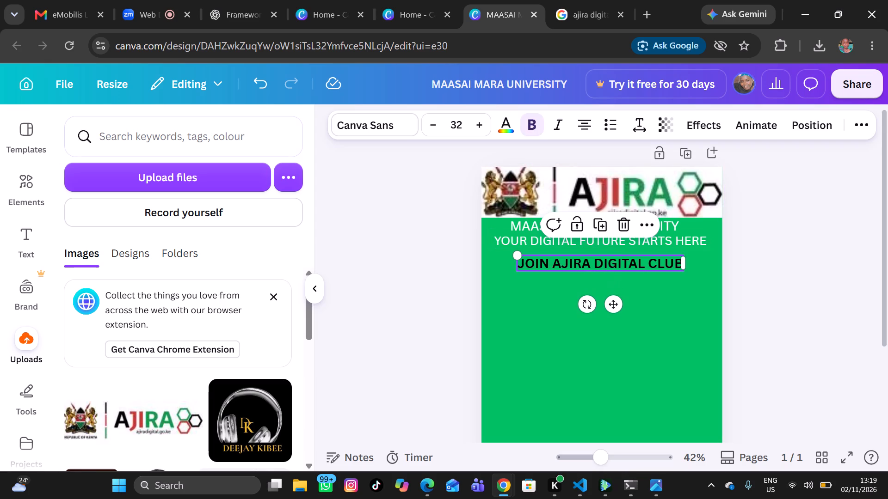
left_click_drag(592, 261, 592, 269)
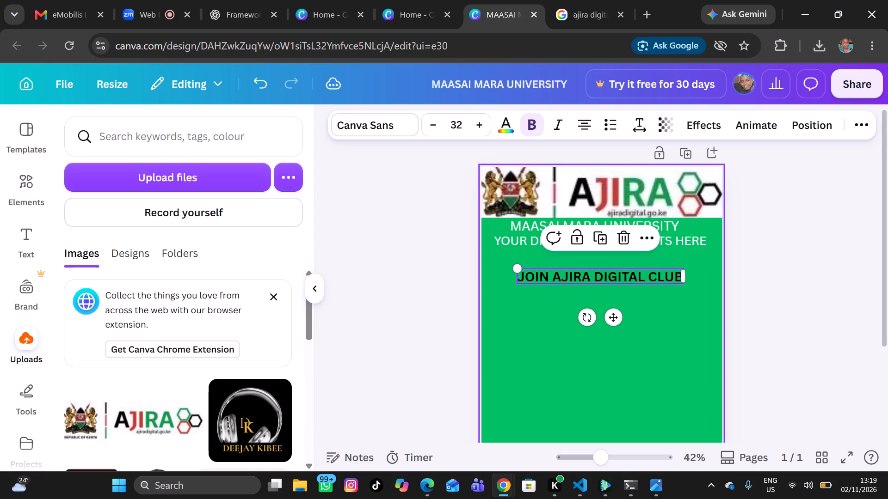
left_click(518, 243)
left_click_drag(518, 243, 519, 257)
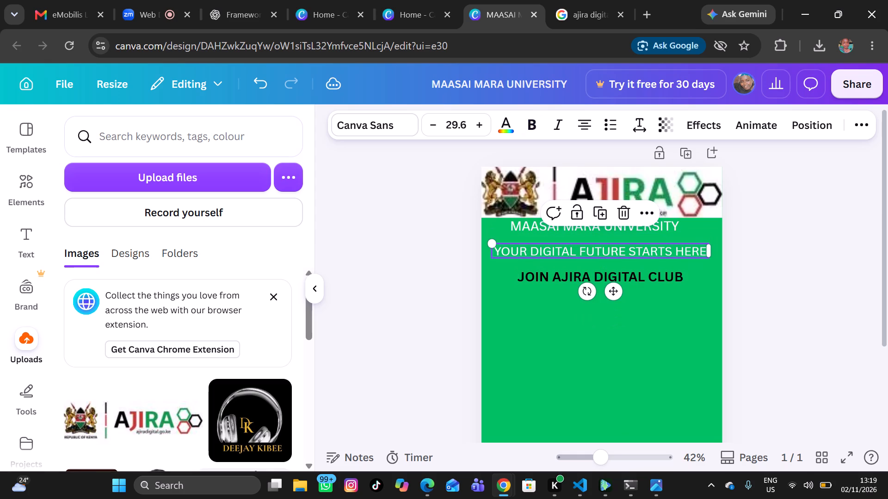
left_click(539, 326)
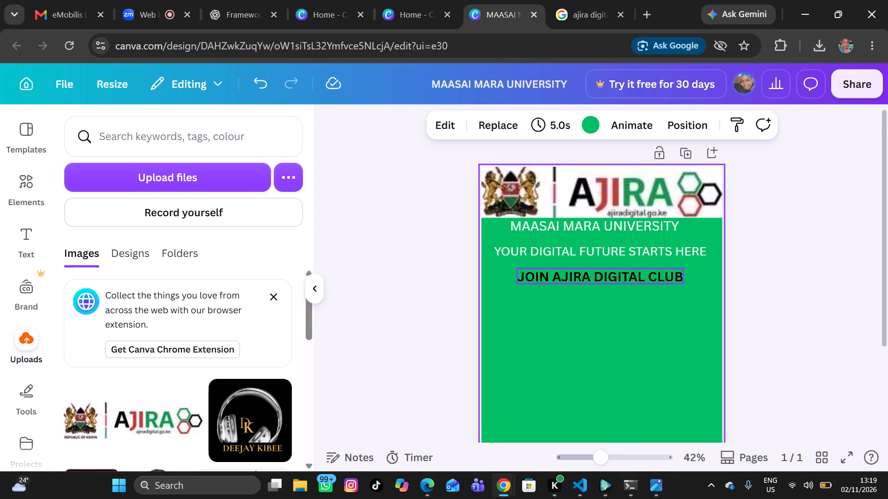
Raise JOIN AJIRA DIGITAL CLUB slightly and lower MAASAI MARA UNIVERSITY below the logo, leaving equal 5.6 gaps between the three lines.
left_click(578, 273)
left_click_drag(578, 273, 577, 268)
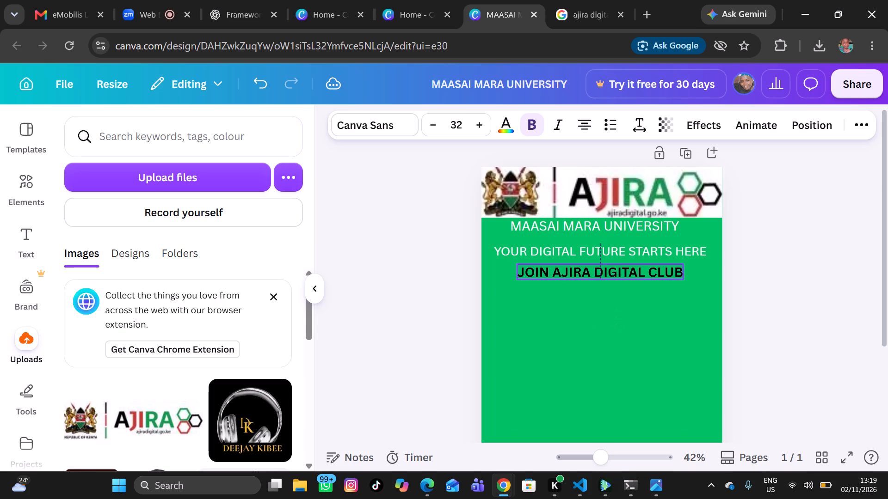
left_click_drag(577, 268, 577, 260)
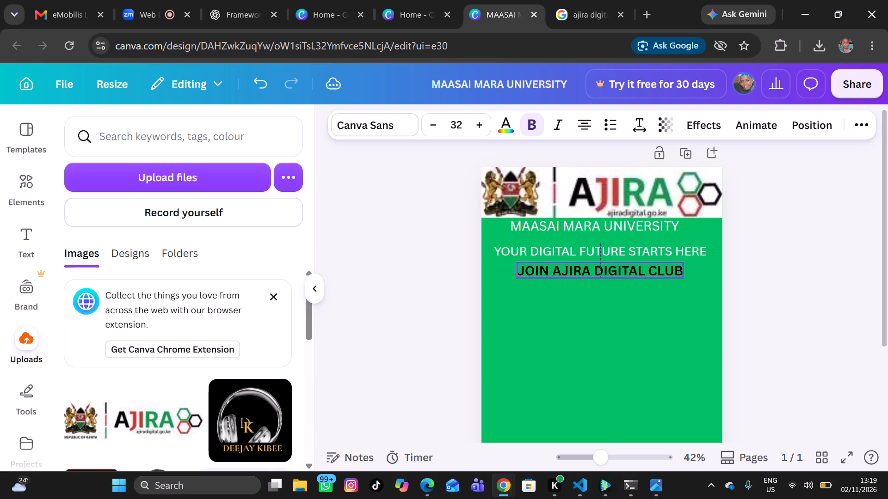
left_click_drag(577, 260, 577, 268)
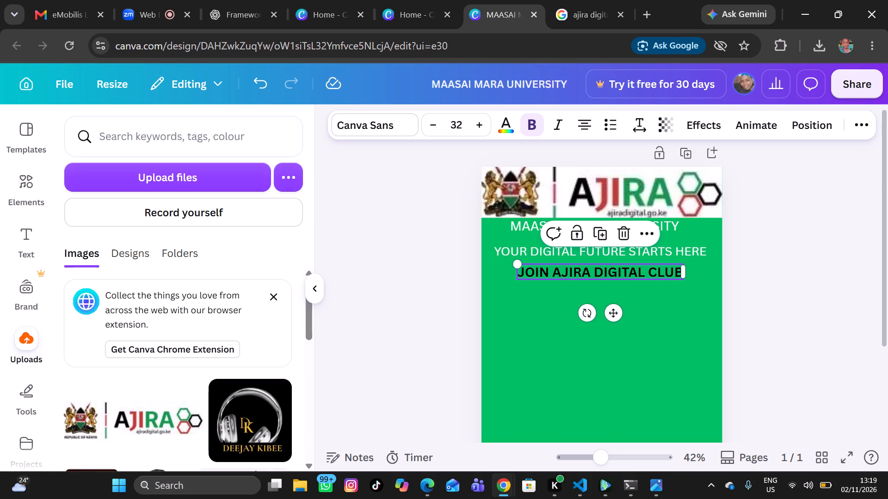
left_click(522, 238)
left_click(522, 238)
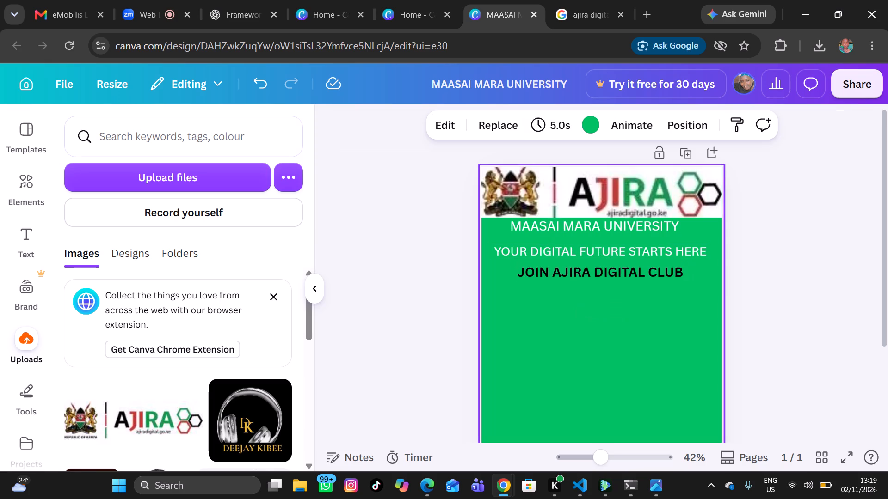
left_click(537, 226)
left_click_drag(537, 226, 537, 231)
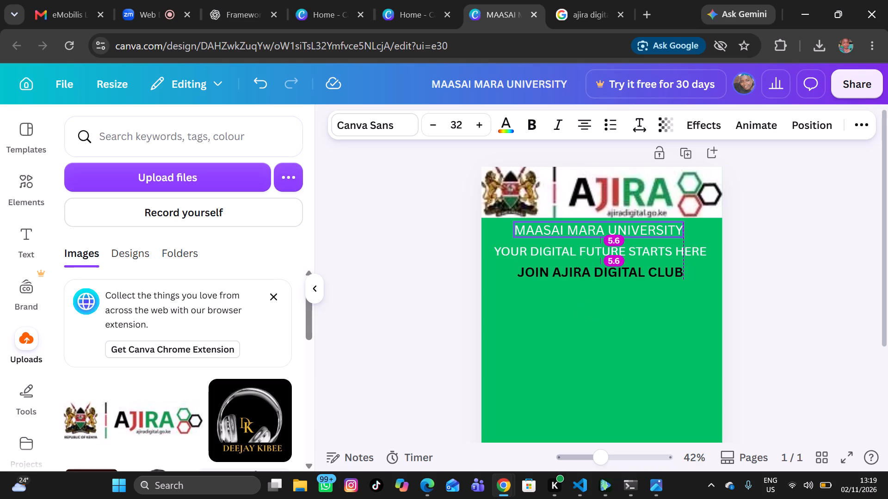
left_click_drag(537, 231, 538, 231)
left_click(562, 332)
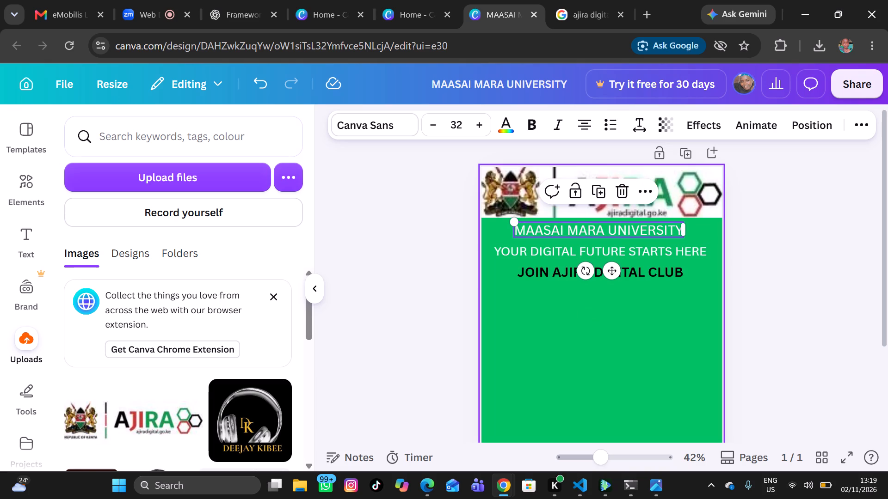
Make the MAASAI MARA UNIVERSITY heading and the YOUR DIGITAL FUTURE STARTS HERE line bold.
left_click(581, 237)
left_click(531, 127)
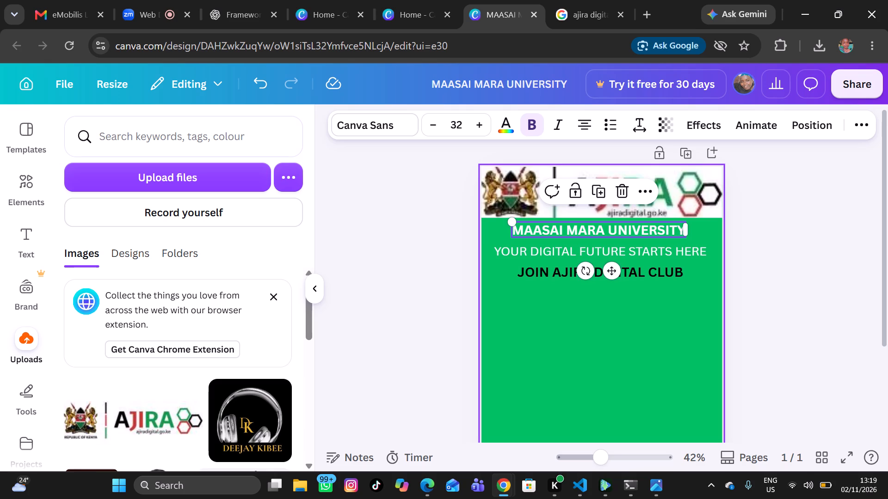
left_click(552, 250)
left_click(528, 126)
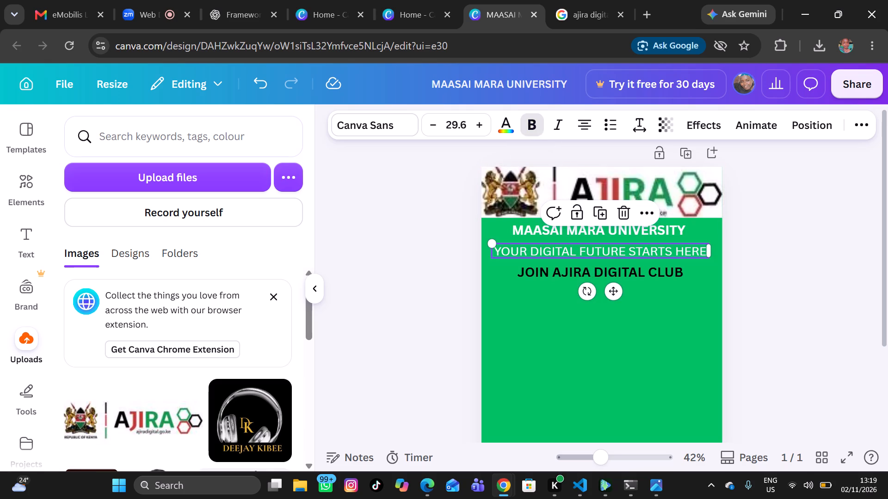
left_click(561, 277)
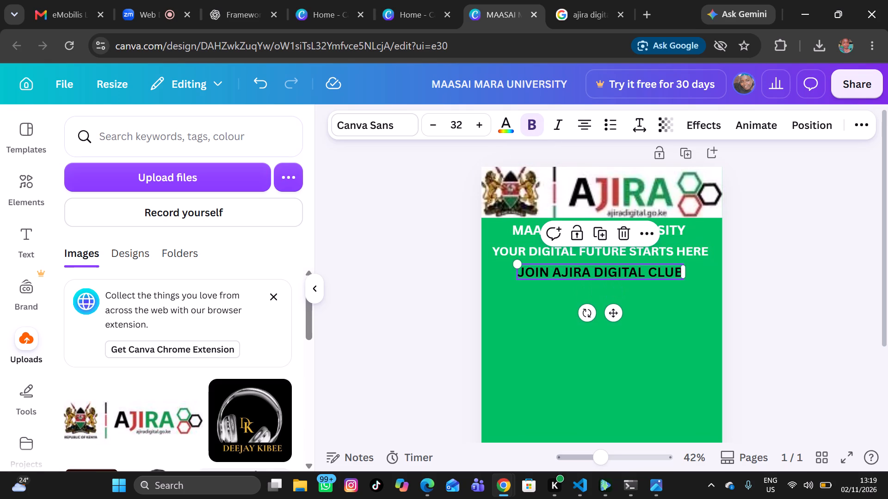
left_click(550, 329)
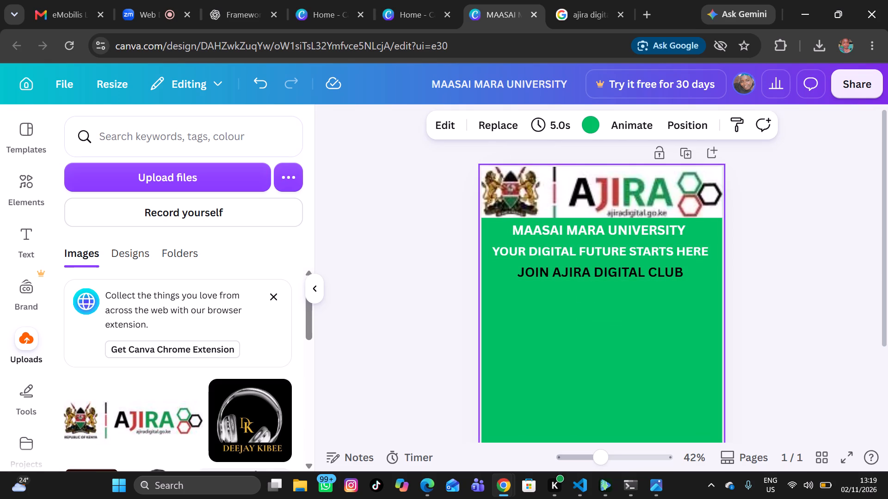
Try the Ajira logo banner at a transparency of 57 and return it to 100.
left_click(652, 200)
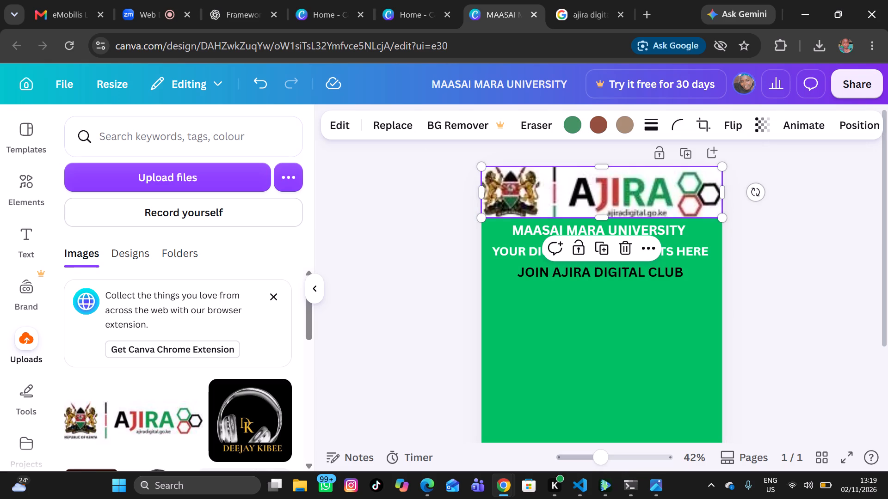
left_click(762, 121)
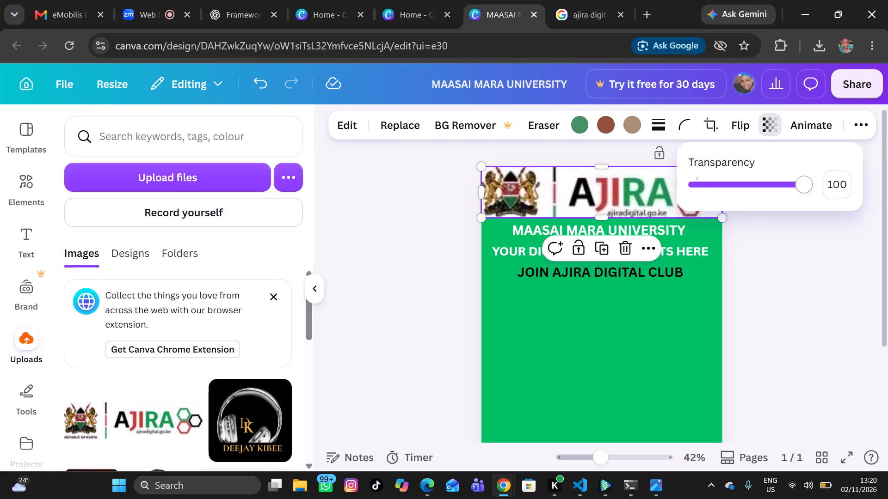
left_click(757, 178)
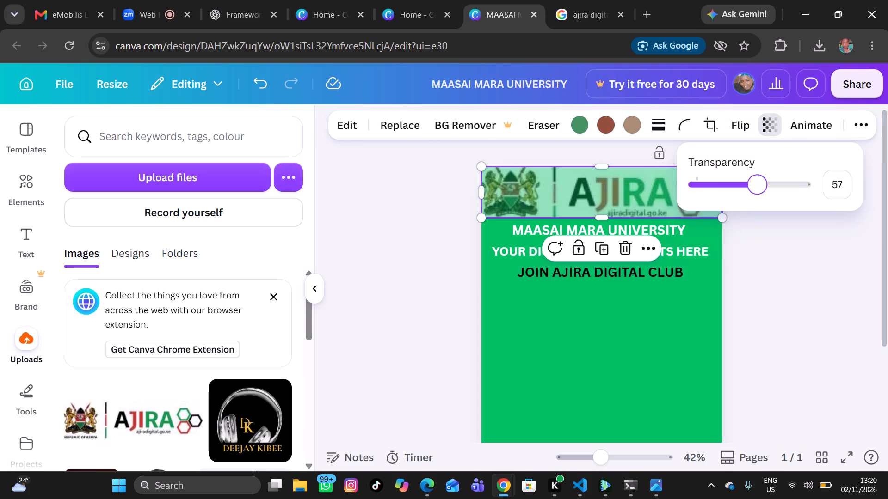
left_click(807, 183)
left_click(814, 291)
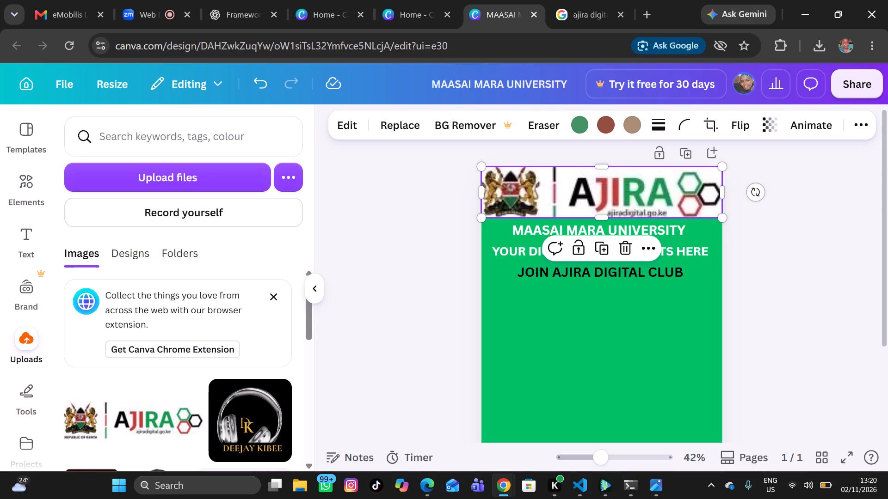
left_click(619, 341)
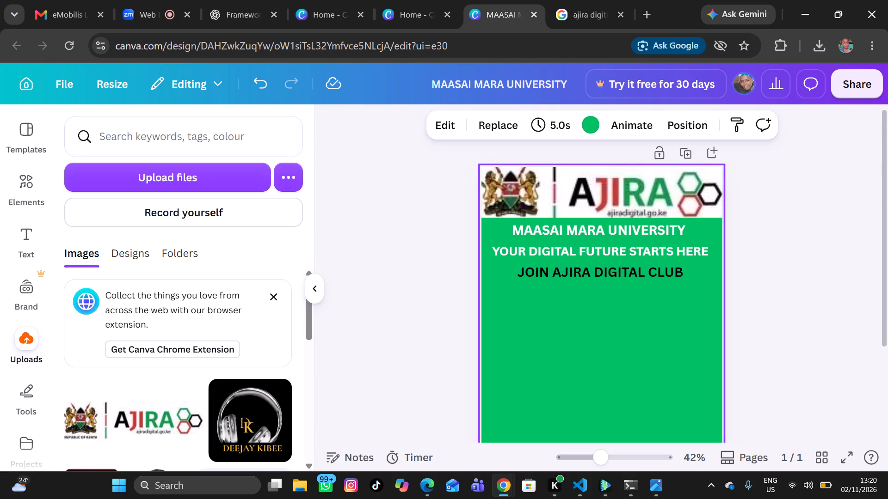
Examine the poster's layer order with the Ajira logo selected.
left_click(523, 197)
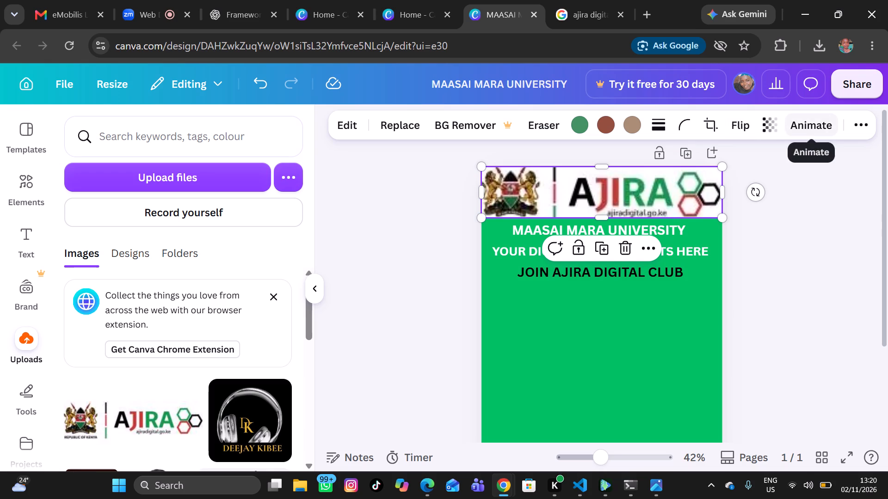
left_click(865, 125)
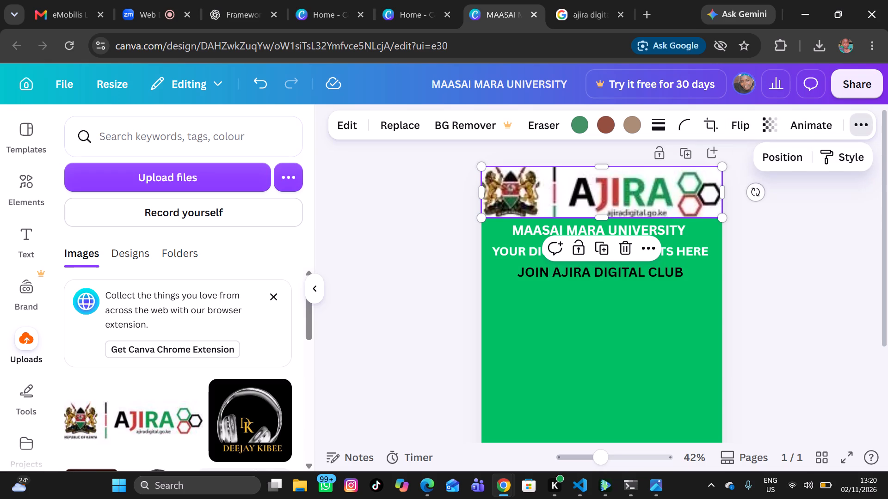
left_click(781, 153)
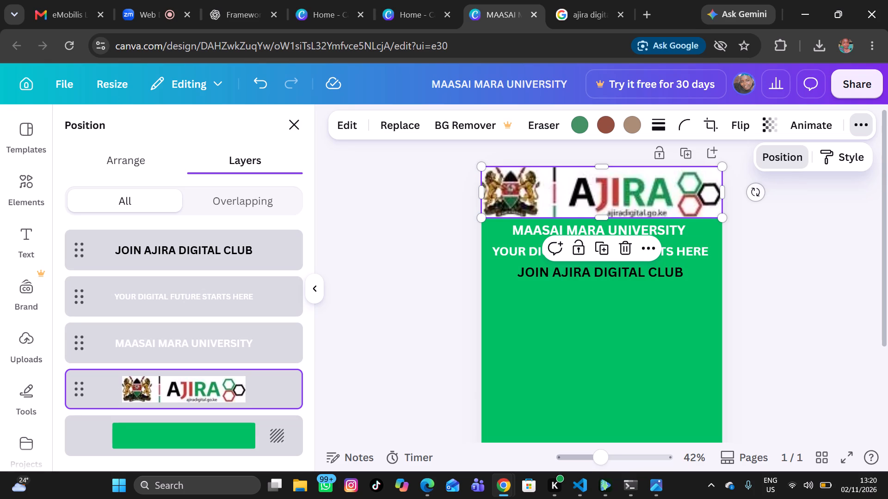
scroll(202, 361, "down", 2)
scroll(202, 361, "up", 1)
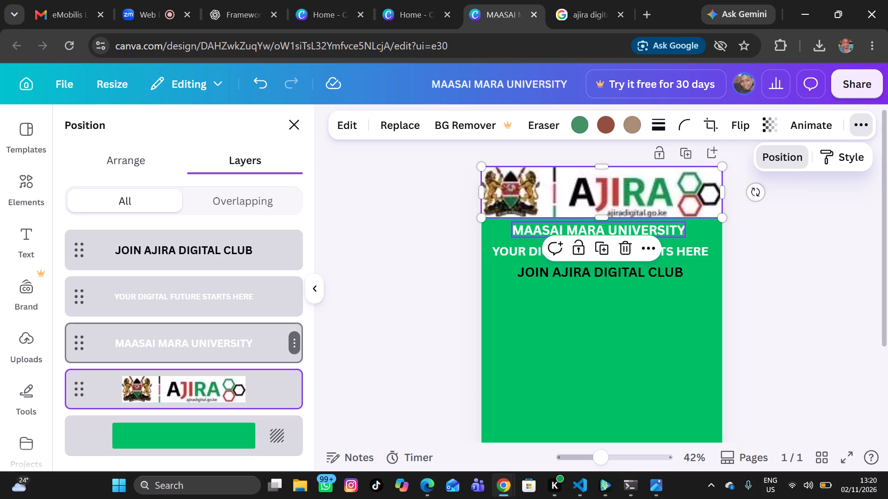
left_click(354, 400)
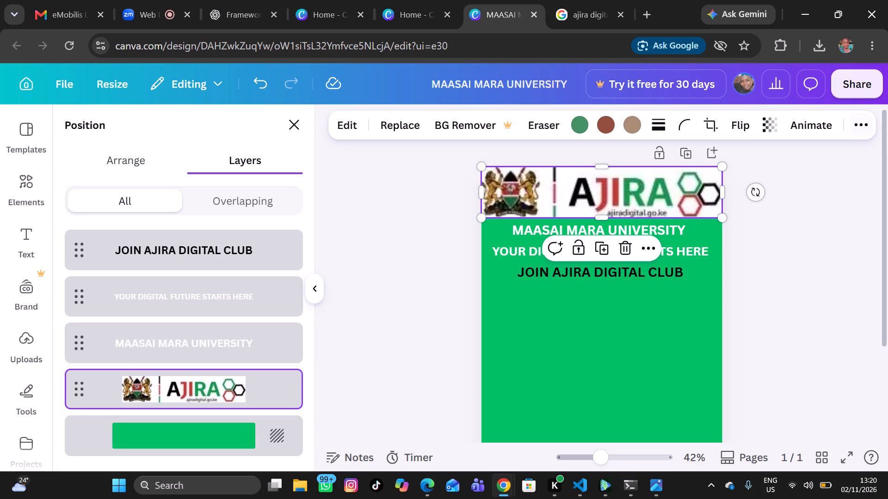
left_click(416, 336)
left_click(538, 341)
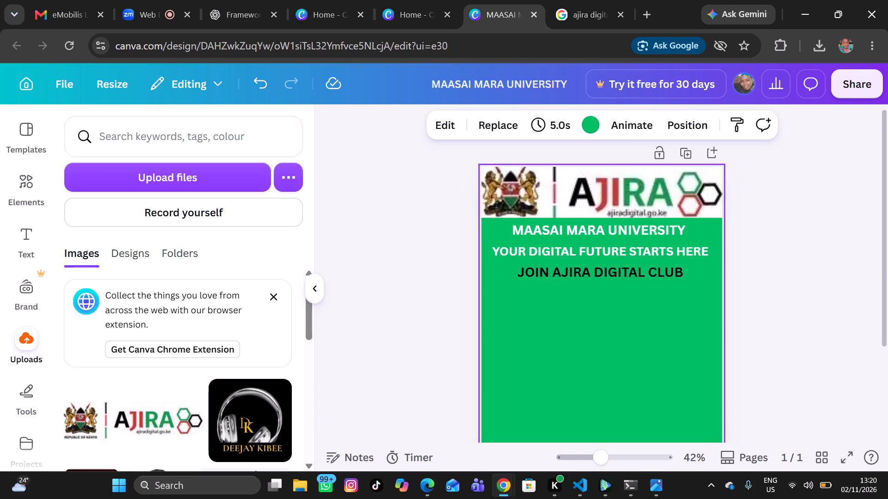
key("shift+super+s")
left_click_drag(471, 155, 680, 270)
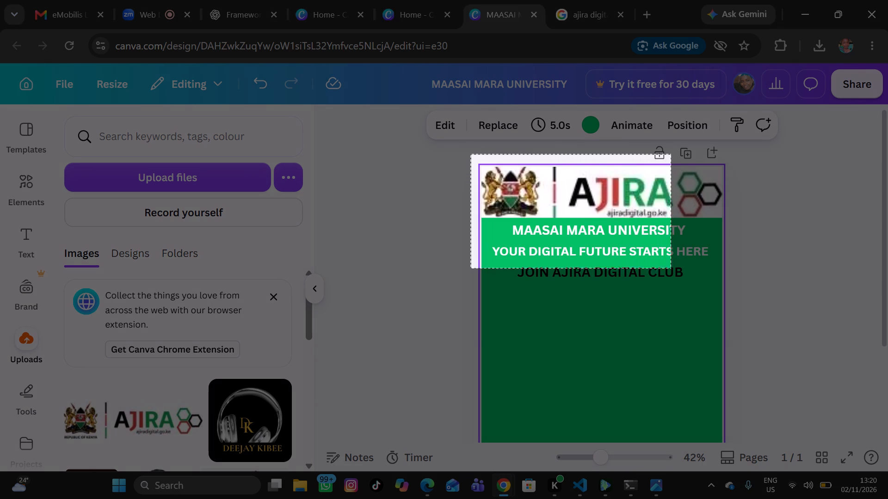
left_click_drag(680, 270, 734, 448)
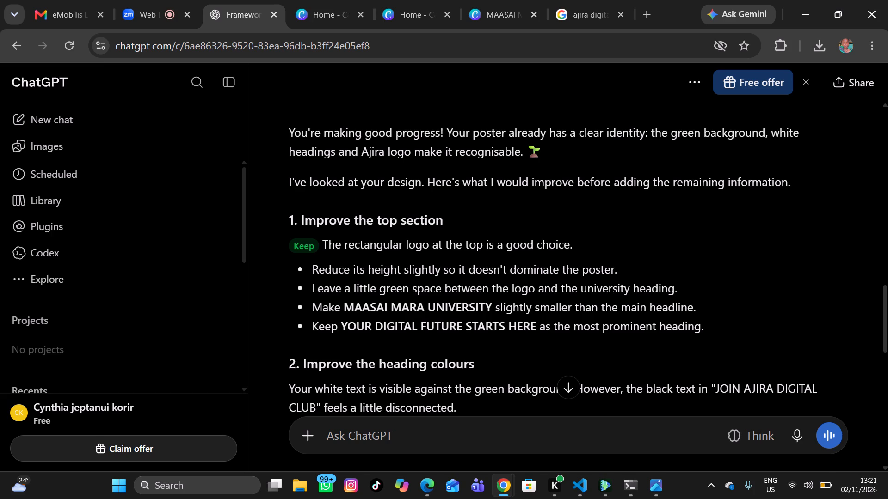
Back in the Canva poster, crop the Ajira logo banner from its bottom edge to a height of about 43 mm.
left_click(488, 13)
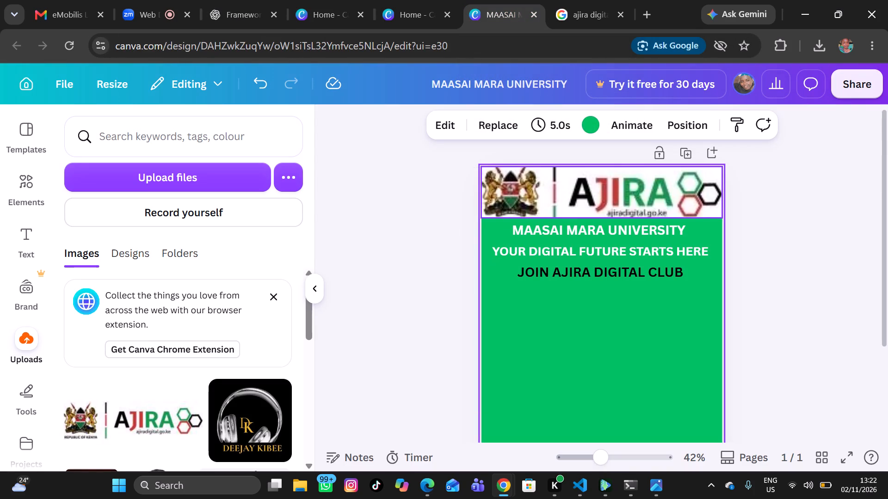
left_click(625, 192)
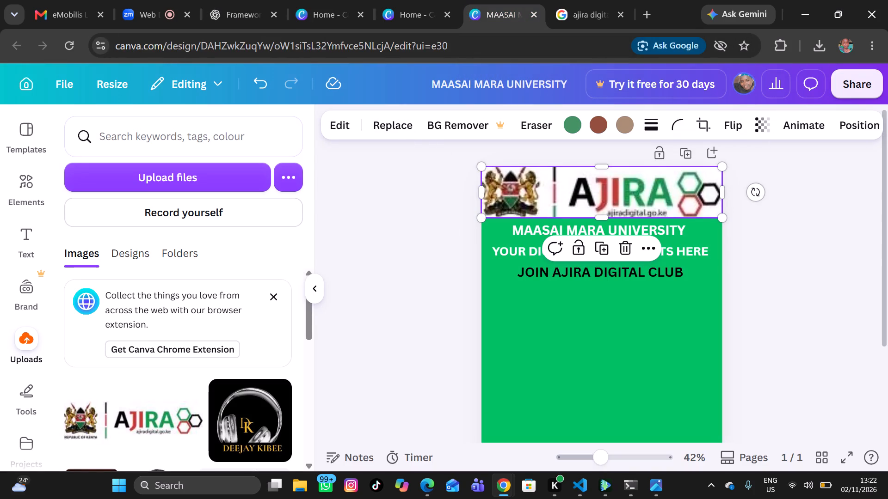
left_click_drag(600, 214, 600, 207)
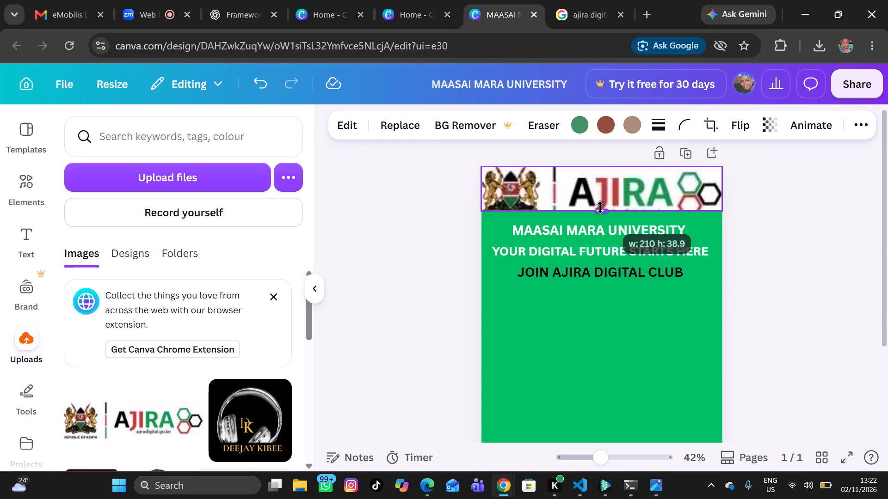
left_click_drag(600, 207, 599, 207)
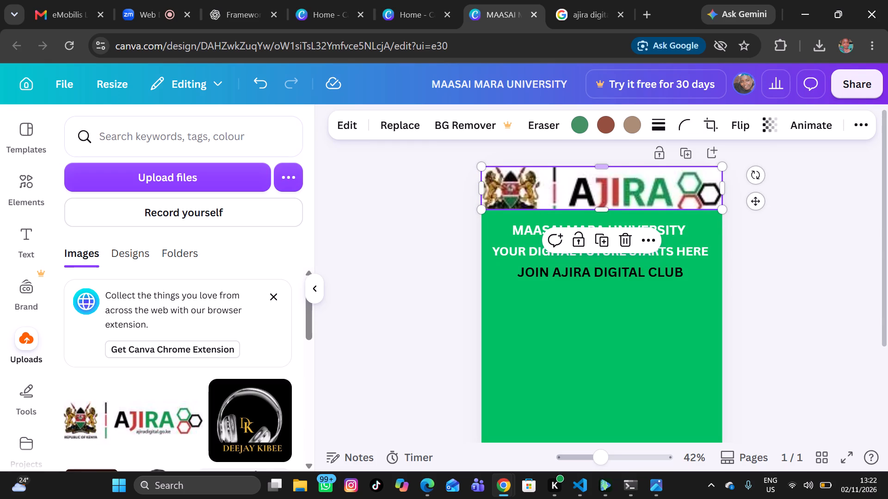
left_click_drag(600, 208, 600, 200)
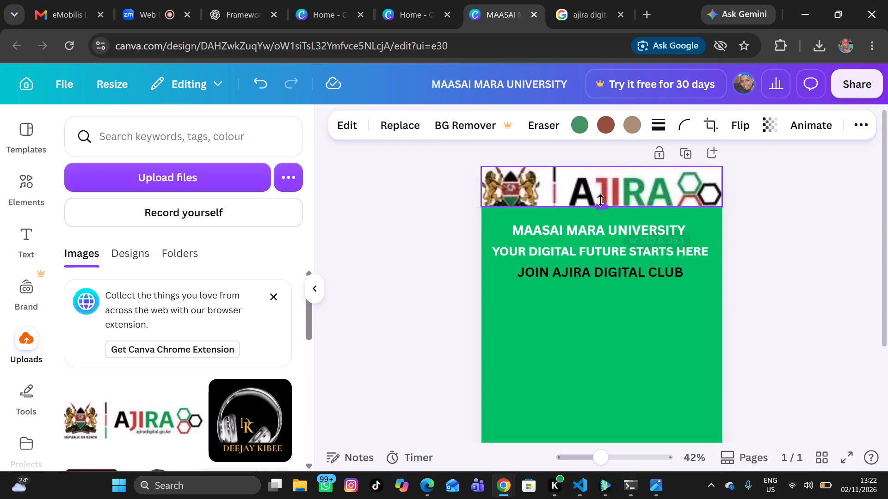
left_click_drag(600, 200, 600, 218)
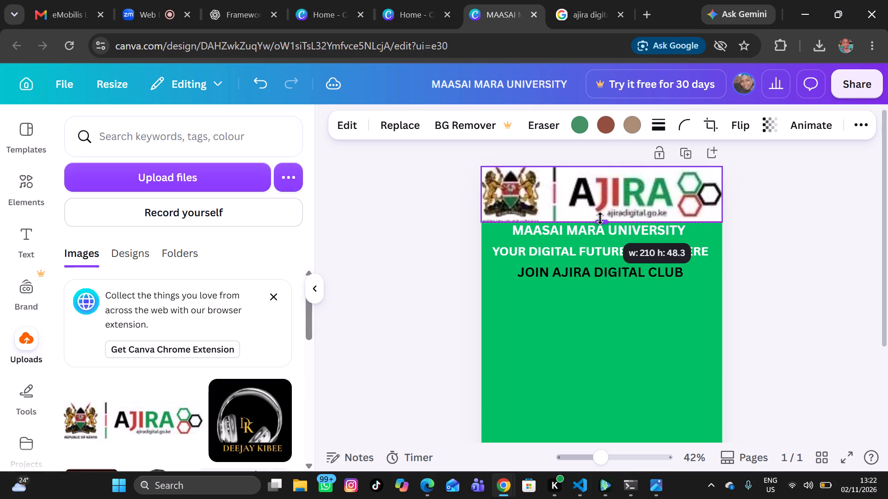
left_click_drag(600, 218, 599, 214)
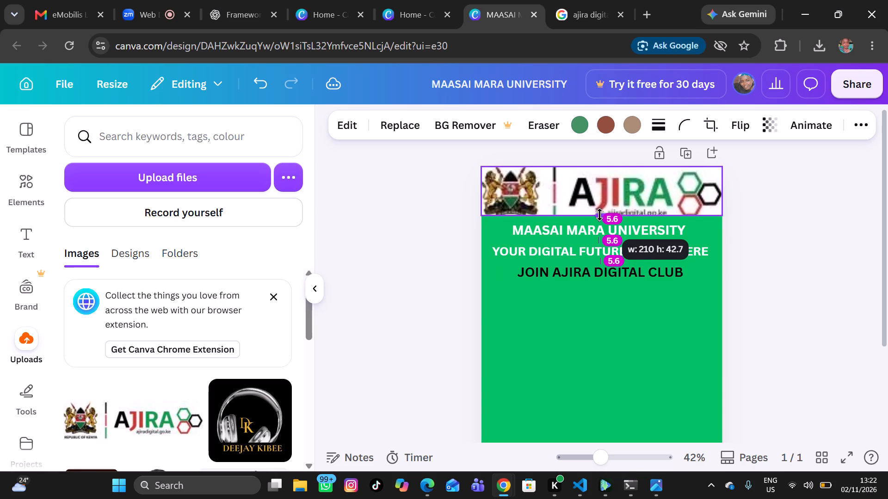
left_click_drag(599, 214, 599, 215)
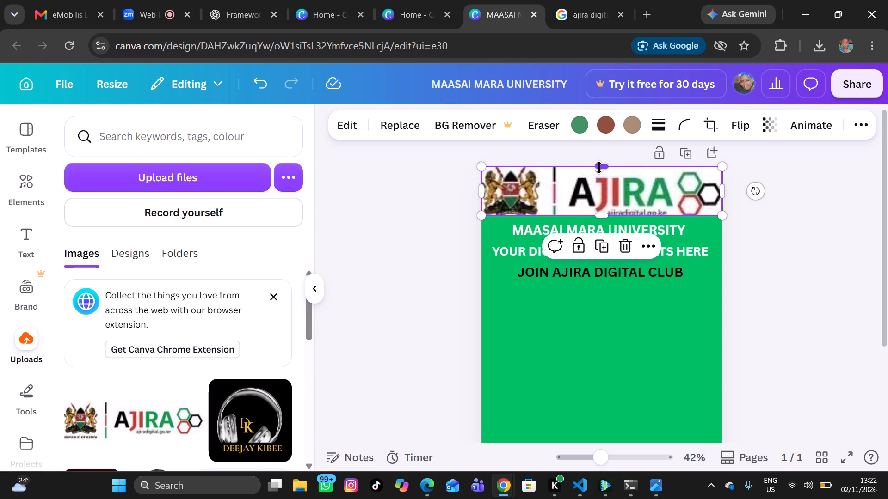
Extend the Ajira logo banner slightly above the page's top edge and move it up, keeping it centred horizontally.
left_click(599, 167)
left_click_drag(599, 167, 599, 161)
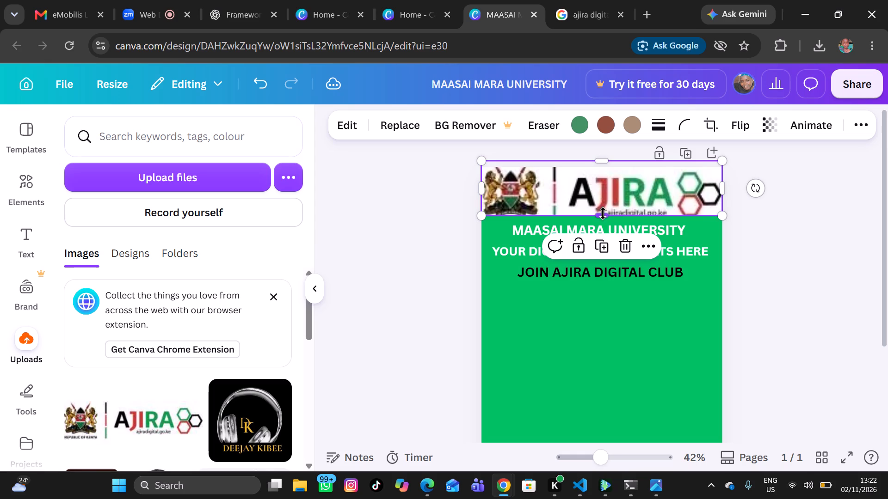
left_click_drag(600, 201, 600, 188)
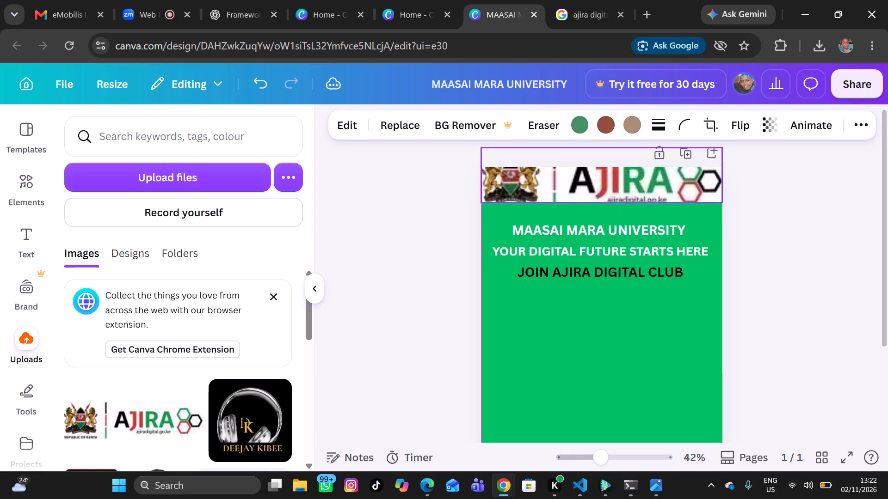
left_click_drag(600, 188, 601, 197)
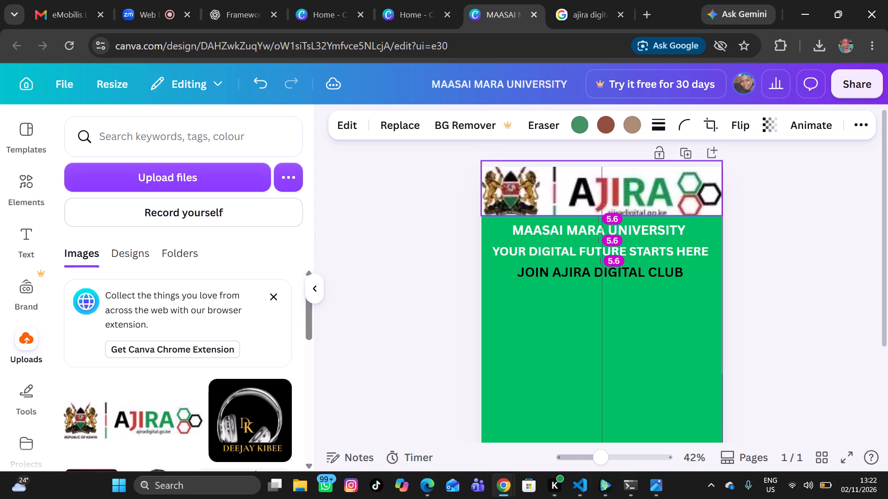
left_click_drag(601, 197, 601, 195)
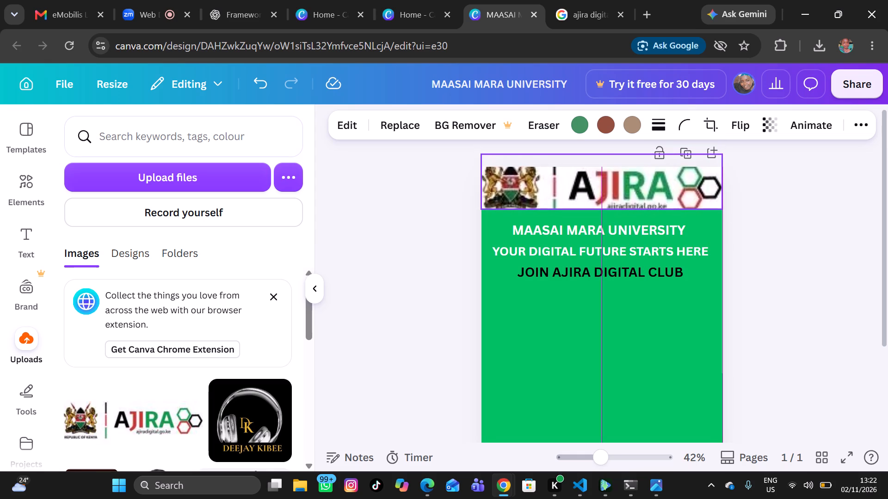
Extend the Ajira logo banner's bottom edge downward to a height of about 59 mm, uncovering the full logo and its captions.
left_click(585, 217)
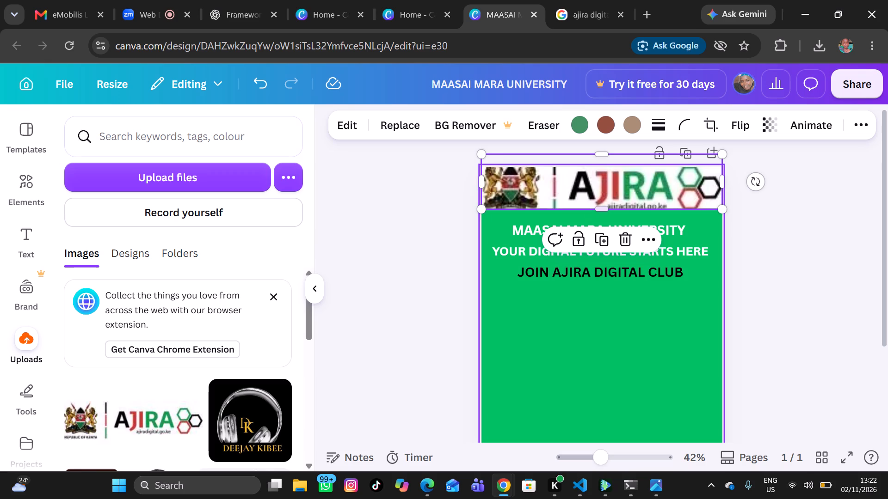
left_click(604, 205)
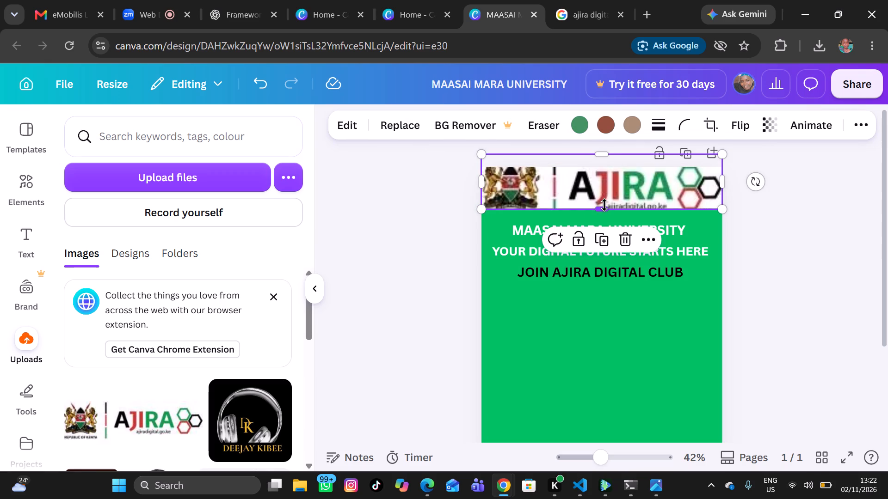
left_click(604, 205)
left_click_drag(604, 205, 604, 215)
left_click_drag(604, 215, 605, 221)
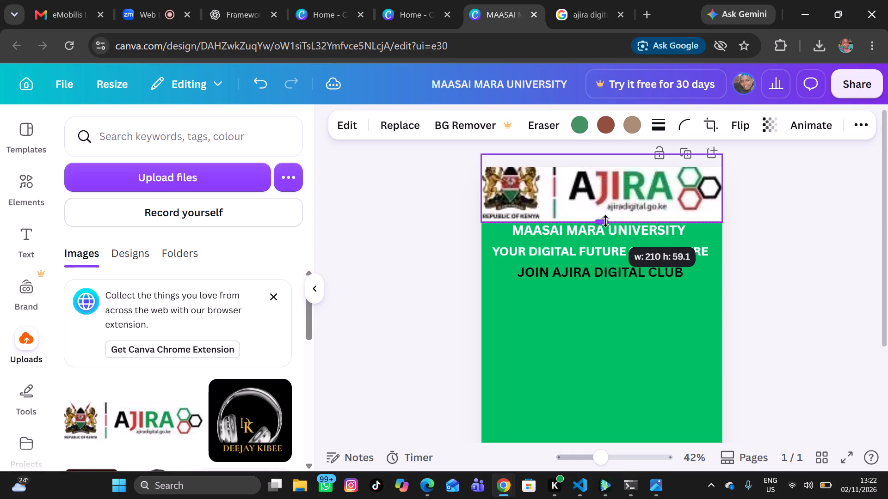
left_click_drag(605, 221, 605, 217)
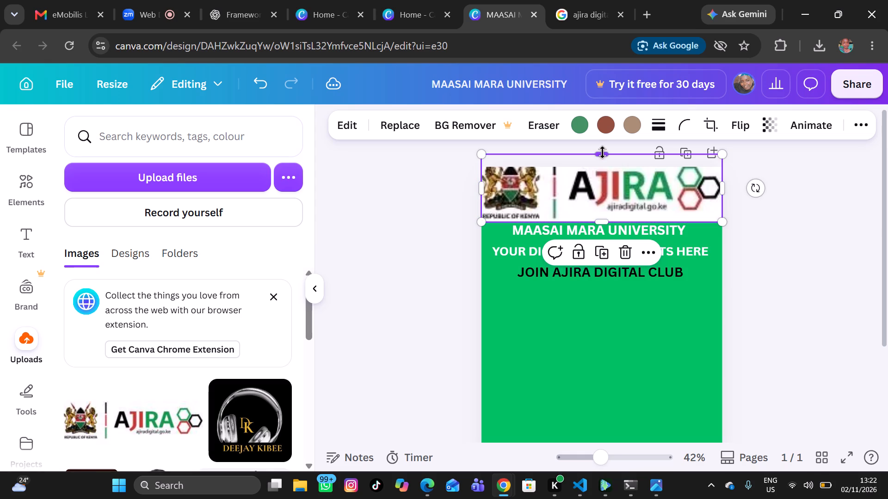
Crop the Ajira logo banner's top edge down to the page's top edge, for a height of about 48 mm.
left_click_drag(602, 152, 602, 161)
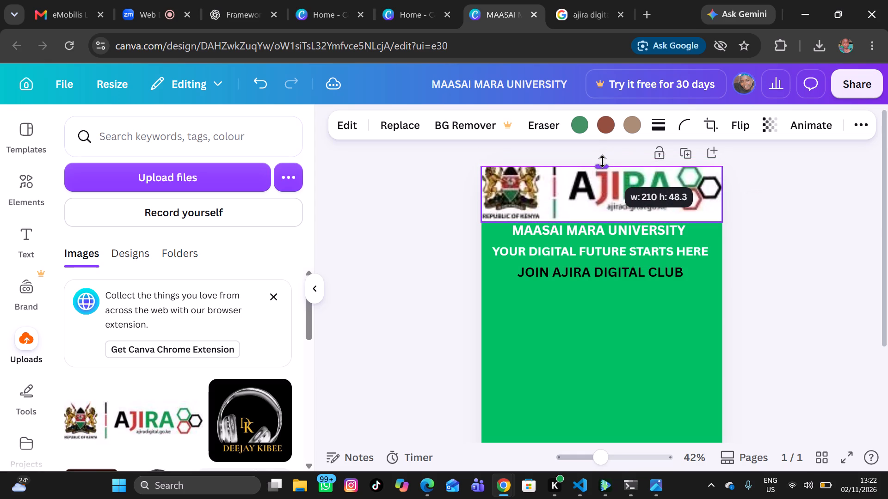
left_click_drag(602, 161, 602, 158)
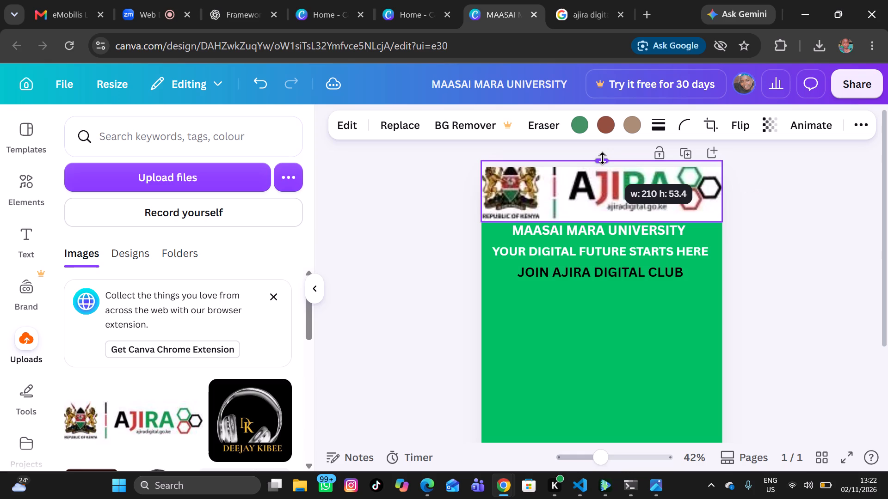
left_click_drag(602, 158, 603, 161)
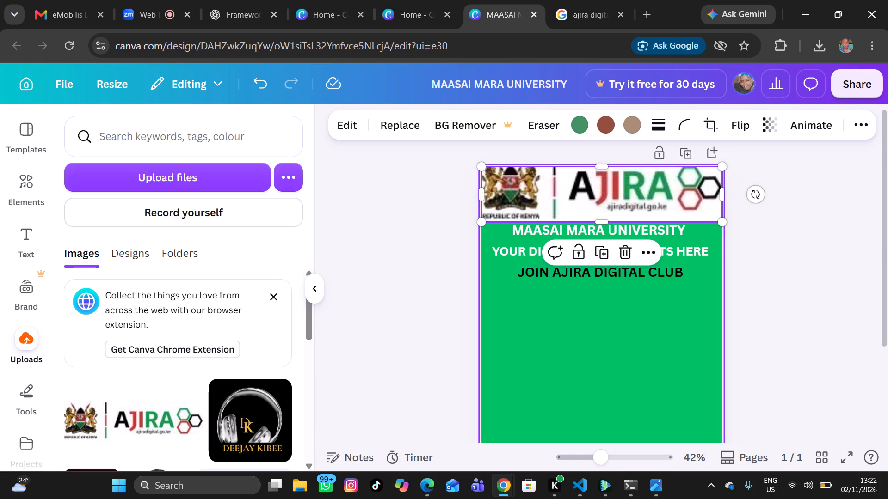
left_click(707, 343)
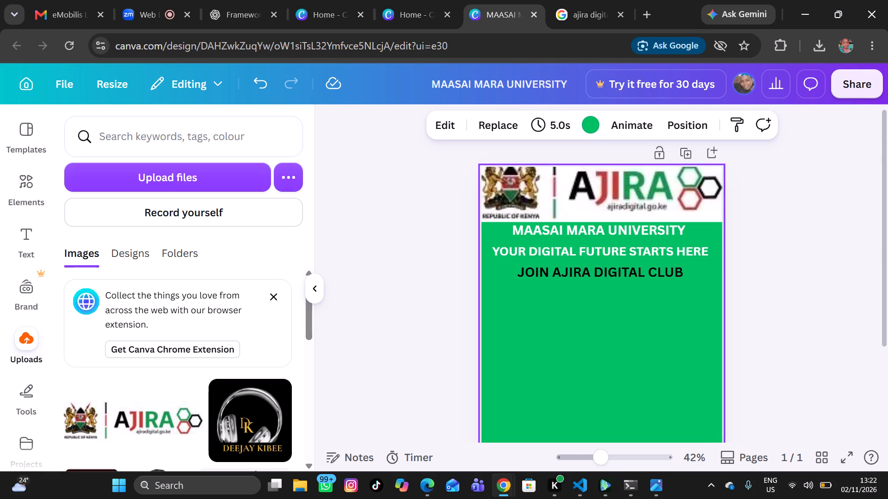
left_click_drag(591, 233, 591, 235)
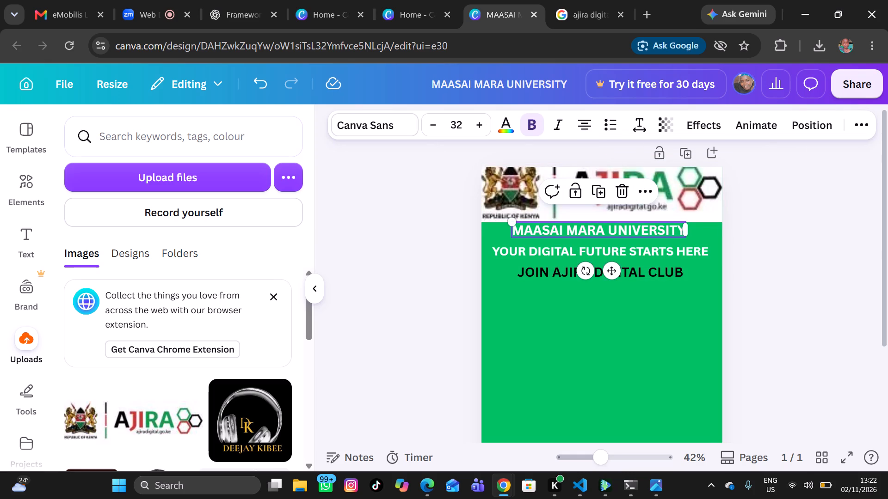
left_click_drag(591, 235, 591, 239)
left_click_drag(590, 251, 590, 256)
left_click(590, 269)
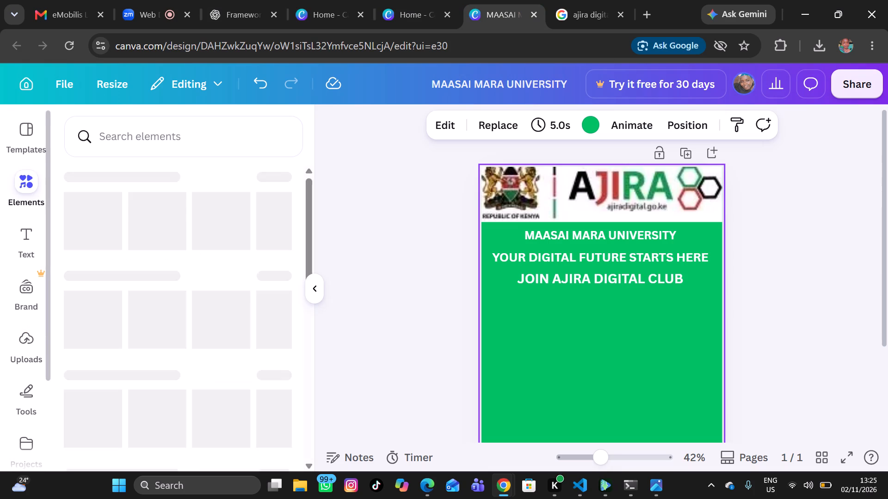
left_click(115, 134)
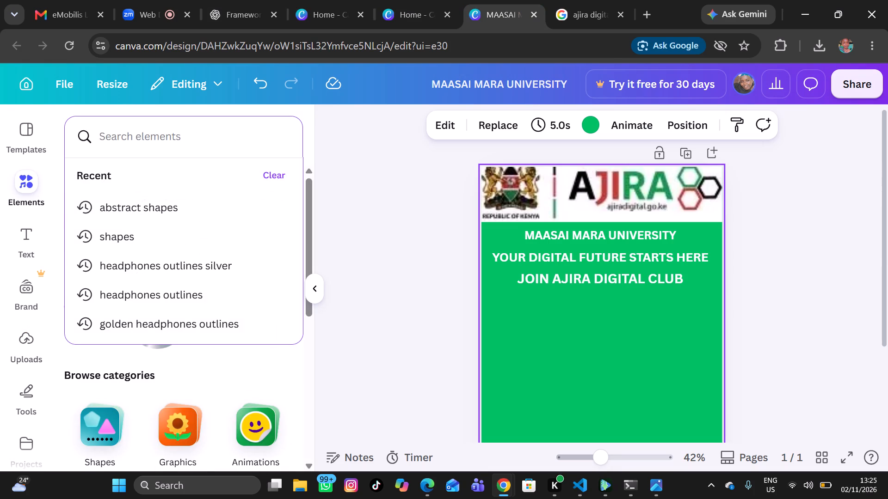
type("rec")
key("t")
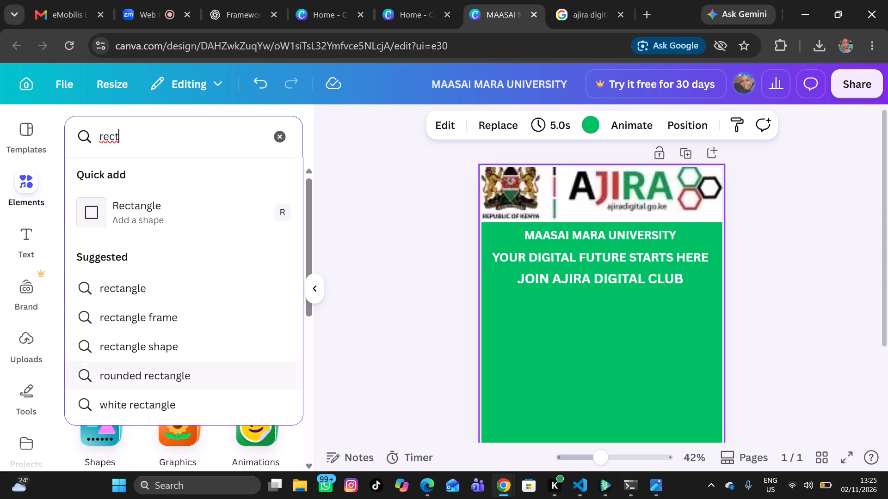
left_click(157, 348)
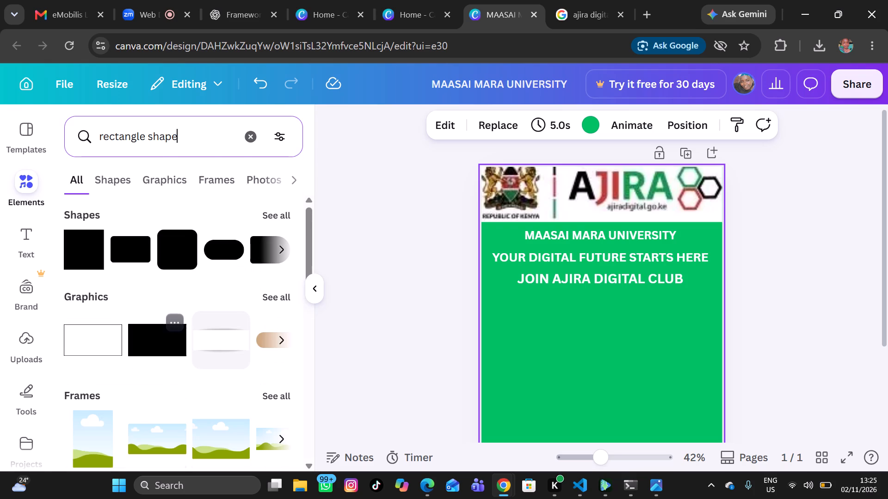
left_click(103, 334)
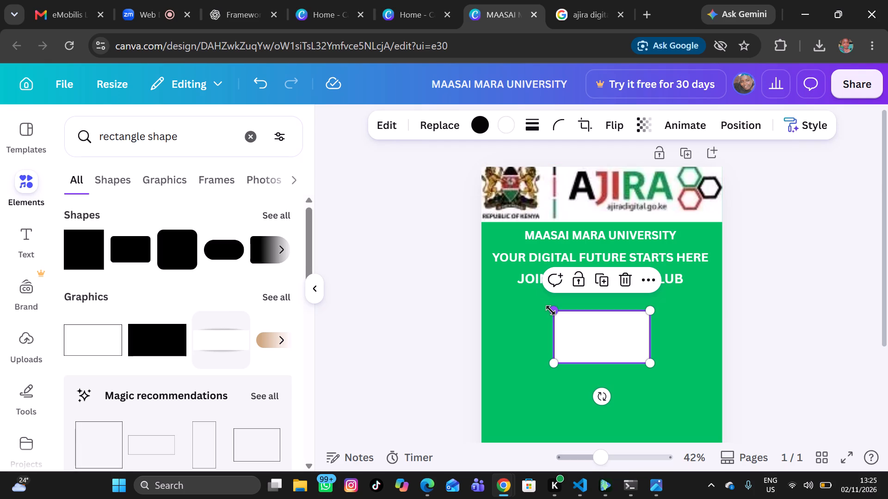
Enlarge the white rectangle from its upper-left corner, out towards the poster's left edge and the JOIN AJIRA DIGITAL CLUB heading.
left_click_drag(550, 310, 490, 252)
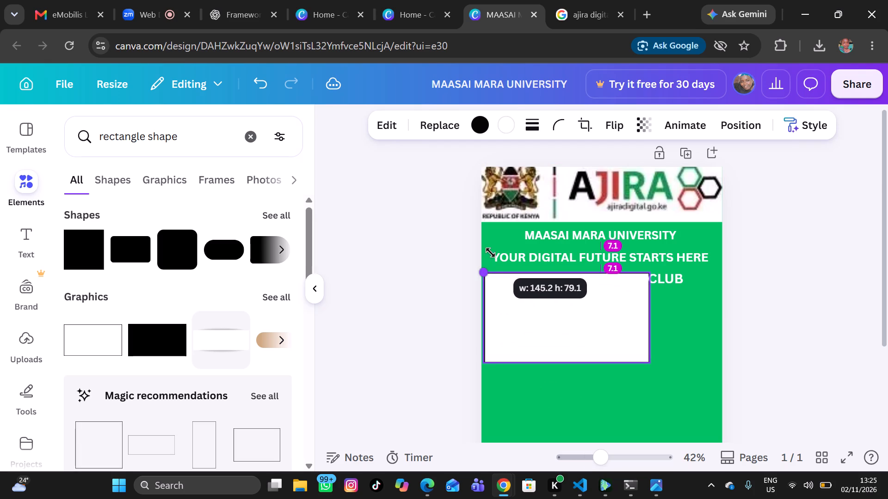
left_click_drag(490, 252, 486, 284)
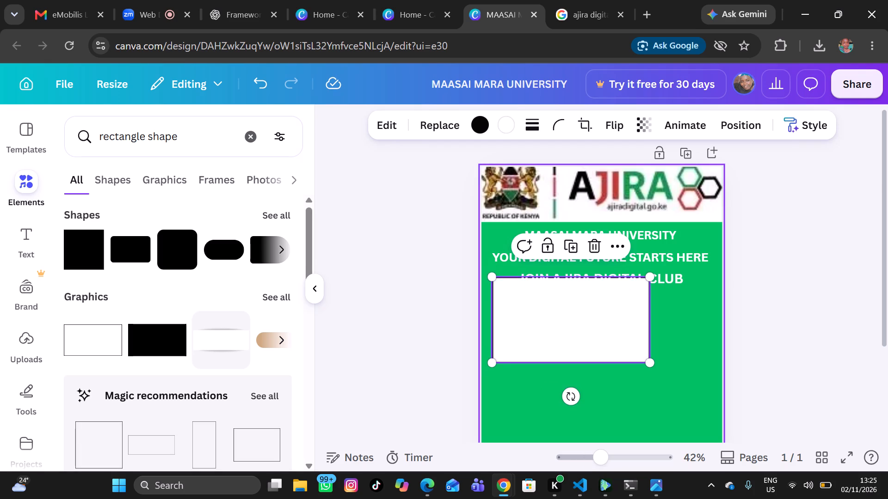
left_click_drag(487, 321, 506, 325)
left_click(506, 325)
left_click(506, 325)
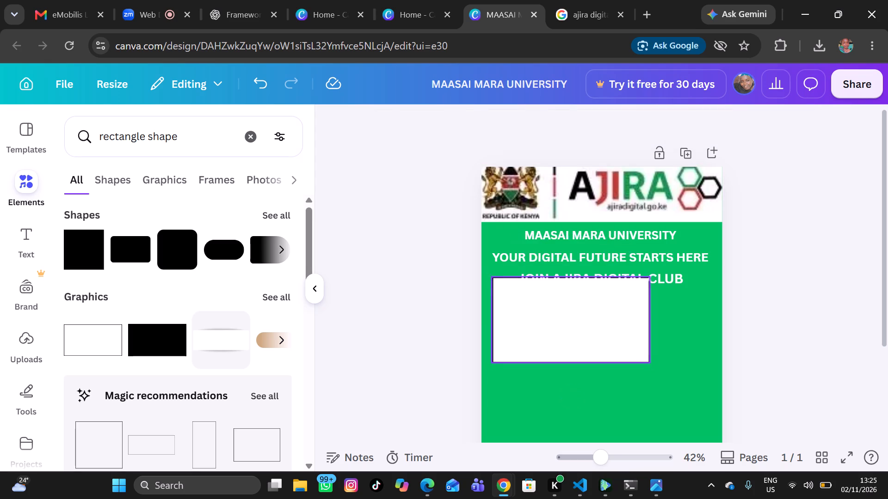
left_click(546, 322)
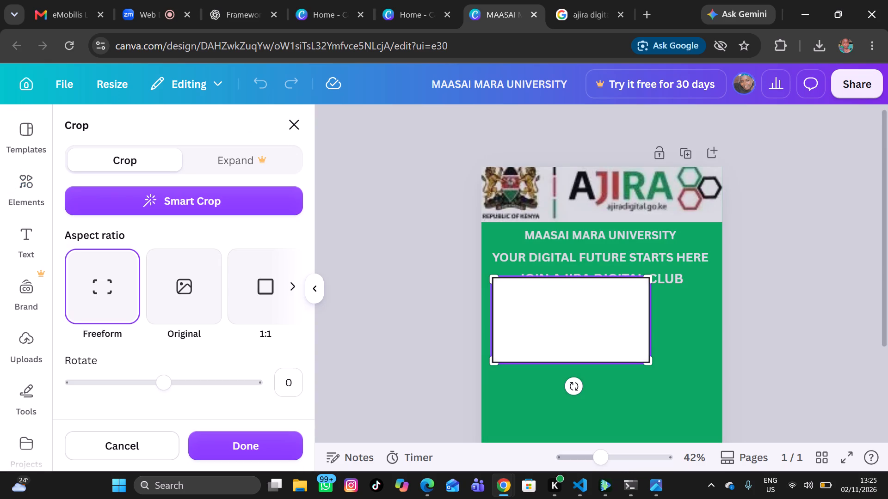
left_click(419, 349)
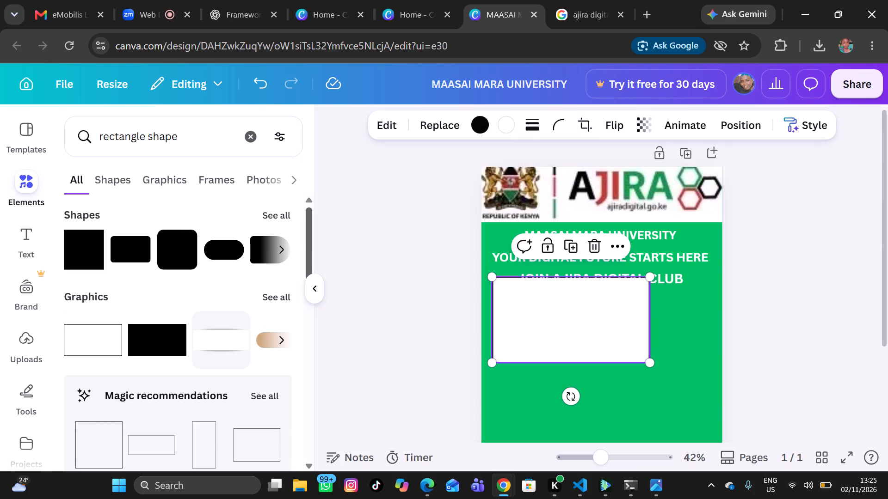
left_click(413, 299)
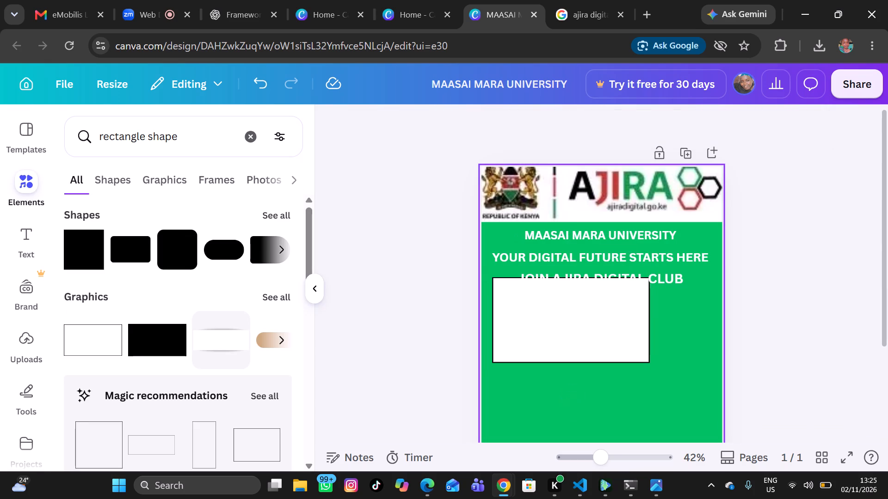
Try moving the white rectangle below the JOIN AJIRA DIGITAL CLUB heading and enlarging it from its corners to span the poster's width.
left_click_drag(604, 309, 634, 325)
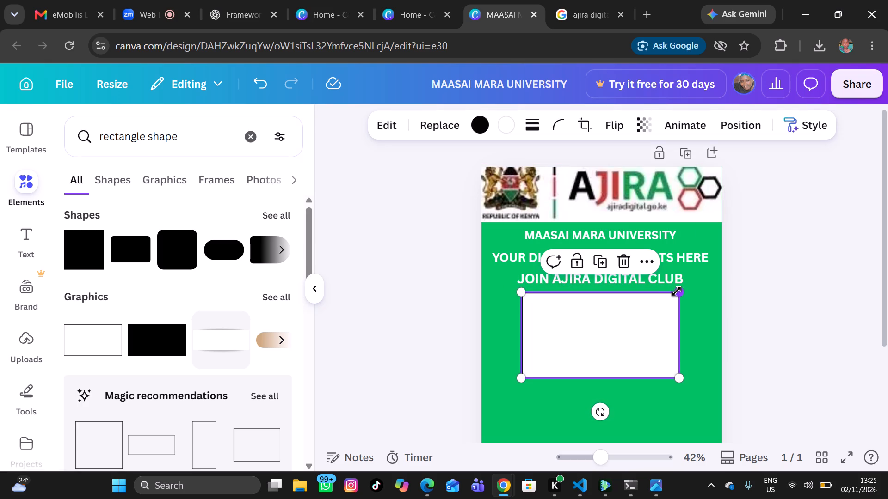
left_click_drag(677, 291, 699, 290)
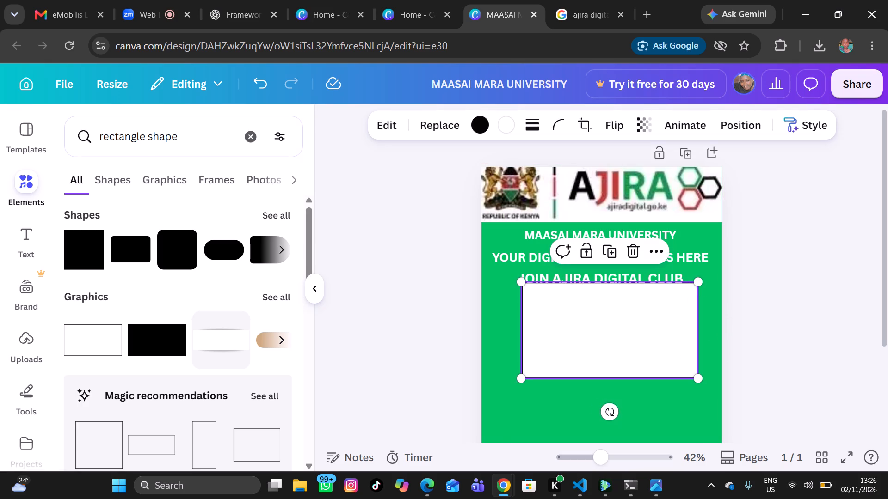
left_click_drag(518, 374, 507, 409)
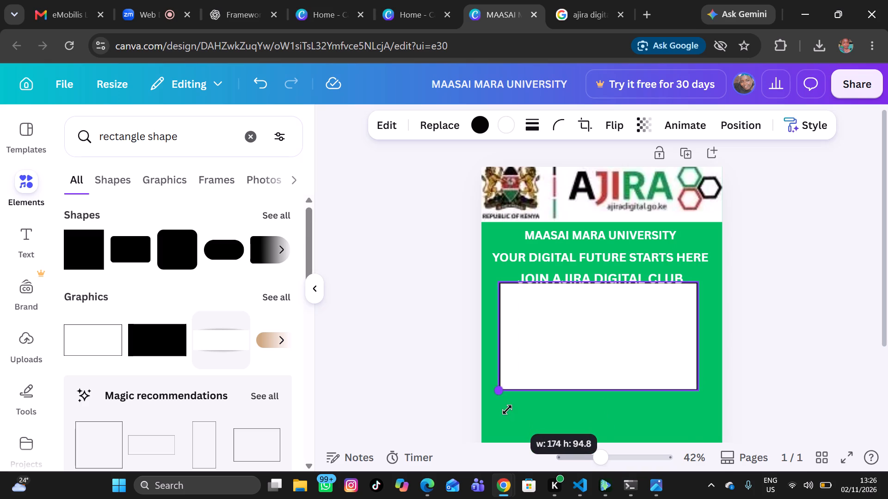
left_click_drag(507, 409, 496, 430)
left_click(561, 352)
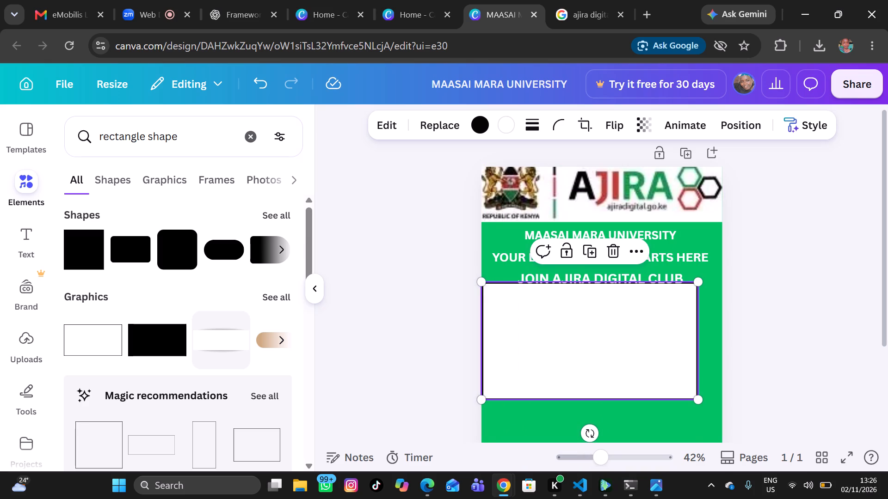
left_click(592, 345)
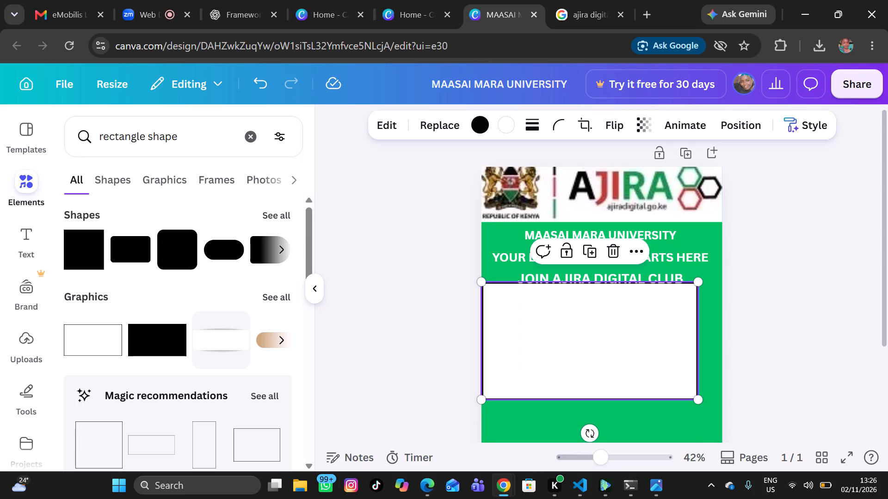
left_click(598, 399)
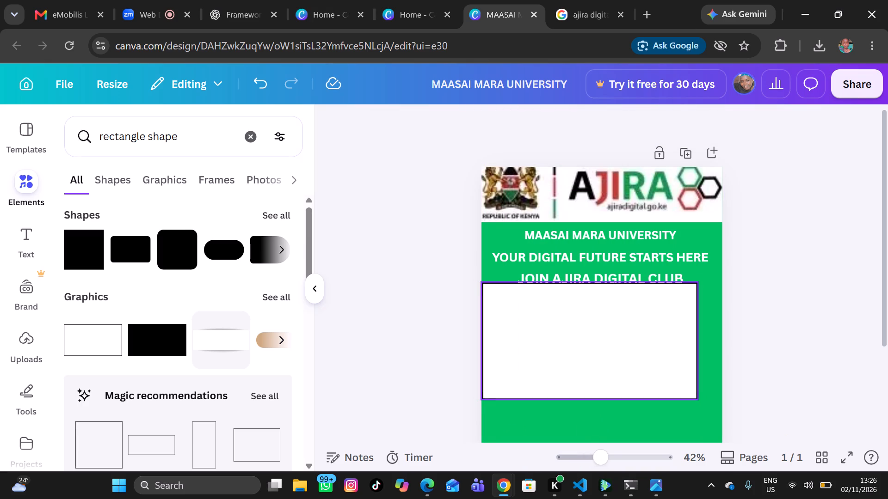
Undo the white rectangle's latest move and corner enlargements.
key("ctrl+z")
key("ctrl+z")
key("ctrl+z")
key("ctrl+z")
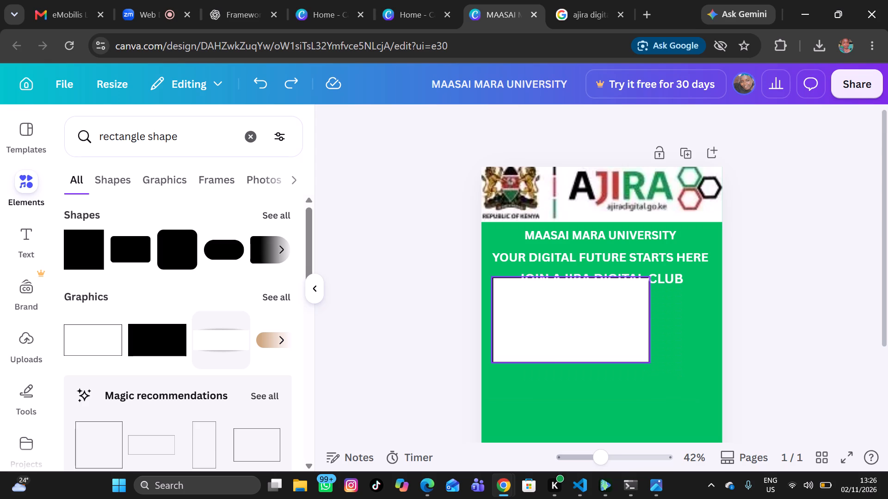
Undo the white rectangle's addition and the white text colour of the JOIN AJIRA DIGITAL CLUB heading.
key("ctrl+z")
key("ctrl+z")
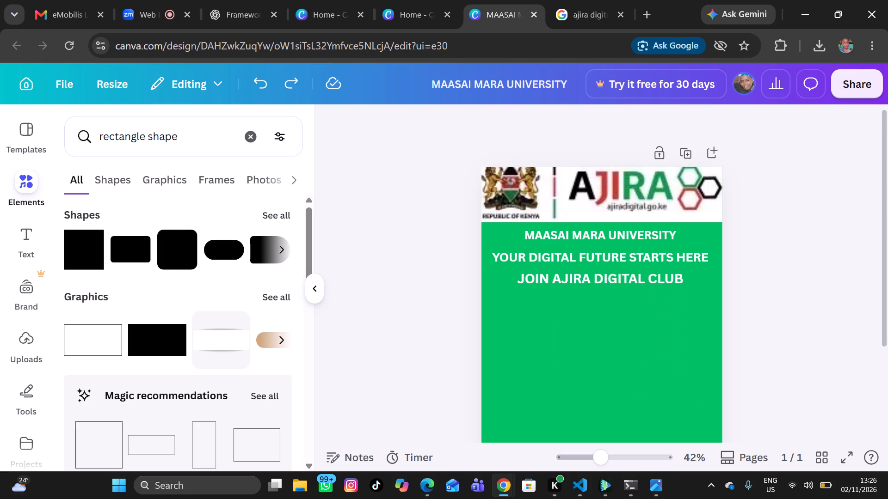
left_click(74, 250)
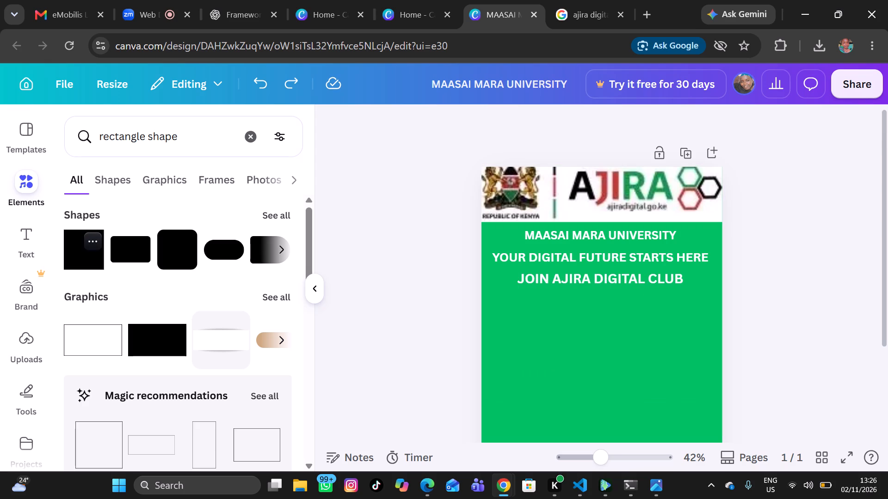
key("ctrl+z")
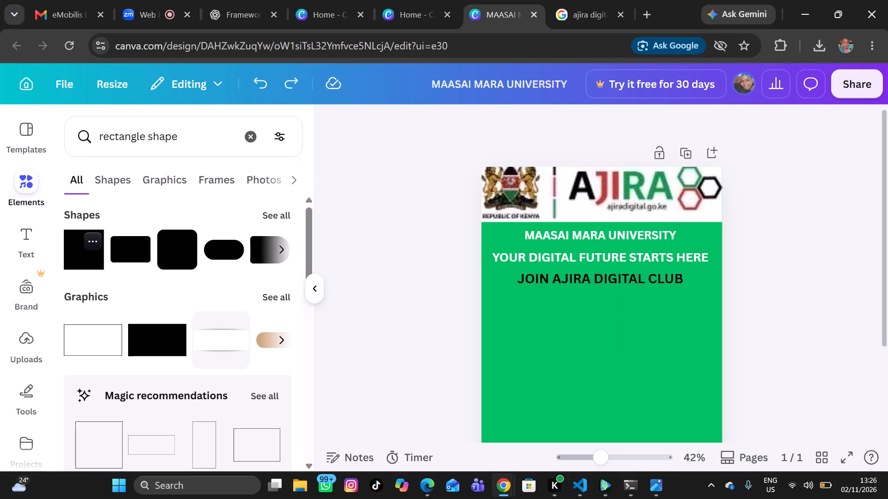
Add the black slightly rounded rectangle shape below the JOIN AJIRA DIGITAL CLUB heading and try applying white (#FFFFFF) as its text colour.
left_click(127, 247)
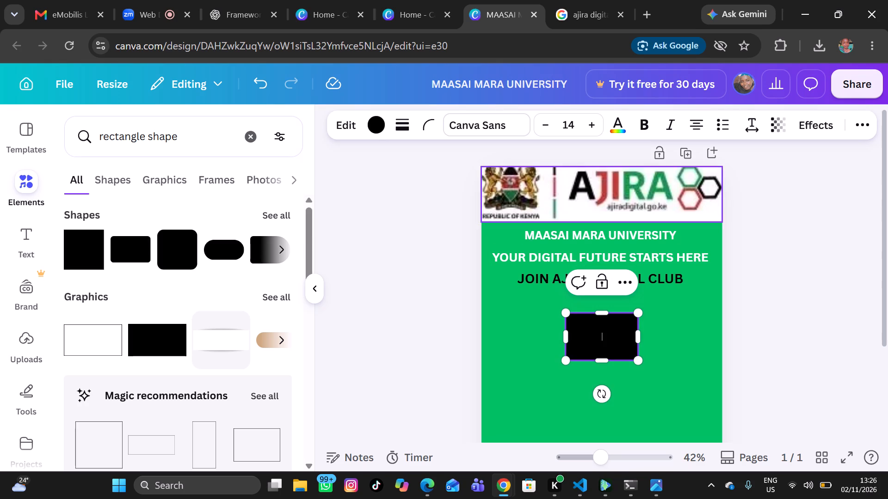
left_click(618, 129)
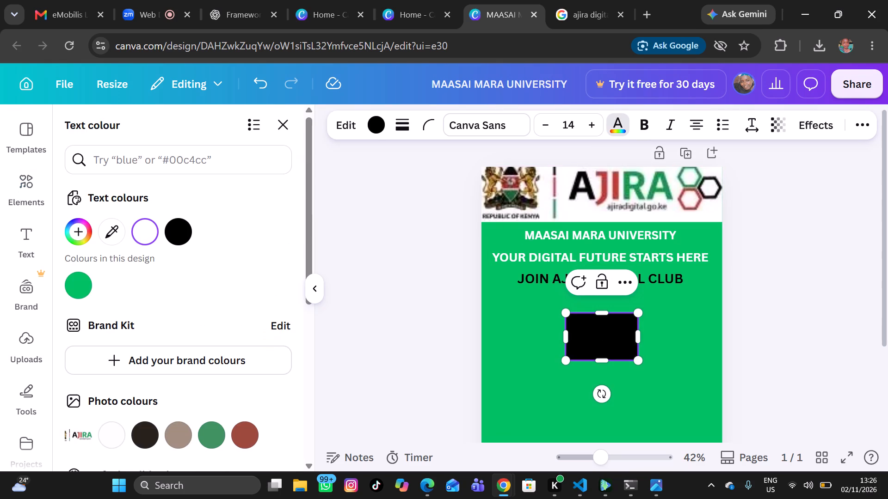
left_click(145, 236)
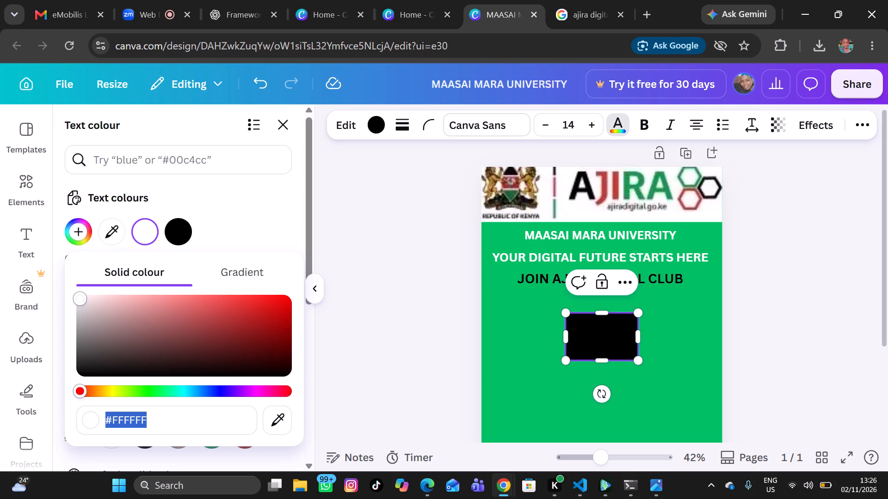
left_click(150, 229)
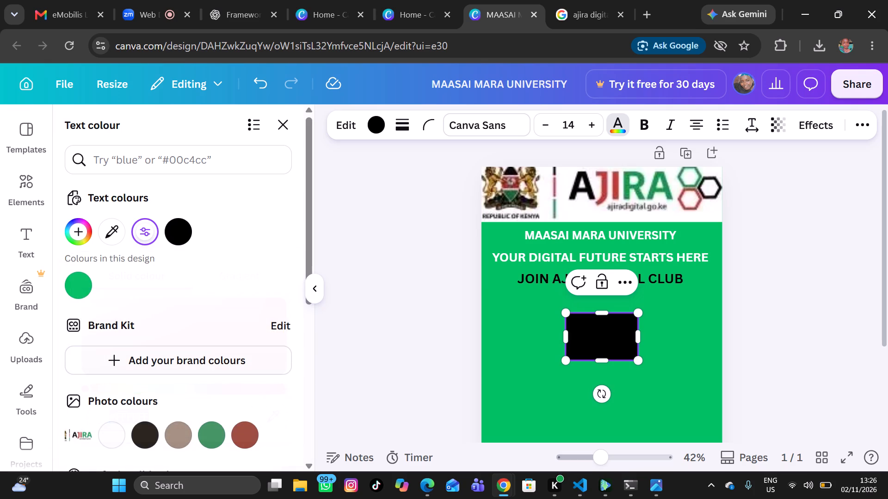
Undo the black rectangle's addition and the latest size change of the MAASAI MARA UNIVERSITY heading.
key("ctrl+z")
key("ctrl+z")
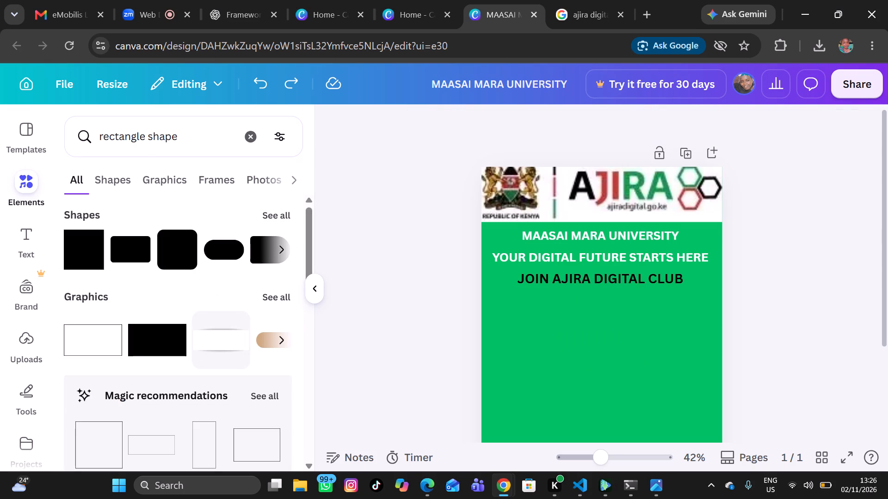
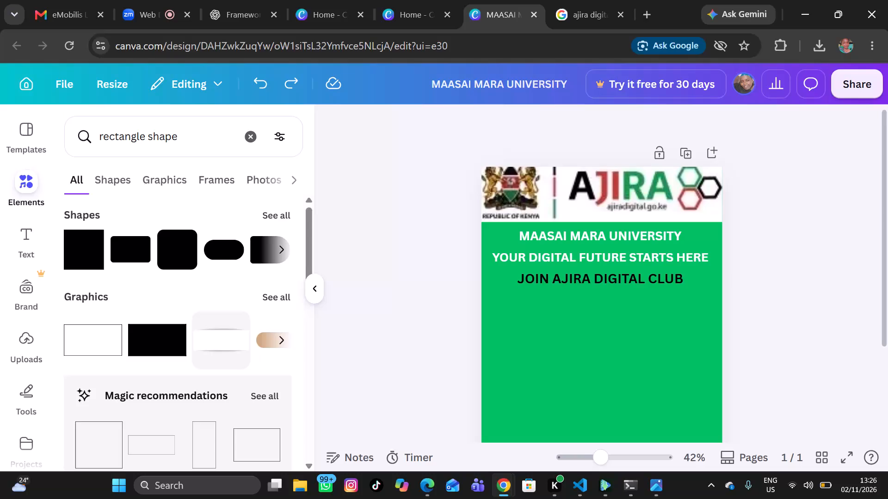
Redo the MAASAI MARA UNIVERSITY heading's size change and the addition of the black rounded rectangle below the headings.
key("ctrl+y")
key("ctrl+y")
key("ctrl+y")
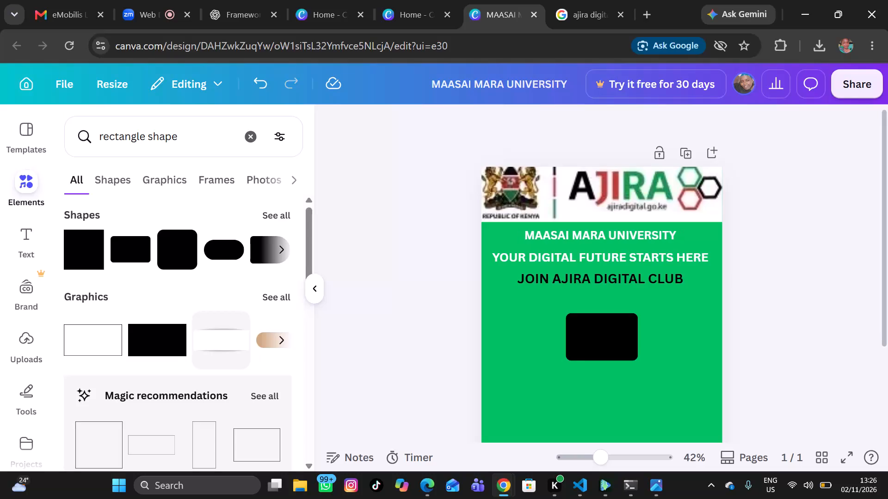
key("ctrl+y")
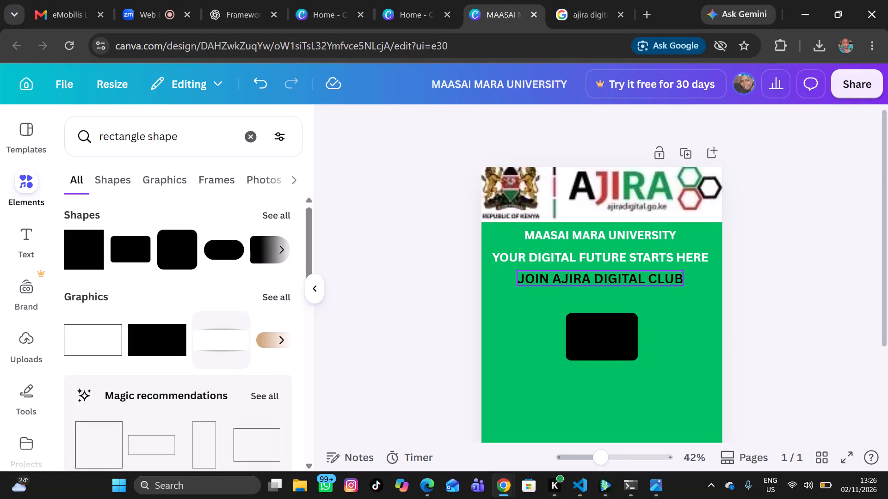
Set the text colour of the JOIN AJIRA DIGITAL CLUB heading to white.
left_click(544, 280)
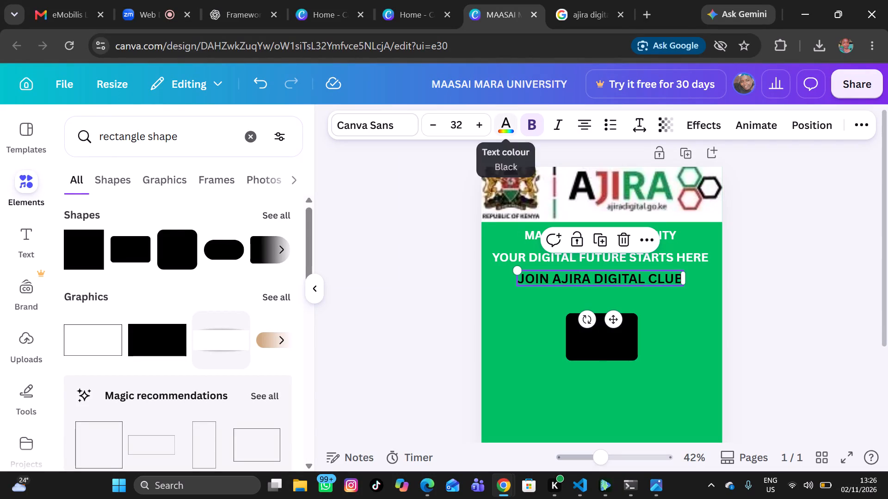
left_click(508, 133)
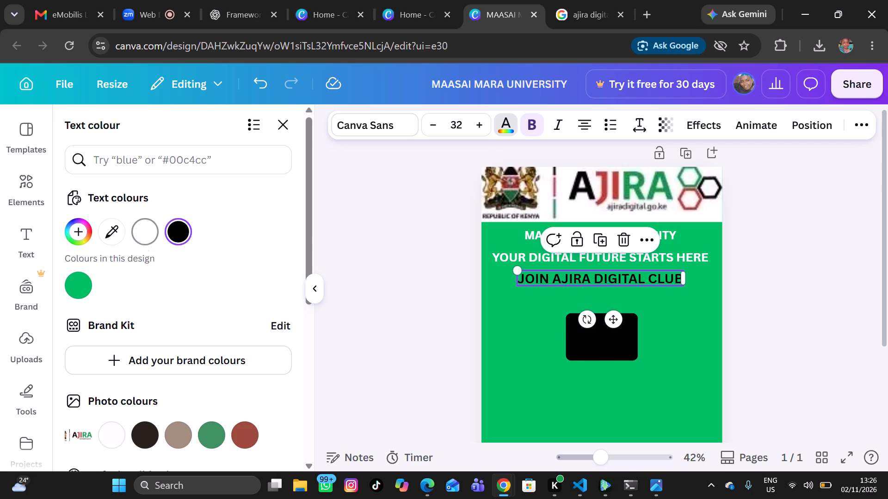
left_click(143, 239)
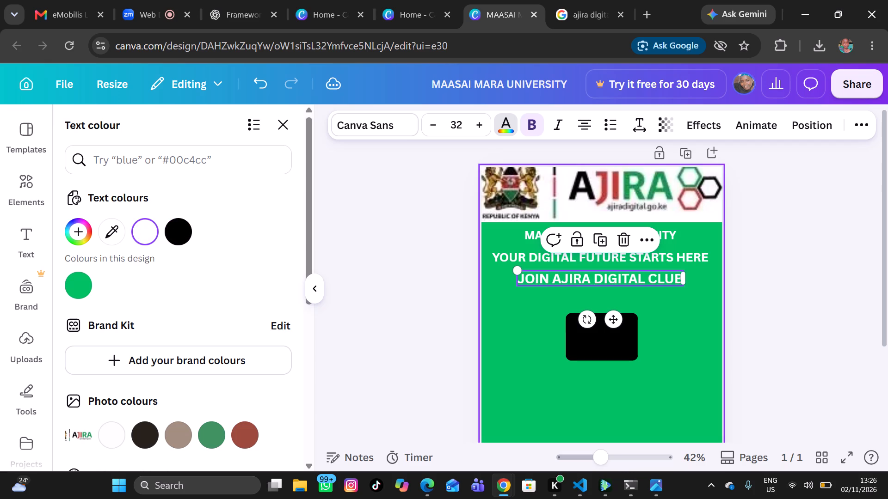
Change the black rounded rectangle's fill colour to white.
left_click(596, 346)
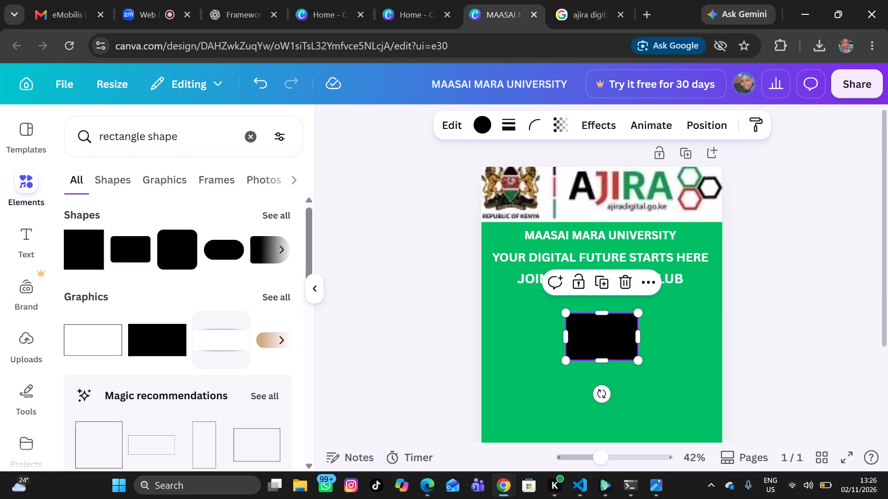
left_click(481, 126)
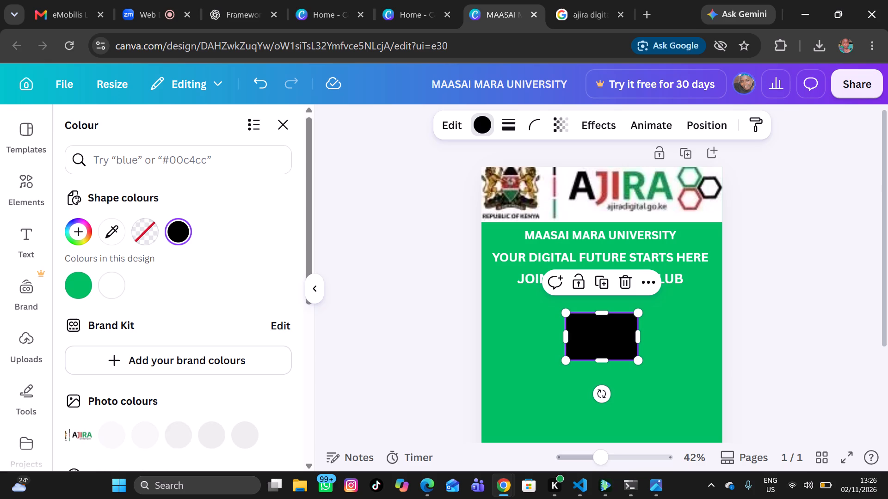
left_click(112, 282)
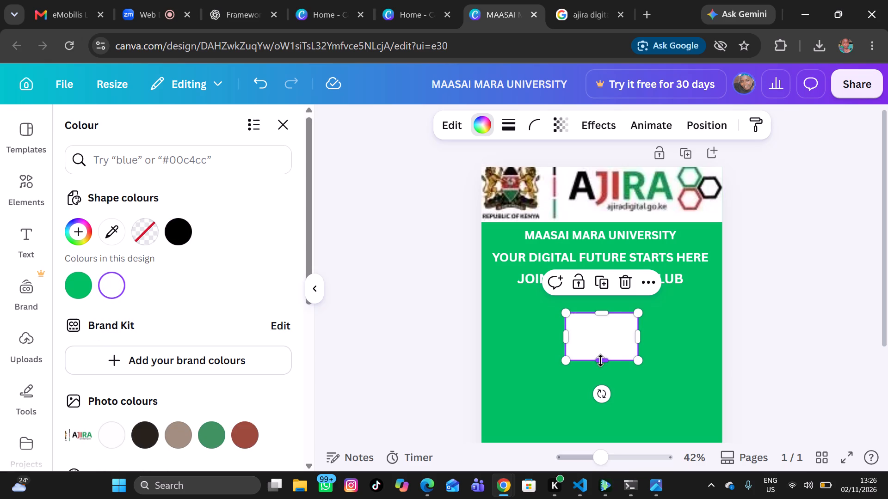
Stretch the white rectangle to the full 210 mm poster width, from just under JOIN AJIRA DIGITAL CLUB down to a green strip at the poster's bottom.
left_click_drag(600, 360, 600, 444)
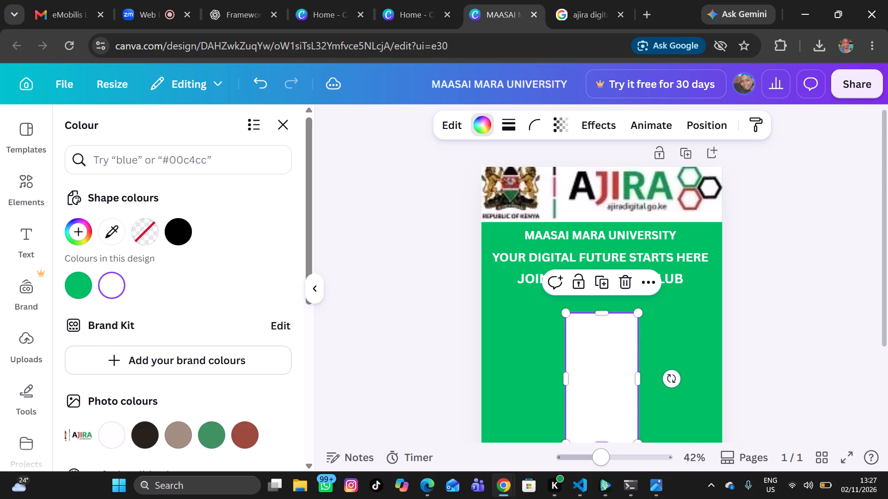
left_click_drag(563, 381, 499, 369)
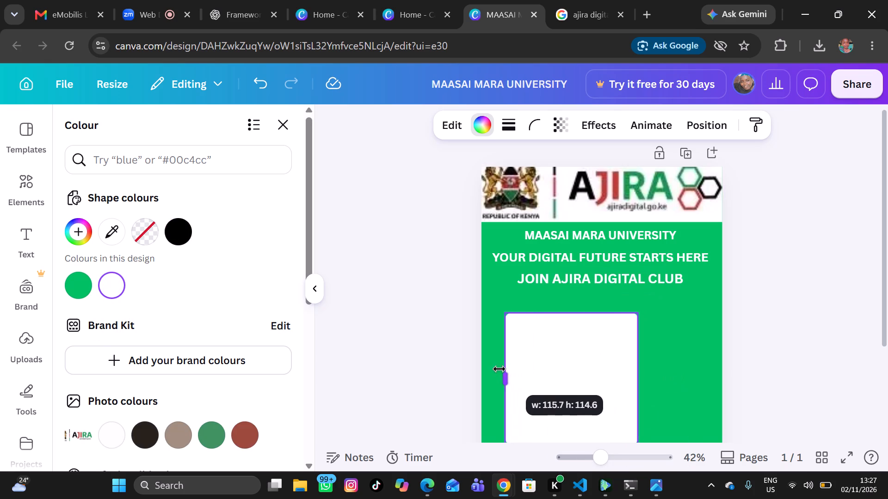
left_click_drag(499, 369, 482, 368)
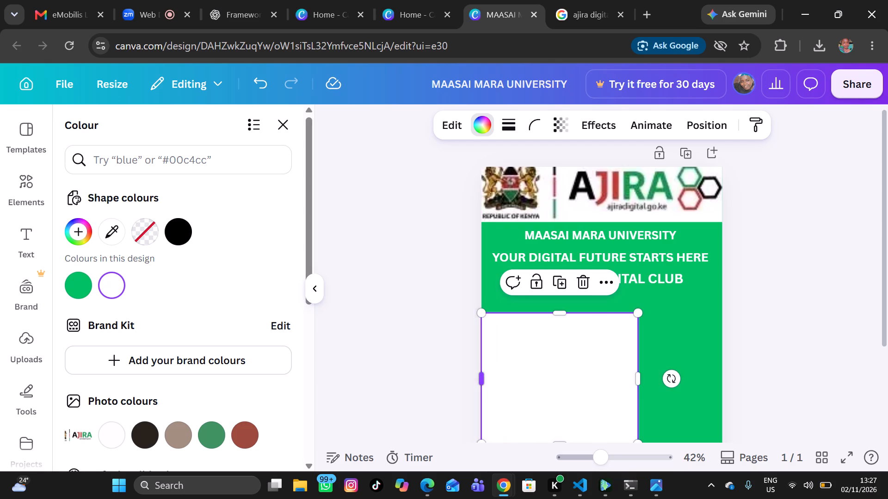
left_click_drag(635, 375, 695, 375)
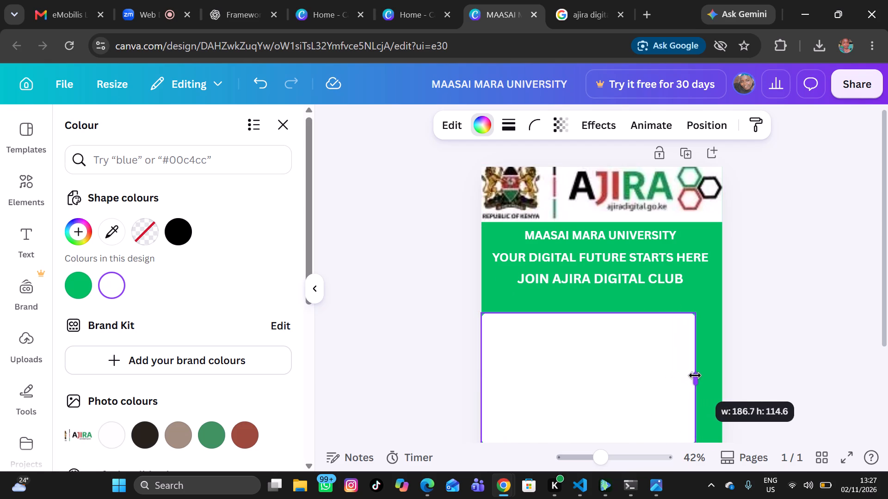
left_click_drag(695, 375, 717, 371)
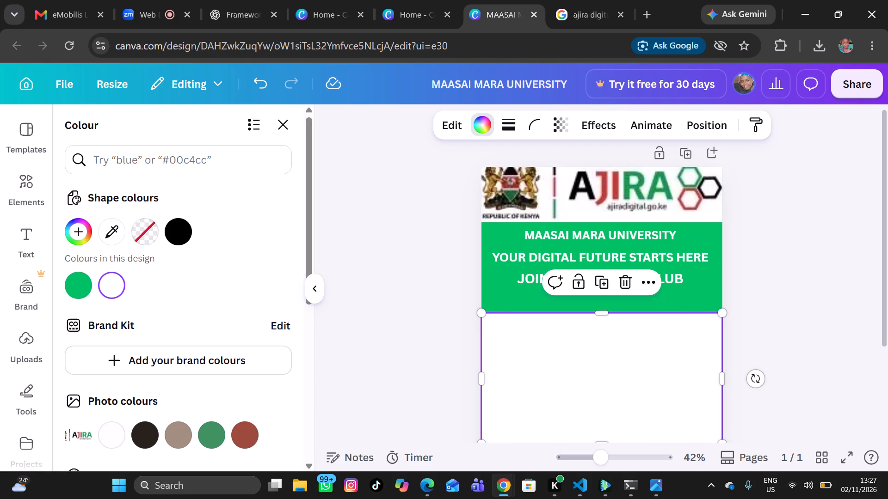
left_click_drag(598, 310, 598, 294)
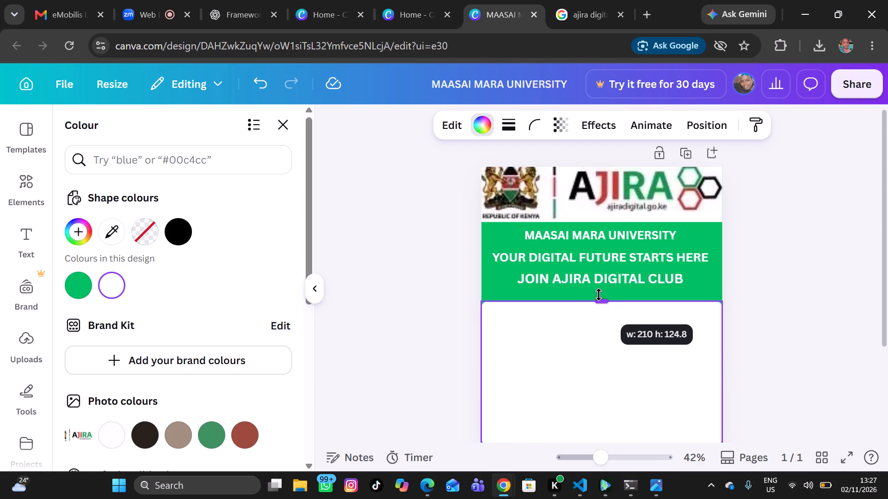
left_click_drag(598, 294, 598, 289)
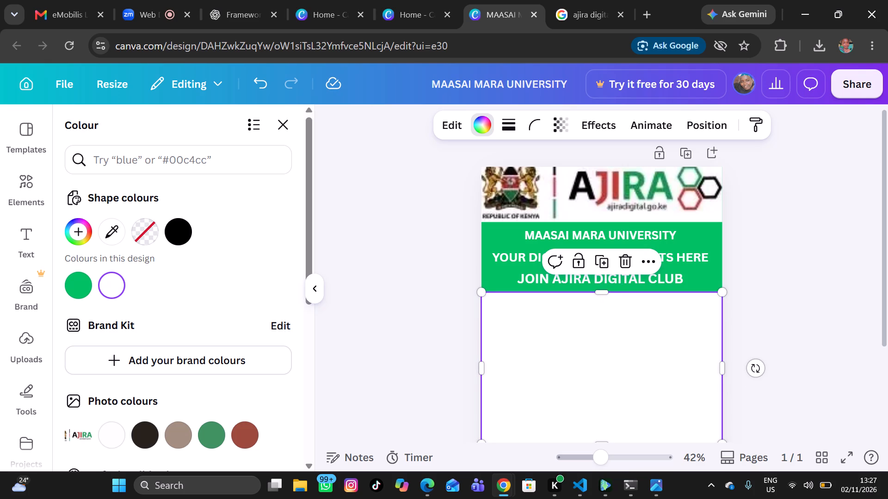
left_click(605, 443)
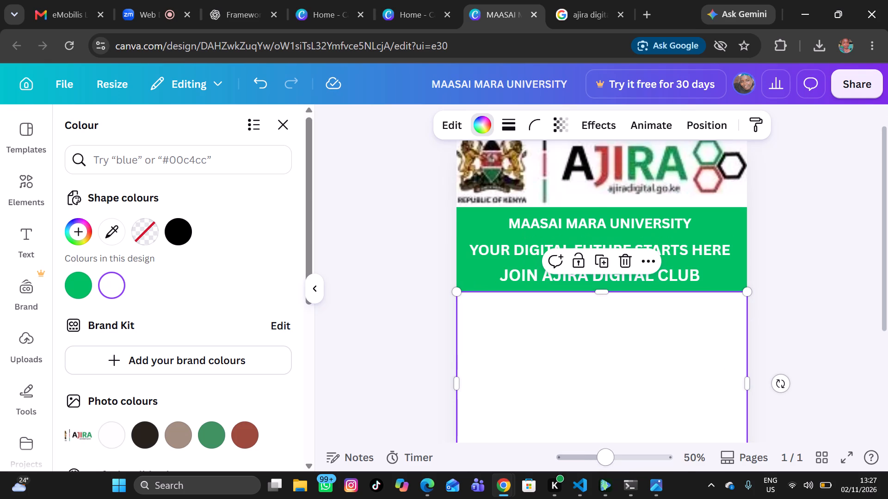
scroll(603, 400, "down", 2)
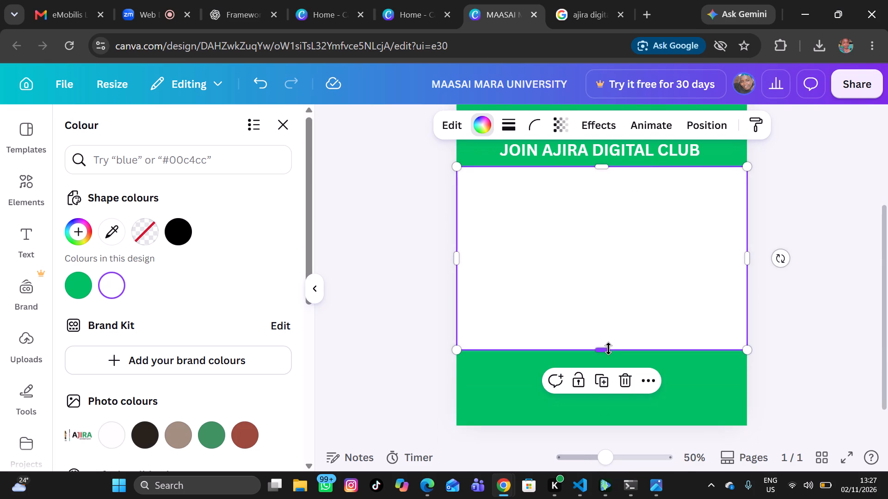
left_click(608, 348)
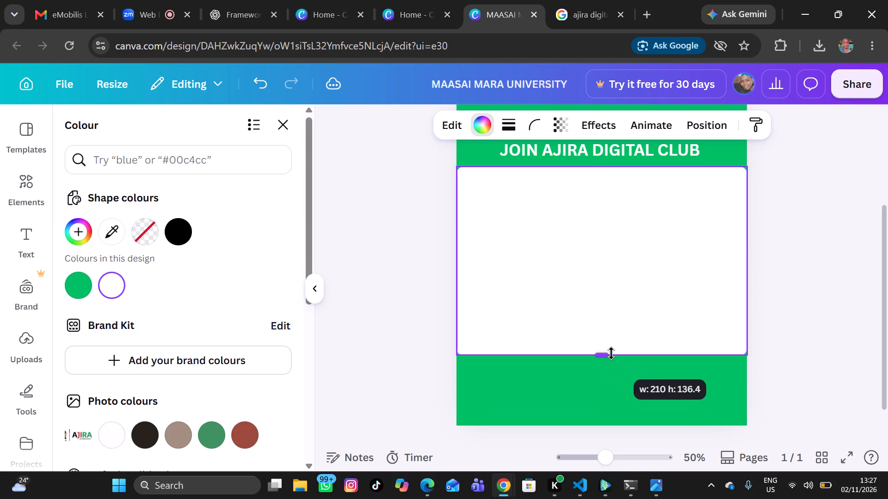
left_click(574, 274)
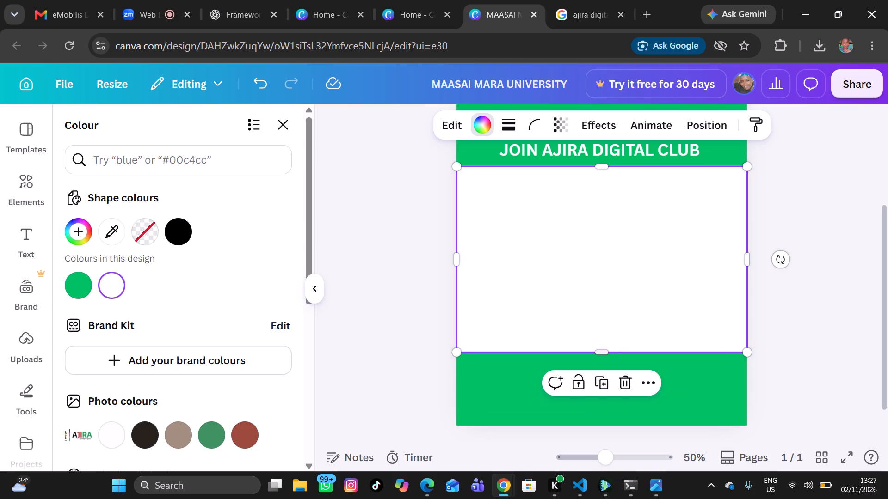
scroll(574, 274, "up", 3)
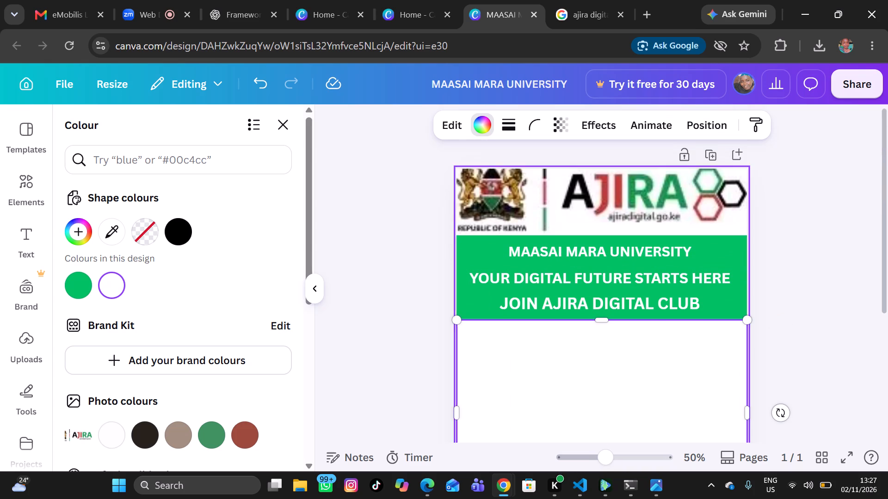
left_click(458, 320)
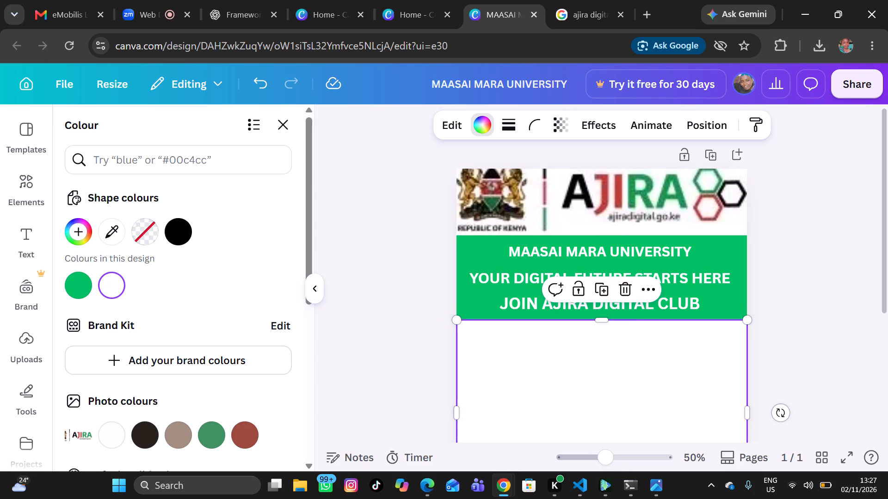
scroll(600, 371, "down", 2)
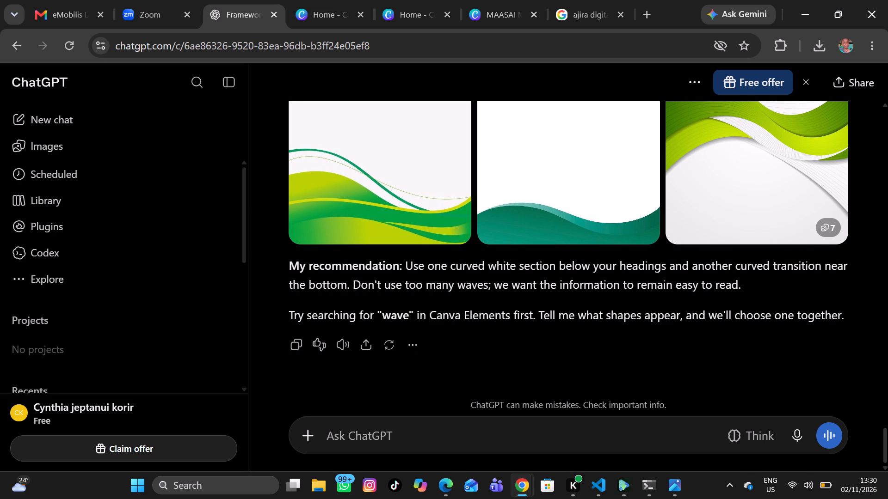
scroll(355, 286, "down", 1)
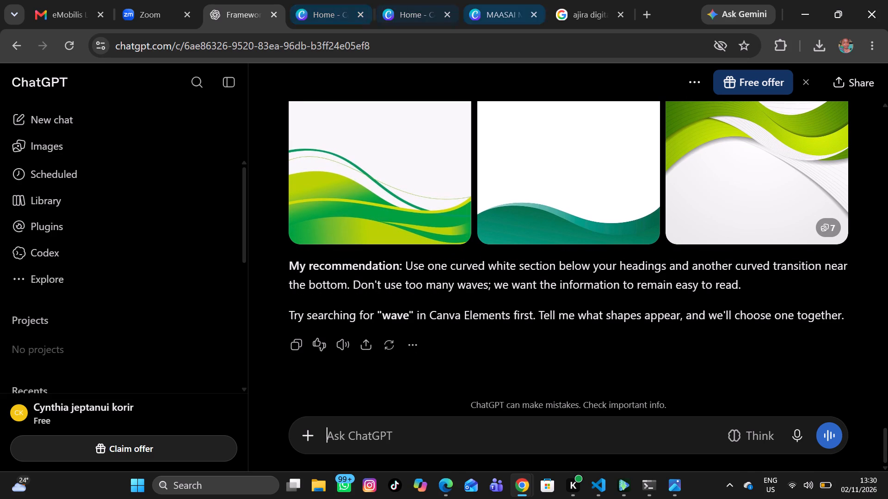
Return to the Canva poster and run the elements search for "waves".
left_click(501, 9)
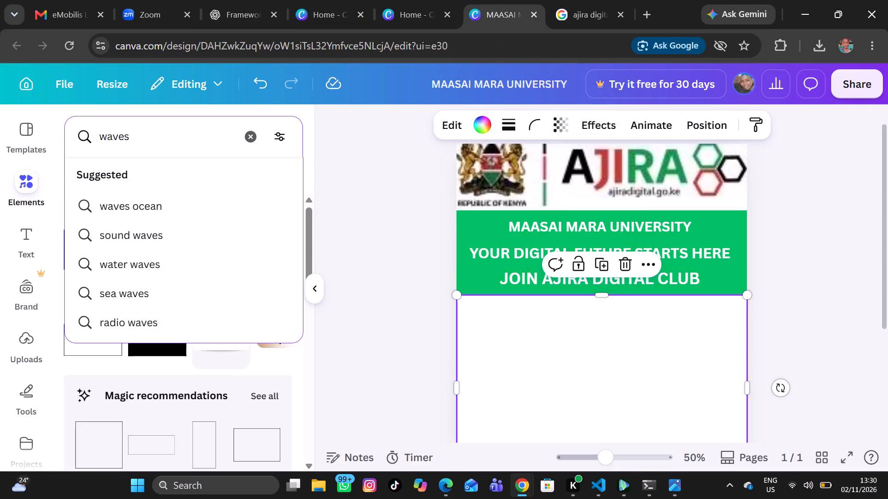
key("Return")
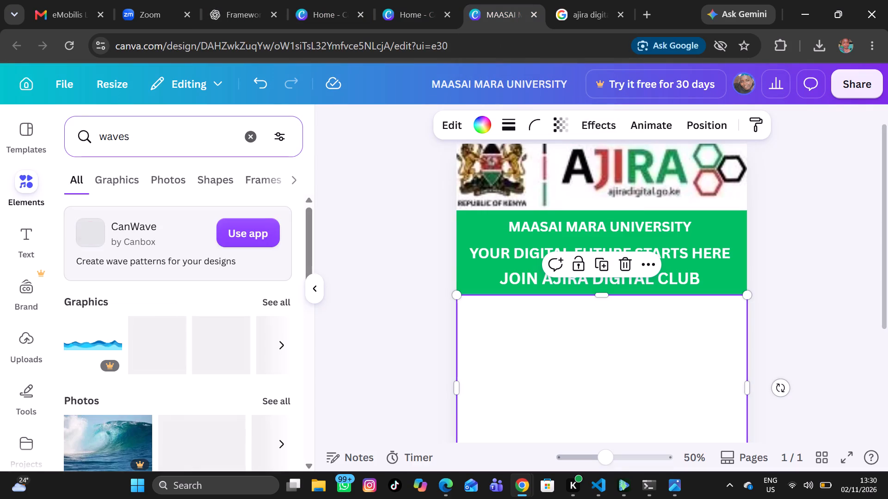
Insert the black Curved Wave Line shape from the "waves" search results onto the poster.
scroll(132, 303, "down", 1)
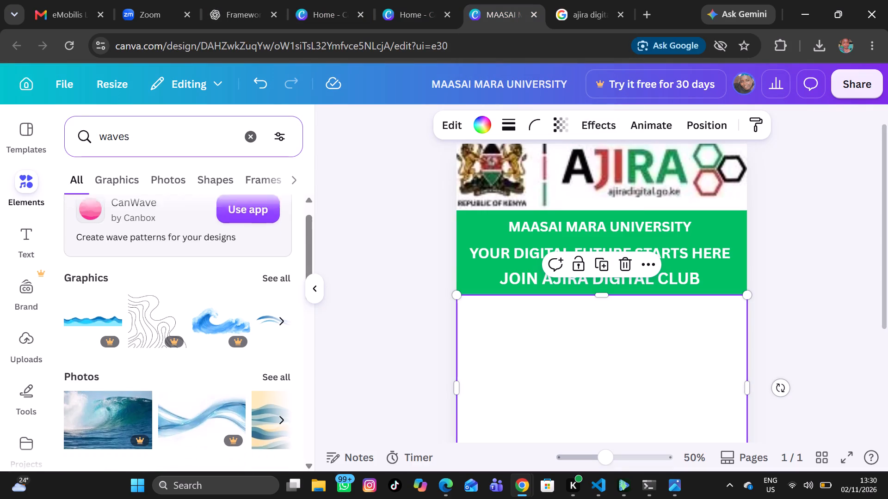
scroll(132, 303, "down", 3)
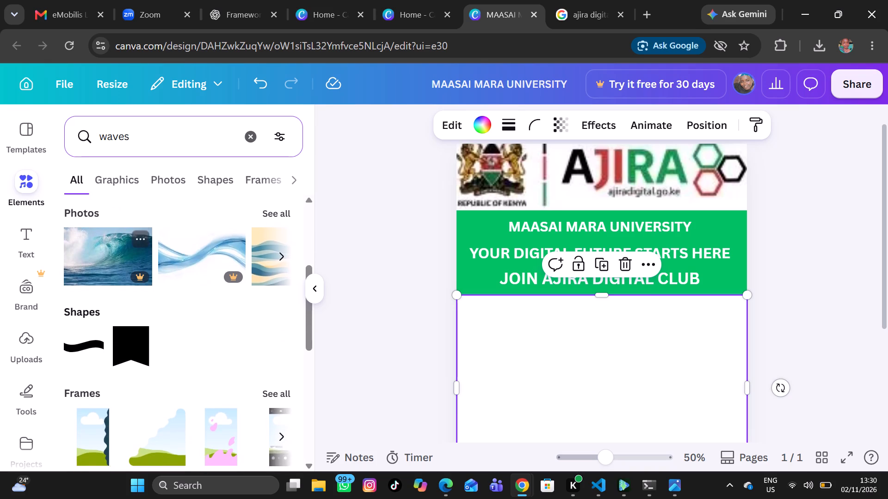
scroll(132, 303, "down", 2)
left_click(87, 319)
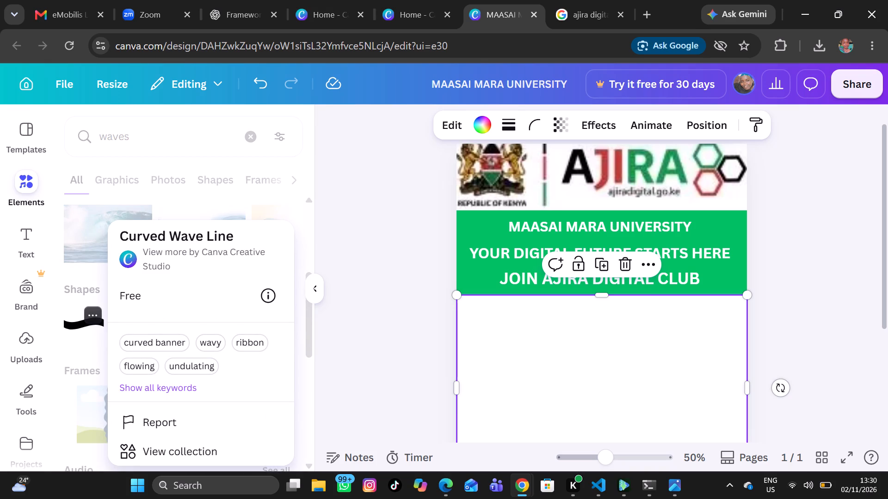
left_click(324, 338)
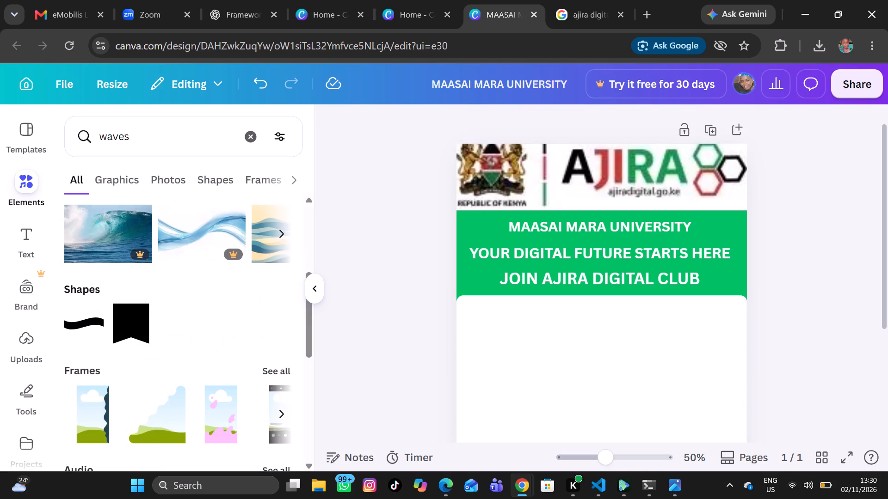
left_click(84, 324)
scroll(84, 324, "down", 1)
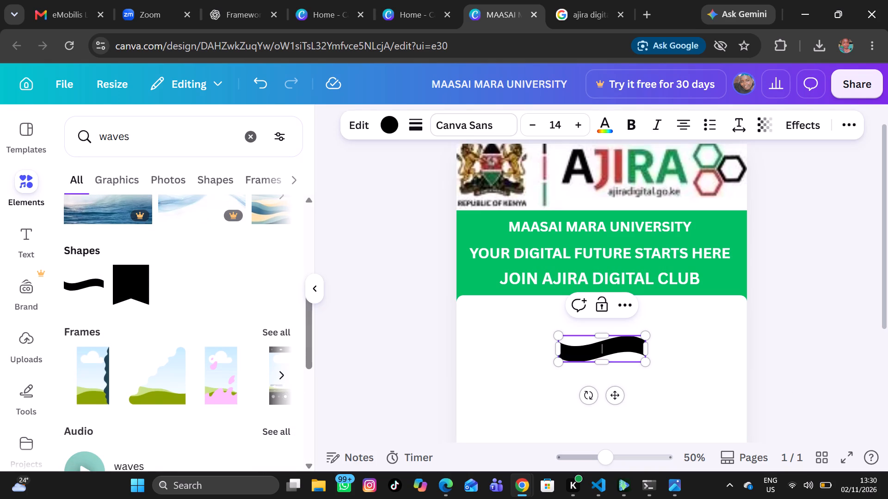
Recolour the wave shape with the design's existing green, #00bf63.
left_click_drag(575, 130, 600, 131)
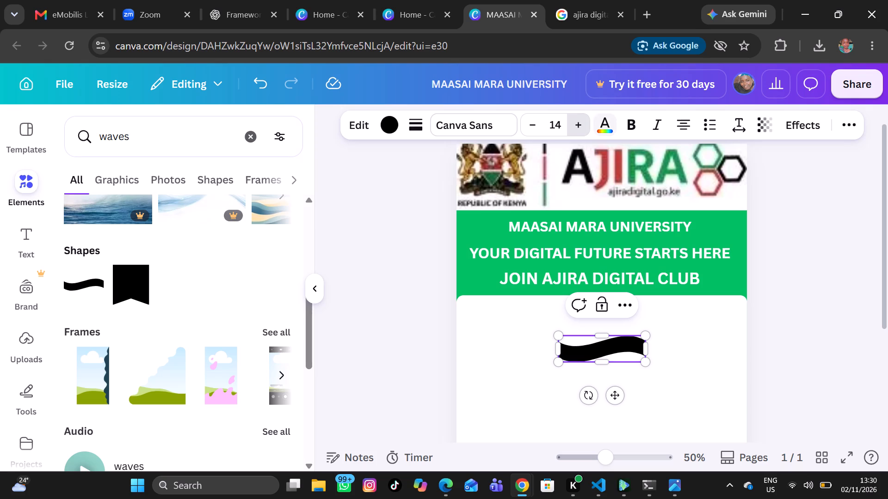
left_click_drag(600, 131, 388, 123)
left_click(388, 123)
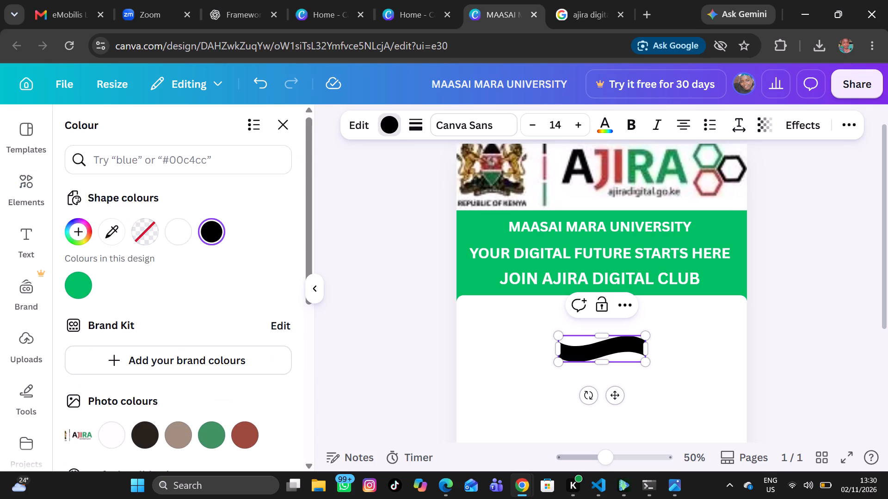
left_click(77, 280)
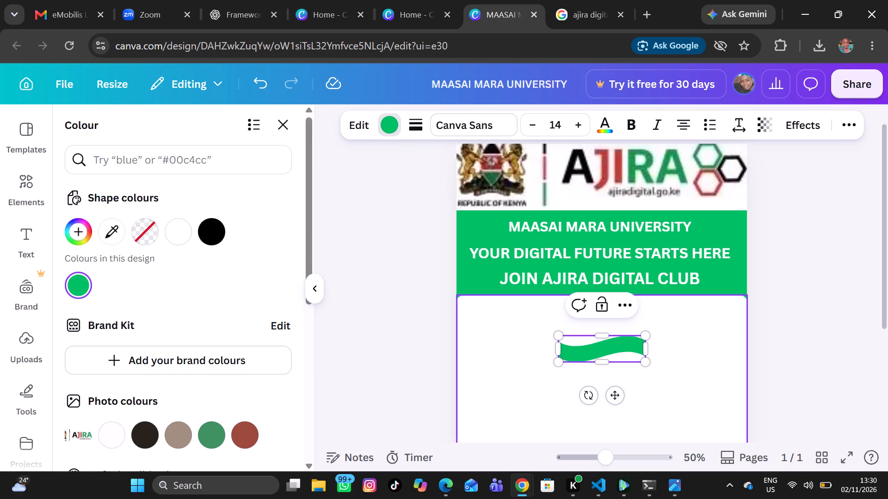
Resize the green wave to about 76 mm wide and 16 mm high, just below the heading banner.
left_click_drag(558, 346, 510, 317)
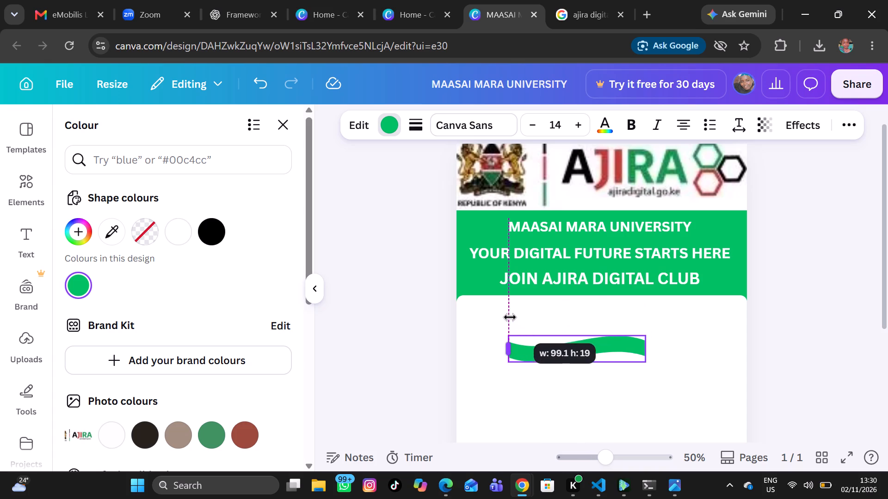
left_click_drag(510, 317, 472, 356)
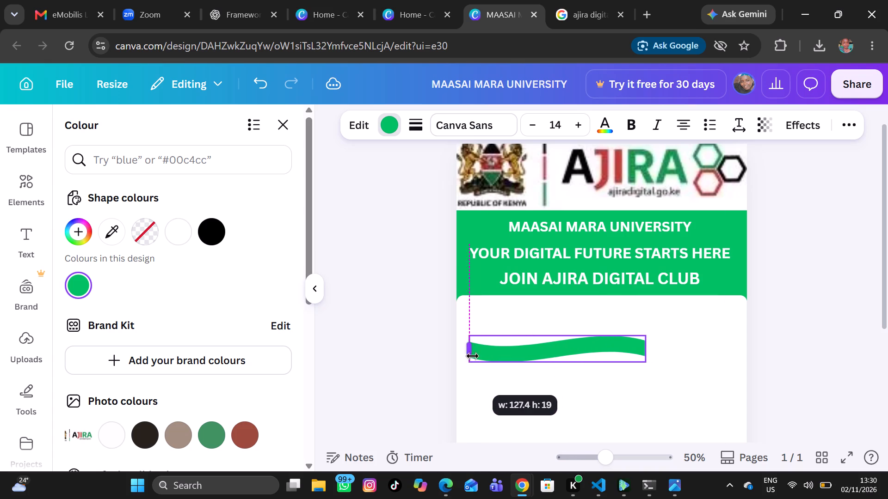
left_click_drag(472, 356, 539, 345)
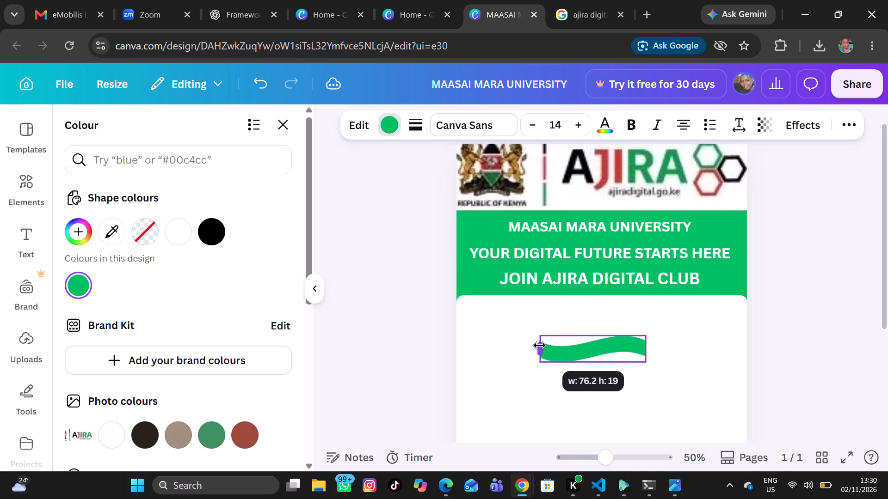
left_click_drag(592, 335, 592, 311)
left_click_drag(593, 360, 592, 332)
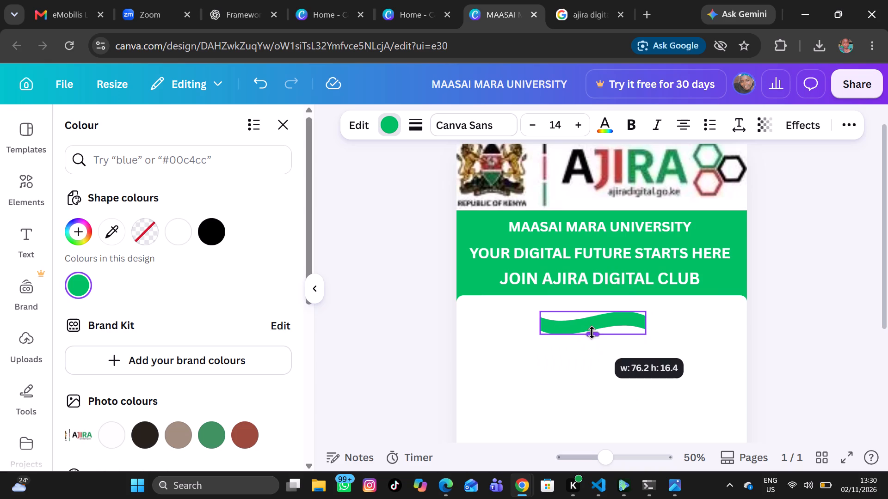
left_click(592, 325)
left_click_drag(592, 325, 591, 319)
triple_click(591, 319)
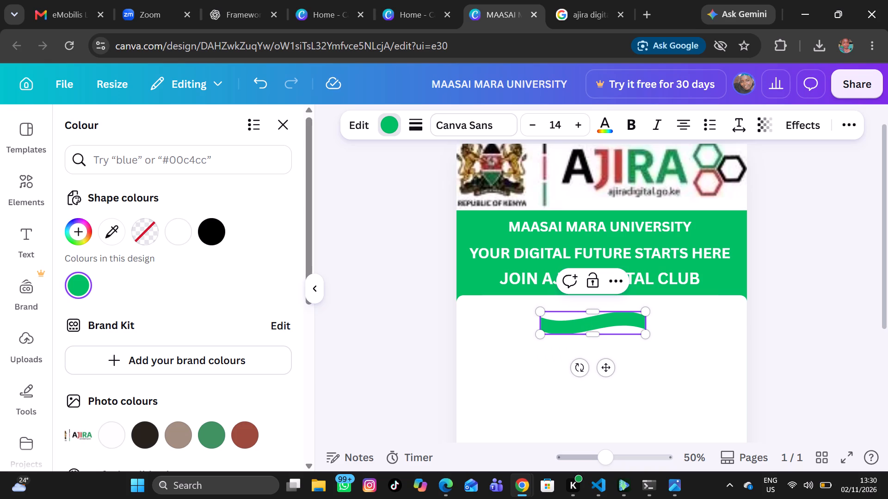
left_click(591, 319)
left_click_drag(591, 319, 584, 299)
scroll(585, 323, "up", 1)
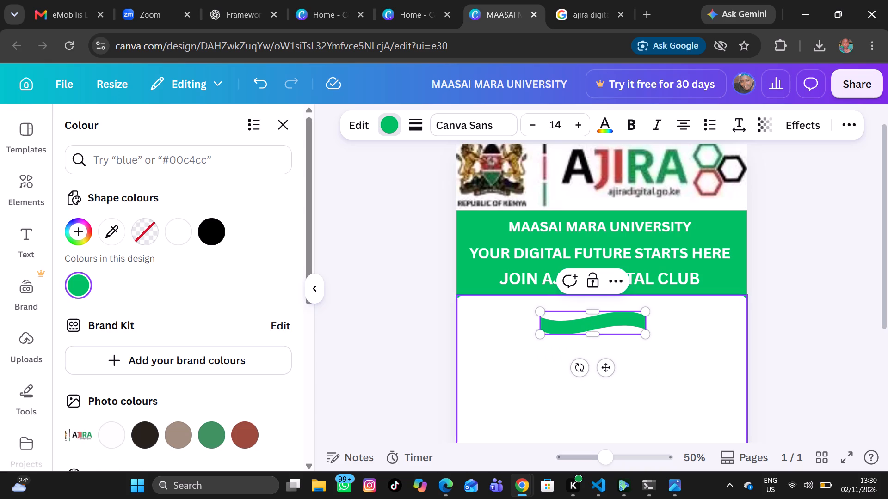
Move the green wave up against the bottom edge of the heading banner and make it about 23 mm high.
left_click(654, 361)
left_click(593, 329)
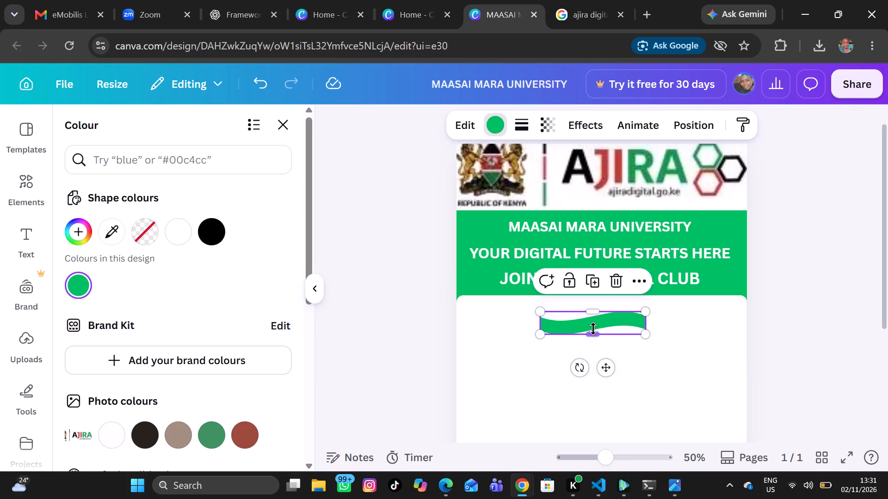
left_click_drag(593, 329, 589, 362)
left_click(589, 357)
left_click_drag(589, 357, 577, 339)
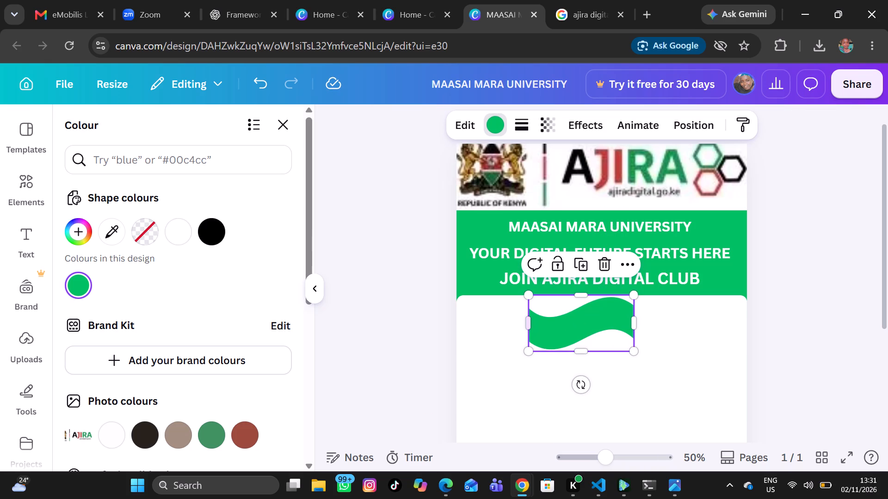
left_click_drag(582, 349, 581, 325)
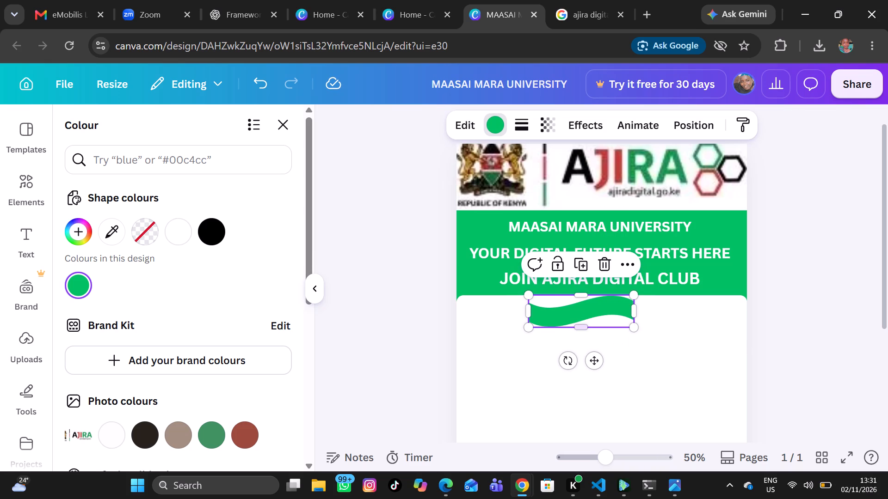
Stretch the green wave across the full page width, about 210 mm, directly beneath the heading banner.
left_click_drag(527, 305, 490, 304)
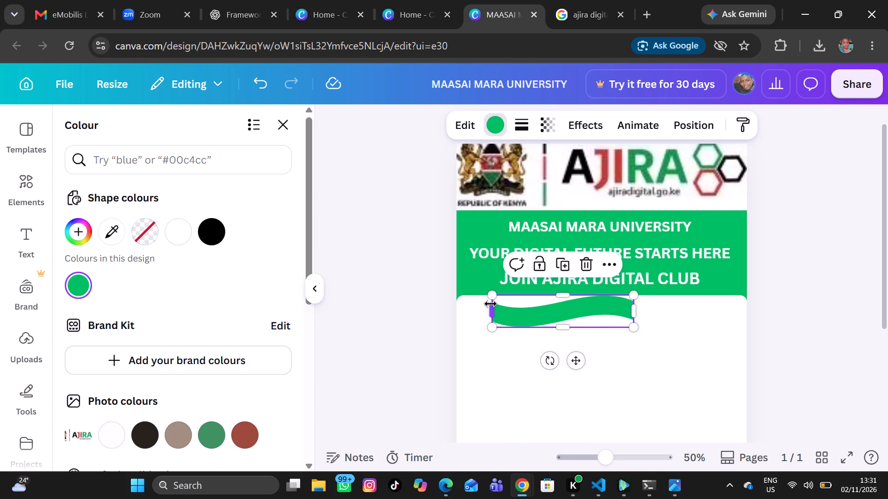
left_click(560, 292)
left_click_drag(636, 307, 721, 323)
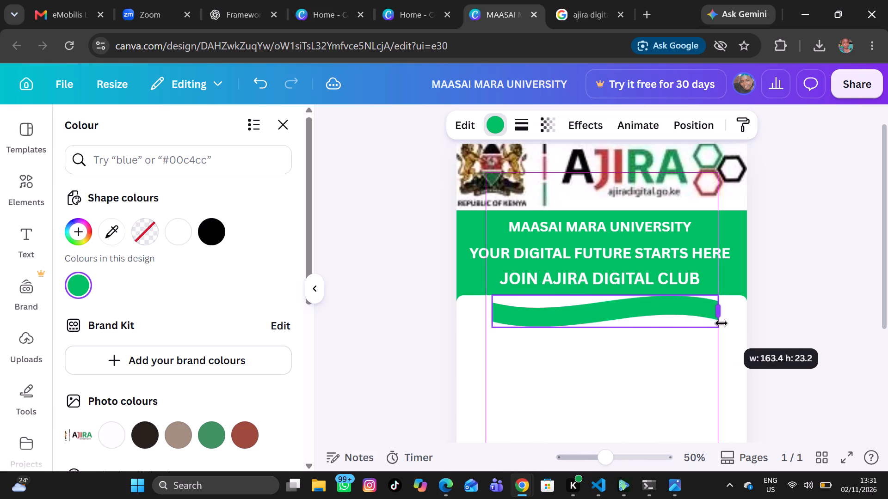
left_click_drag(721, 323, 727, 323)
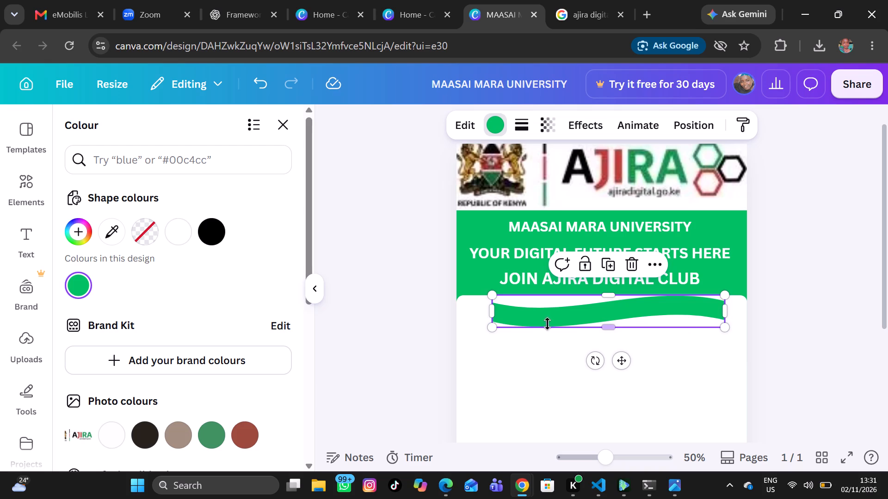
left_click(605, 328)
left_click_drag(605, 328, 605, 320)
scroll(493, 320, "left", 1)
left_click_drag(493, 319, 461, 328)
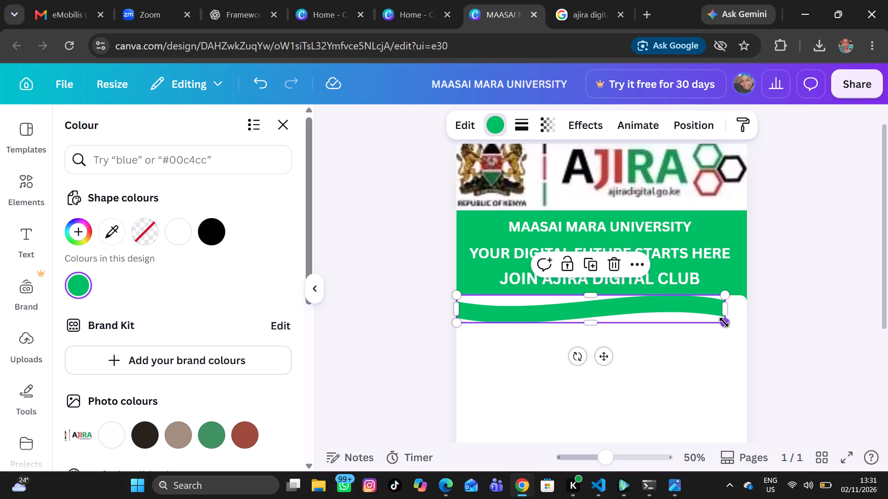
left_click_drag(724, 323, 740, 335)
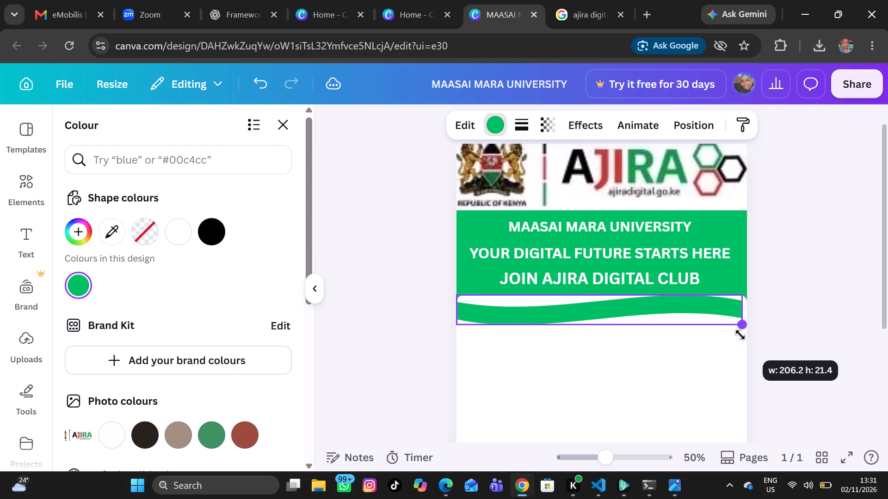
left_click_drag(740, 335, 744, 336)
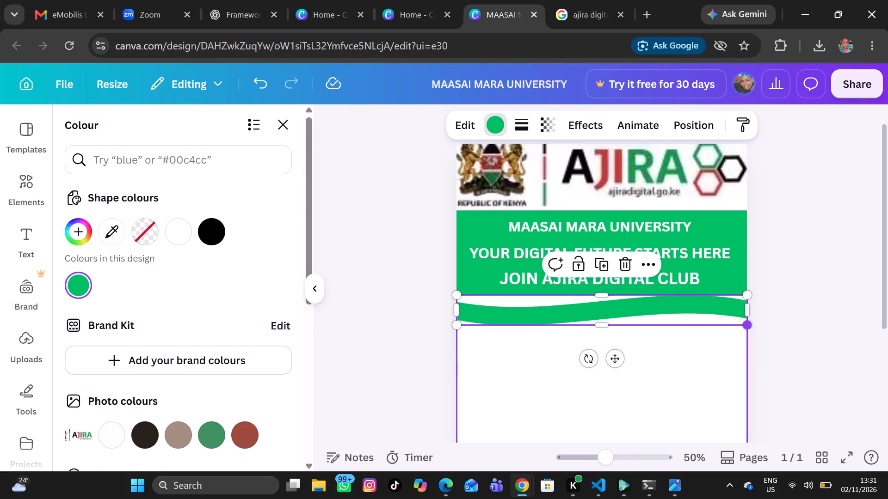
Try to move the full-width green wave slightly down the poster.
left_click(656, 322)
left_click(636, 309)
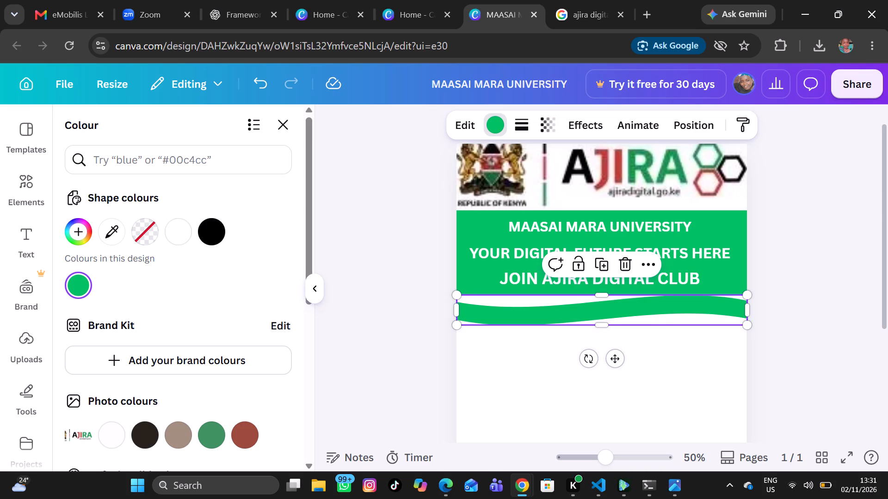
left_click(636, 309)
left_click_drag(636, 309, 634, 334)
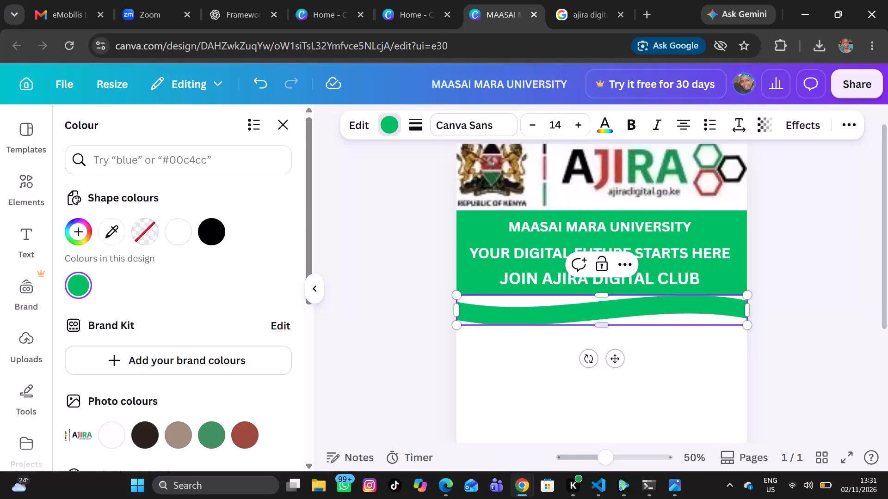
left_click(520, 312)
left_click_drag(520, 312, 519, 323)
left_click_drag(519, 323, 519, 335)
Thicken the green wave by extending its lower edge, and lower its upper edge slightly beneath the banner.
left_click_drag(604, 324, 601, 317)
left_click_drag(601, 317, 610, 389)
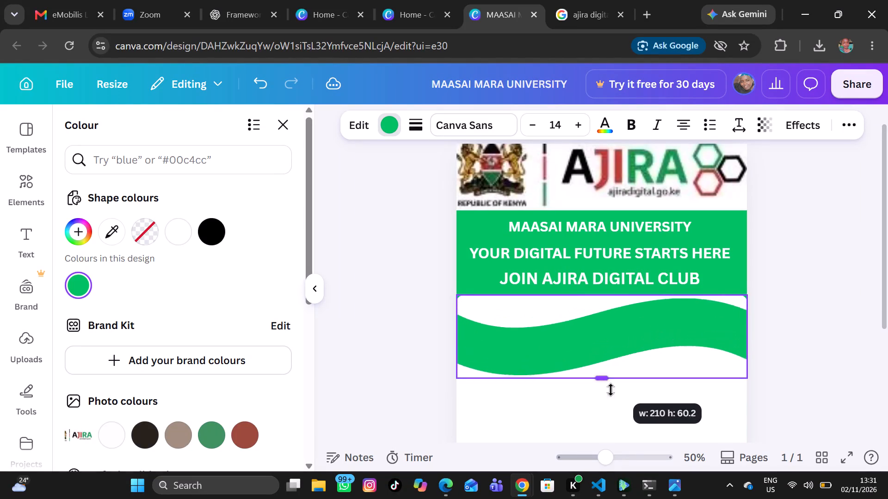
left_click_drag(610, 389, 601, 329)
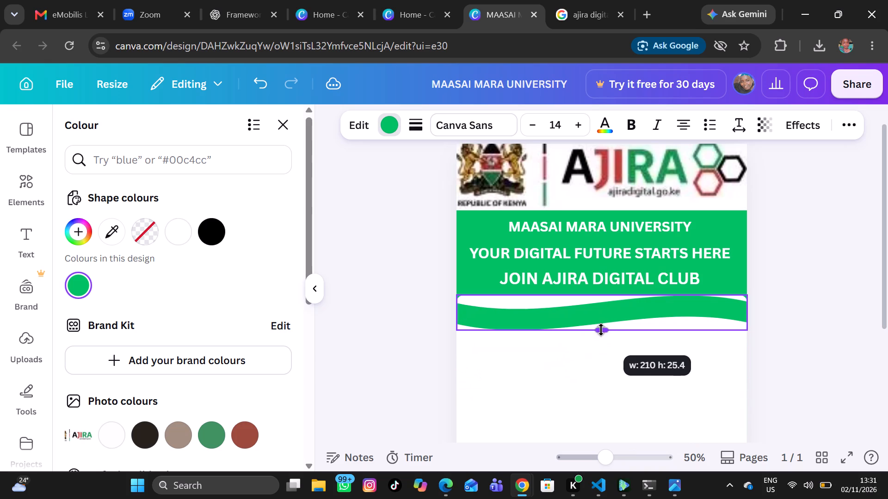
left_click_drag(601, 329, 601, 341)
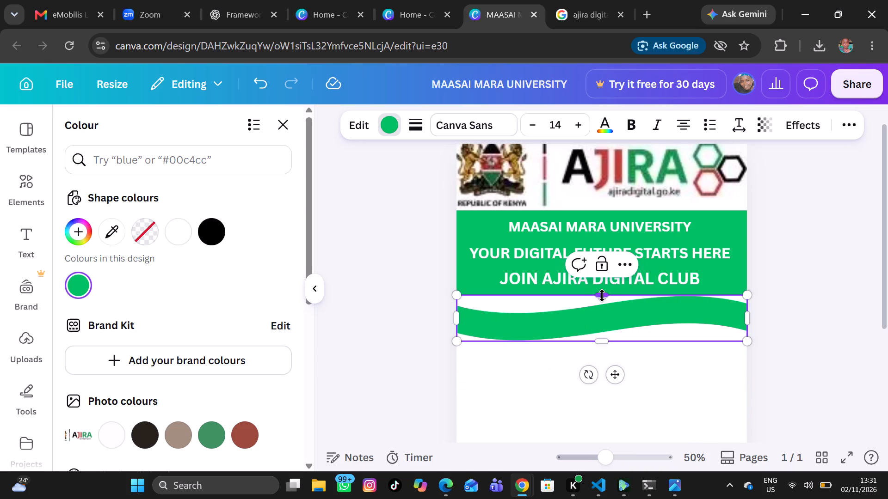
left_click(602, 295)
left_click_drag(602, 295, 602, 302)
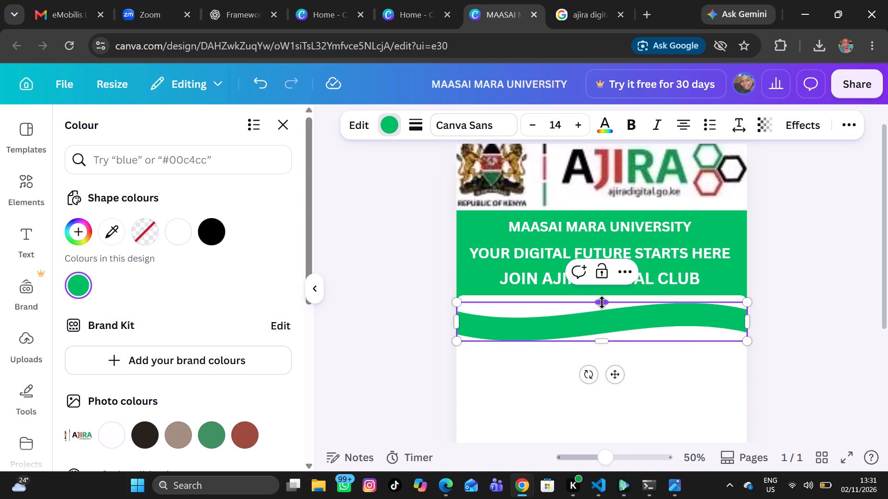
left_click(593, 322)
left_click_drag(593, 322, 592, 304)
Narrow the green wave slightly at both ends and move it up to the banner's bottom edge.
left_click_drag(454, 322, 460, 322)
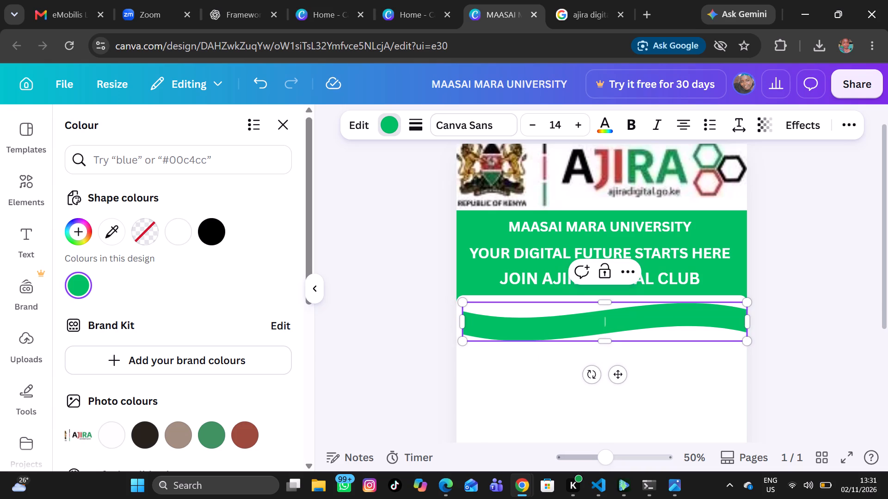
left_click_drag(743, 322, 732, 322)
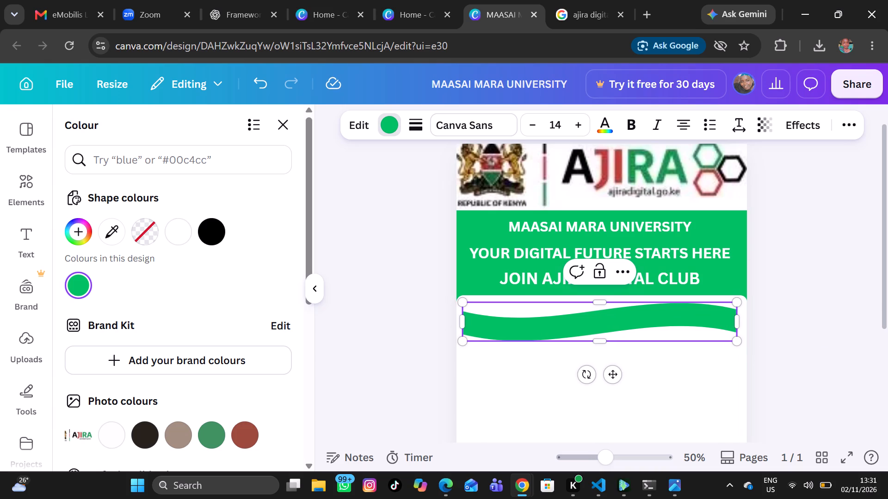
left_click(644, 332)
left_click_drag(644, 332, 643, 324)
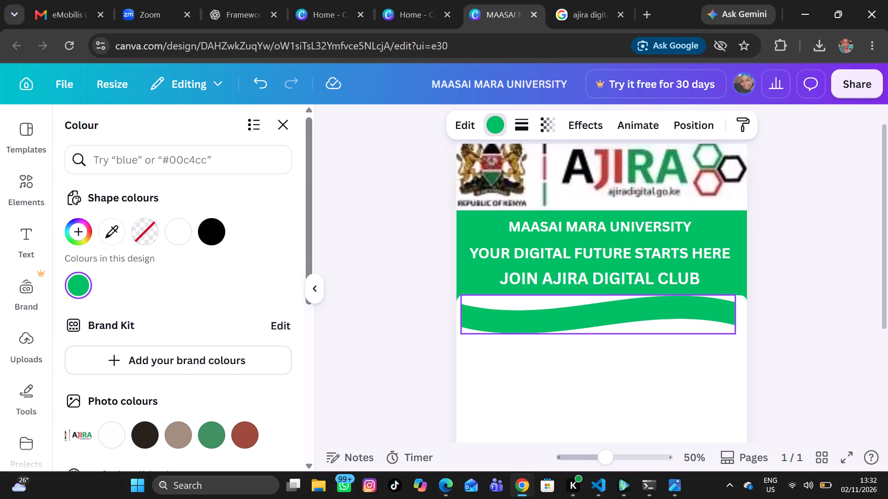
Nudge the green wave slightly below the heading banner and stretch both ends to the full page width, about 210 mm.
left_click_drag(643, 324, 650, 328)
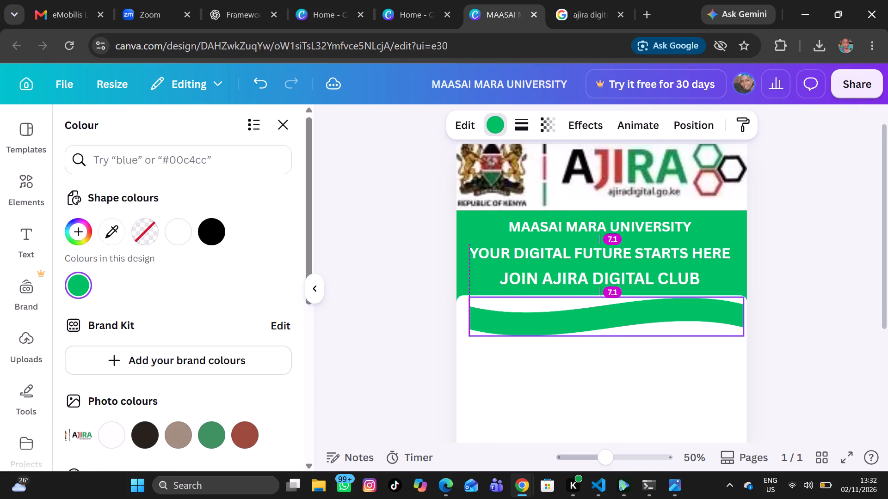
left_click_drag(650, 328, 650, 330)
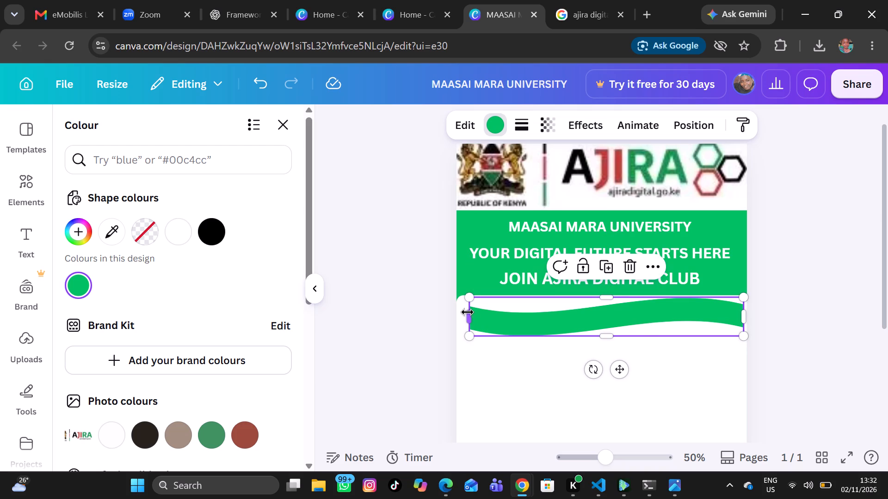
left_click_drag(468, 312, 458, 312)
left_click(744, 312)
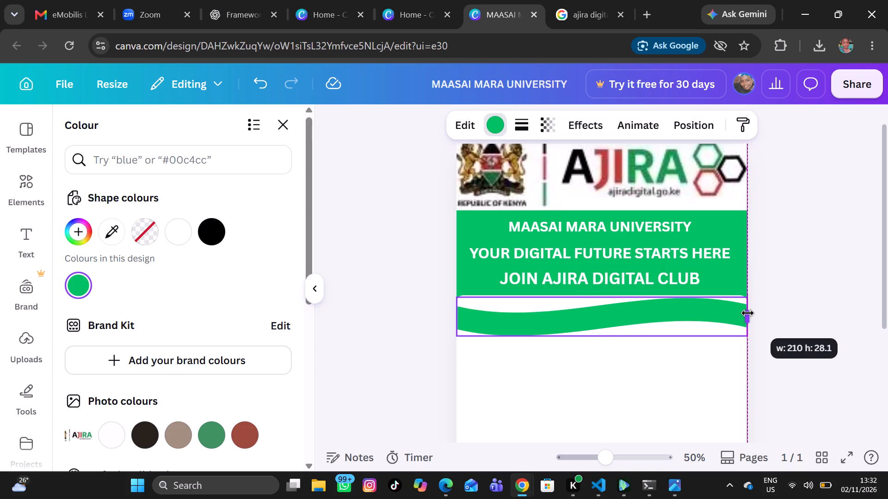
left_click(811, 274)
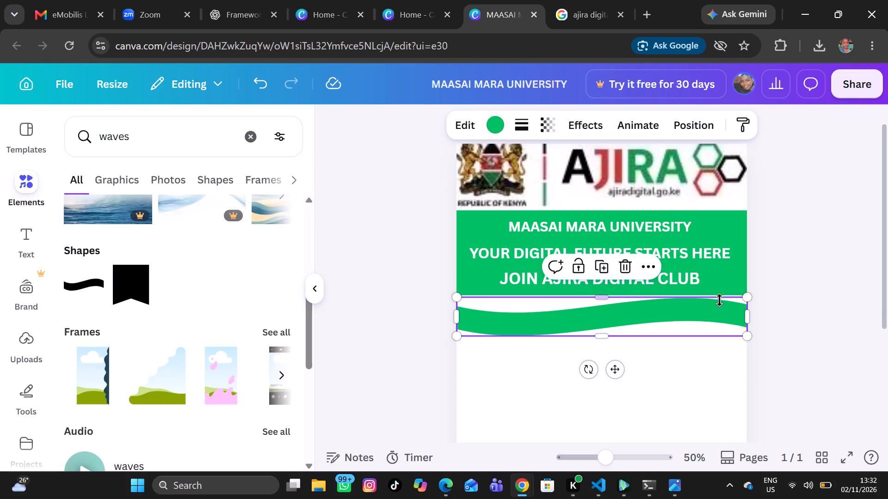
Thin the green wave into a narrow ribbon by lowering its upper edge and raising its lower edge.
left_click(606, 323)
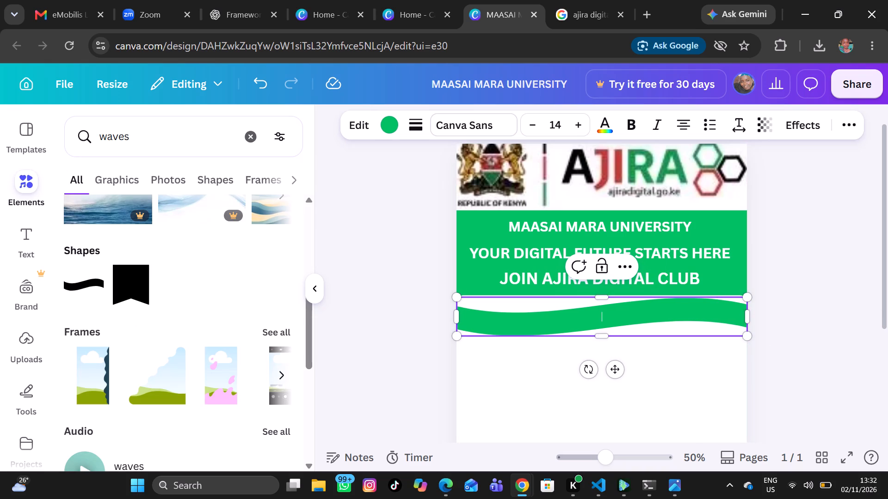
left_click(604, 335)
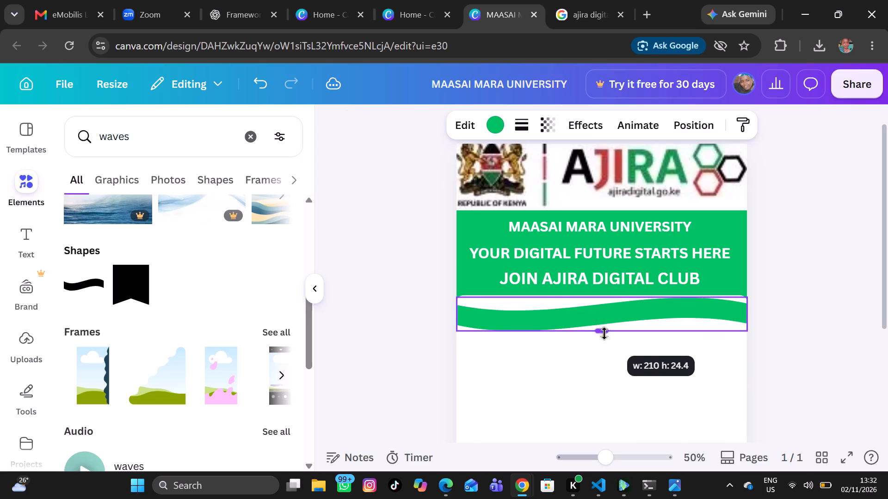
left_click_drag(597, 297, 598, 304)
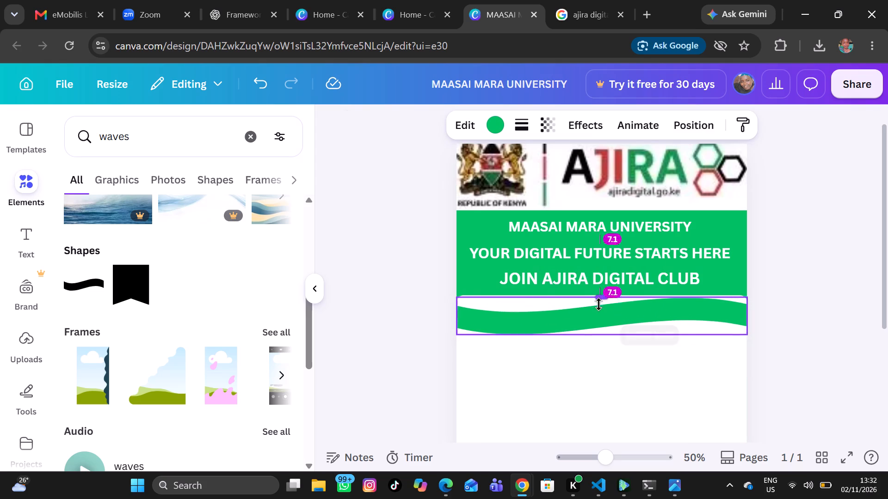
left_click_drag(598, 304, 598, 298)
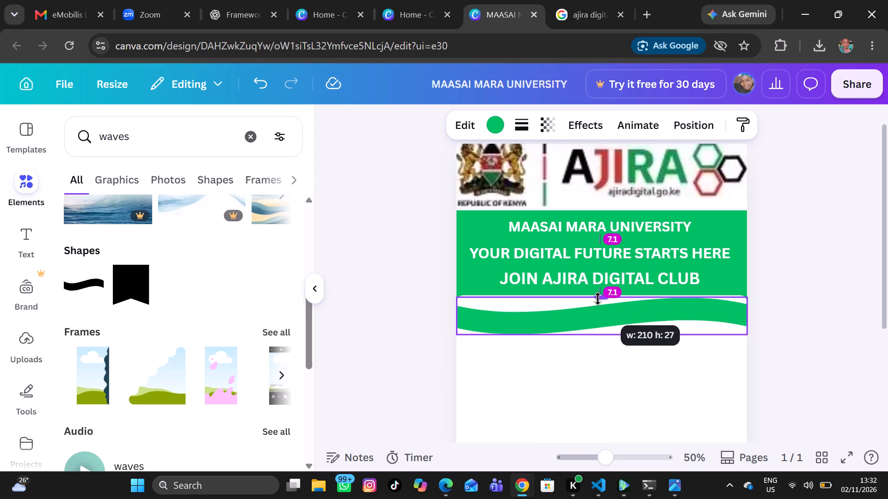
left_click_drag(598, 298, 603, 333)
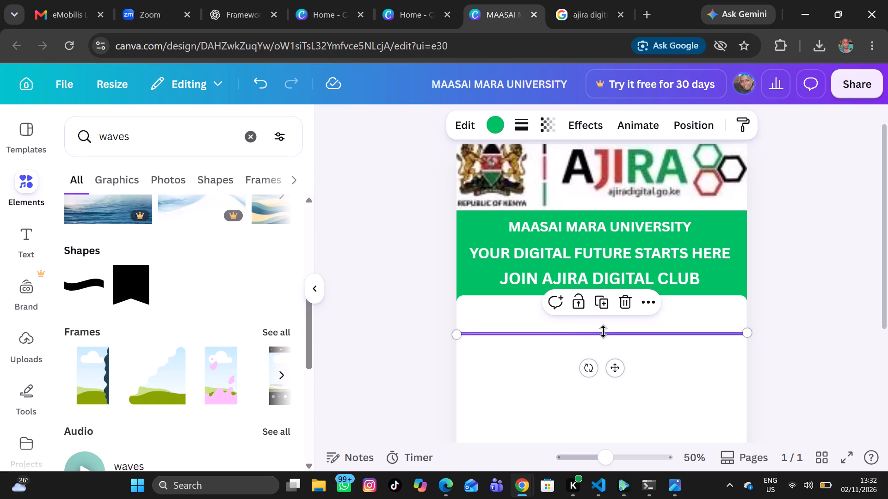
key("ctrl+z")
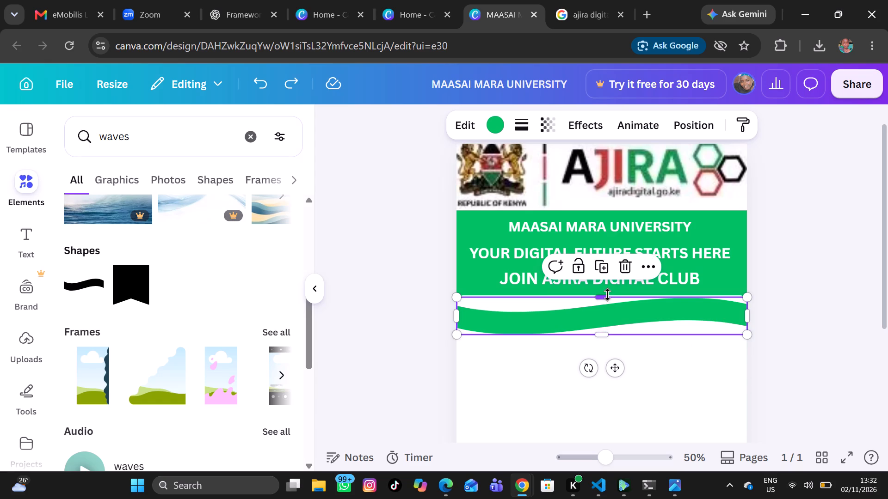
left_click_drag(607, 294, 607, 304)
left_click_drag(605, 333, 601, 324)
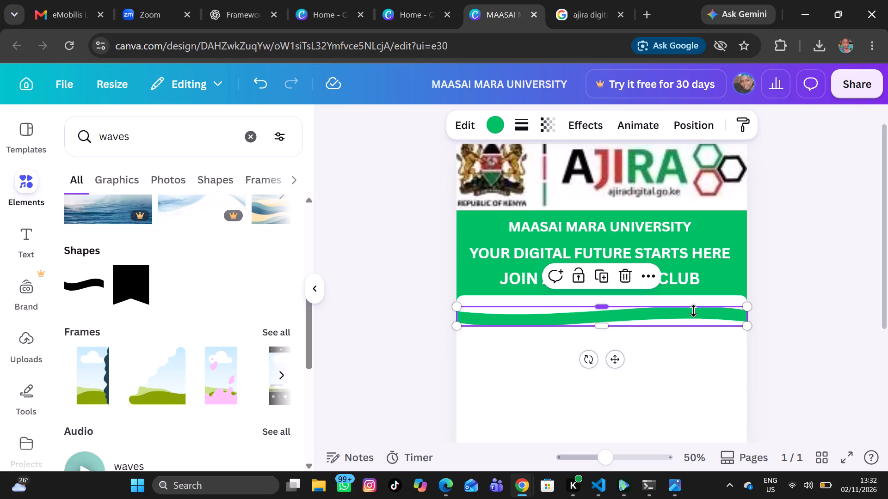
left_click(650, 348)
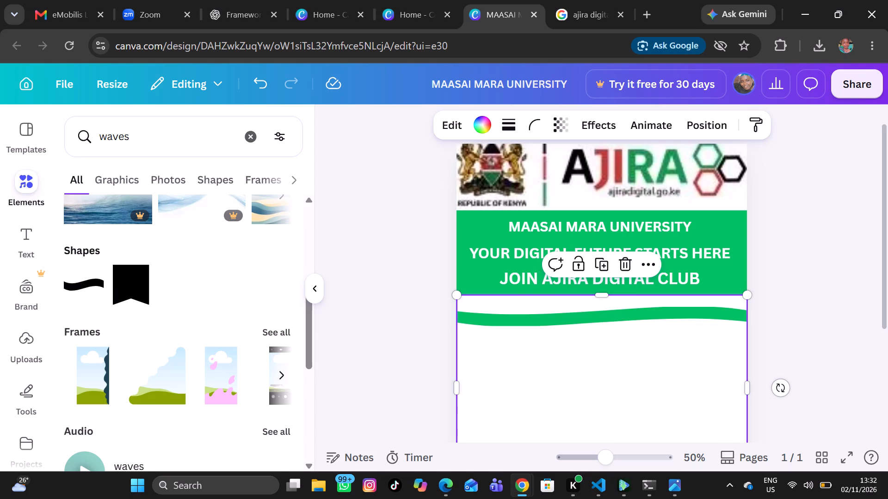
Move the thin green wave up slightly, close beneath the heading banner.
scroll(650, 348, "down", 3)
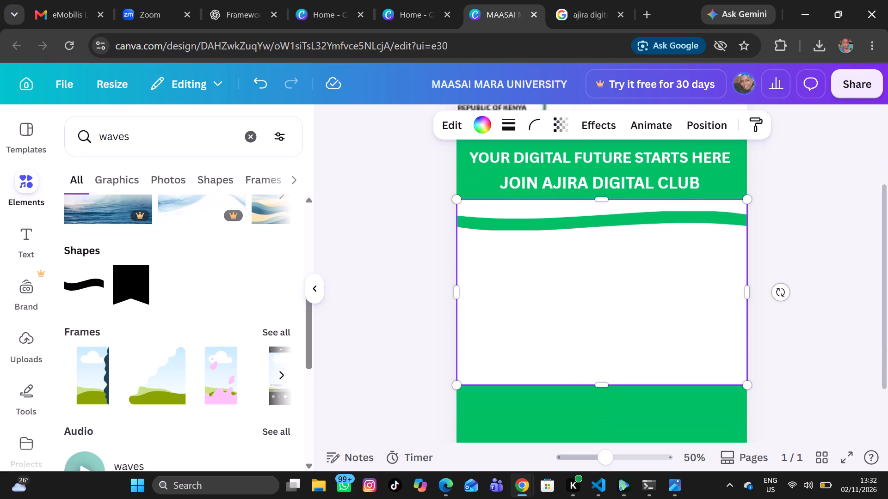
scroll(650, 348, "down", 2)
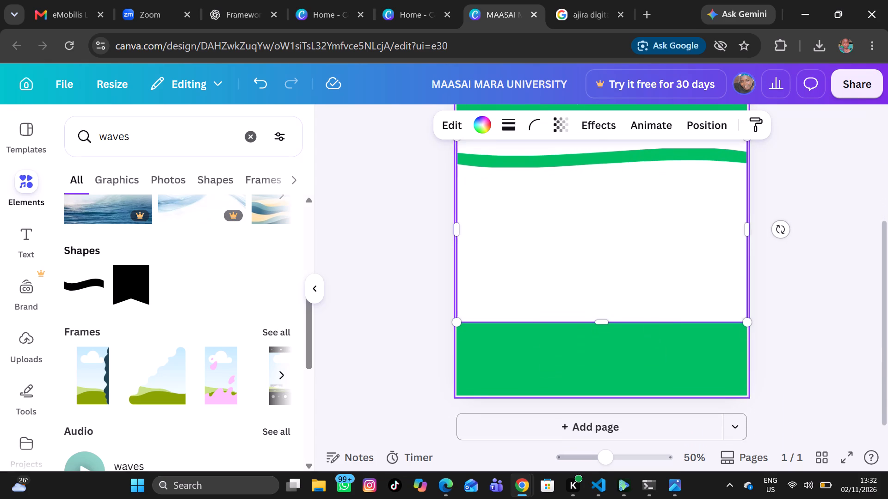
scroll(650, 348, "down", 1)
scroll(650, 348, "up", 2)
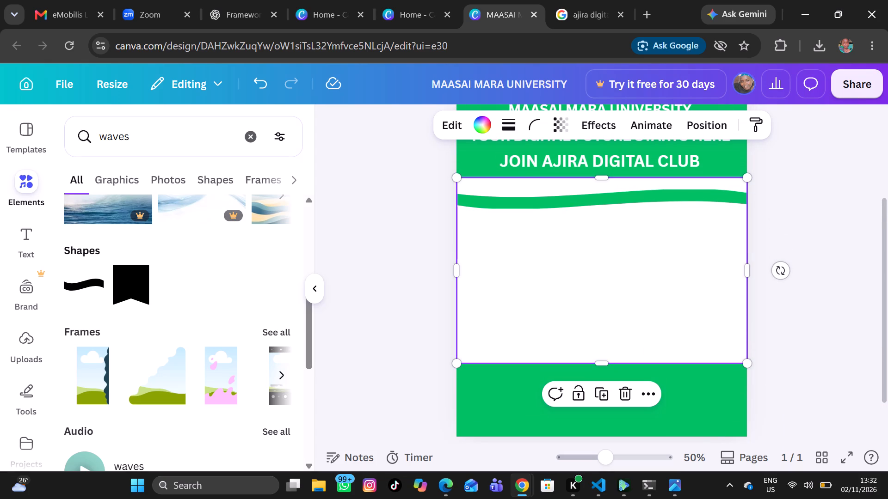
left_click(600, 199)
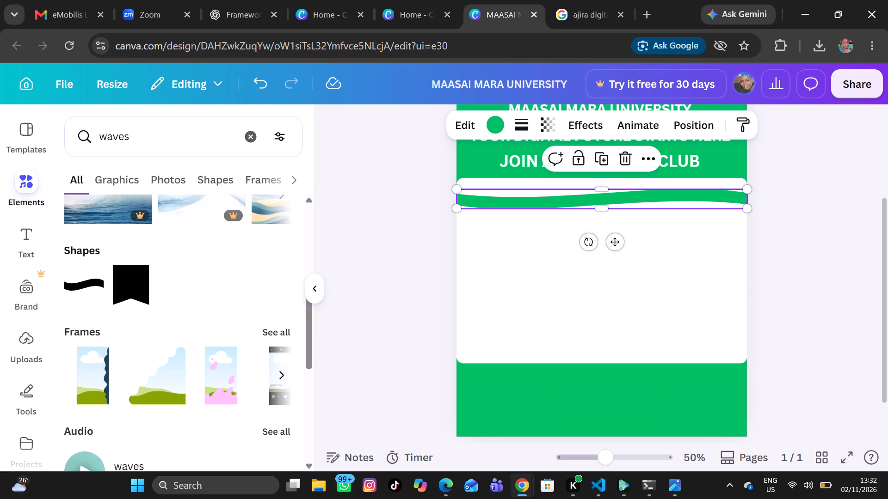
left_click_drag(600, 199, 598, 193)
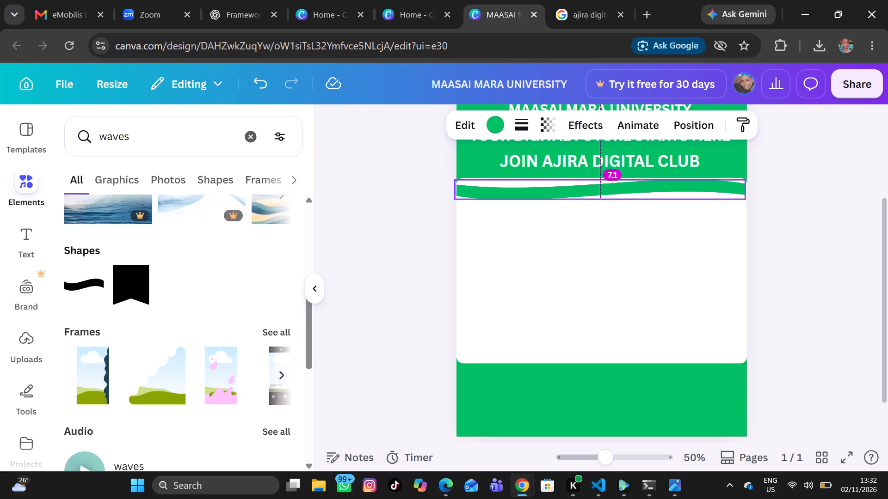
left_click_drag(598, 193, 598, 194)
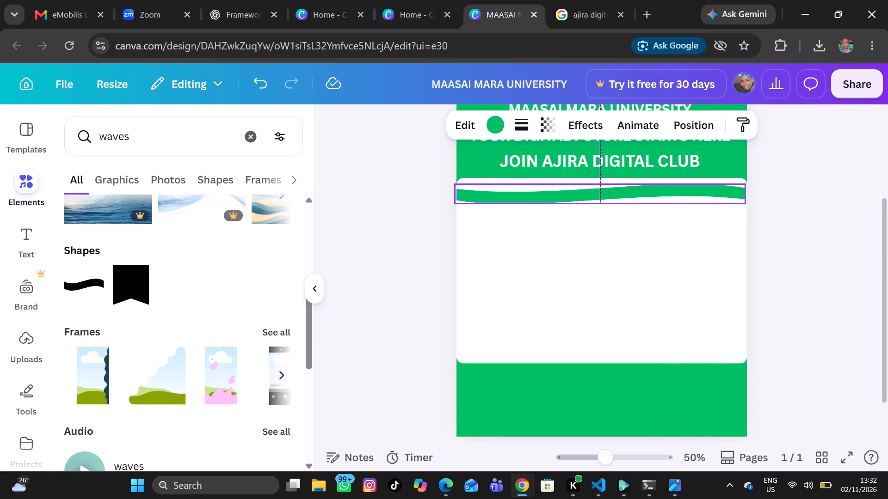
left_click(619, 268)
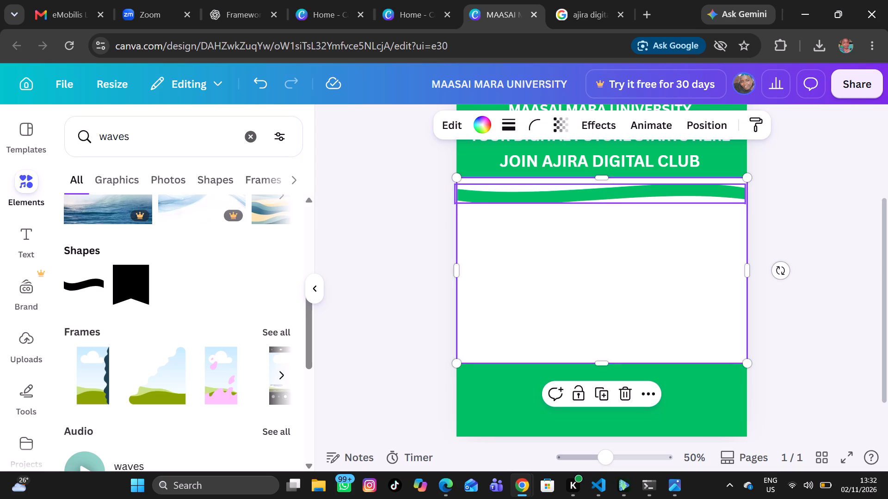
Duplicate the green wave and place the copy just above the bottom green band, aligned horizontally with the original.
left_click(619, 194)
left_click(649, 236)
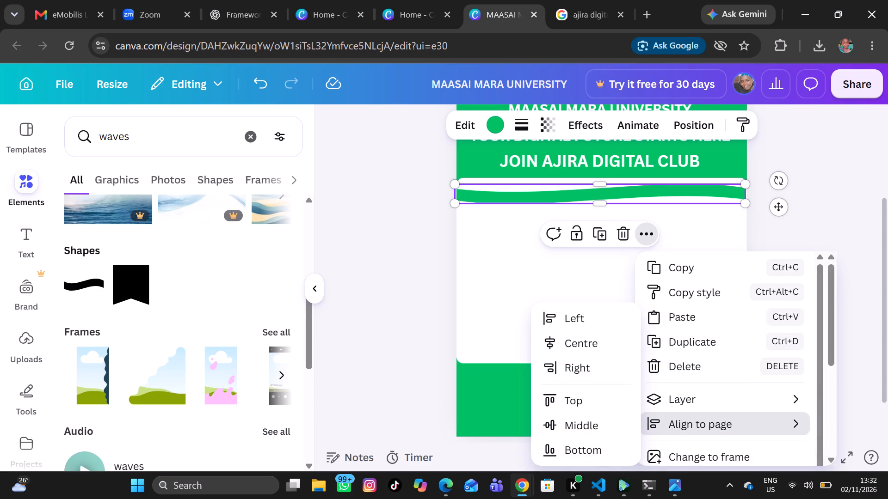
left_click(704, 346)
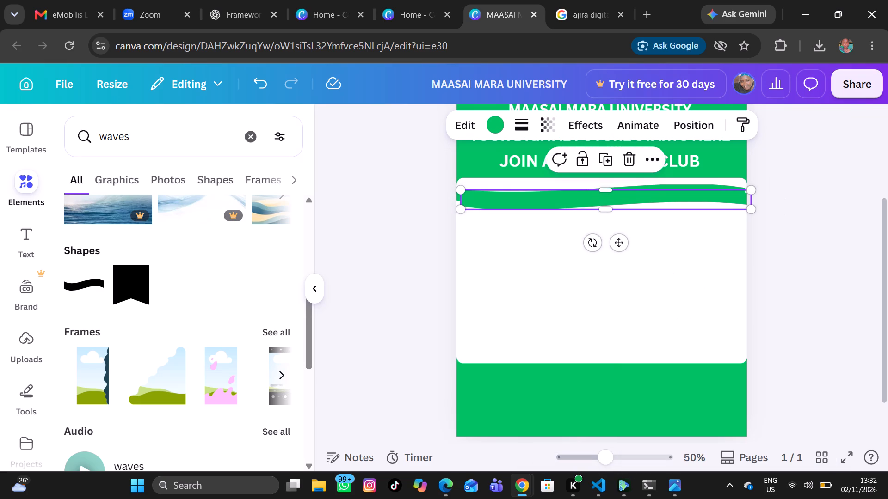
left_click(630, 208)
left_click(674, 194)
left_click(661, 198)
left_click_drag(661, 198, 666, 234)
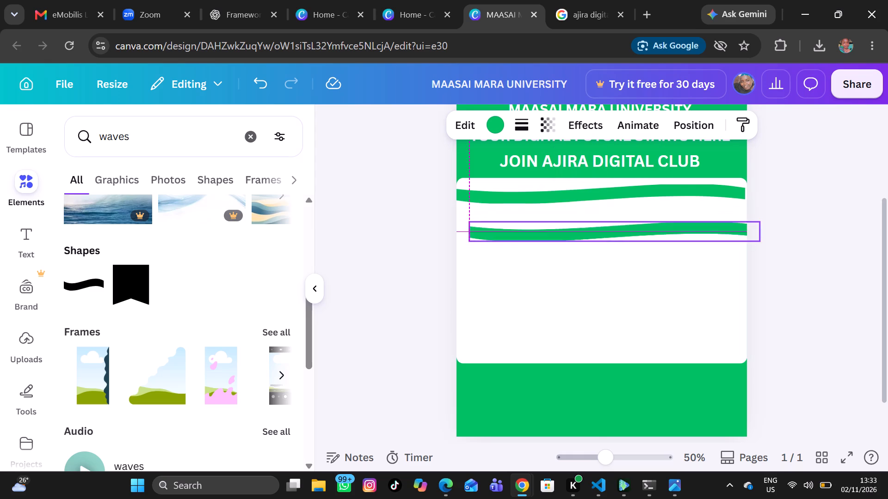
left_click_drag(666, 234, 658, 350)
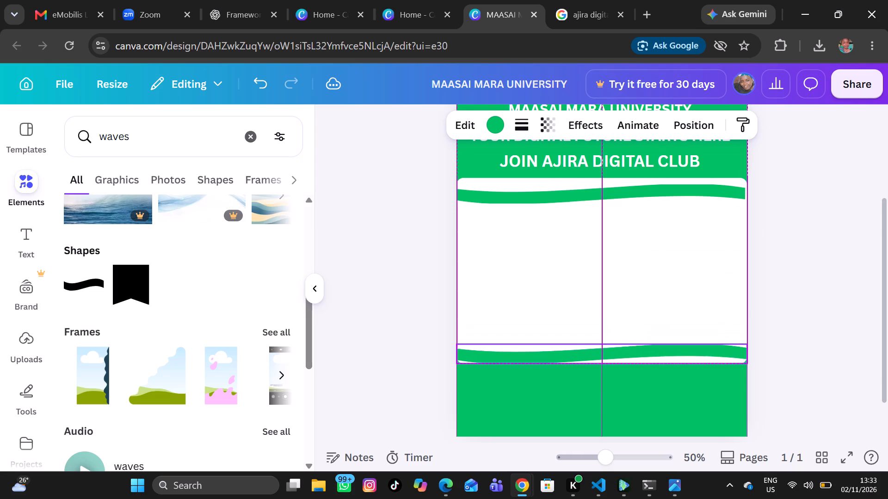
left_click_drag(658, 350, 656, 344)
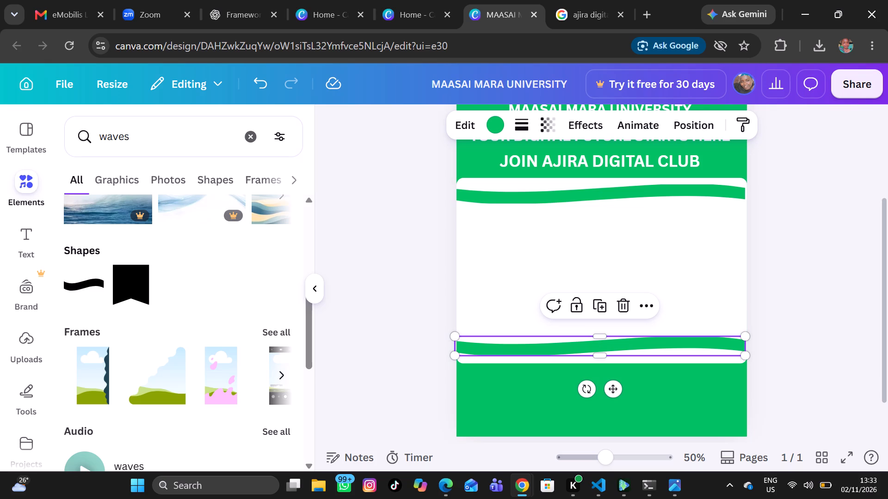
left_click(718, 280)
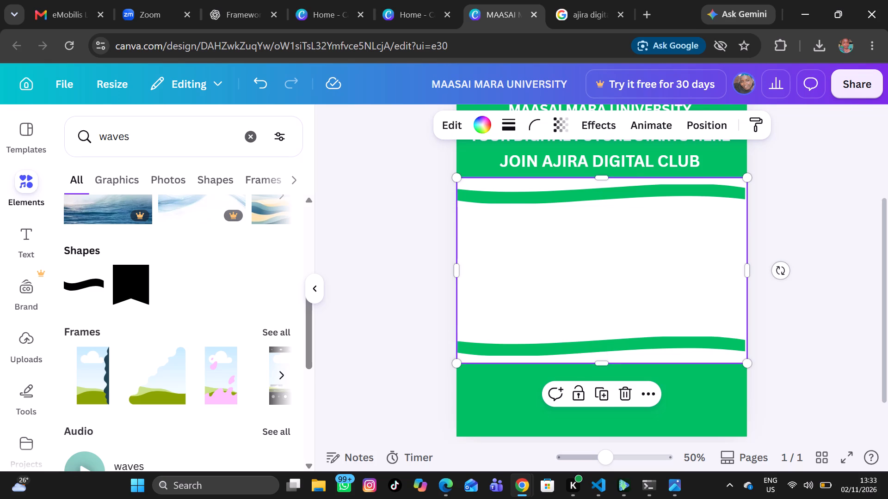
Widen the "YOUR DIGITAL FUTURE STARTS HERE" text box to about 195 mm and add an exclamation mark after HERE.
scroll(718, 280, "up", 2)
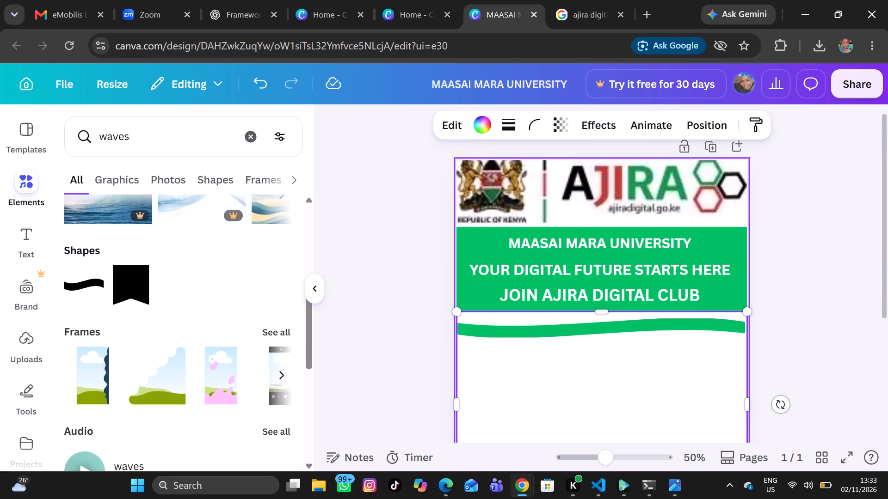
left_click(728, 264)
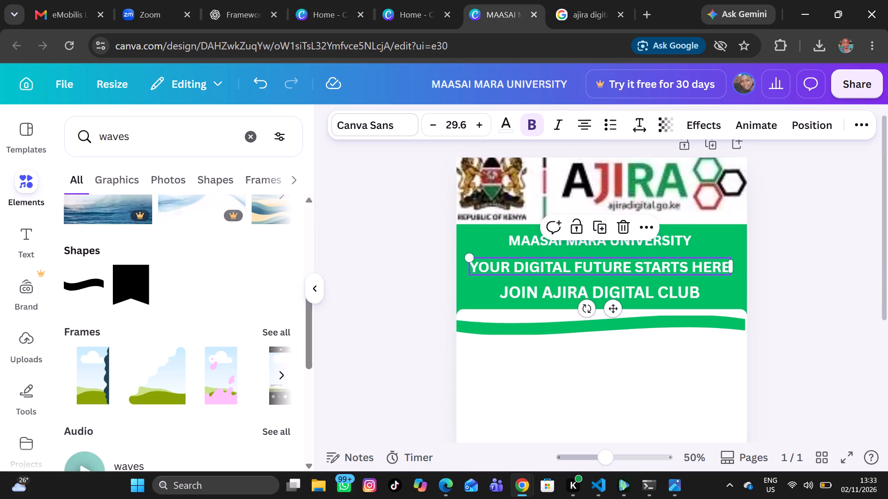
left_click(708, 265)
key("Right")
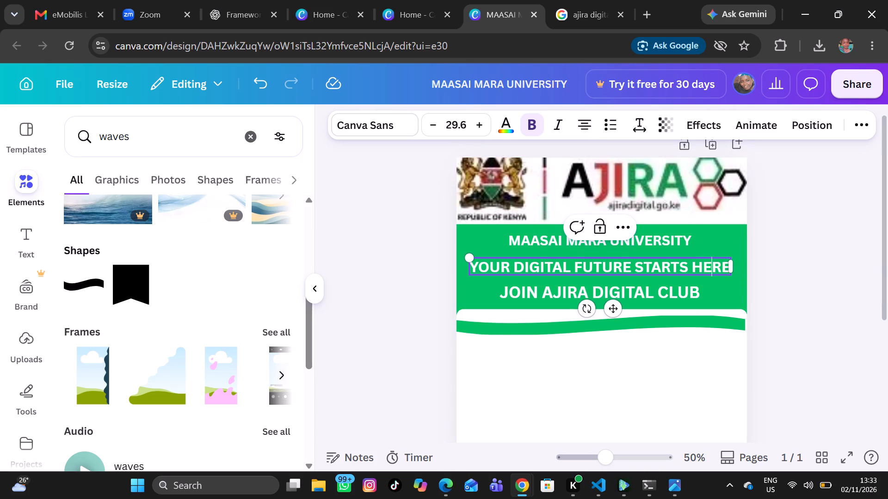
key("Right")
key("Right")
left_click_drag(736, 268, 745, 268)
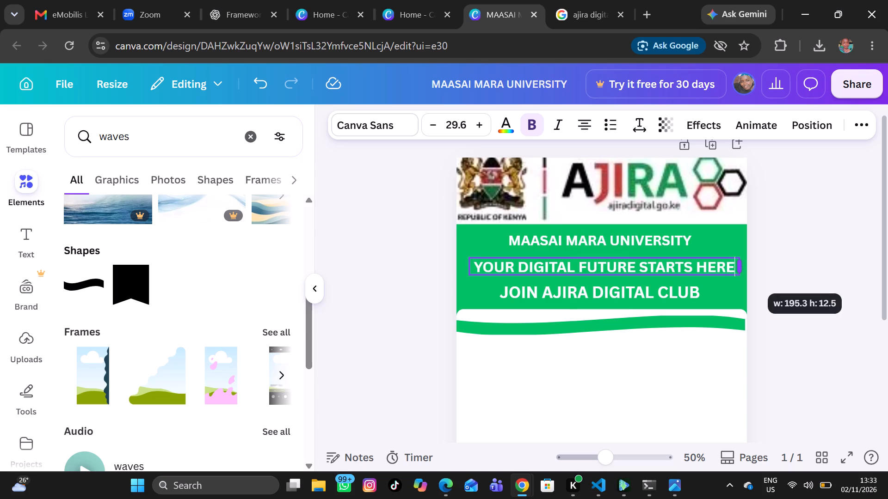
left_click_drag(745, 268, 745, 268)
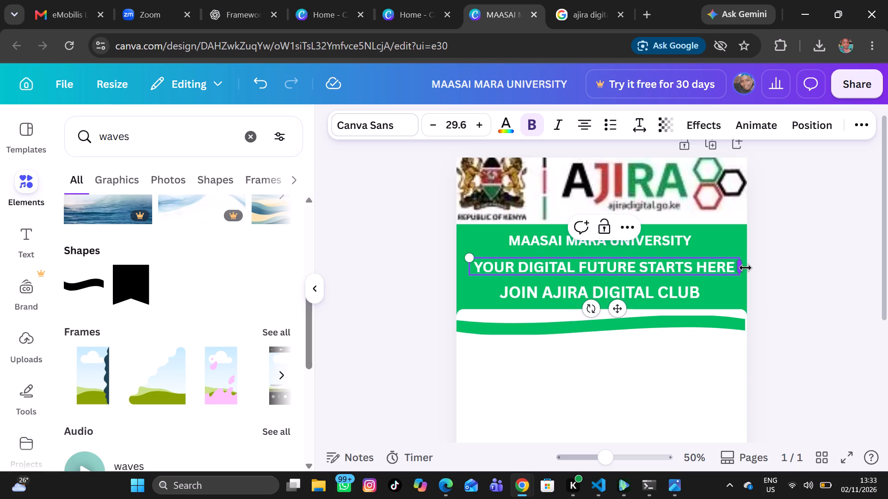
key("shift+exclam")
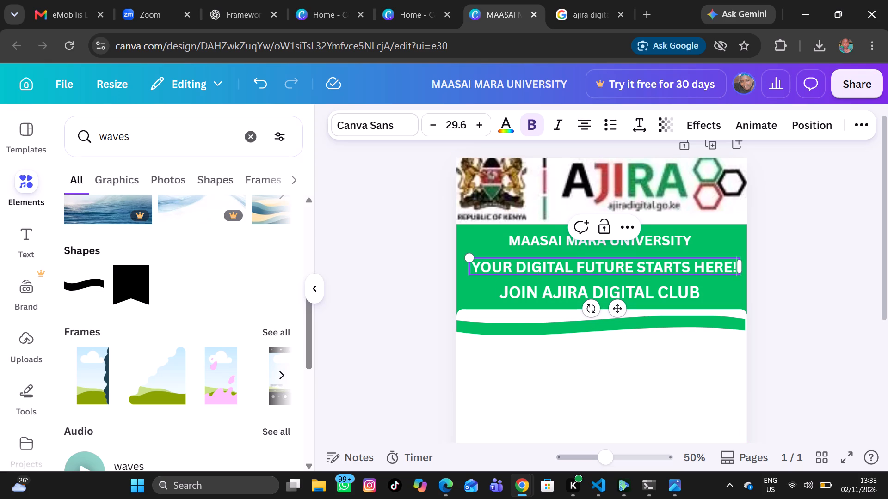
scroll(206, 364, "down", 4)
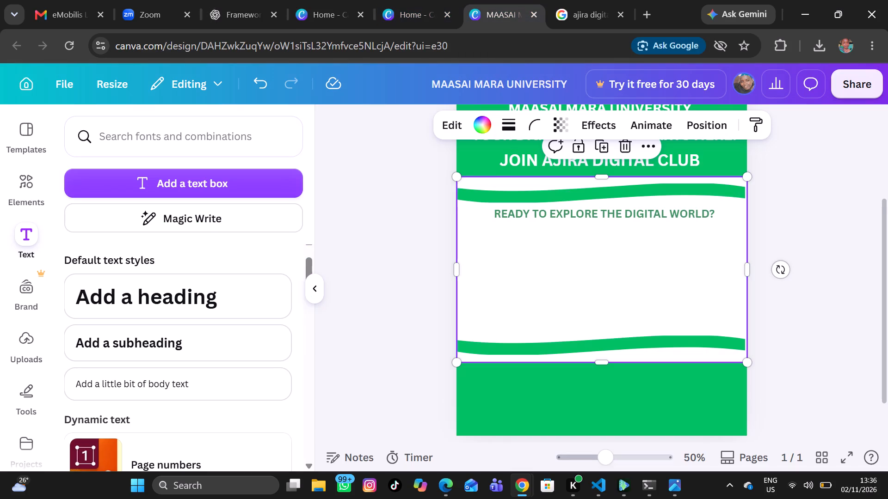
left_click(500, 233)
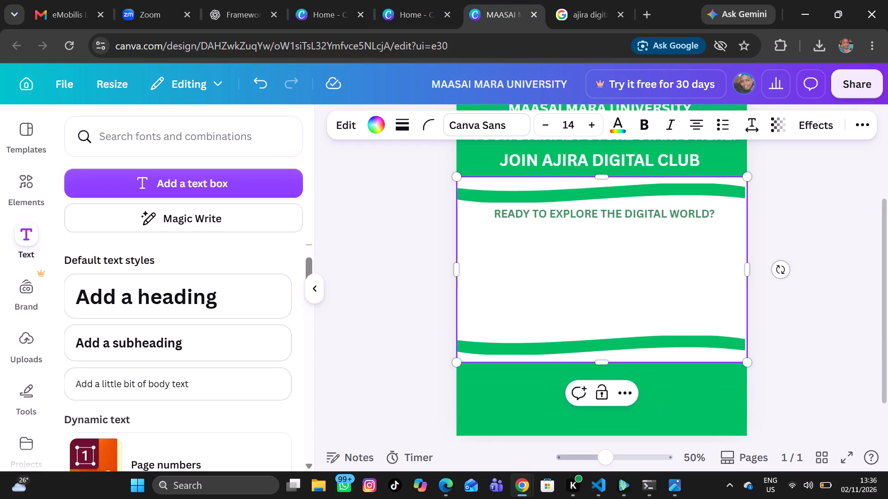
scroll(130, 363, "down", 1)
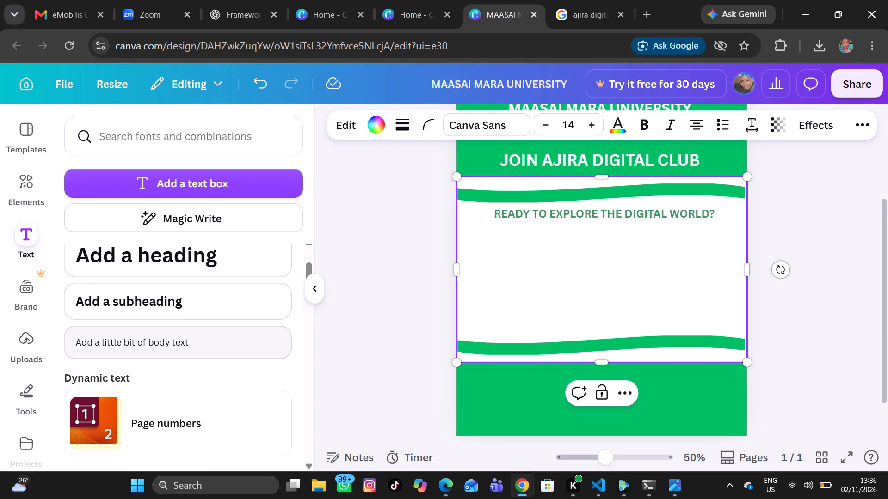
left_click(130, 352)
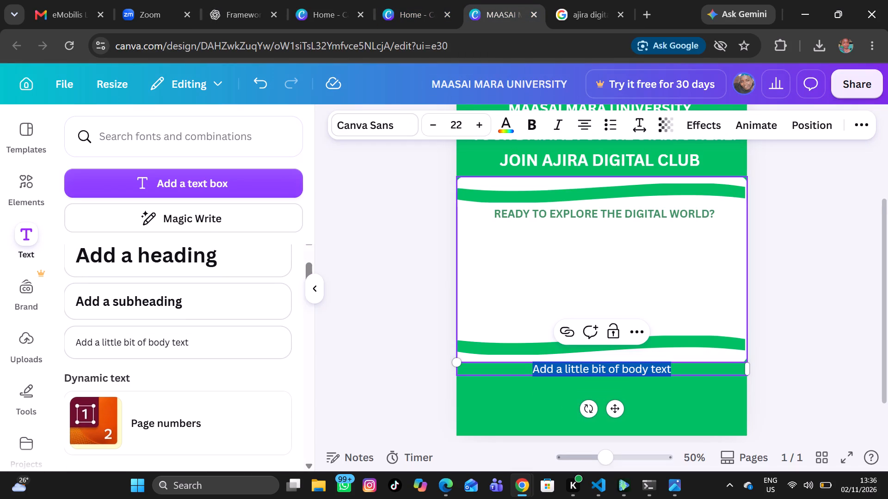
Move the new body text box up into the white section, centred just below "READY TO EXPLORE THE DIGITAL WORLD?".
left_click(561, 370)
left_click_drag(561, 370, 559, 306)
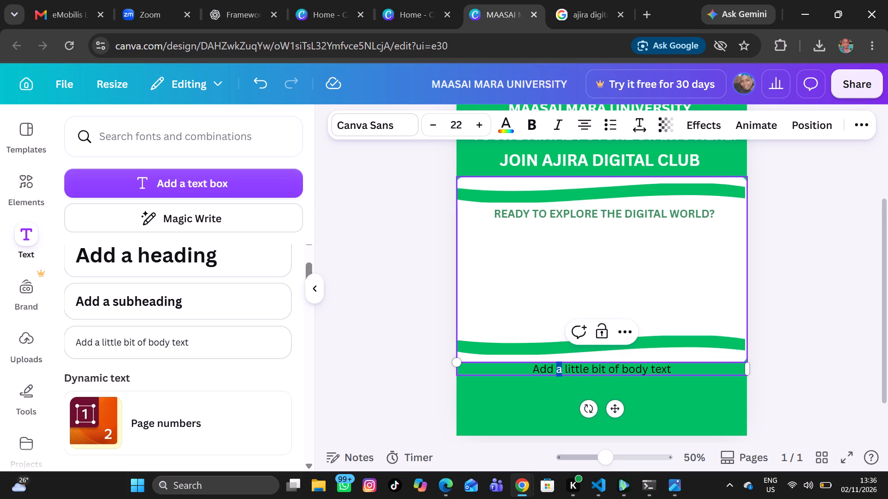
left_click_drag(559, 306, 559, 306)
left_click(571, 372)
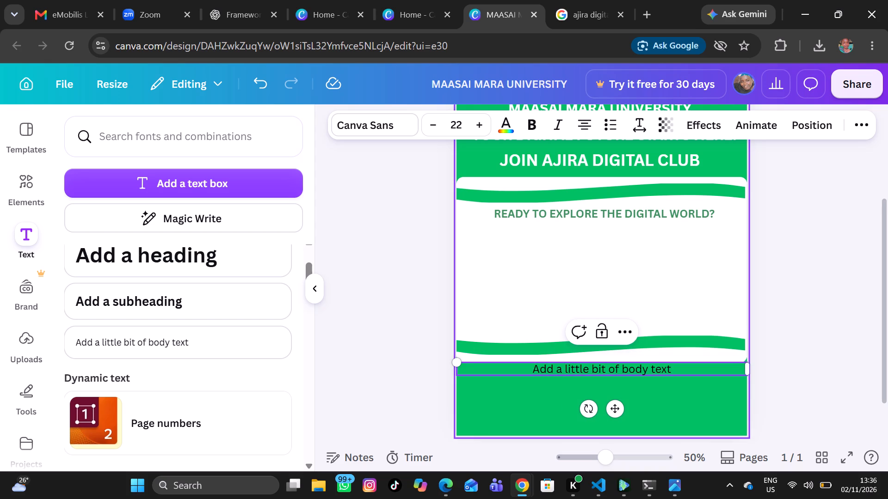
left_click(555, 394)
left_click(561, 368)
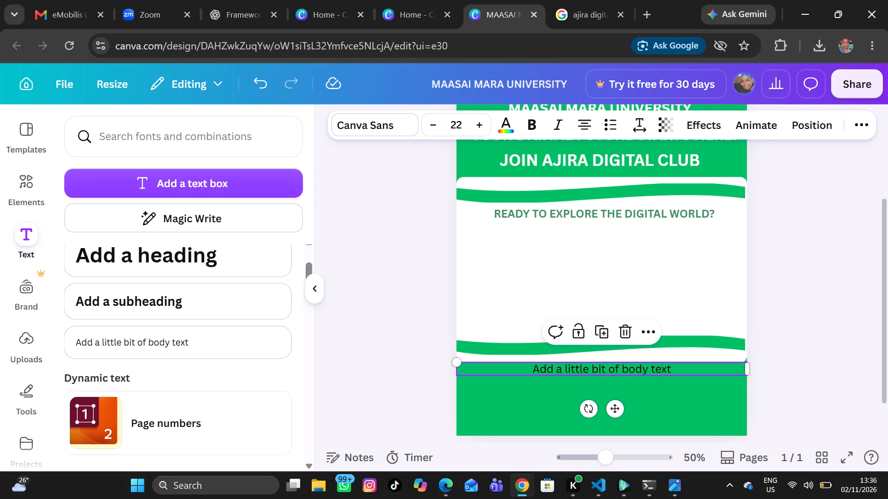
left_click_drag(561, 368, 560, 264)
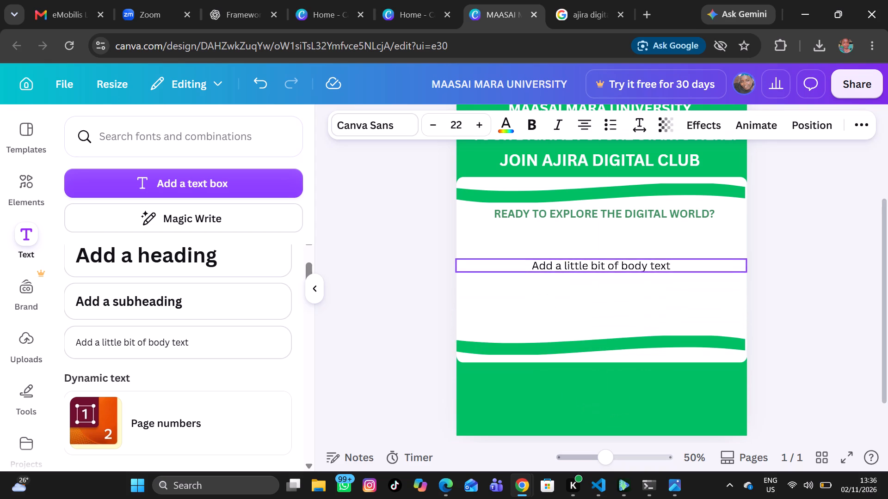
left_click_drag(560, 264, 545, 235)
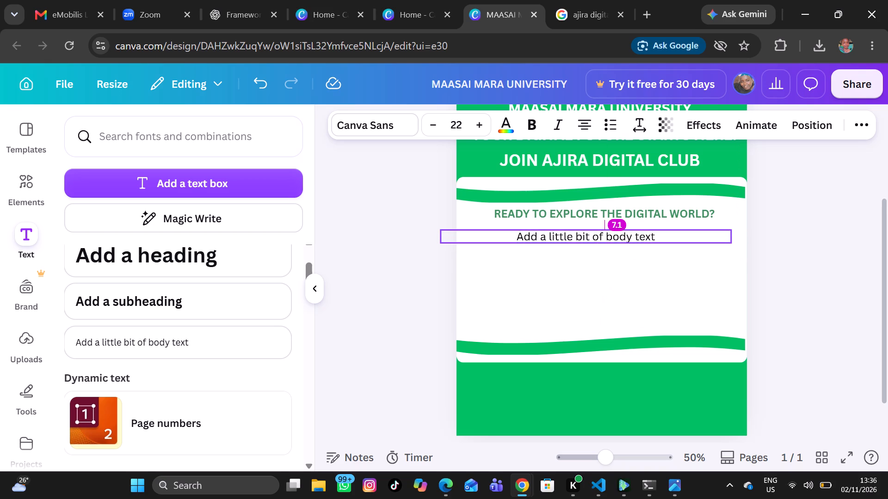
left_click_drag(545, 235, 561, 234)
Replace the placeholder in the new body text box with "Learn new skills.Connect with others.Discover opportunities".
left_click(531, 229)
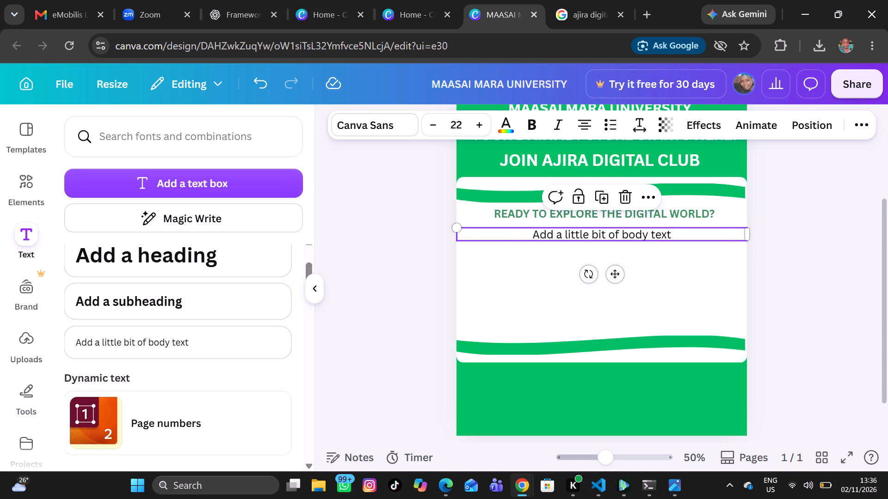
key("BackSpace")
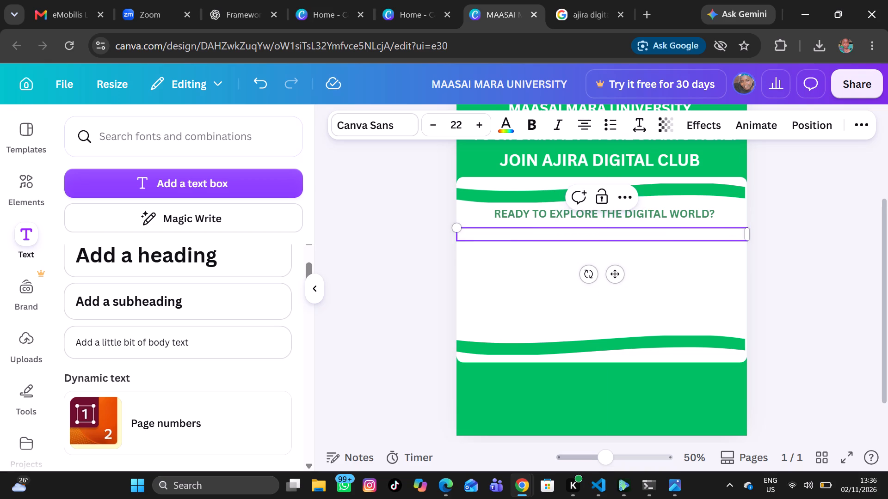
key("l")
key("BackSpace")
key("BackSpace")
type("arn new skii")
key("BackSpace")
type("lls")
key("space")
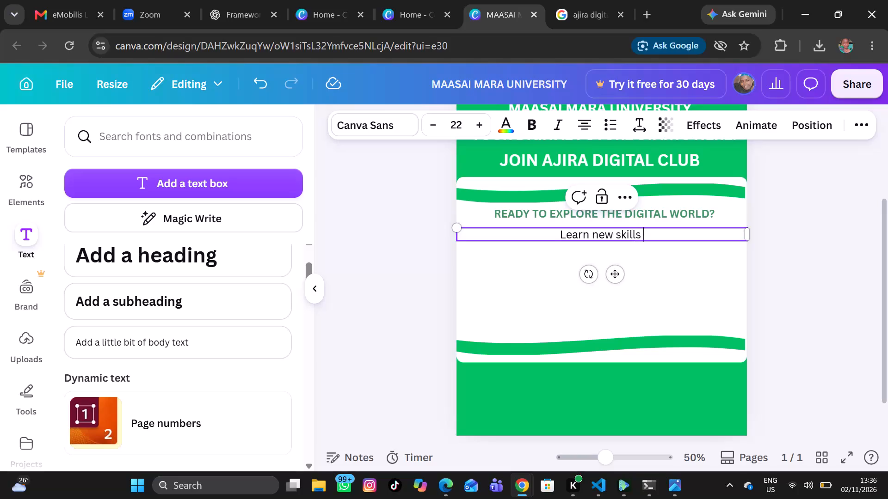
key("BackSpace")
key("period")
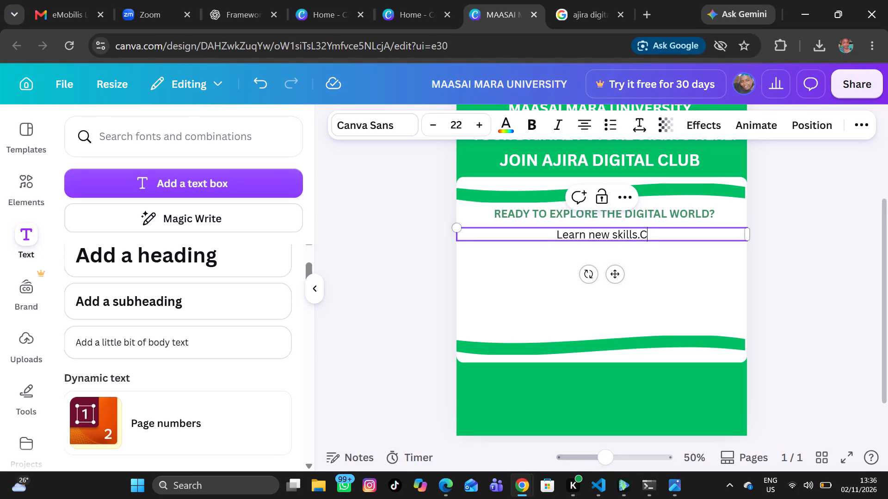
type("onnect t")
key("BackSpace")
type("with others")
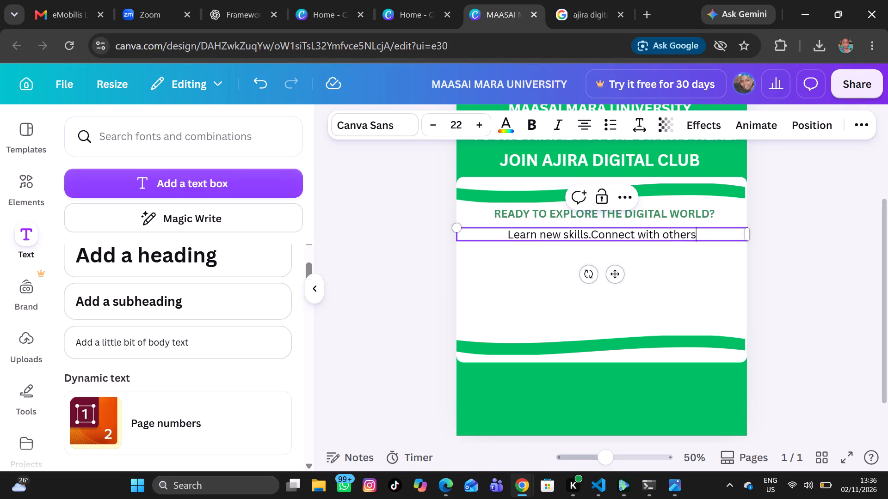
key("period")
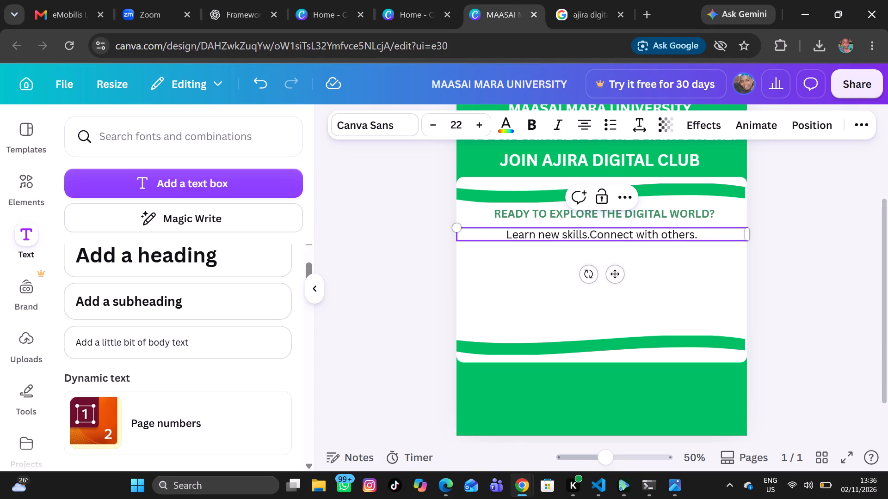
type("iscover")
key("space")
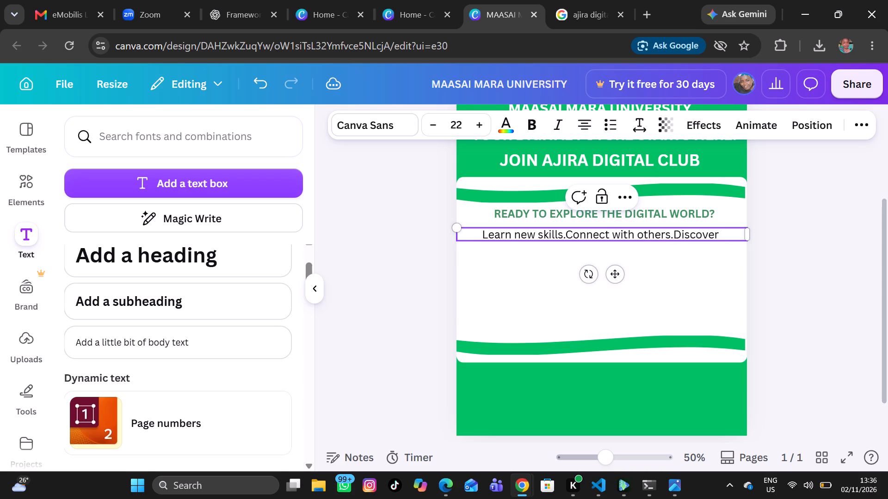
type("opportunities")
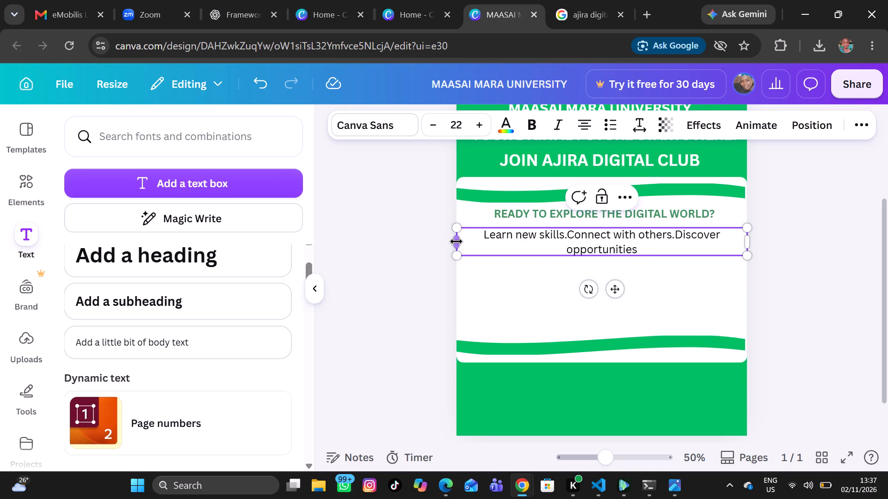
Scale the "Learn new skills" text to size 20.1 and make its box about 209 mm wide, fitting the text on one line.
left_click_drag(456, 254, 471, 241)
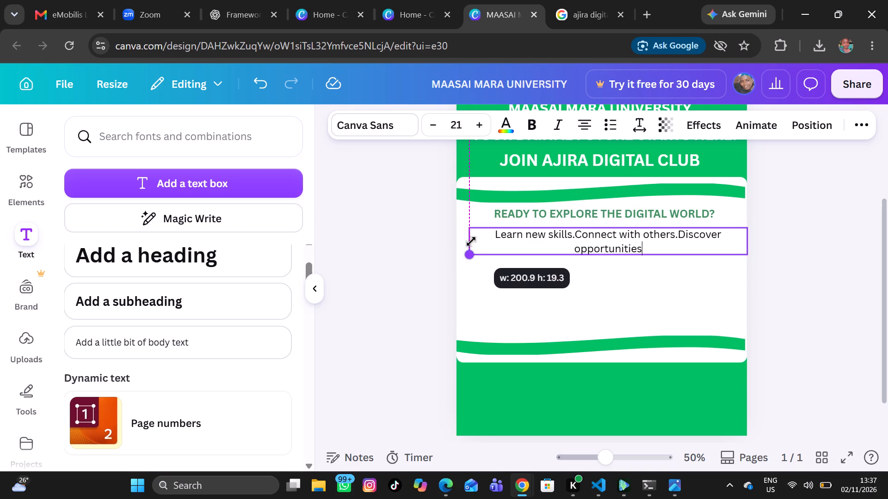
left_click_drag(471, 241, 475, 237)
left_click_drag(476, 237, 453, 236)
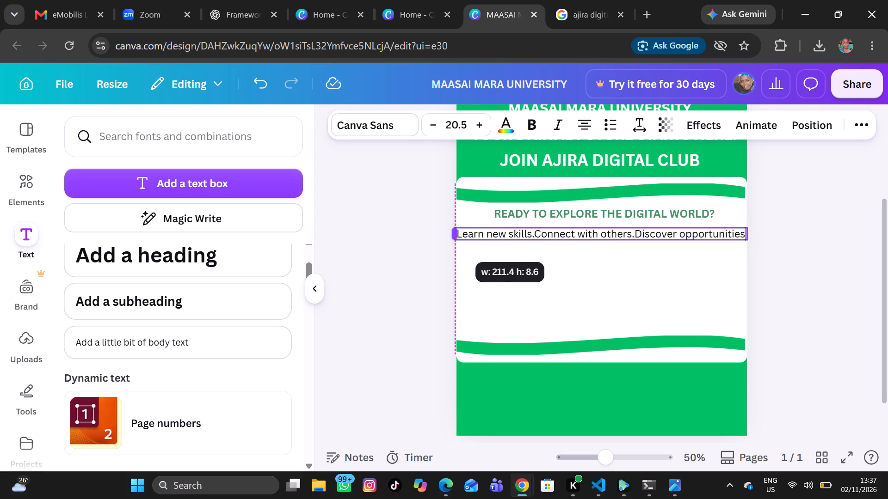
left_click_drag(453, 236, 460, 237)
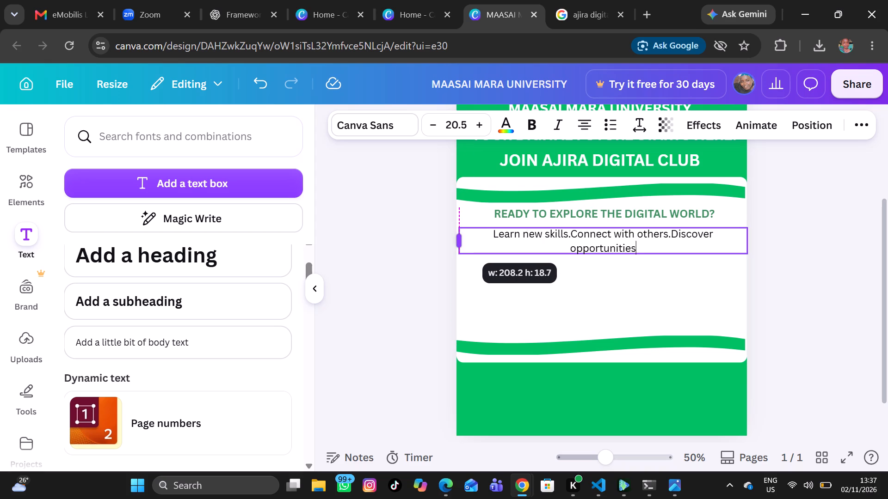
left_click_drag(460, 237, 456, 233)
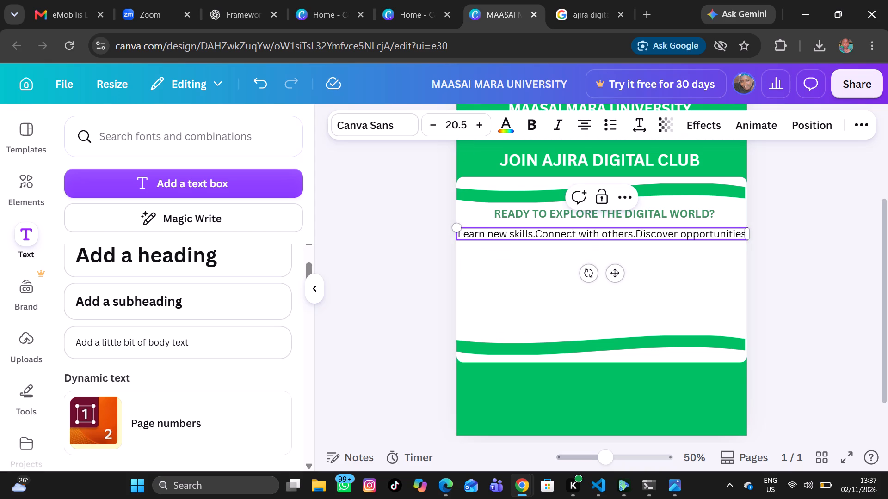
left_click(747, 233)
left_click_drag(747, 233, 740, 233)
left_click_drag(740, 230, 734, 233)
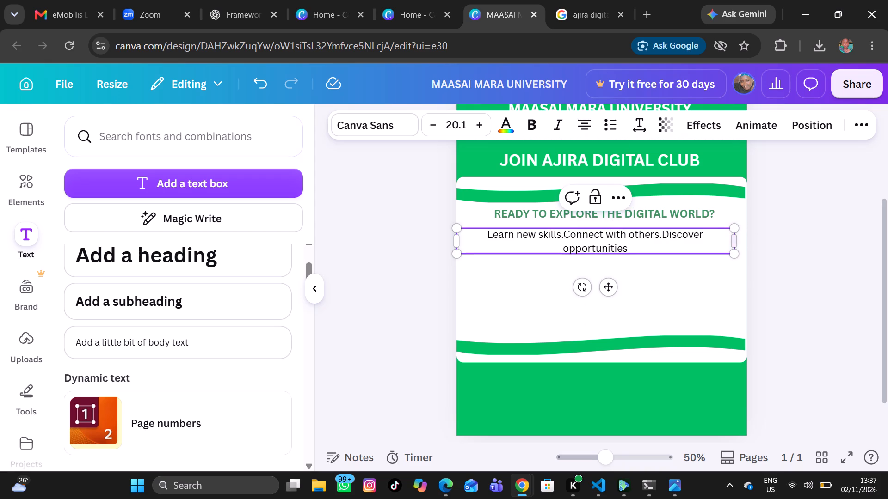
left_click_drag(735, 238, 744, 238)
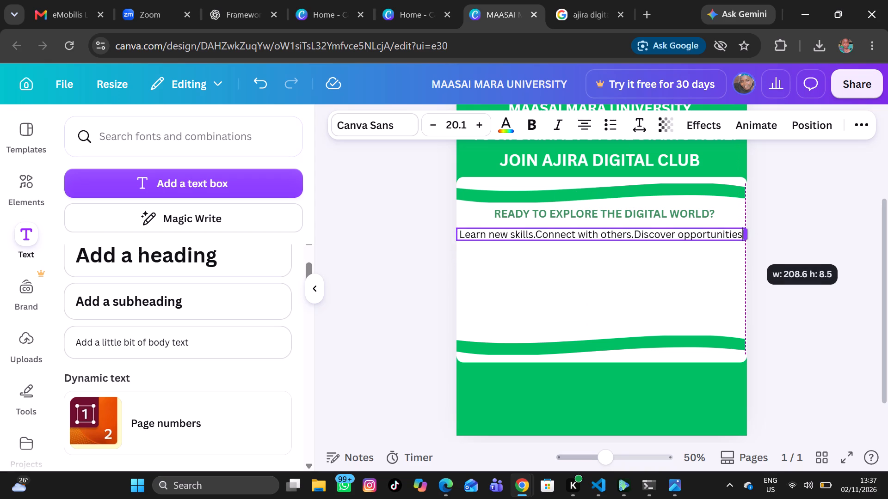
Move the "Learn new skills" line slightly up, directly beneath "READY TO EXPLORE THE DIGITAL WORLD?", spanning the width of the white section.
left_click_drag(744, 238, 746, 238)
left_click(712, 276)
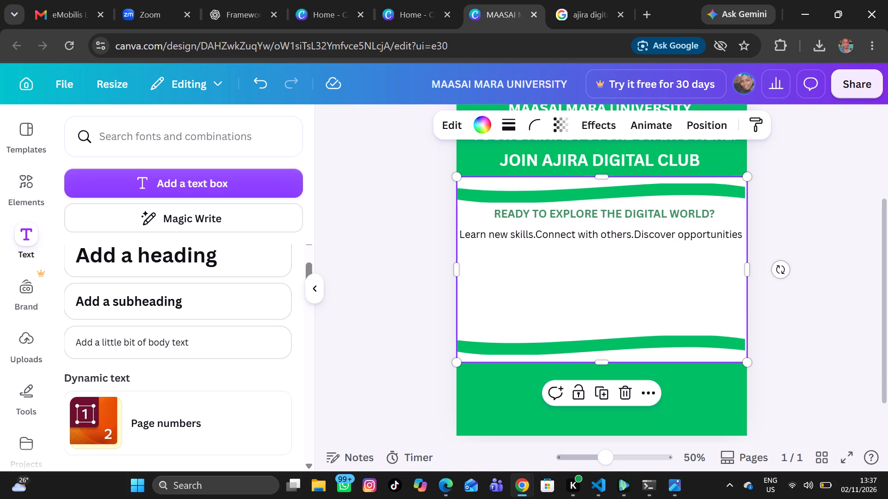
left_click(645, 234)
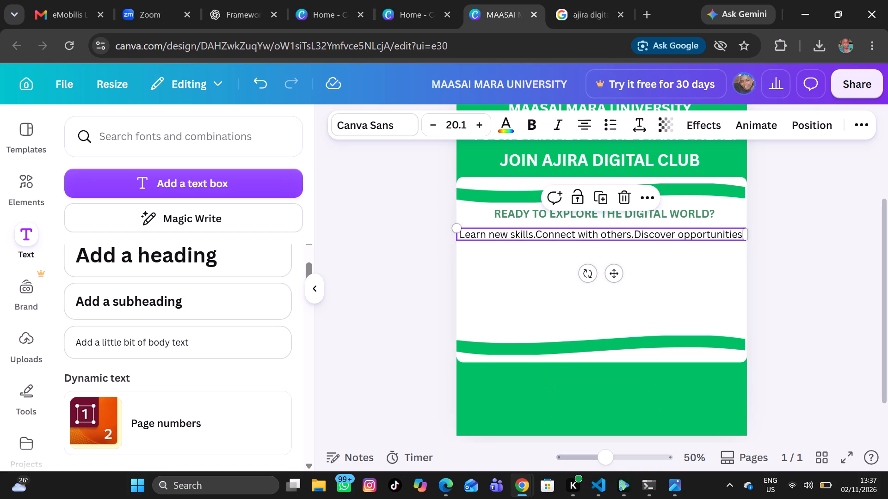
left_click_drag(645, 234, 645, 226)
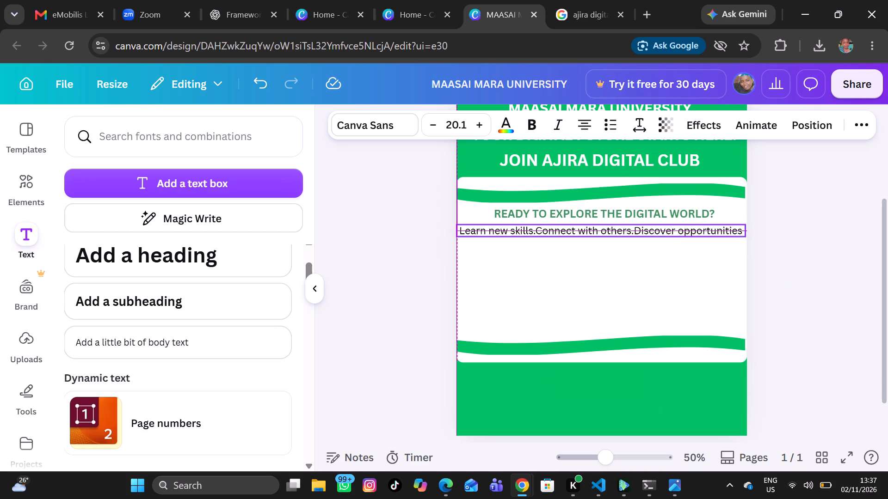
left_click_drag(645, 226, 648, 229)
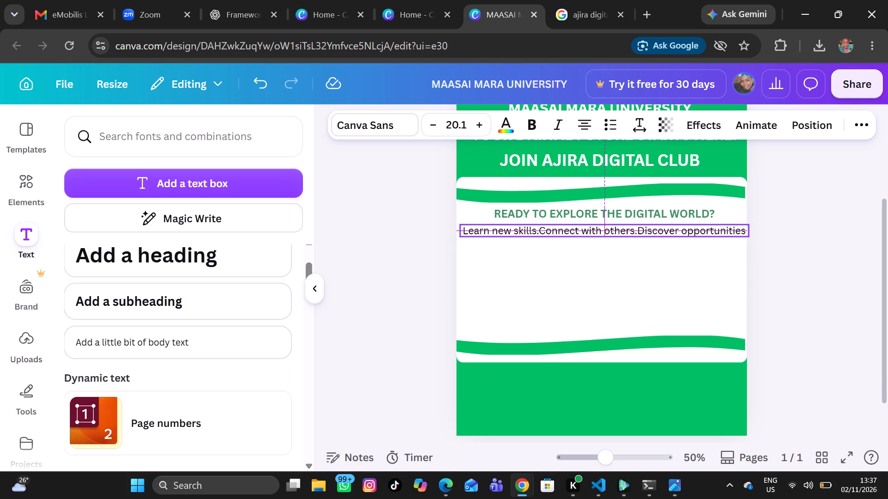
left_click_drag(648, 229, 645, 229)
left_click(543, 274)
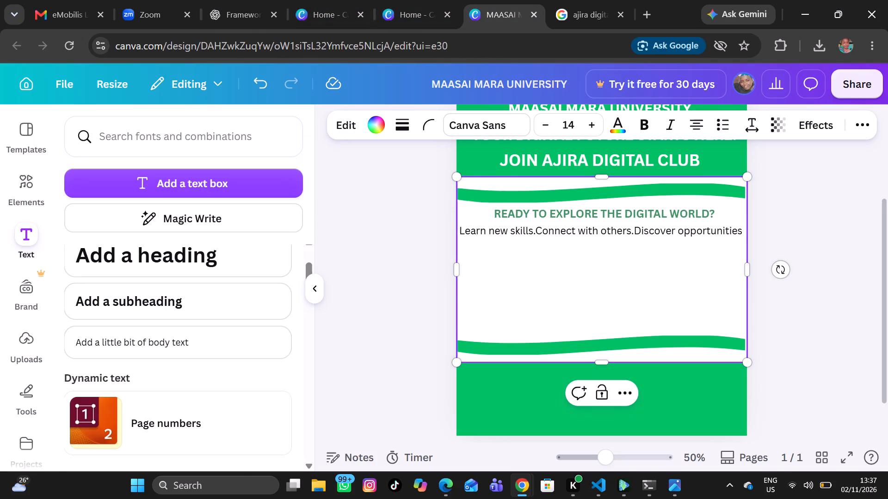
scroll(493, 256, "down", 1)
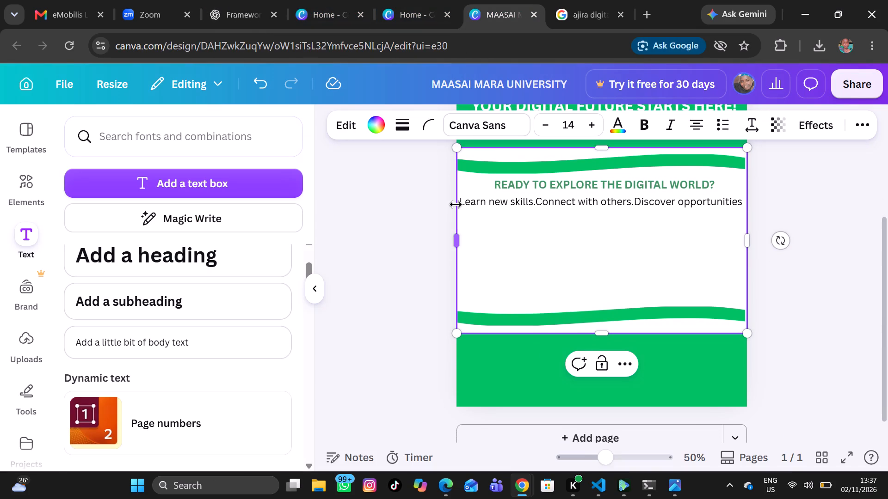
scroll(456, 204, "up", 2)
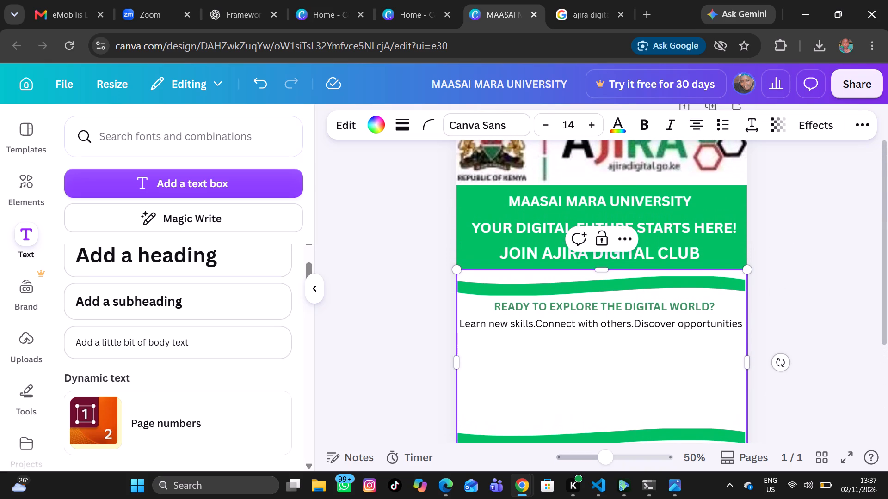
scroll(456, 204, "up", 1)
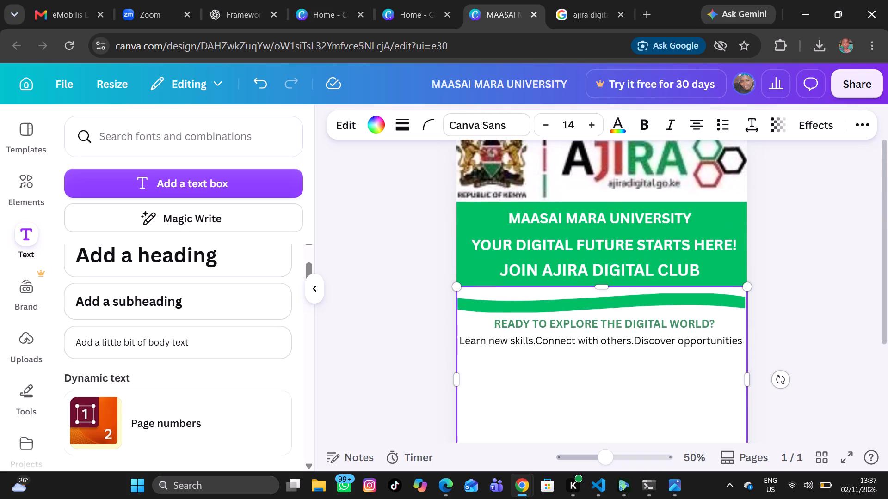
scroll(456, 204, "up", 1)
scroll(456, 204, "down", 1)
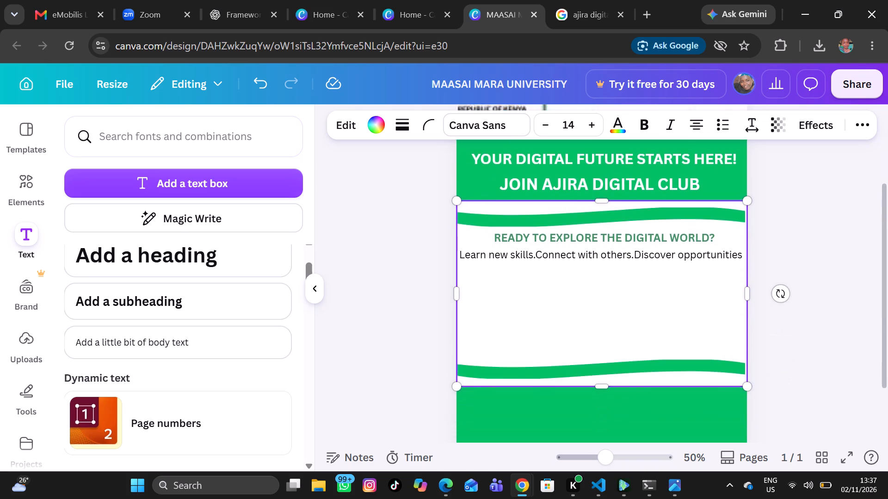
scroll(456, 204, "down", 1)
scroll(456, 204, "up", 1)
scroll(456, 204, "down", 2)
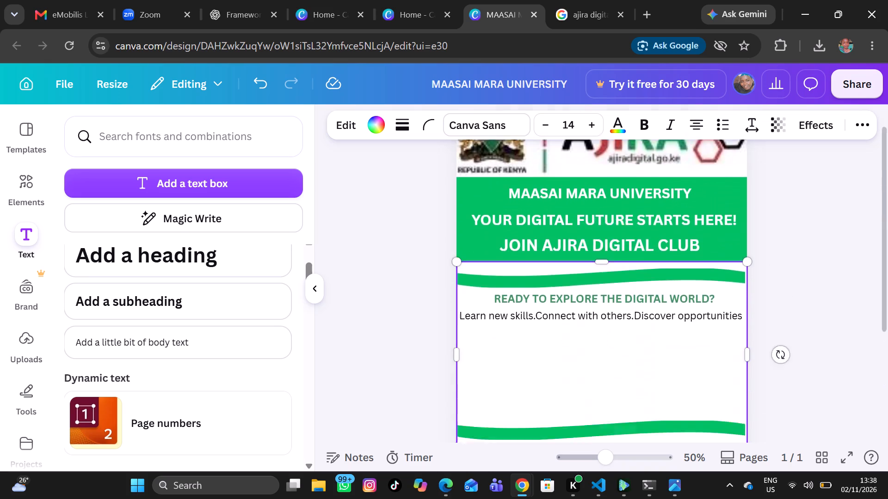
scroll(456, 204, "down", 1)
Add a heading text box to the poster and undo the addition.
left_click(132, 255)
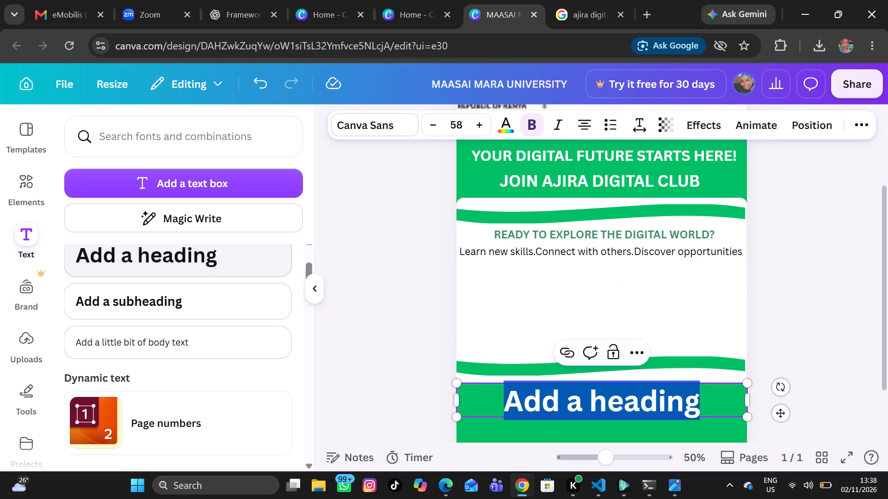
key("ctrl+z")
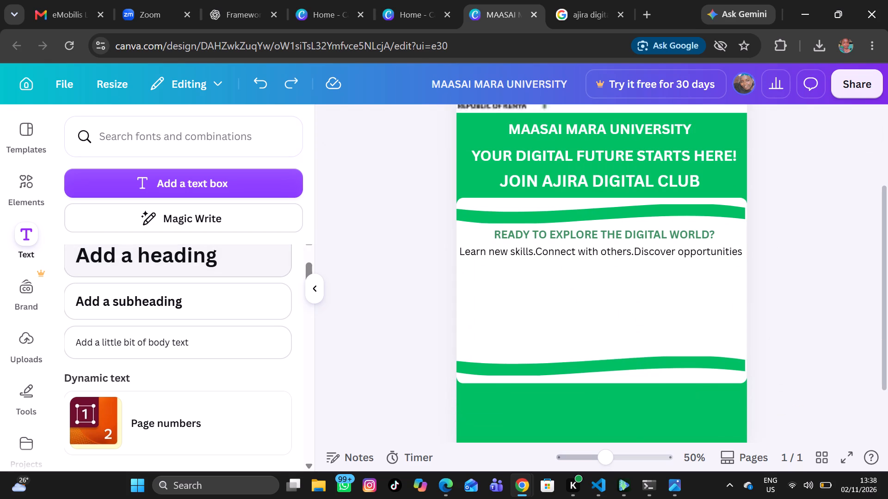
Add a subheading text box in the white section and replace its placeholder with "WHAT YOU CAN LEARN".
left_click(113, 305)
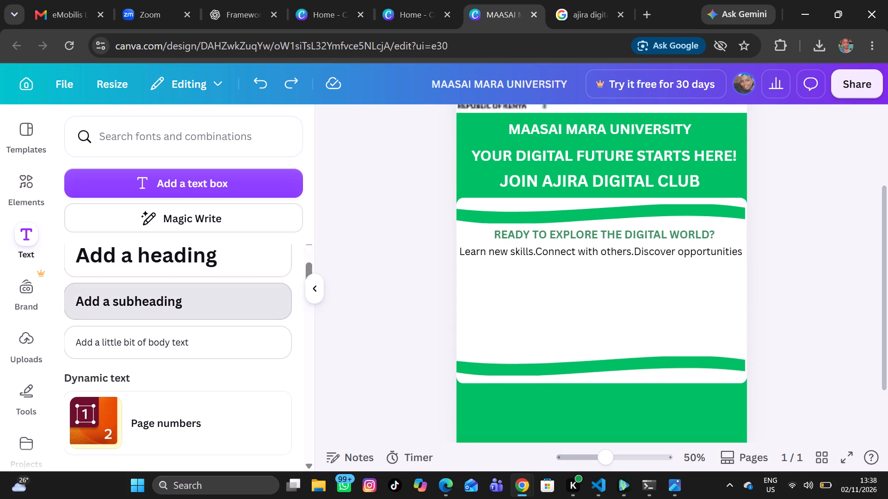
left_click(575, 277)
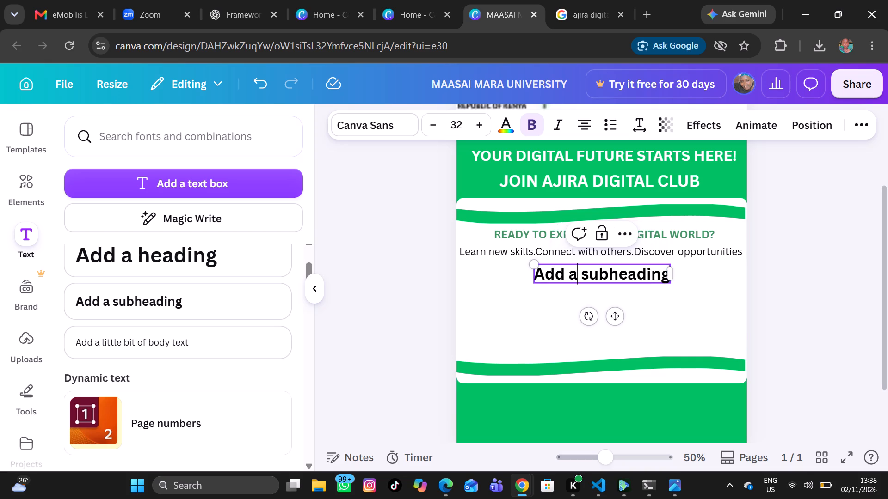
key("BackSpace")
key("BackSpace")
key("BackSpace")
key("BackSpace")
key("BackSpace")
key("BackSpace")
key("BackSpace")
key("BackSpace")
key("BackSpace")
key("BackSpace")
key("BackSpace")
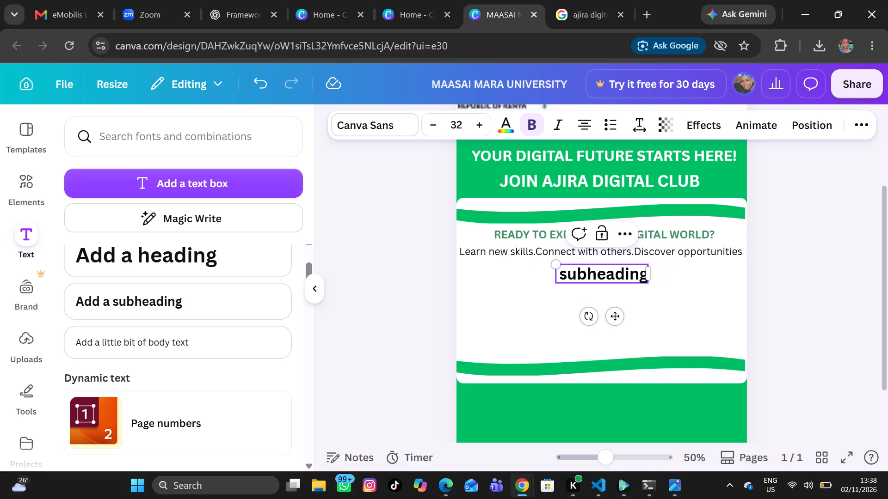
key("Delete")
key("Delete")
key("Delete")
key("Delete")
key("Delete")
key("Delete")
key("Delete")
key("Delete")
key("Delete")
key("Delete")
key("Delete")
key("Delete")
key("Delete")
key("Delete")
key("Delete")
key("Delete")
key("Delete")
key("Delete")
key("Delete")
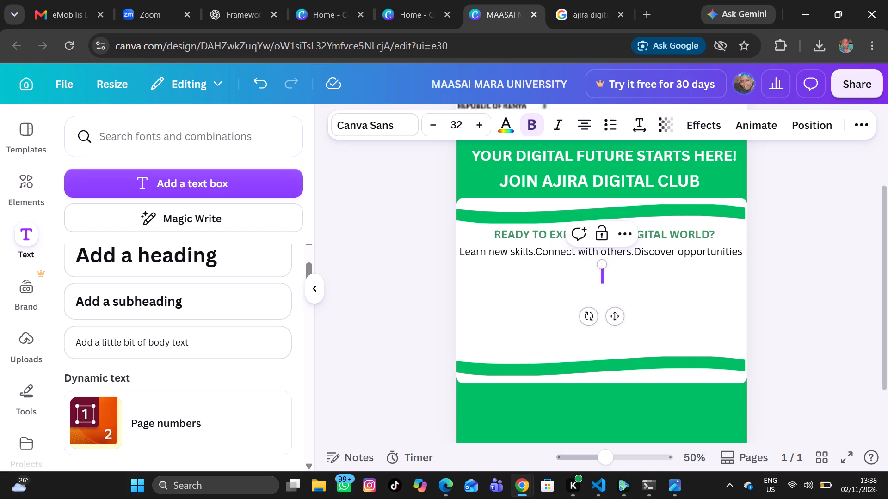
type("WHAT")
key("space")
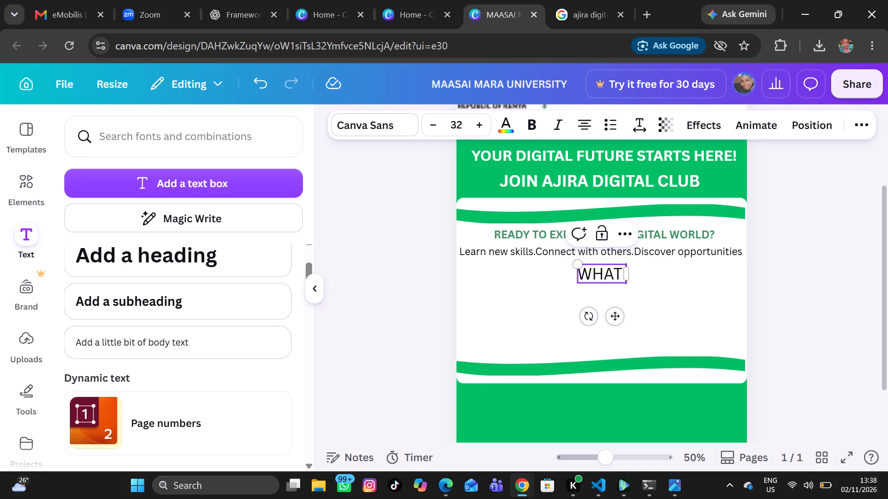
type("YOU CA")
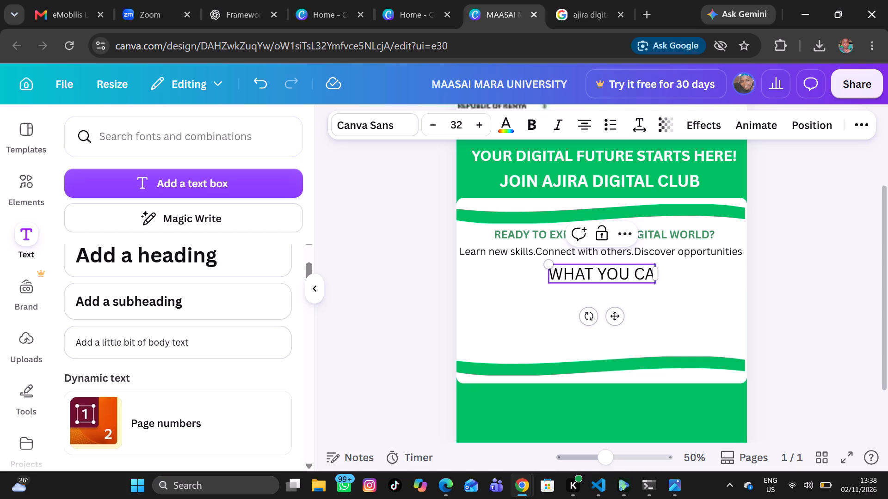
type("N")
key("space")
type("LEARN")
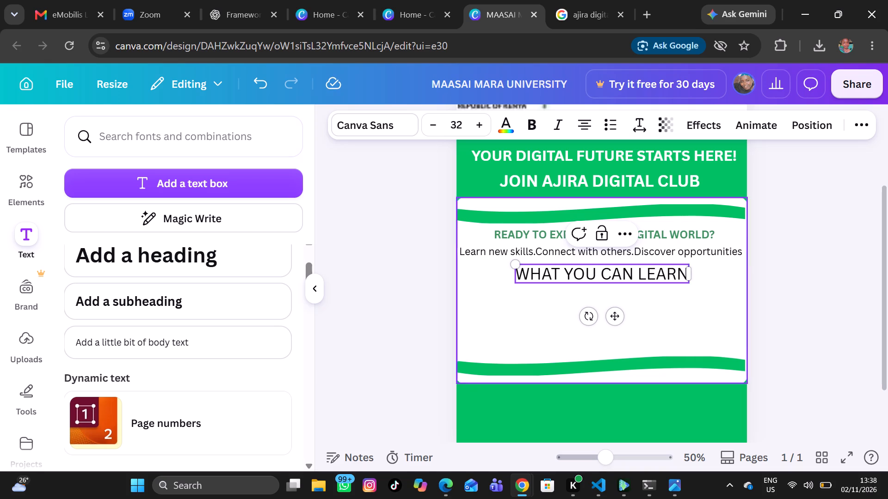
Move the "WHAT YOU CAN LEARN" text box to the left edge of the white section, just below the "Learn new skills" line.
left_click(593, 280)
left_click_drag(600, 286, 592, 286)
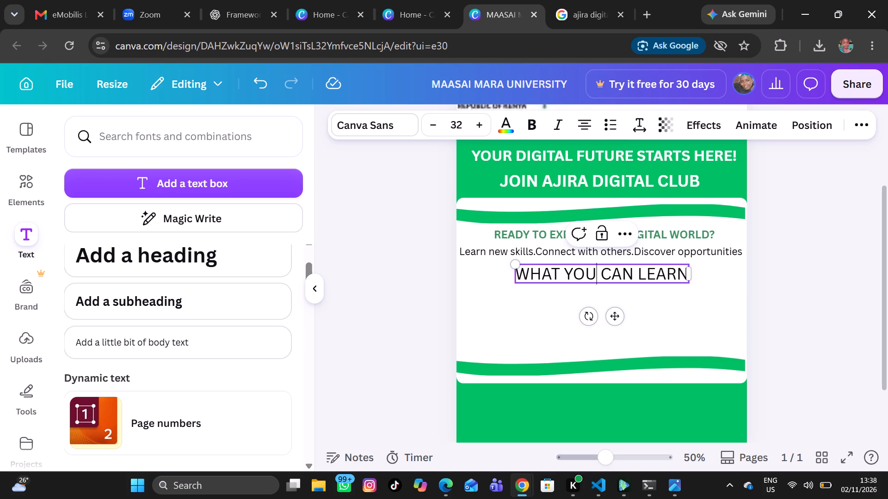
left_click_drag(592, 286, 550, 295)
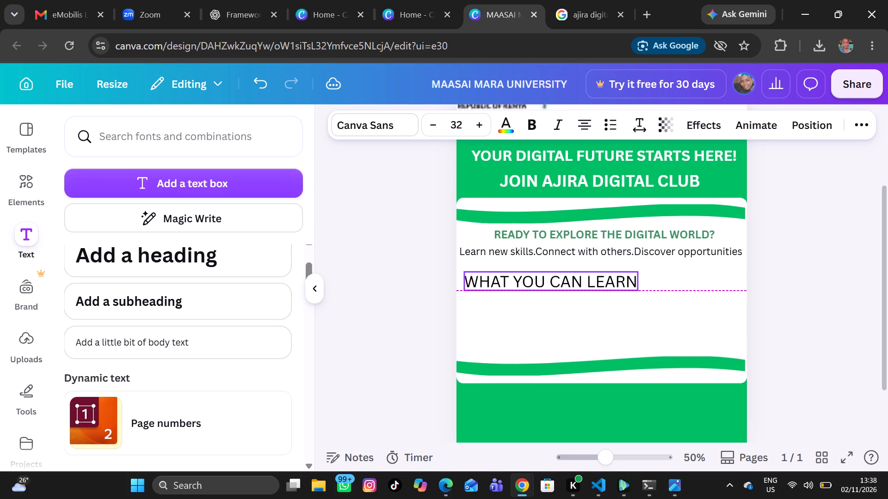
left_click_drag(550, 295, 545, 295)
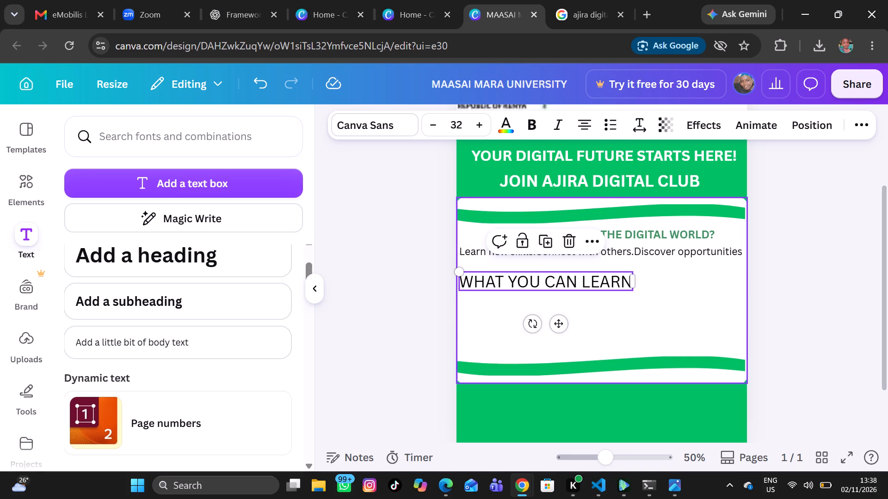
left_click(528, 282)
left_click(528, 282)
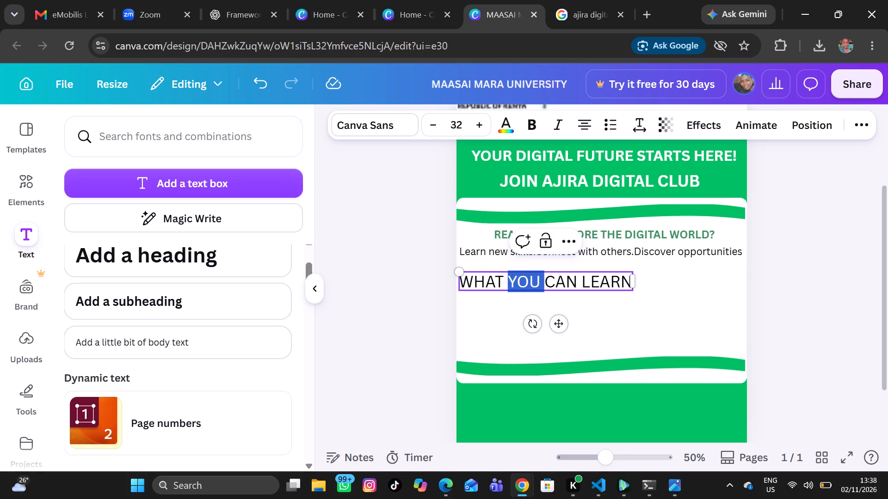
left_click(510, 302)
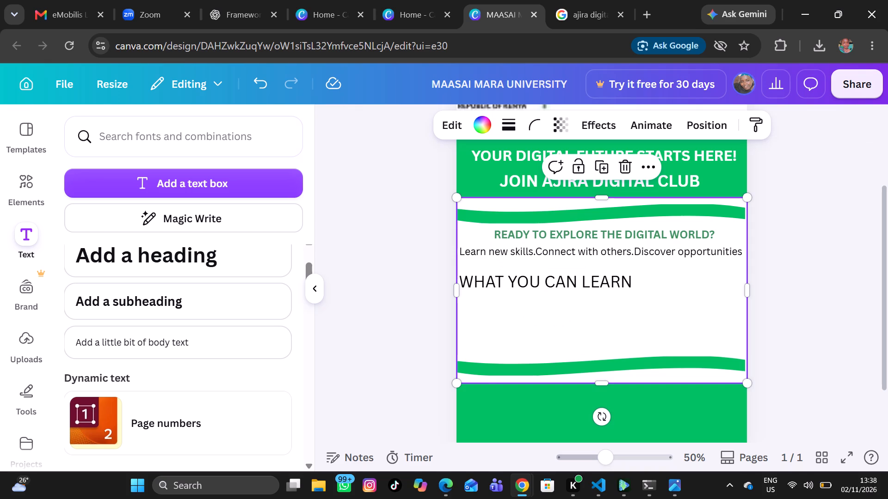
left_click(514, 287)
left_click_drag(514, 287, 513, 285)
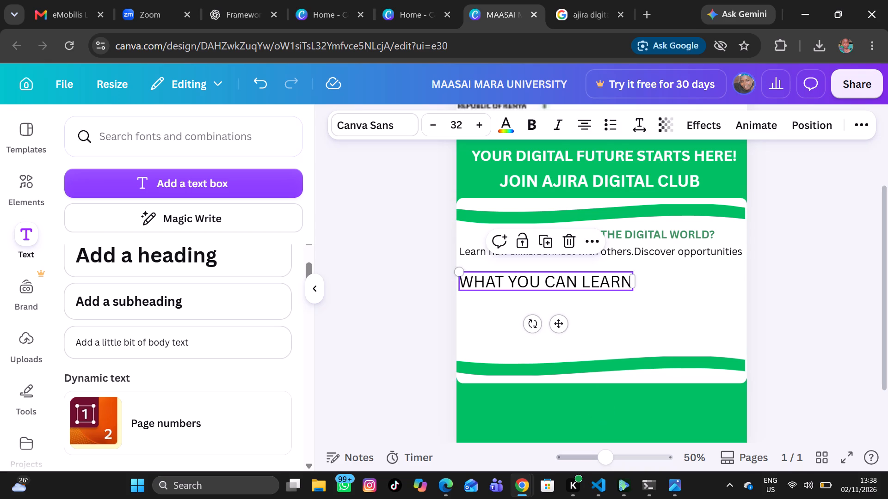
left_click_drag(513, 285, 512, 281)
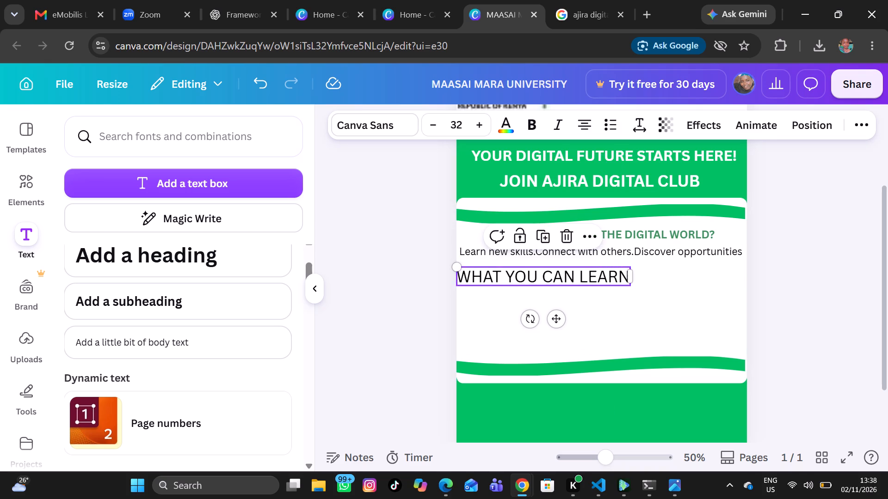
left_click(496, 309)
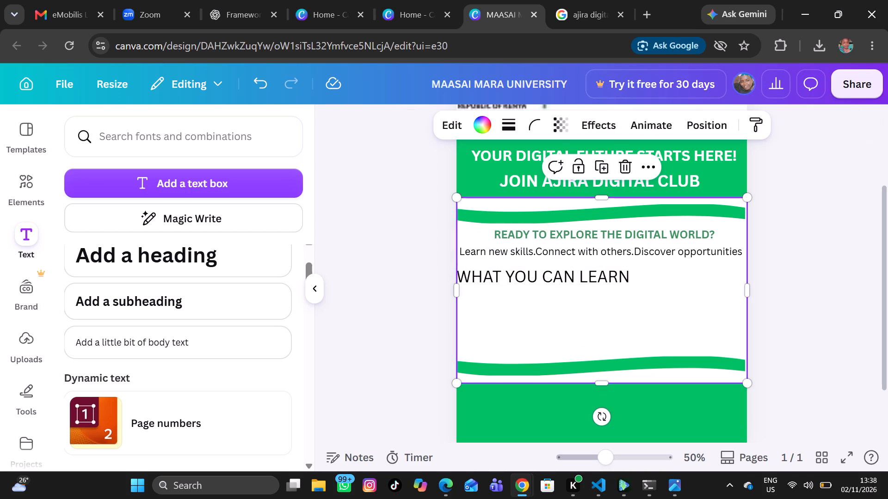
left_click(520, 276)
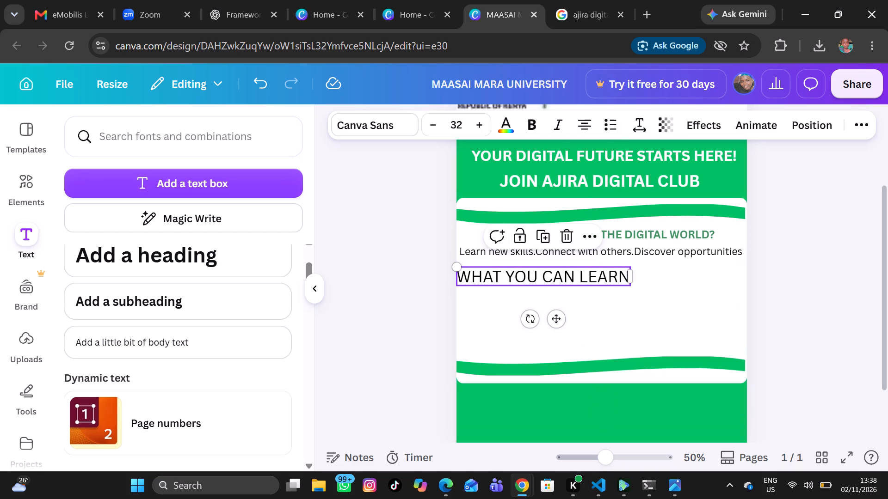
double_click(520, 276)
left_click(520, 276)
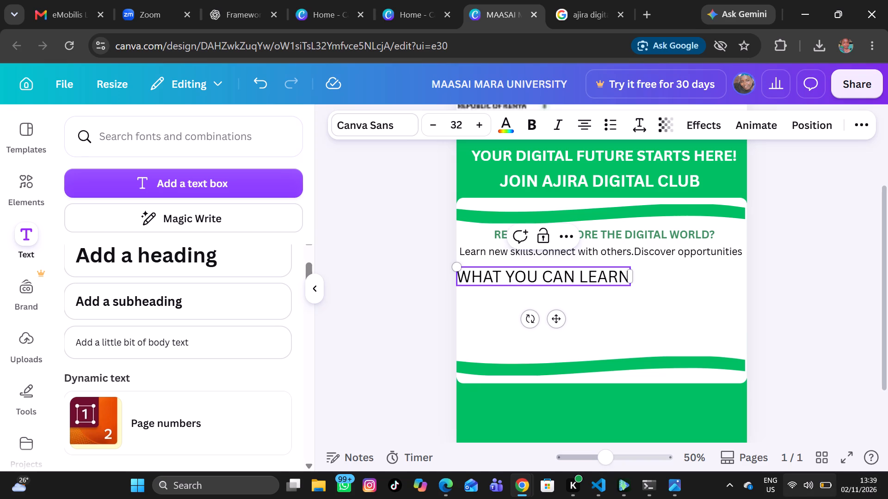
left_click(806, 377)
left_click(576, 275)
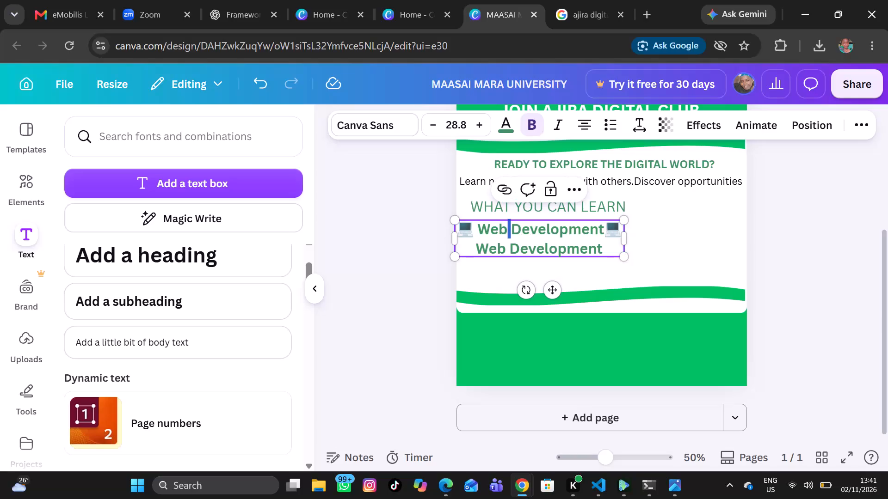
left_click(606, 247)
key("BackSpace")
key("BackSpace")
key("BackSpace")
key("BackSpace")
key("BackSpace")
key("BackSpace")
key("BackSpace")
key("BackSpace")
key("BackSpace")
key("BackSpace")
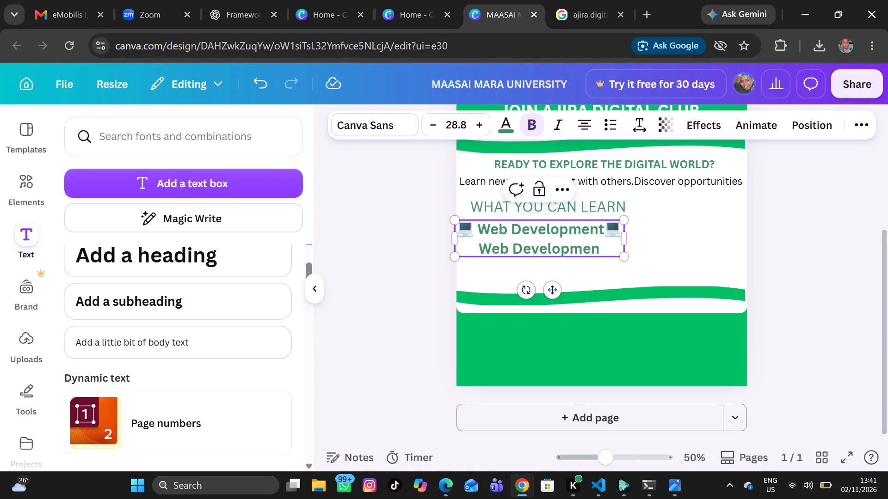
key("BackSpace")
key("BackSpace")
key("BackSpace")
key("BackSpace")
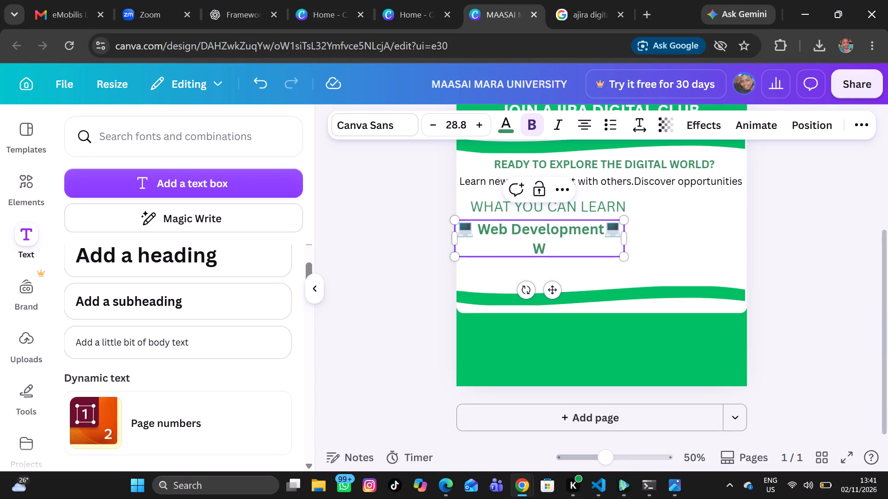
key("BackSpace")
key("BackSpace")
key("BackSpace")
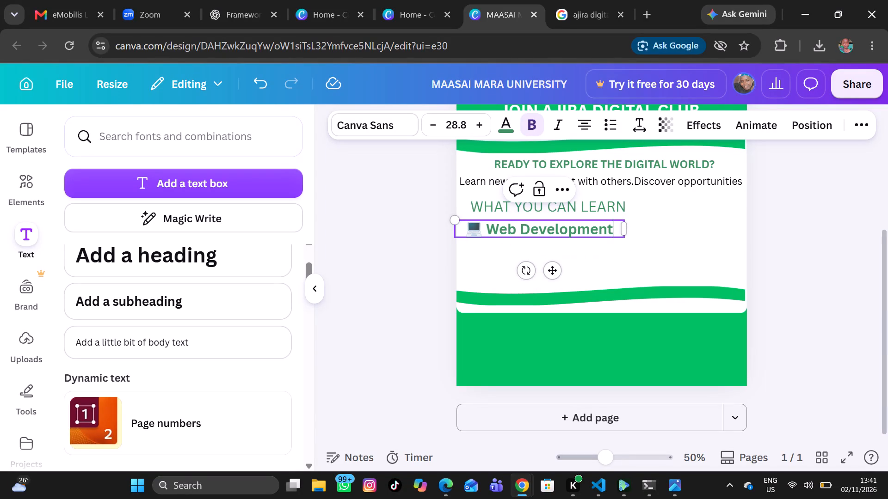
Colour the words "Web Development" with the third-darkest grey of the default solid colours, after trying a lighter grey.
left_click(588, 232)
left_click_drag(616, 231, 509, 223)
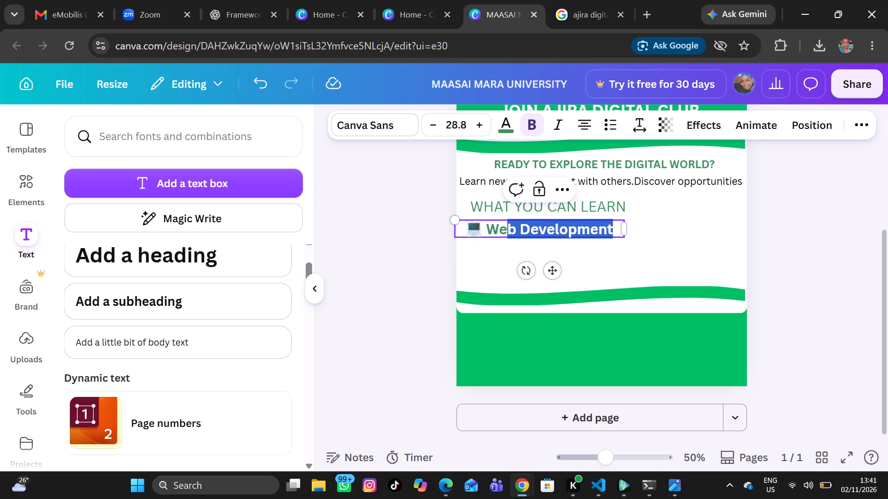
left_click_drag(509, 223, 490, 225)
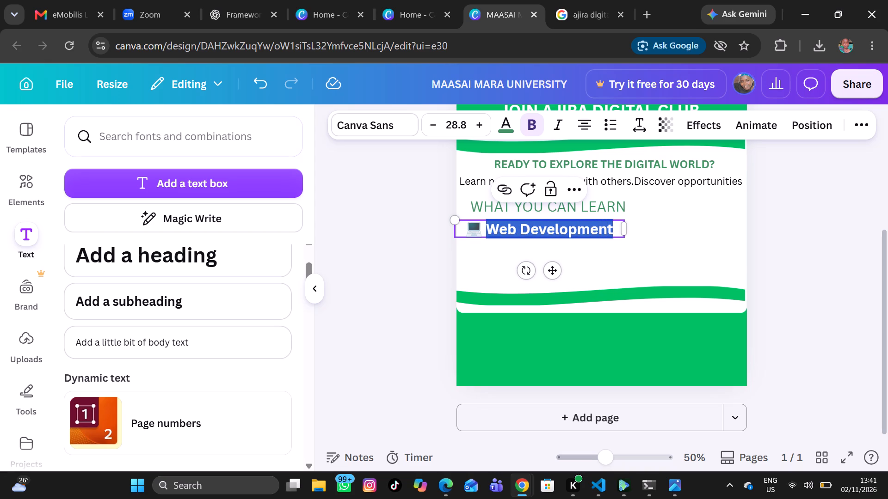
left_click(504, 128)
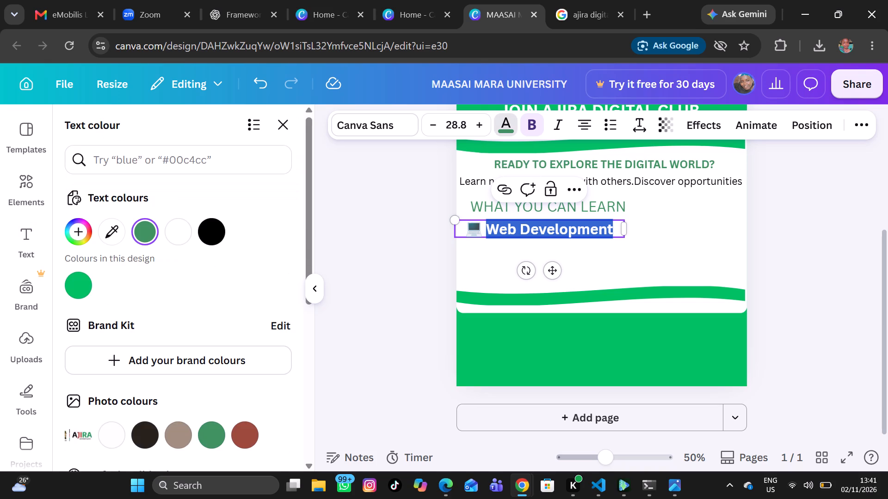
scroll(183, 304, "down", 1)
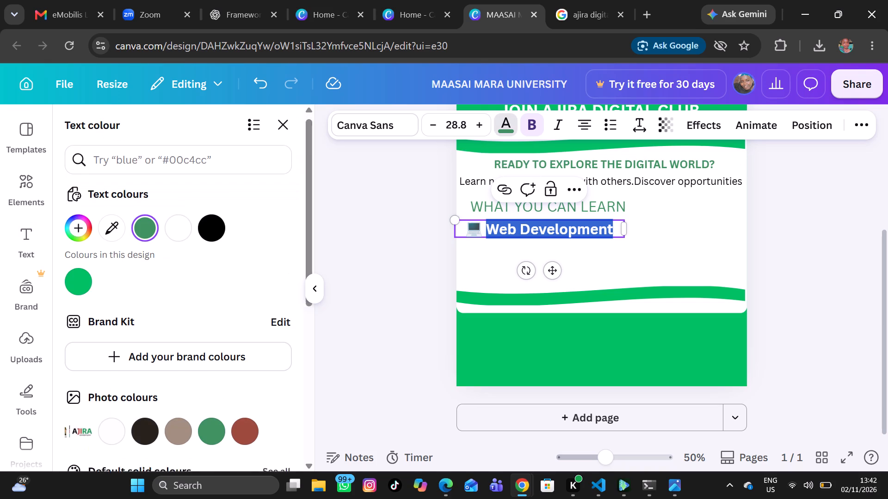
scroll(183, 304, "down", 2)
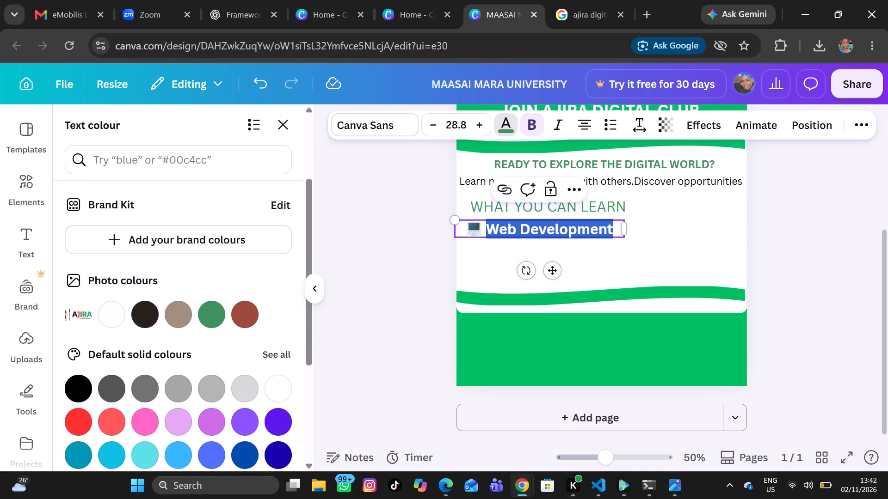
left_click(173, 391)
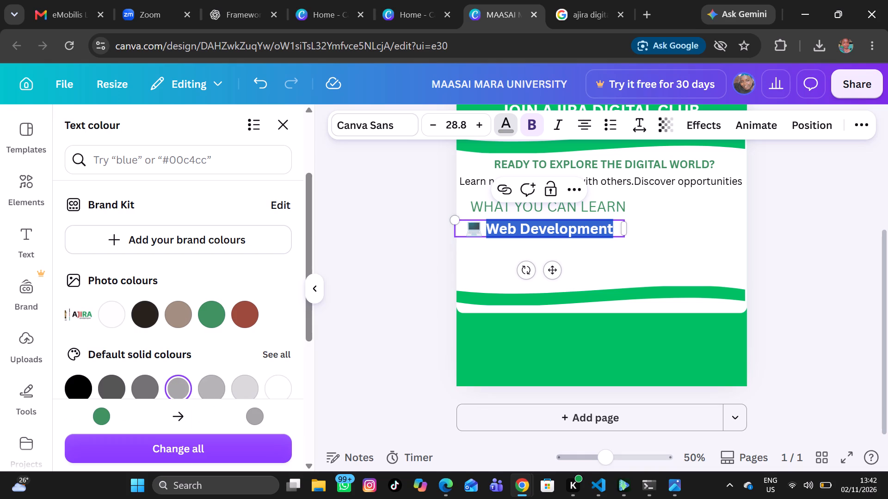
left_click(148, 384)
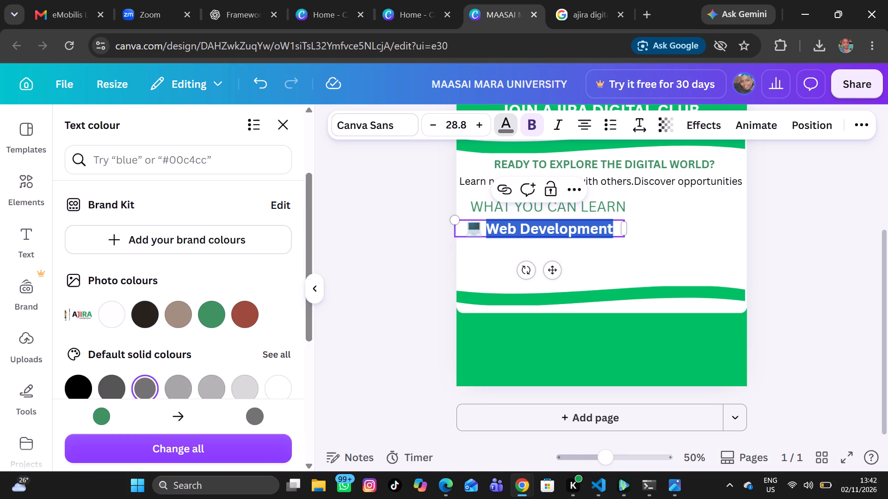
left_click(468, 265)
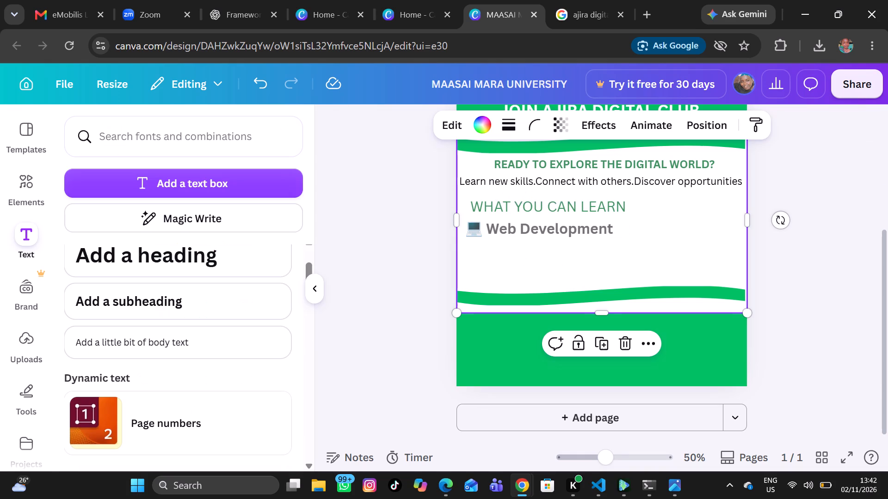
Duplicate the "💻 Web Development" text box under "WHAT YOU CAN LEARN" on the poster.
scroll(468, 265, "down", 2)
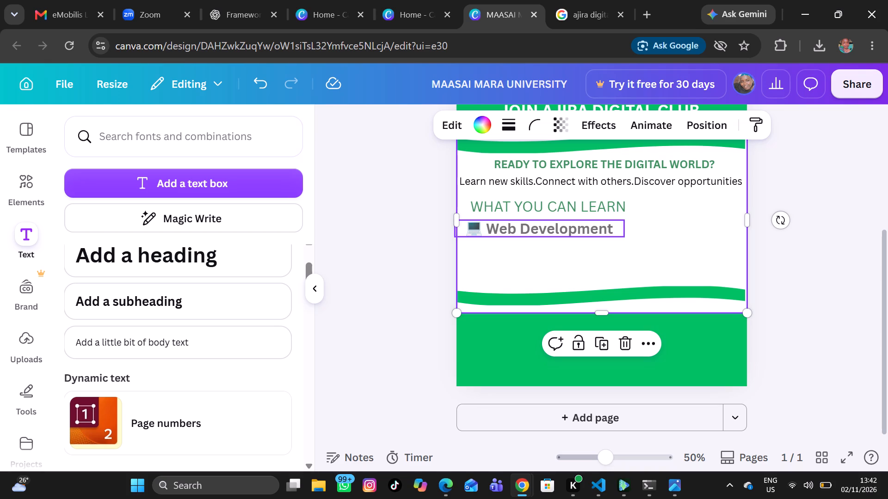
left_click(512, 232)
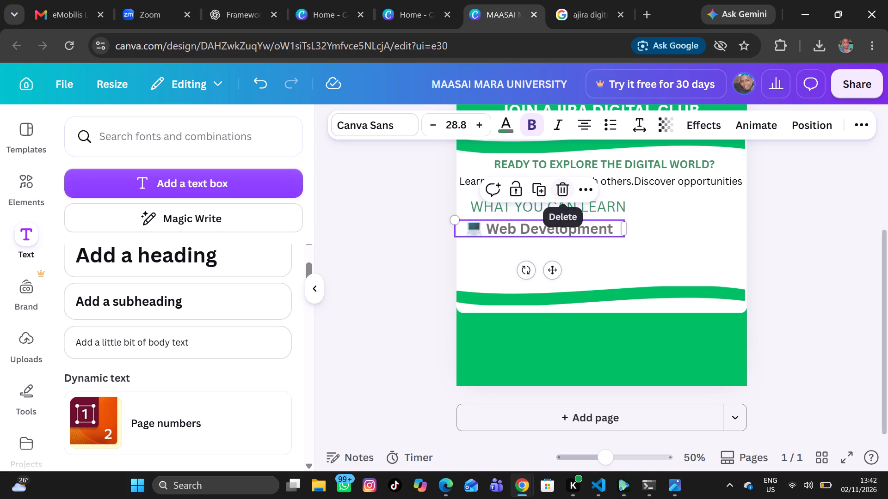
left_click(579, 187)
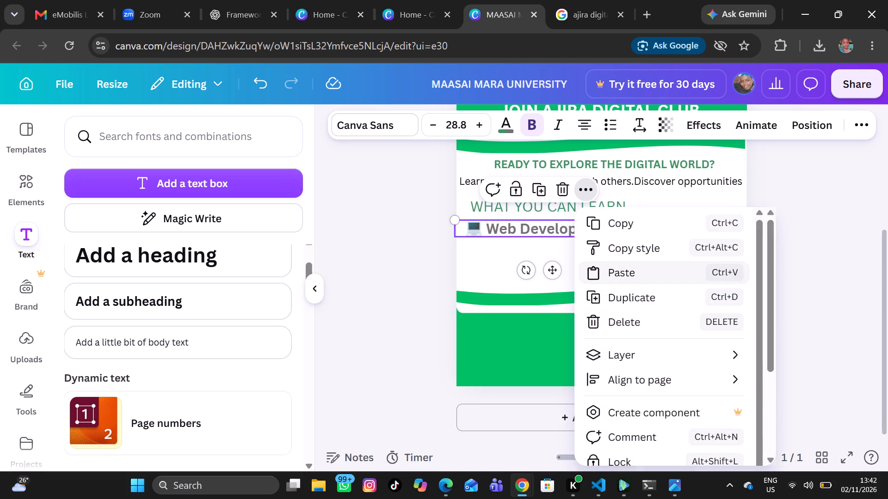
left_click(620, 293)
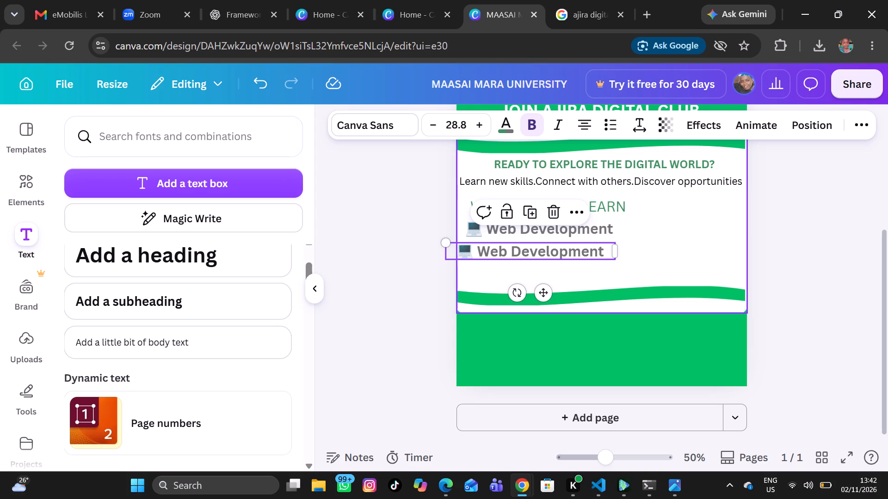
scroll(575, 270, "down", 1)
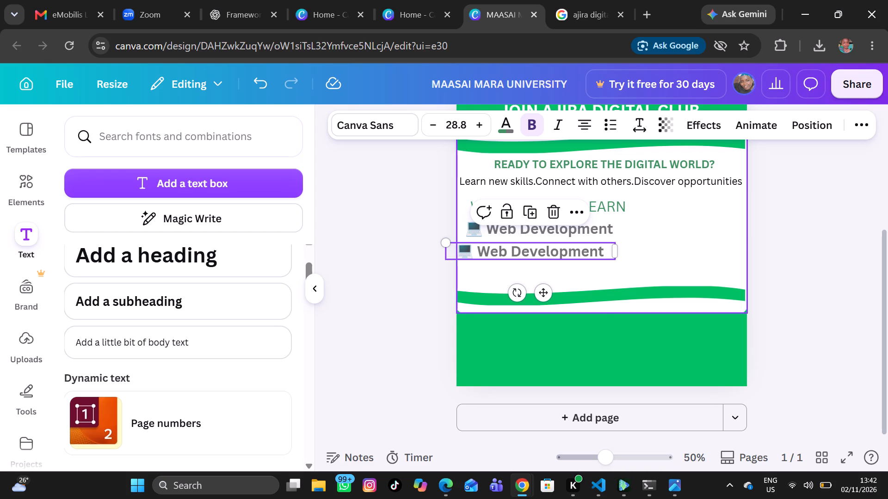
left_click(573, 273)
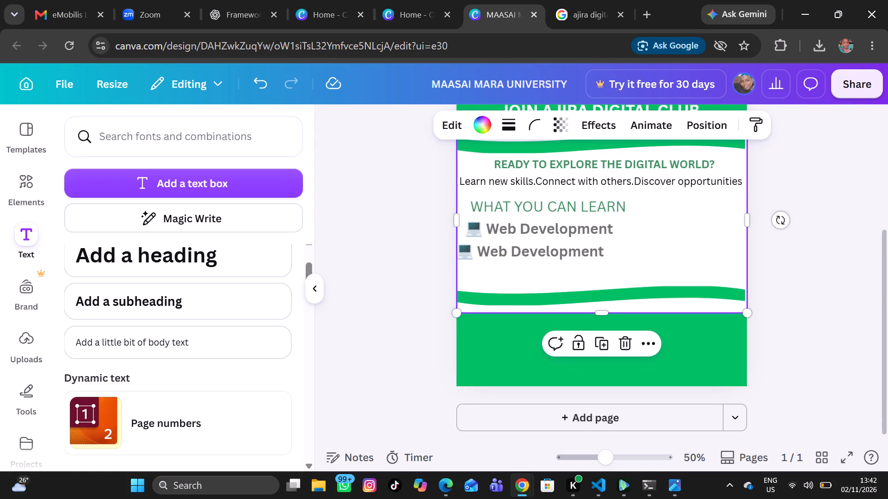
Move the duplicated "💻 Web Development" line below the original, aligned with the page's left edge and about 7.1 beneath it.
left_click(578, 253)
left_click_drag(578, 253, 597, 246)
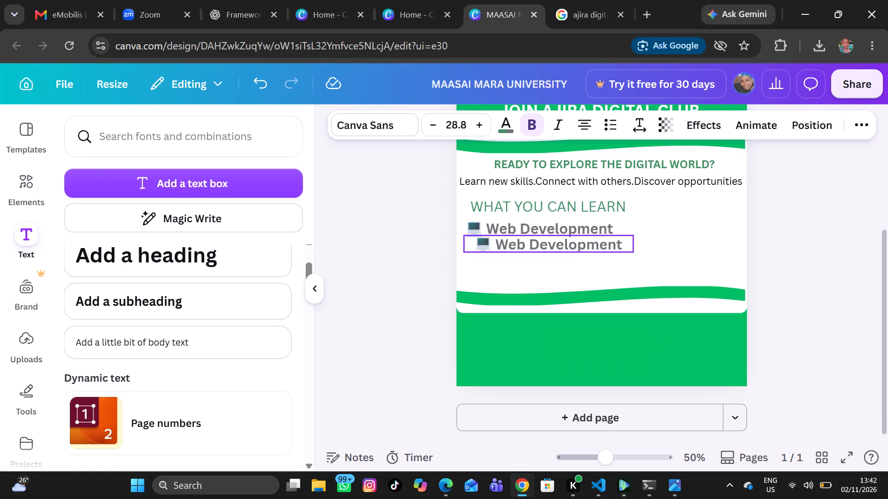
left_click_drag(597, 246, 592, 259)
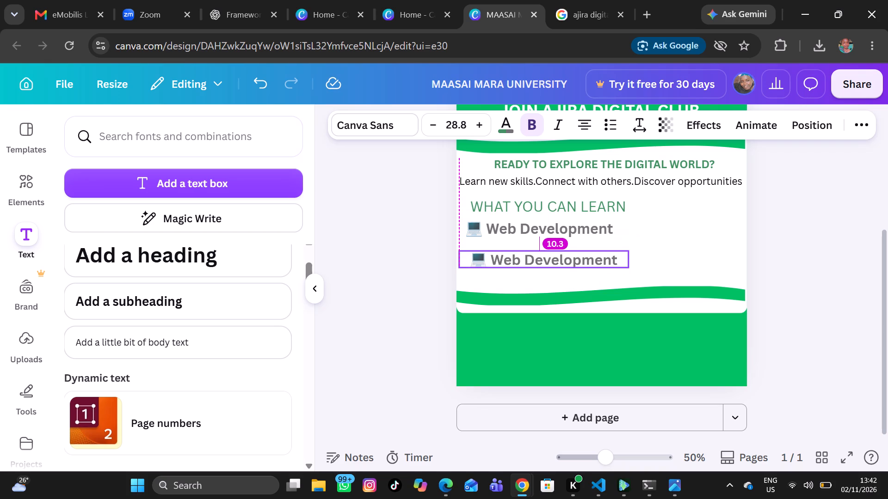
left_click_drag(592, 259, 587, 257)
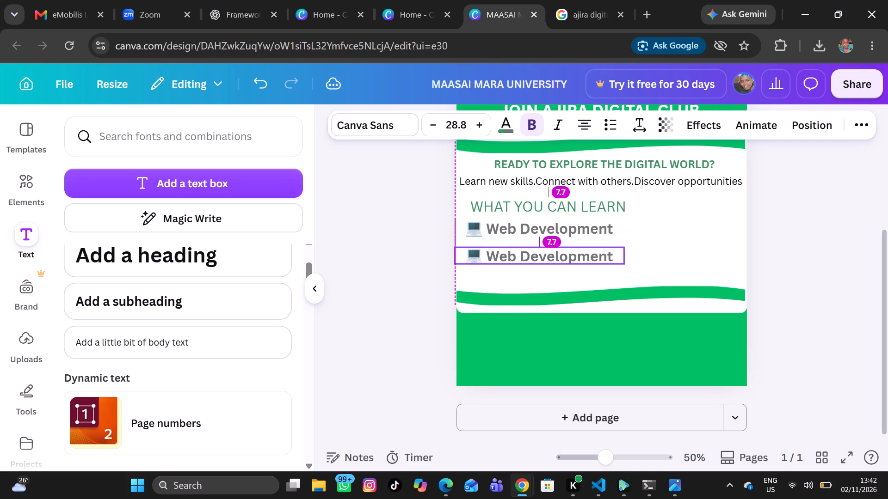
left_click_drag(587, 257, 589, 256)
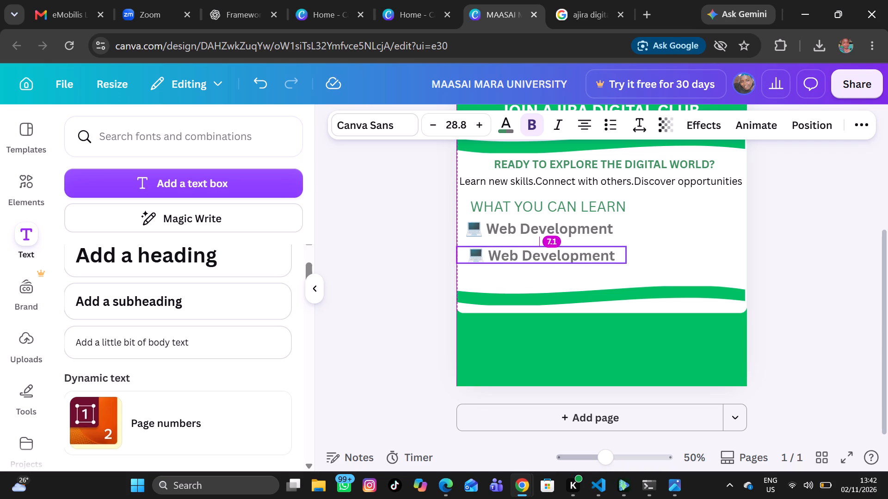
left_click_drag(589, 256, 589, 256)
left_click_drag(589, 256, 589, 257)
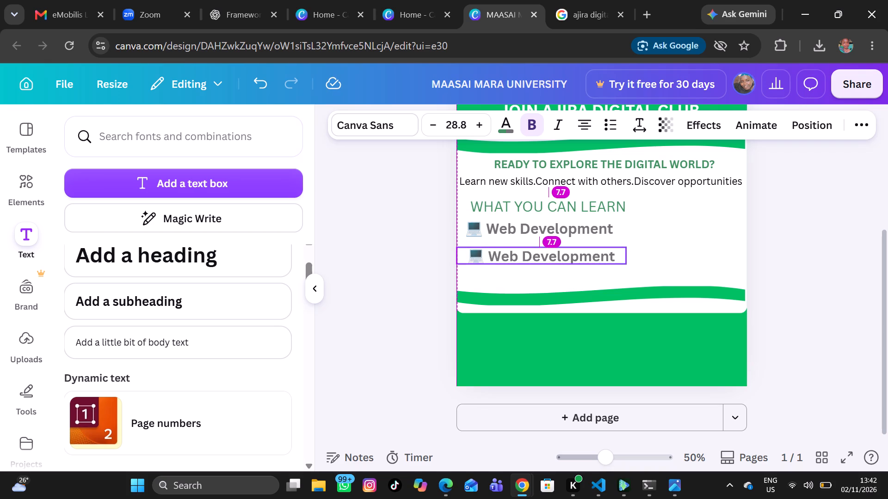
left_click_drag(589, 257, 589, 256)
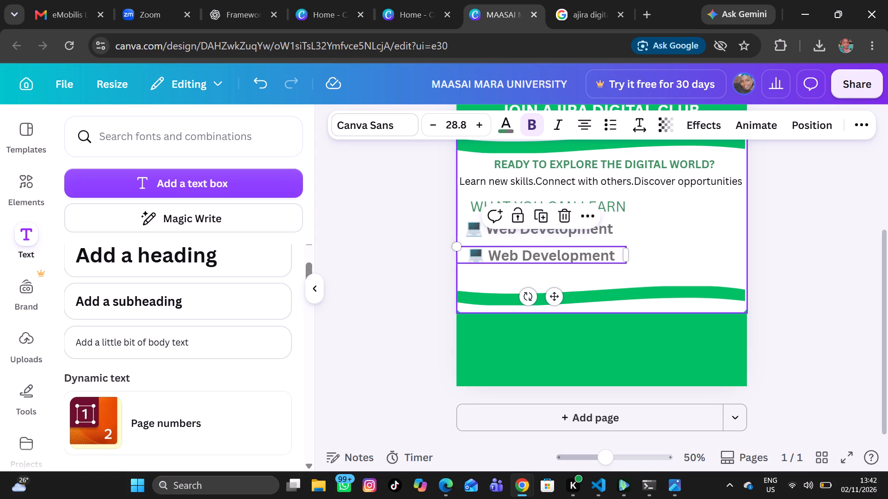
Reduce the font size of the original "Web Development" line to 25.8 and of its copy to 26.8.
left_click(429, 128)
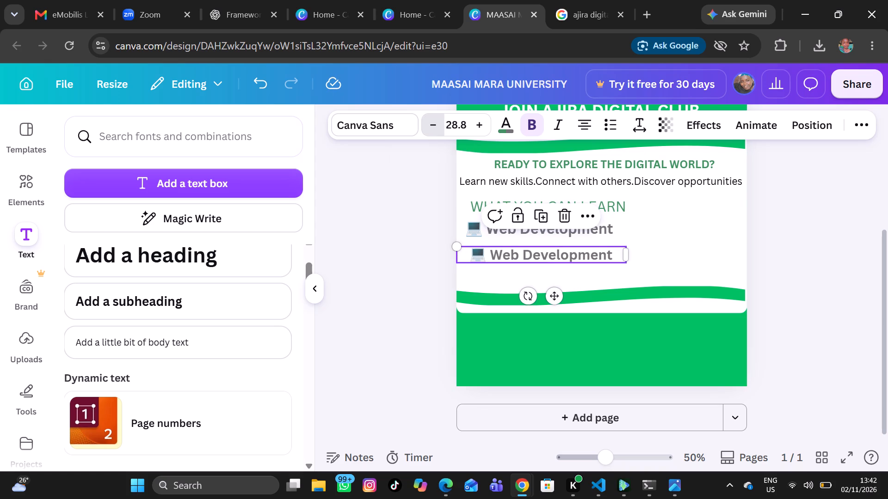
double_click(429, 128)
left_click(429, 128)
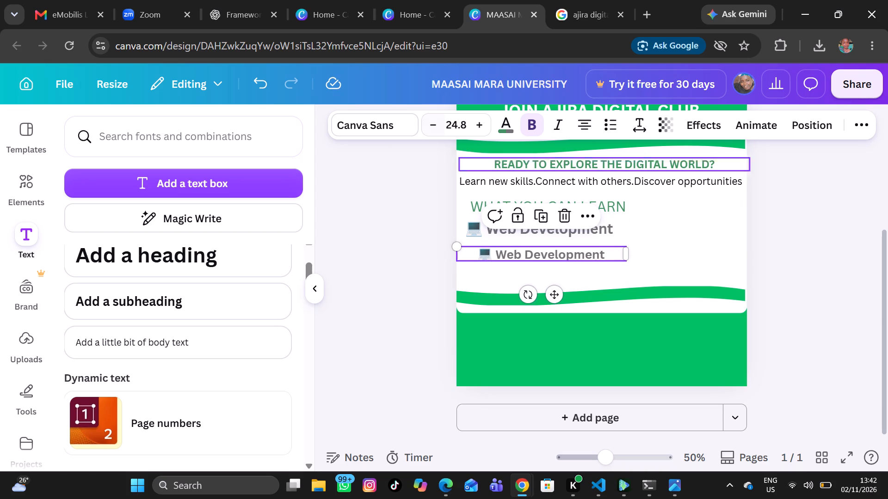
left_click(475, 226)
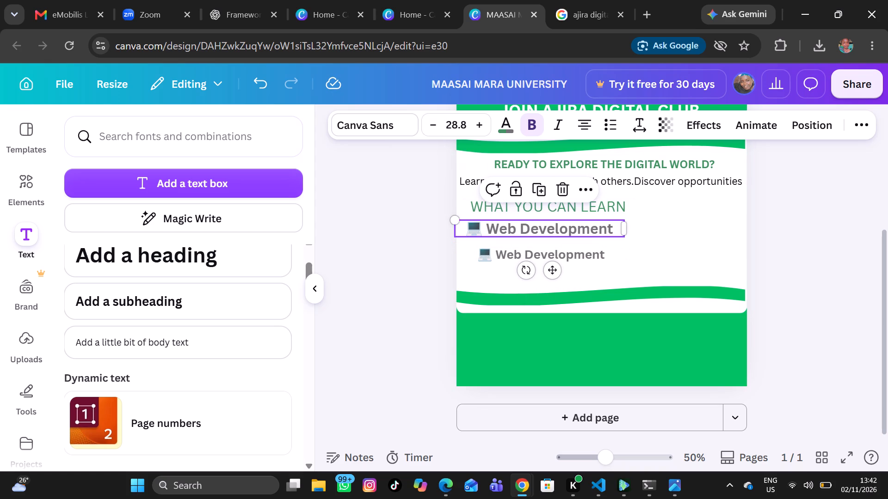
double_click(432, 128)
left_click(432, 128)
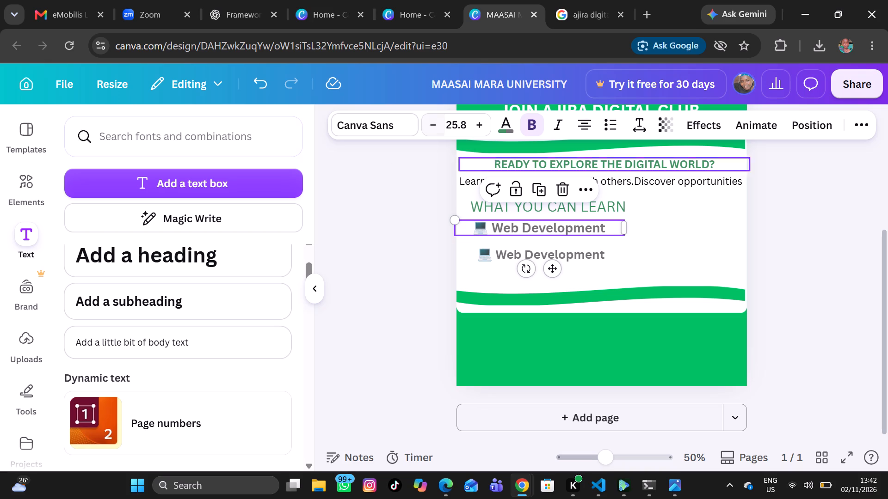
left_click(504, 251)
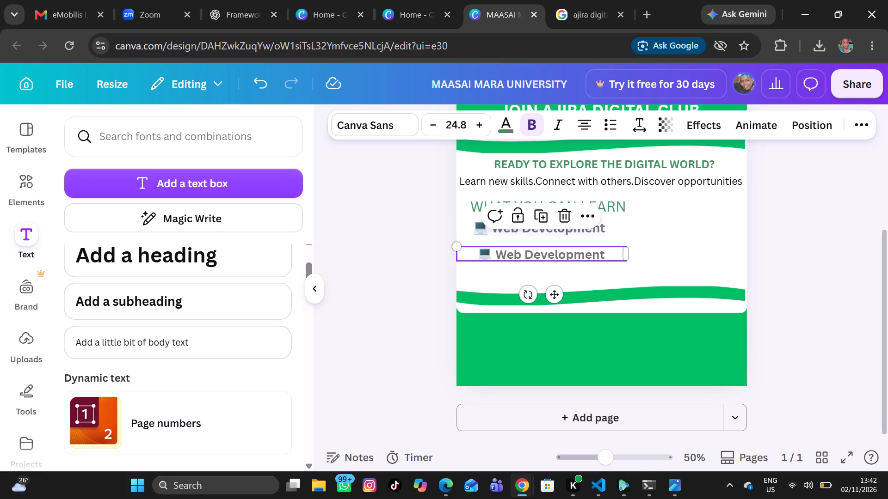
left_click(475, 127)
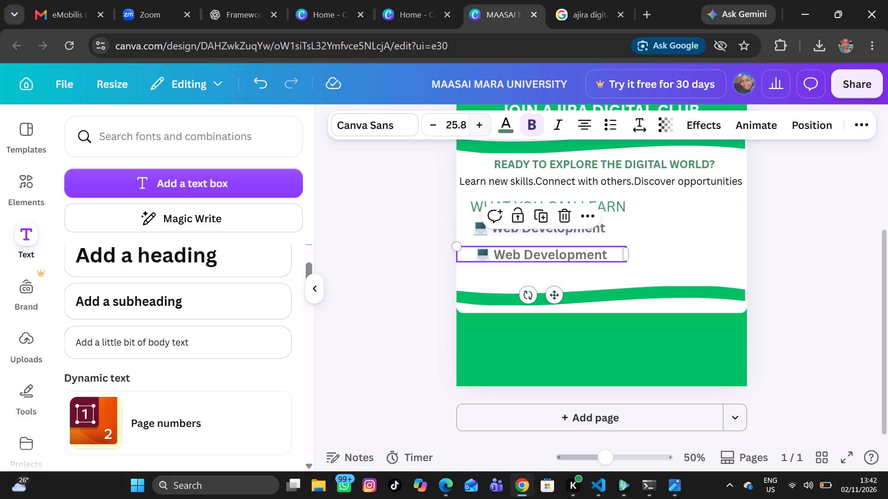
left_click(475, 127)
left_click(678, 243)
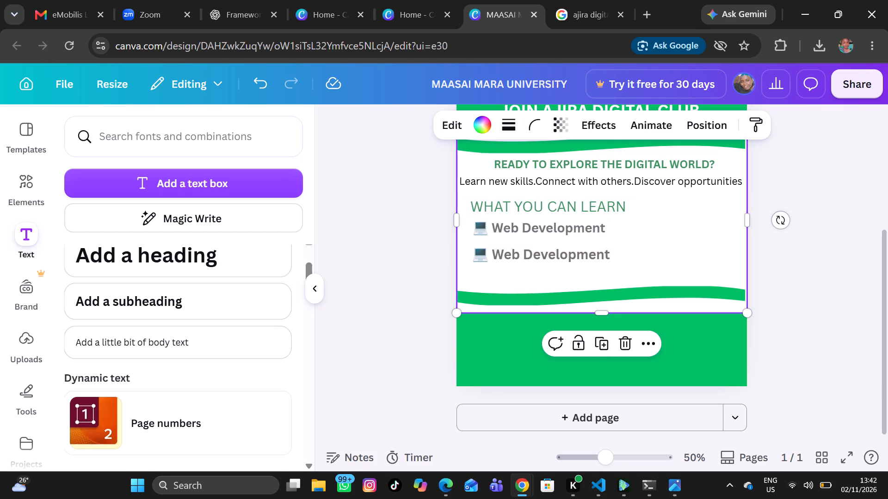
Move the copied line up closer to the original "Web Development" line, leaving a gap of about 3.2.
left_click(541, 254)
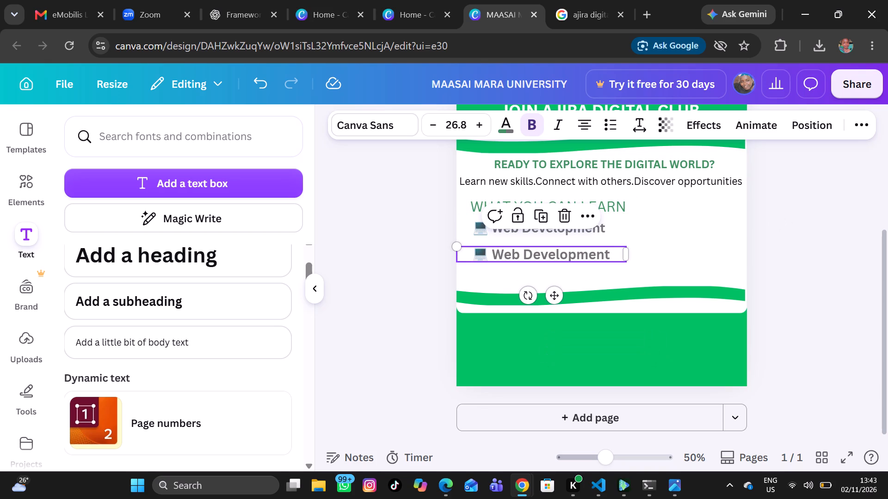
left_click_drag(541, 254, 540, 246)
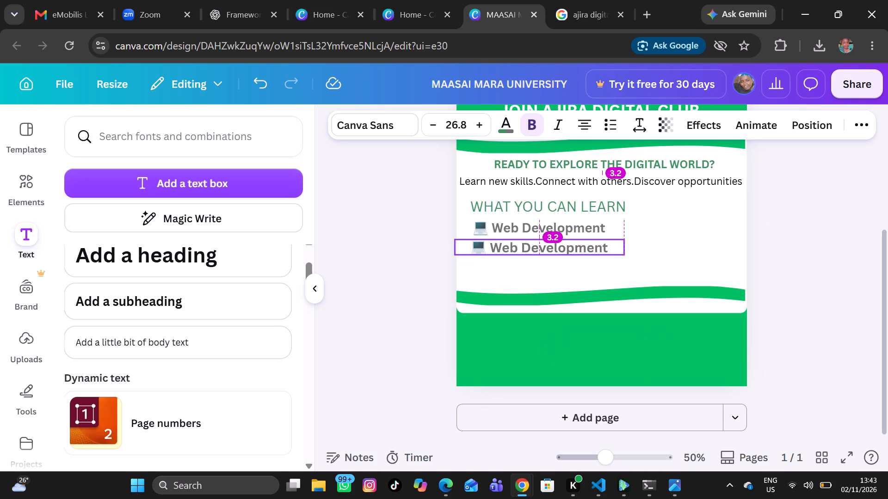
left_click_drag(540, 246, 540, 247)
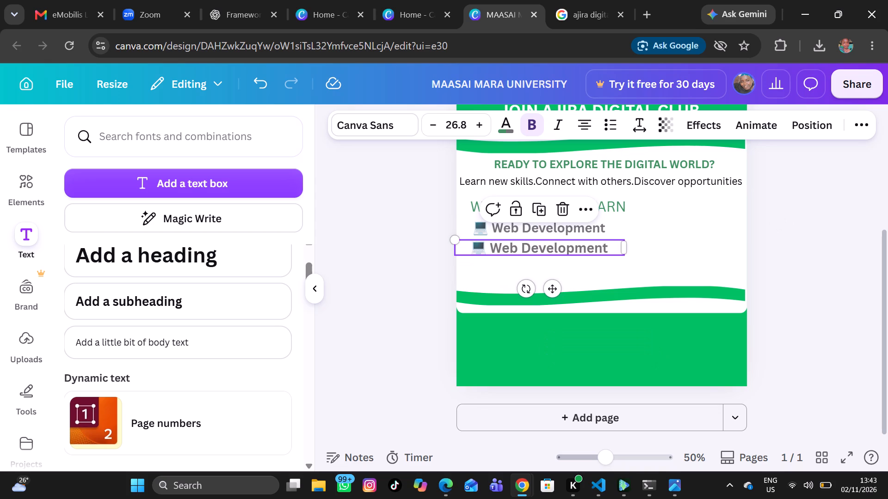
left_click(683, 236)
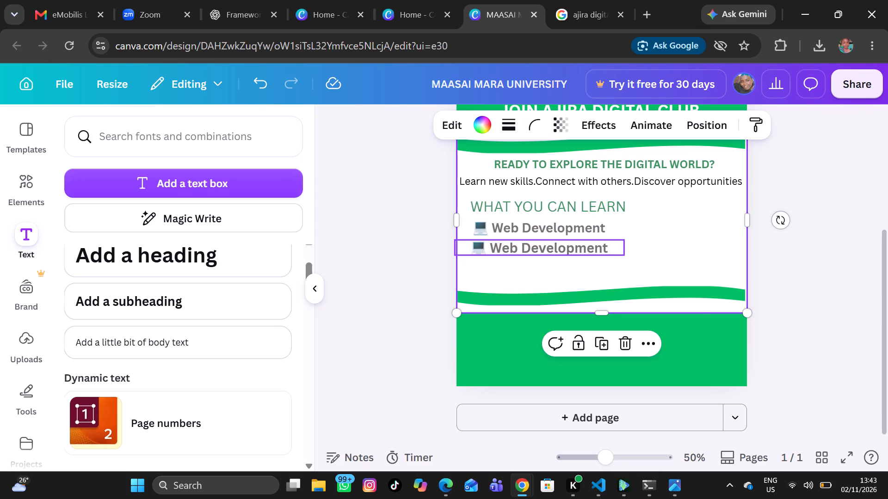
left_click(552, 242)
double_click(552, 242)
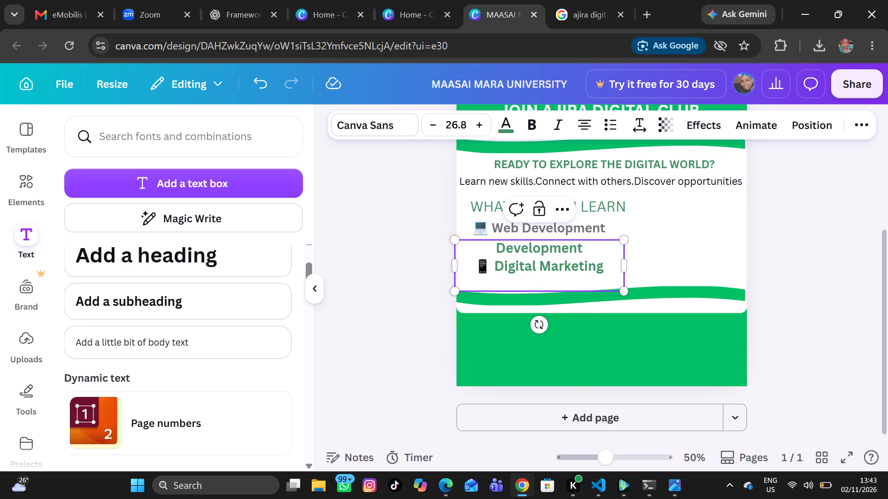
Delete the stray word "Development" above "📱 Digital Marketing" in the pasted text box.
left_click(588, 249)
key("BackSpace")
key("BackSpace")
key("BackSpace")
key("BackSpace")
key("BackSpace")
key("BackSpace")
key("BackSpace")
key("BackSpace")
key("BackSpace")
key("BackSpace")
key("BackSpace")
key("BackSpace")
key("BackSpace")
key("BackSpace")
key("BackSpace")
key("BackSpace")
key("BackSpace")
key("BackSpace")
key("BackSpace")
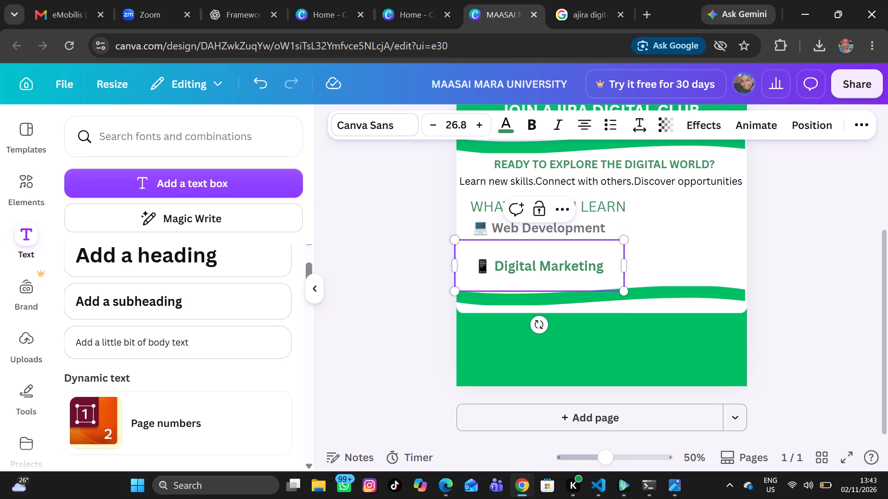
Remove the empty line above "📱 Digital Marketing" in its text box.
left_click(478, 265)
key("BackSpace")
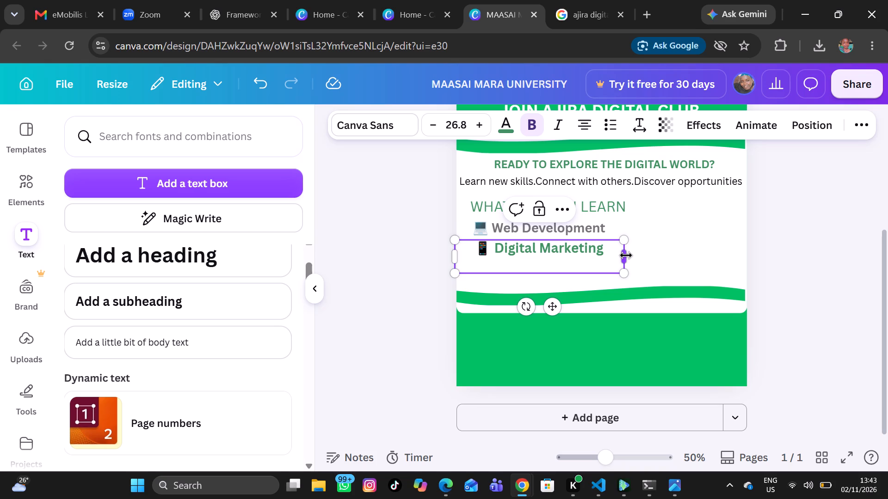
Narrow the "📱 Digital Marketing" text box from both sides to fit its text more closely.
left_click_drag(626, 255, 608, 256)
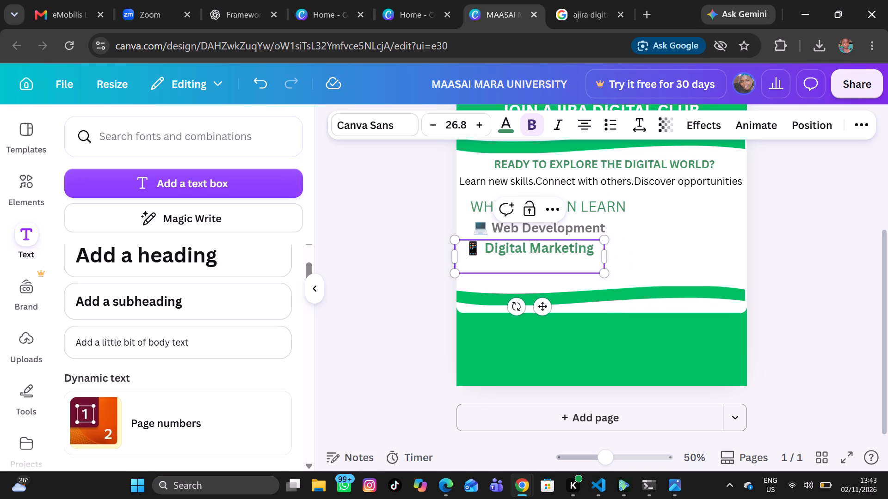
left_click_drag(453, 249, 459, 249)
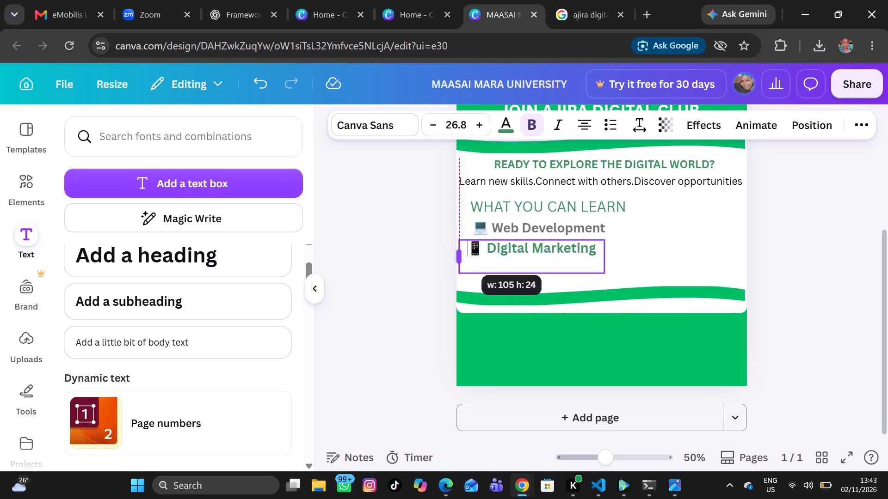
left_click_drag(459, 249, 462, 249)
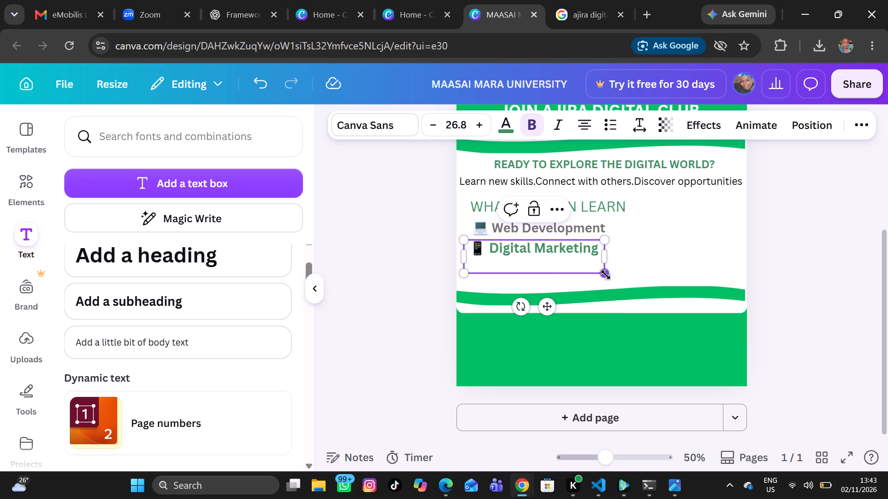
left_click(646, 260)
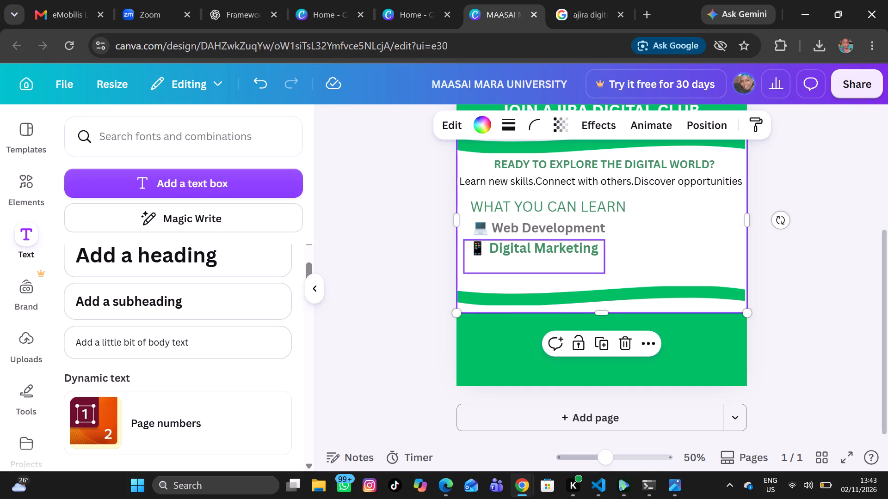
Narrow the "💻 Web Development" text box from its right edge so its text shifts toward the poster's left margin.
left_click(559, 225)
left_click(559, 225)
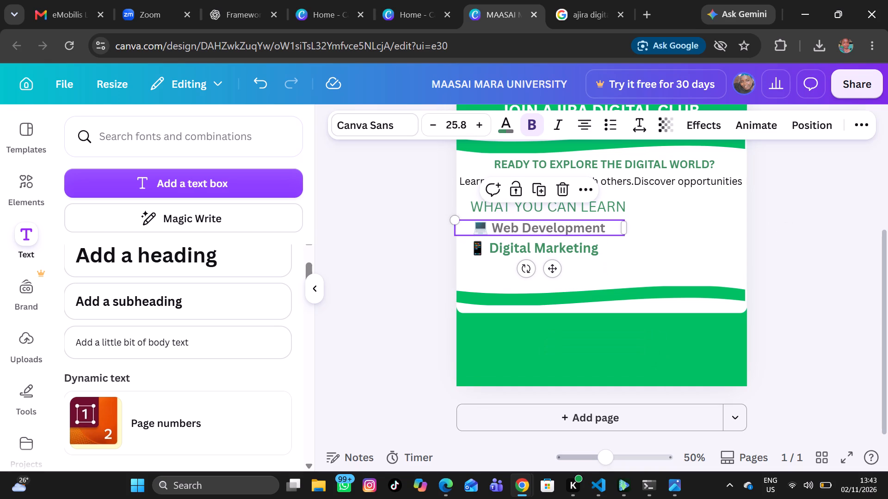
left_click(453, 219)
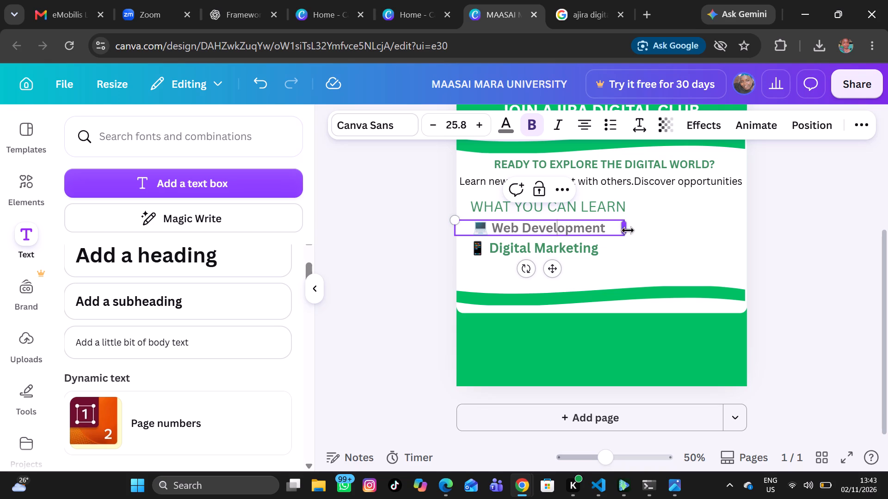
left_click_drag(625, 228, 600, 227)
Adjust both side edges of the "📱 Digital Marketing" text box to bring its text closer into line under "Web Development".
left_click(575, 249)
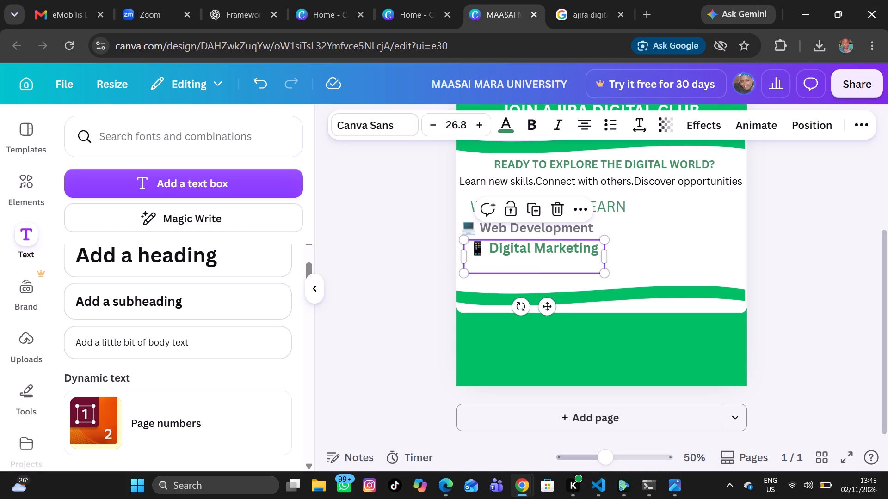
left_click_drag(605, 252, 596, 252)
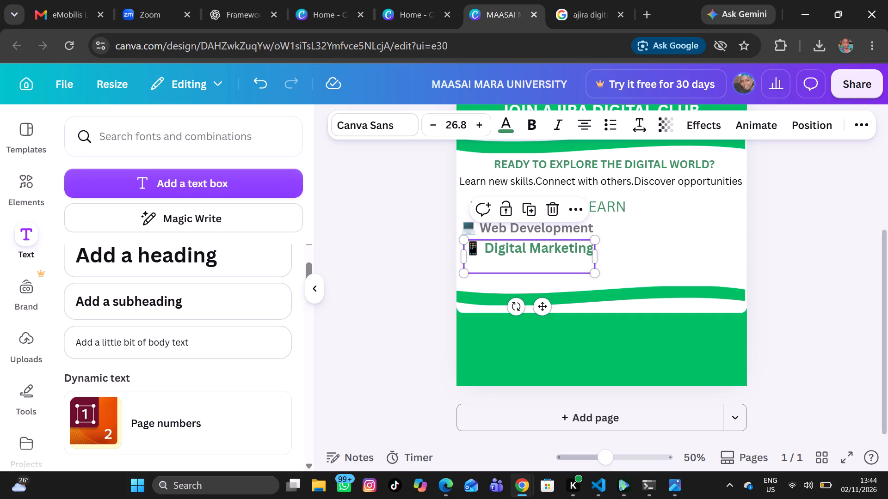
left_click_drag(597, 251, 602, 249)
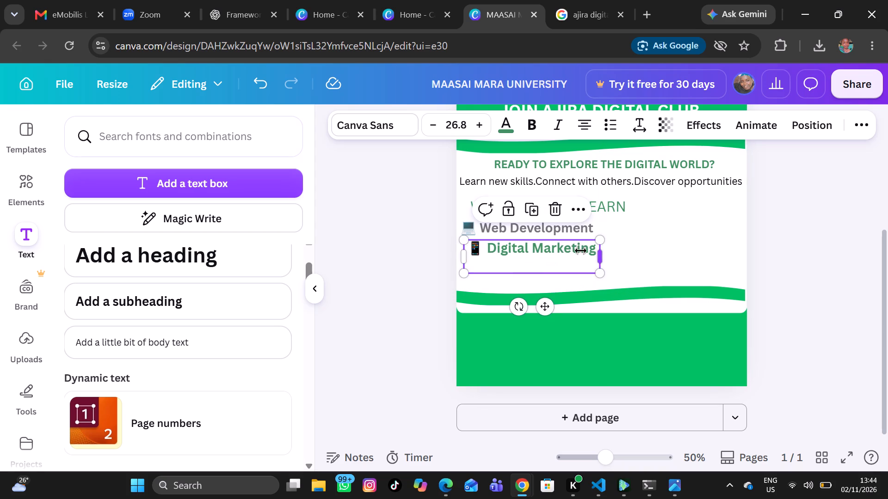
left_click_drag(464, 251, 451, 252)
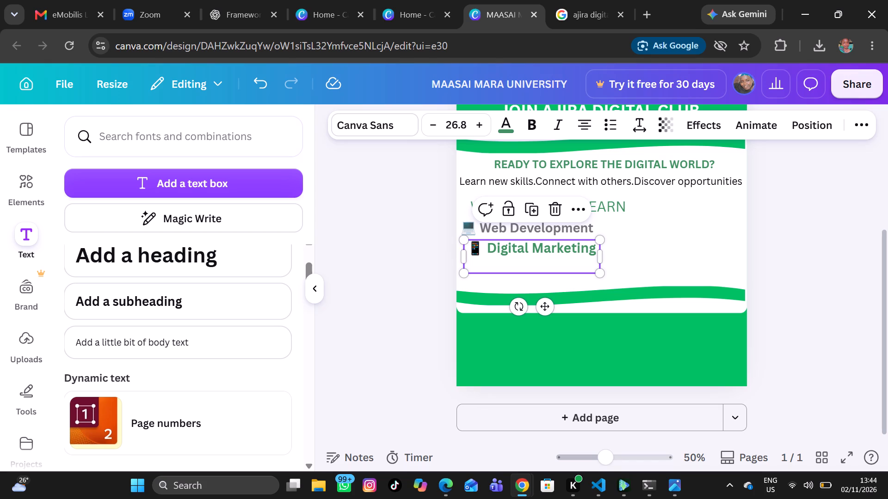
left_click(457, 252)
left_click(462, 252)
left_click_drag(462, 252, 454, 253)
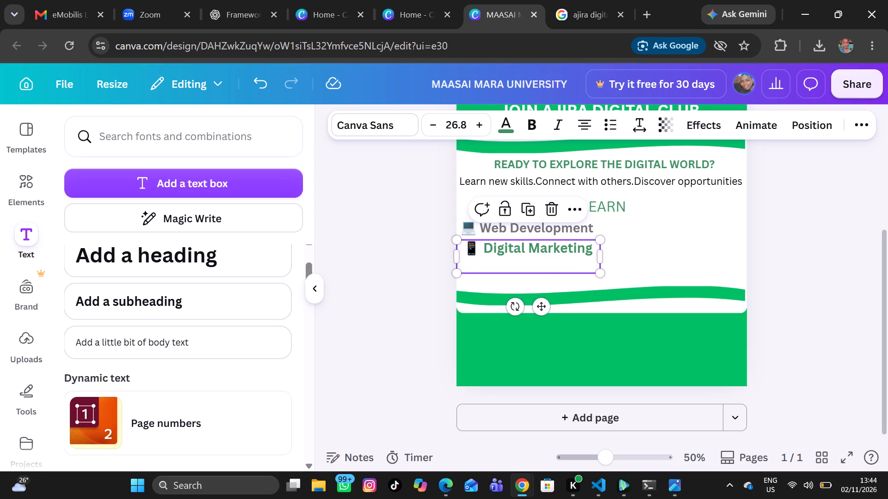
left_click_drag(601, 268, 600, 256)
left_click(665, 243)
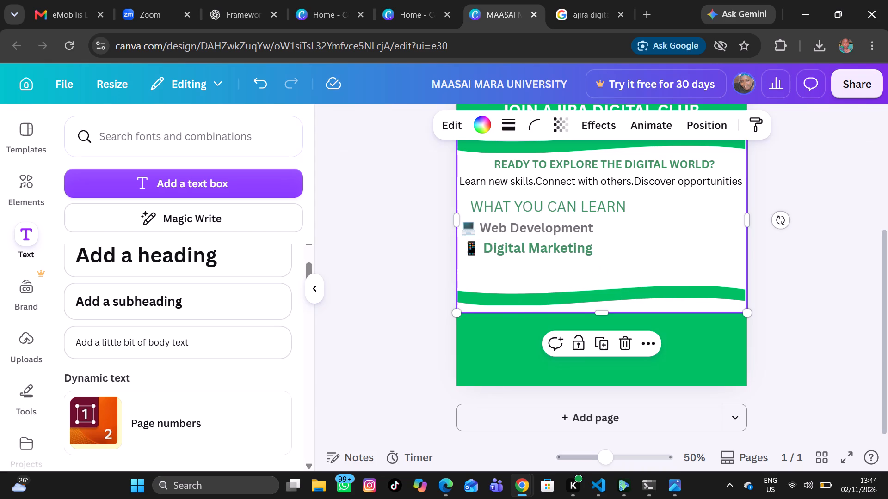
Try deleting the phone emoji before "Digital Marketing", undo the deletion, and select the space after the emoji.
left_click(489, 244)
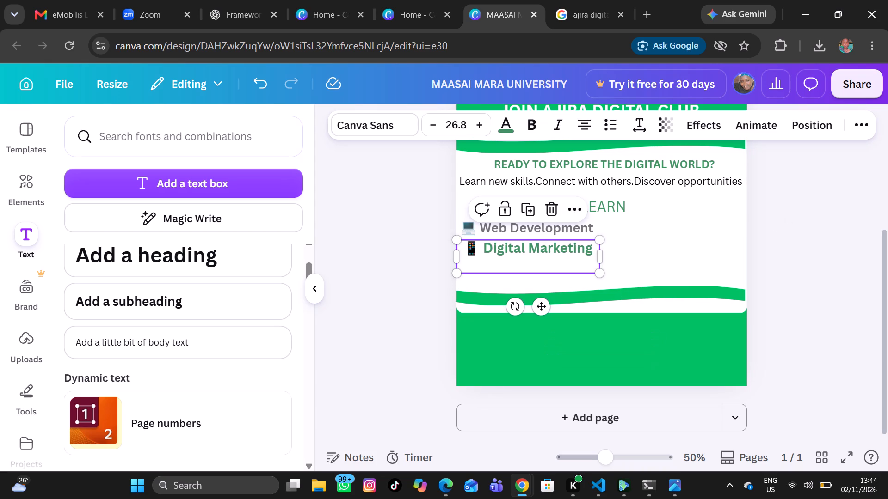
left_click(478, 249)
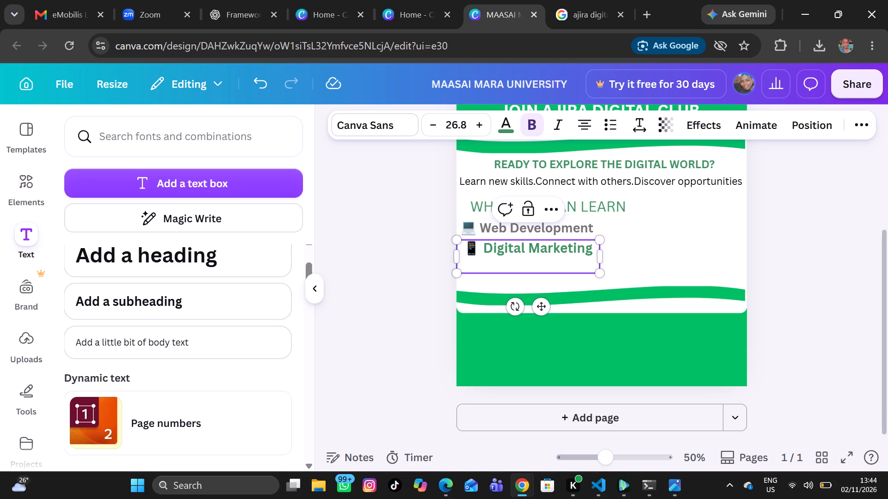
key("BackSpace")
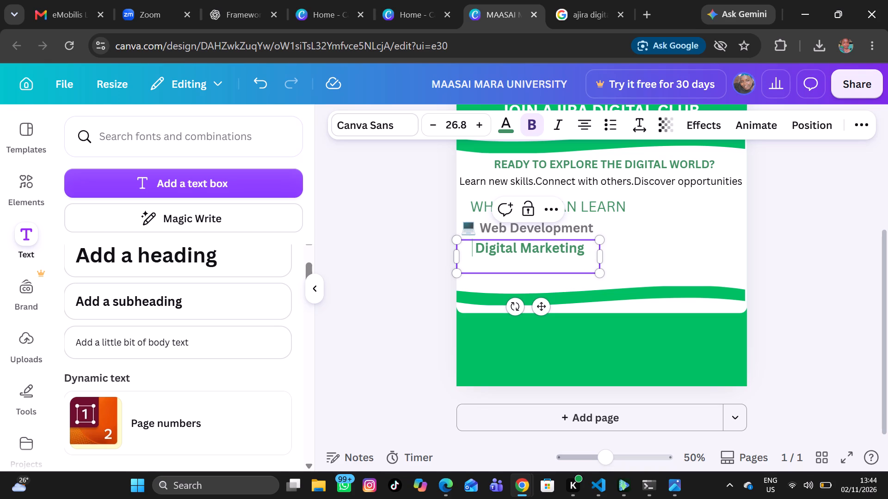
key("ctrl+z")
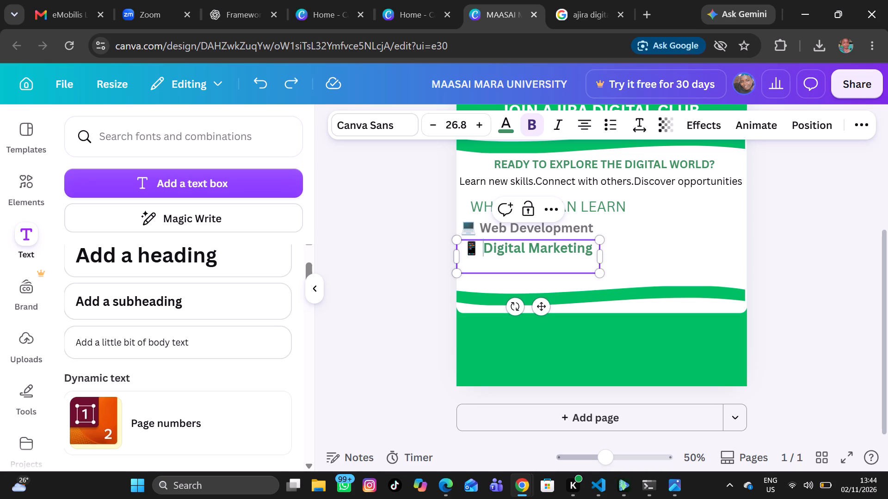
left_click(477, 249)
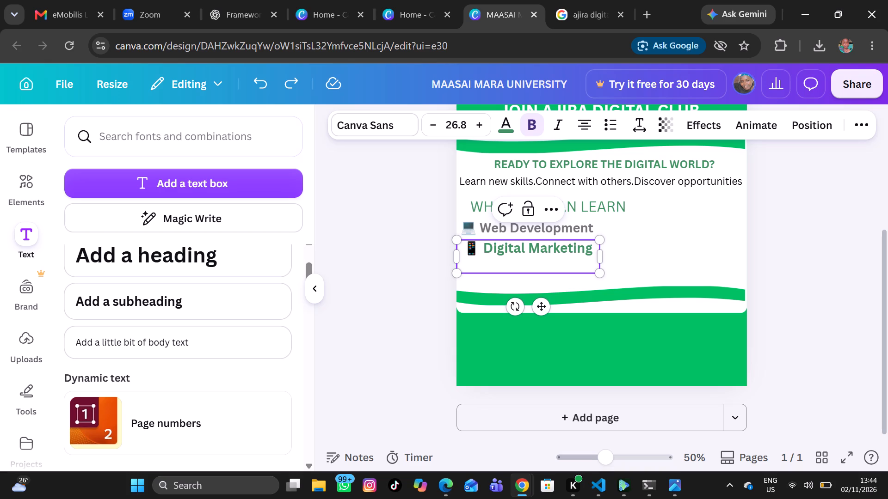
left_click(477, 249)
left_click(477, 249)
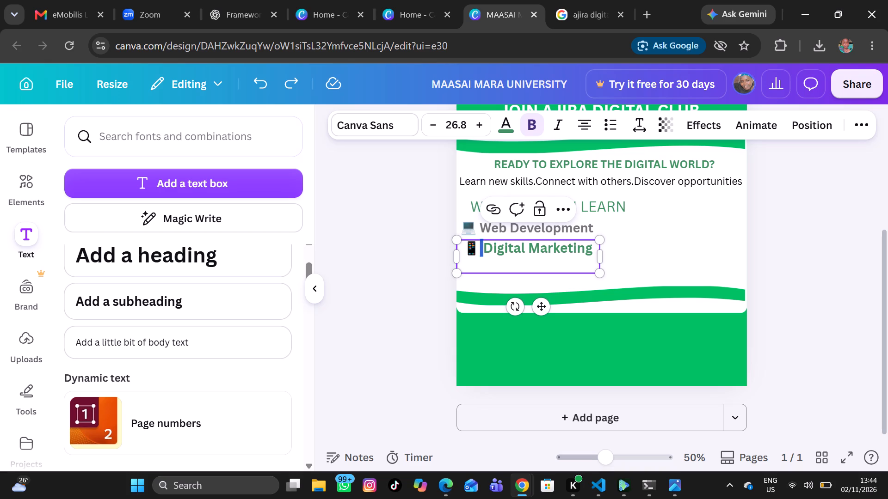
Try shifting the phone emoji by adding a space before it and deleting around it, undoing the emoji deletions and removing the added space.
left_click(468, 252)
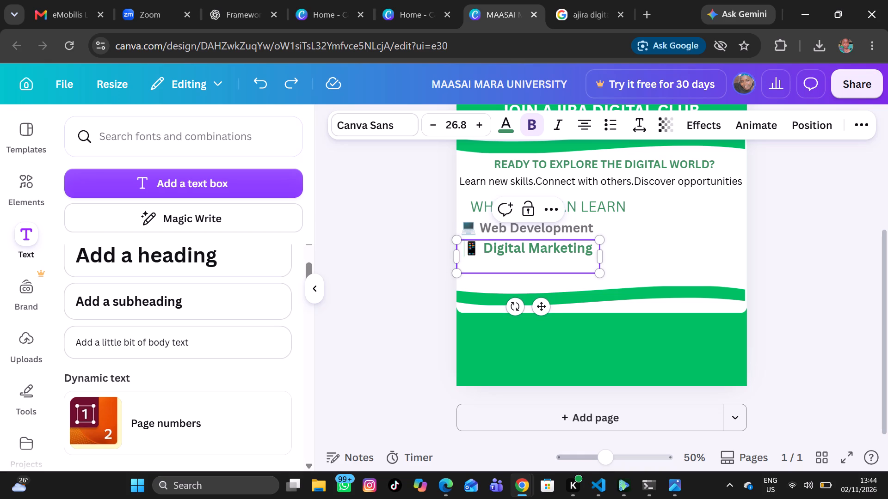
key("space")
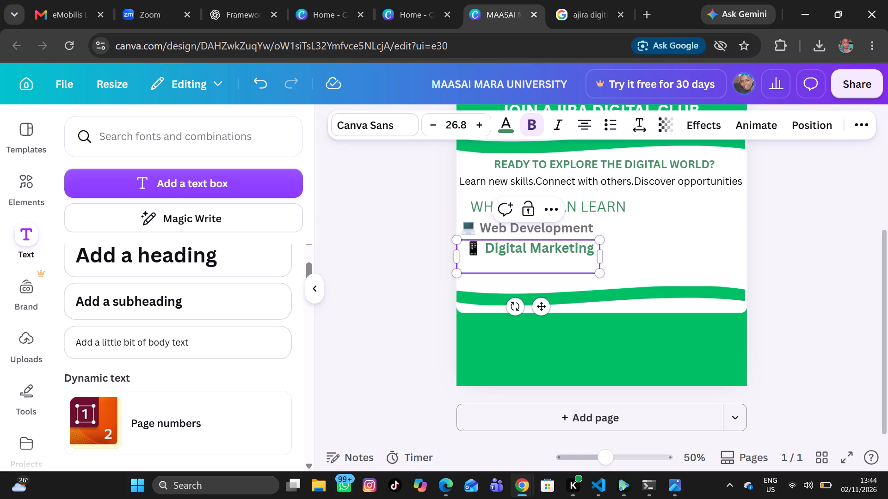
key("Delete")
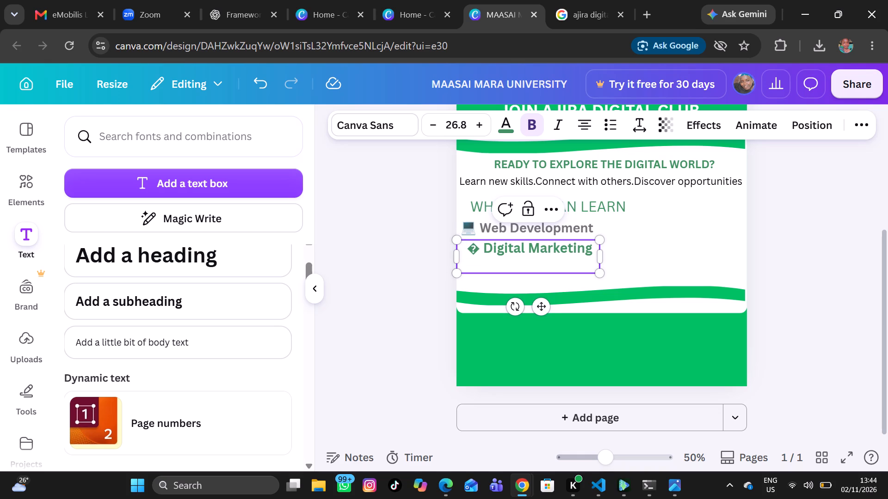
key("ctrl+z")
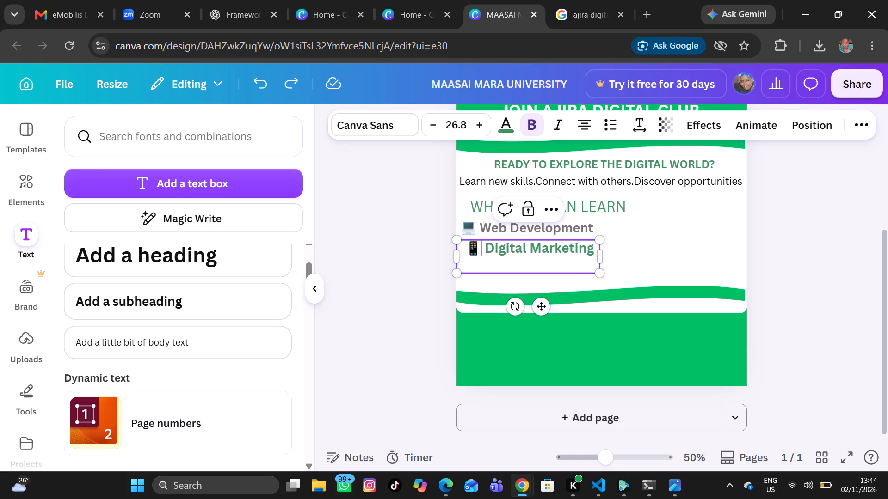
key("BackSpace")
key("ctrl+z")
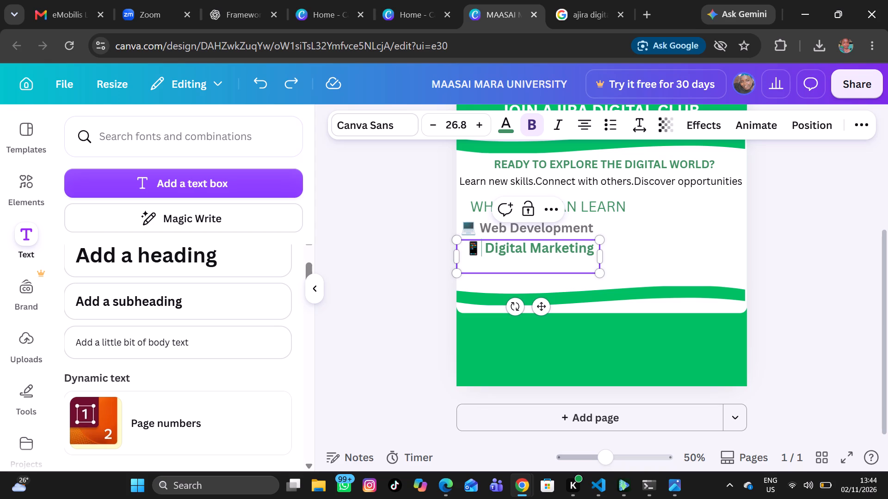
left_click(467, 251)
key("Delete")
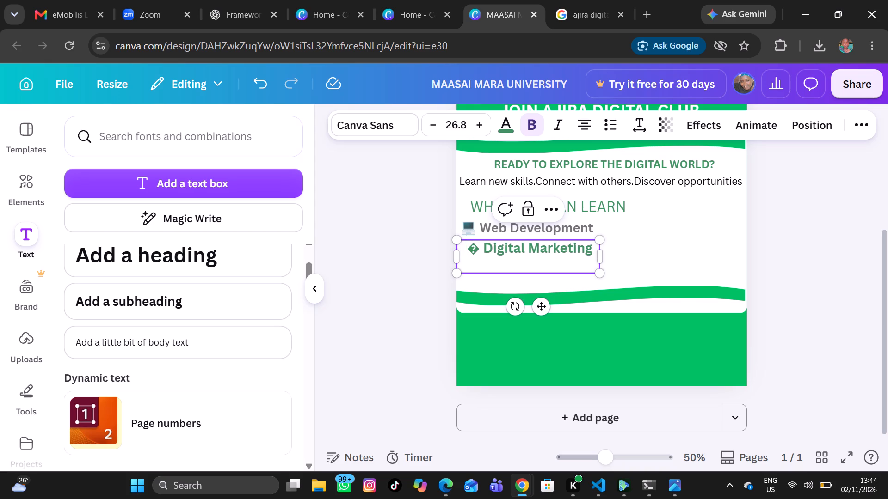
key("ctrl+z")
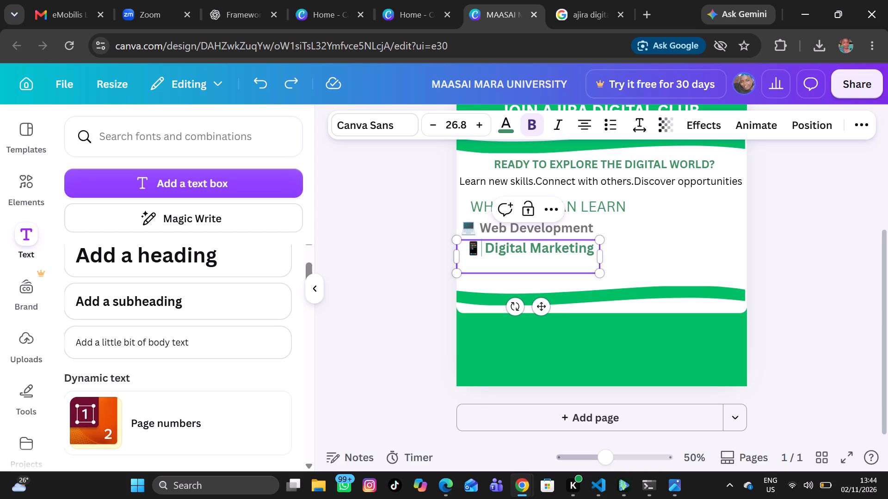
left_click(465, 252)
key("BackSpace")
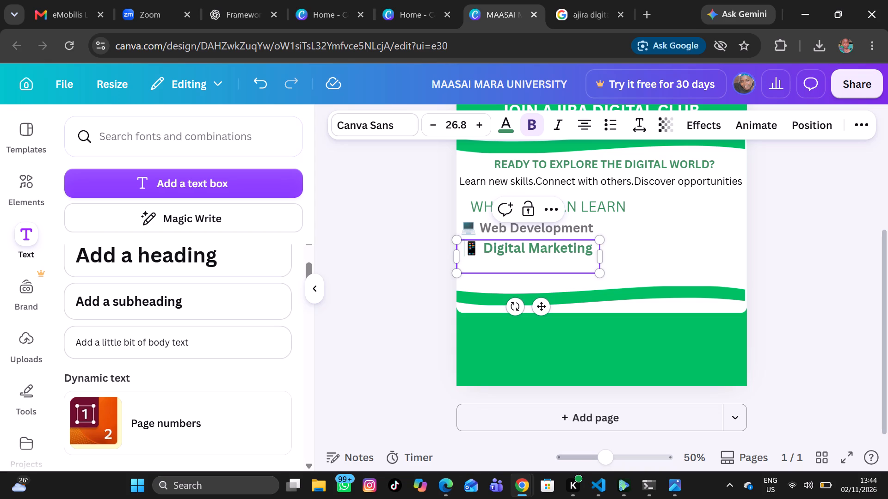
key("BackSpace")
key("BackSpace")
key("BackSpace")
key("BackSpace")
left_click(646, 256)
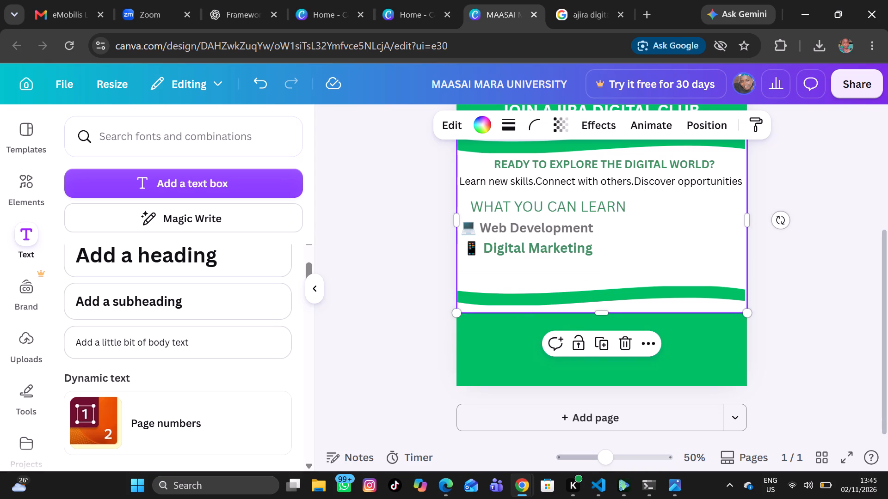
Change the text colour of the word "Digital" in the "📱 Digital Marketing" line to the grey used for "Web Development".
left_click(701, 222)
left_click(543, 254)
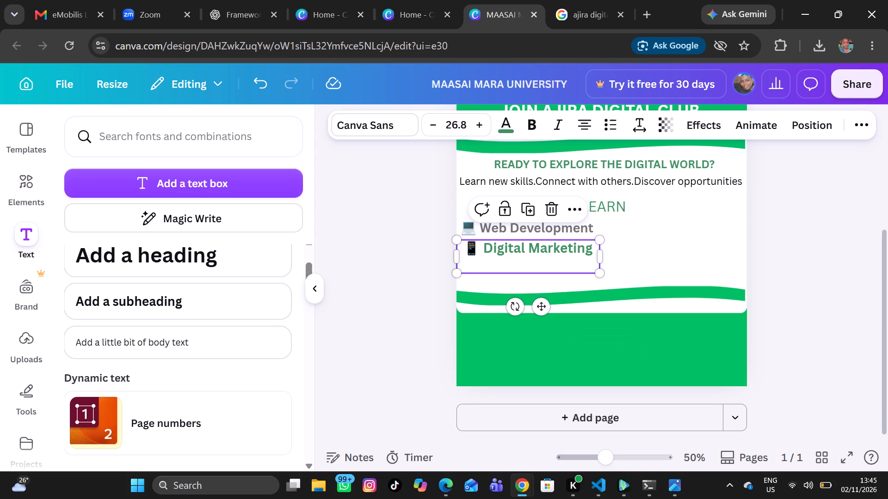
double_click(534, 249)
double_click(503, 250)
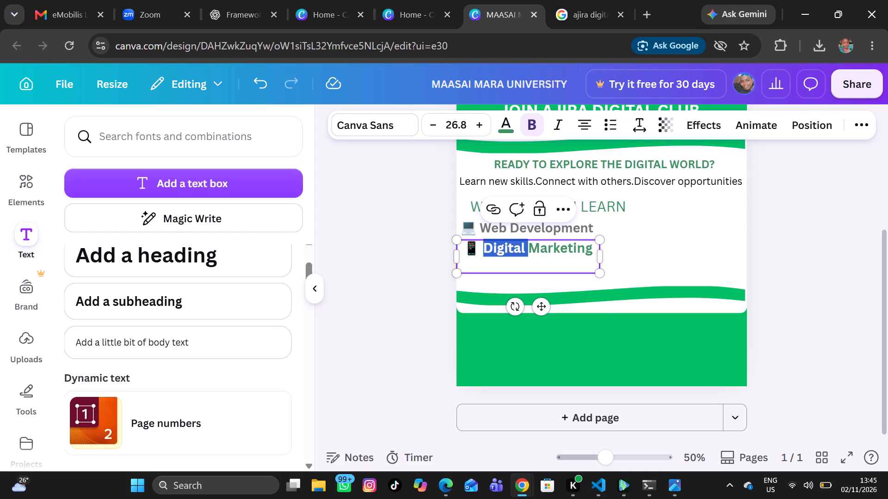
left_click(507, 130)
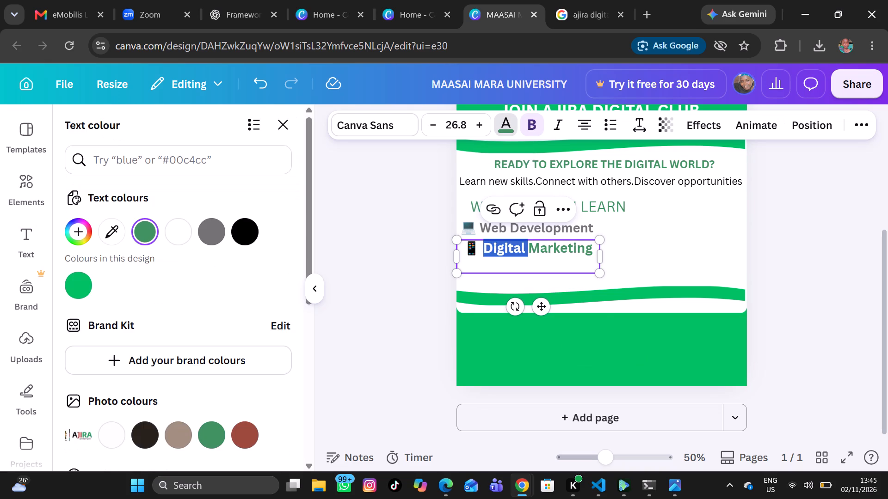
left_click(211, 232)
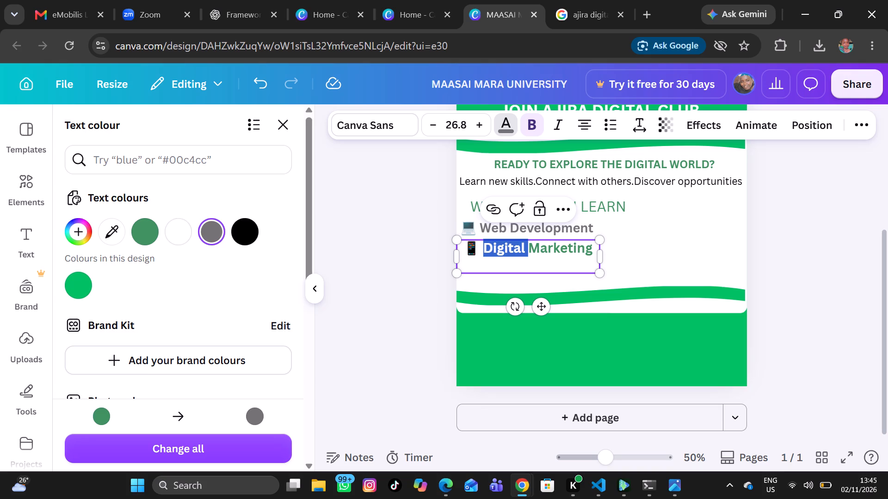
Change the text colour of the word "Marketing" in the "📱 Digital Marketing" line to the grey used for "Digital".
left_click(386, 275)
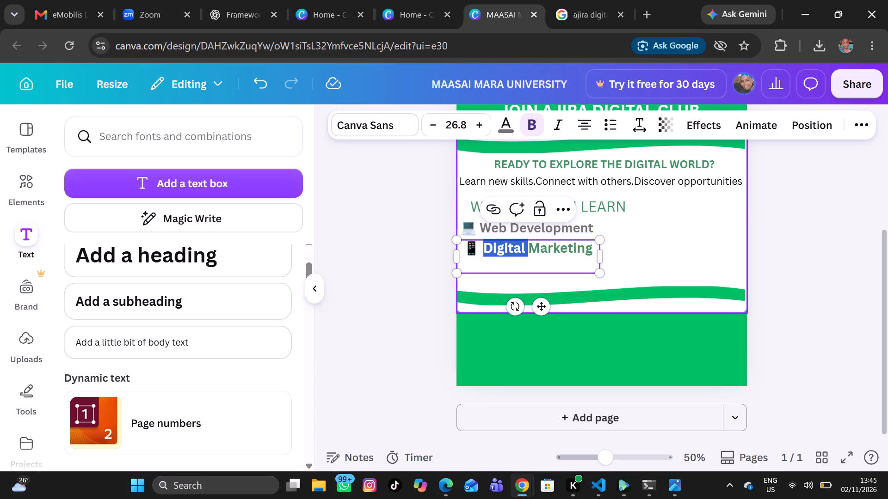
left_click(650, 249)
double_click(574, 250)
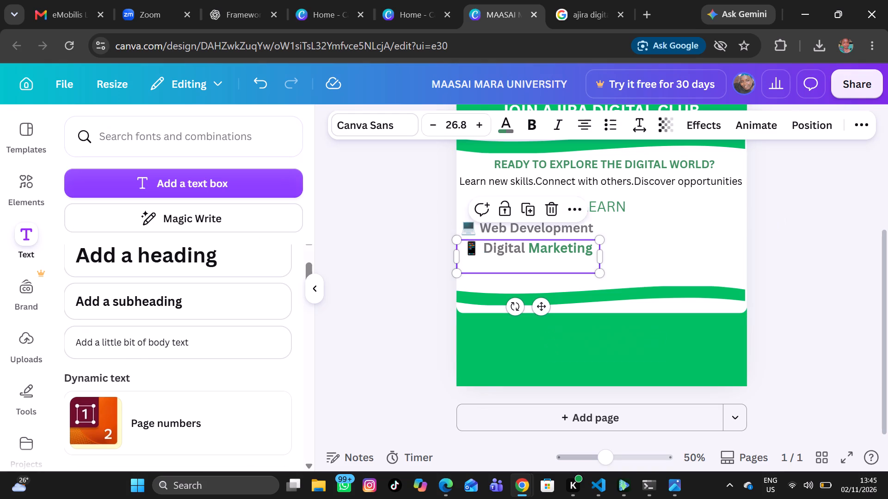
double_click(549, 249)
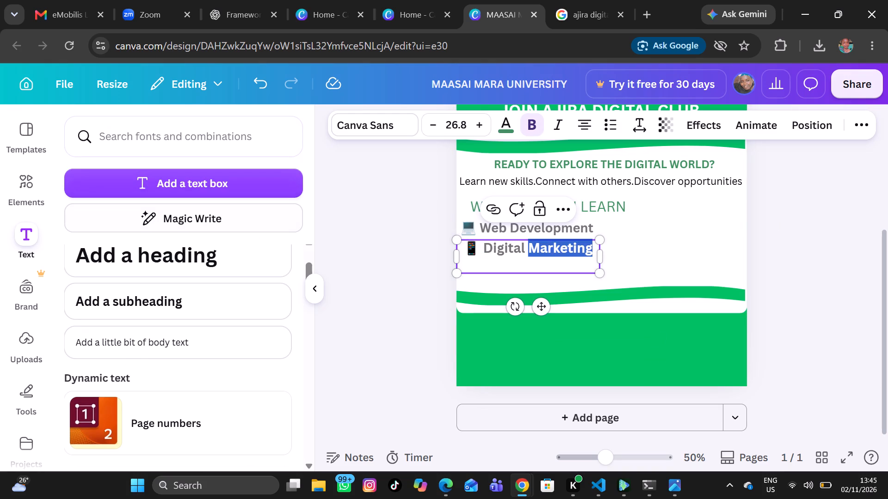
left_click(510, 131)
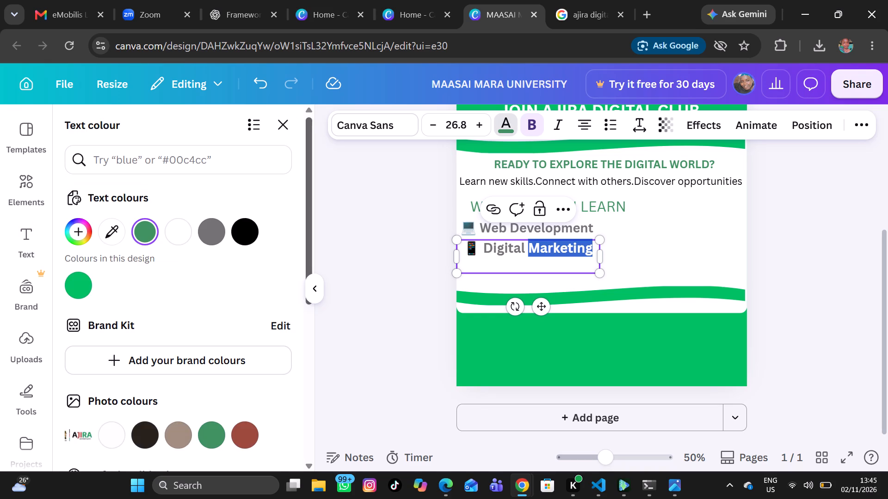
left_click(212, 233)
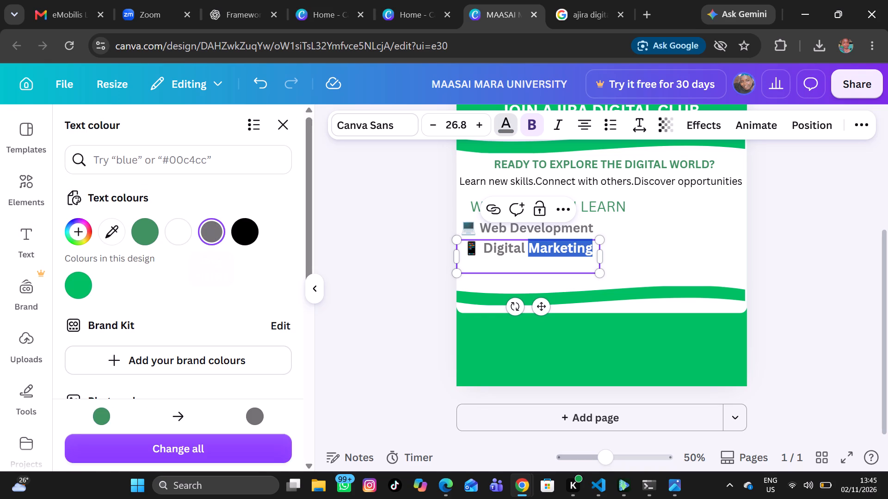
left_click(721, 256)
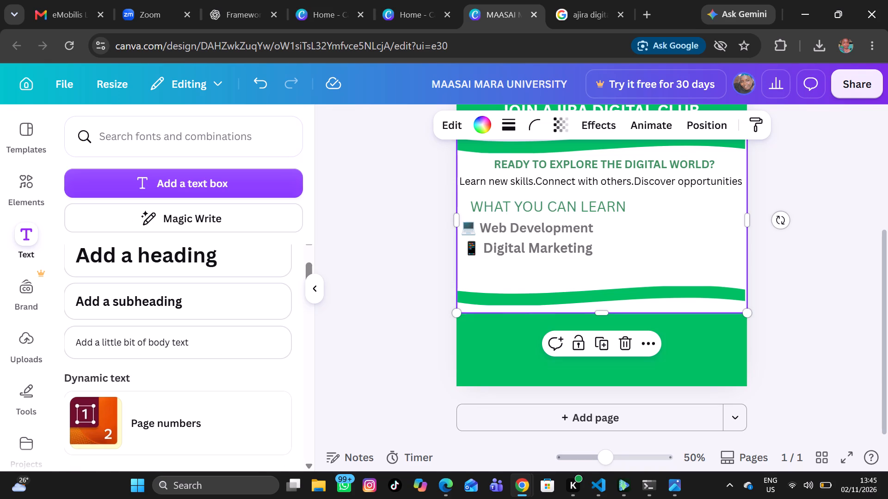
scroll(721, 256, "up", 2)
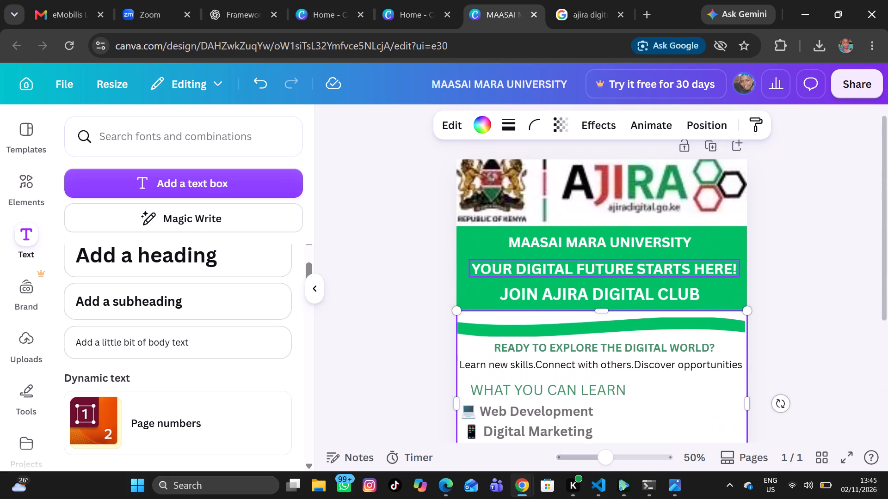
scroll(721, 256, "up", 1)
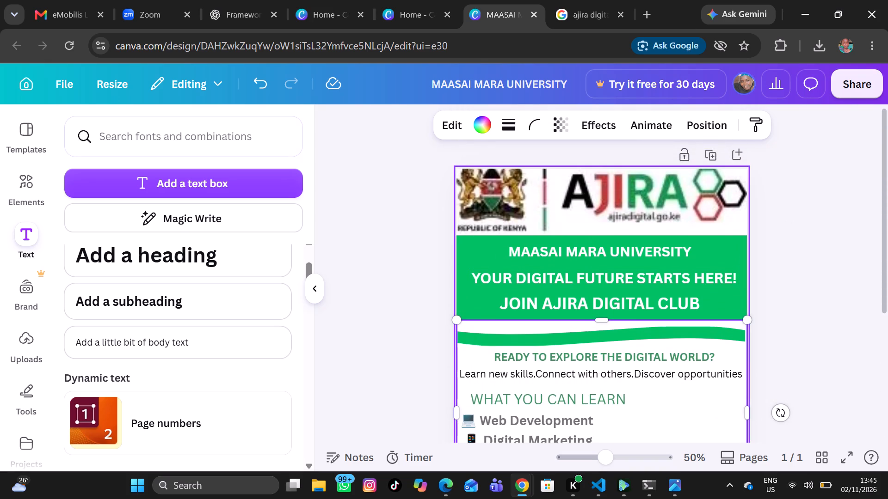
scroll(721, 256, "down", 1)
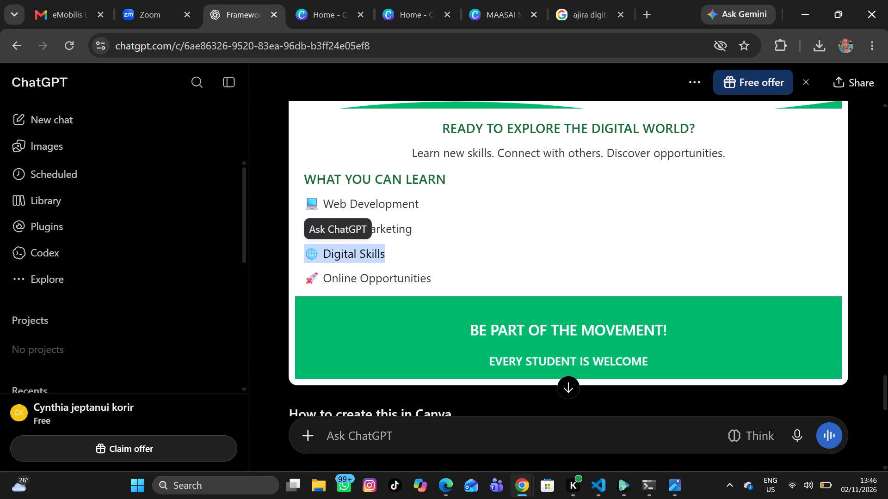
Back in the Canva poster, duplicate the "💻 Web Development" text box.
left_click(494, 21)
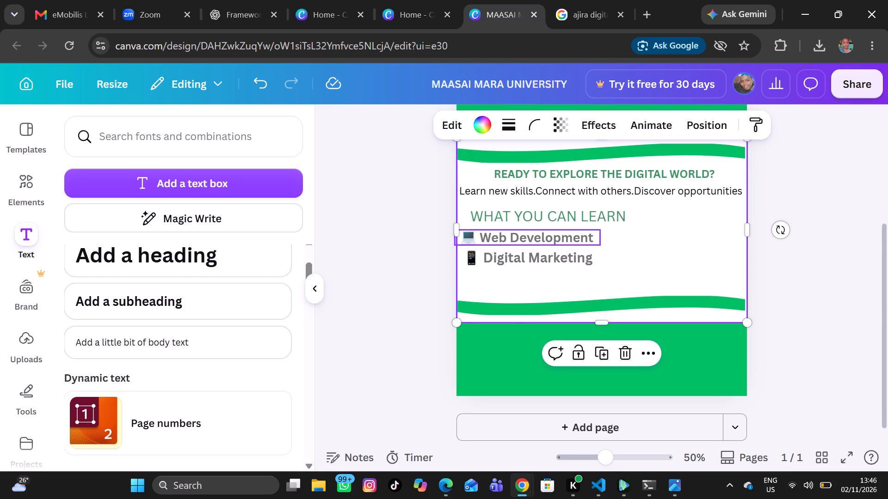
left_click(506, 256)
left_click(541, 235)
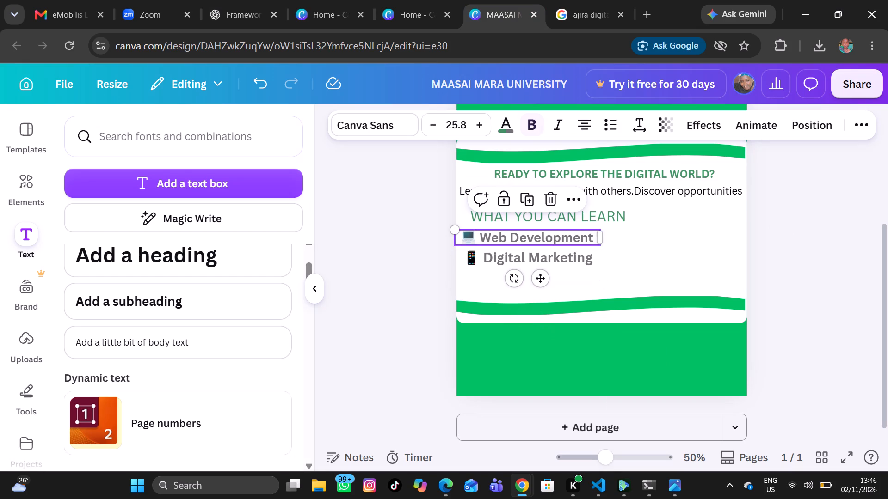
left_click(562, 195)
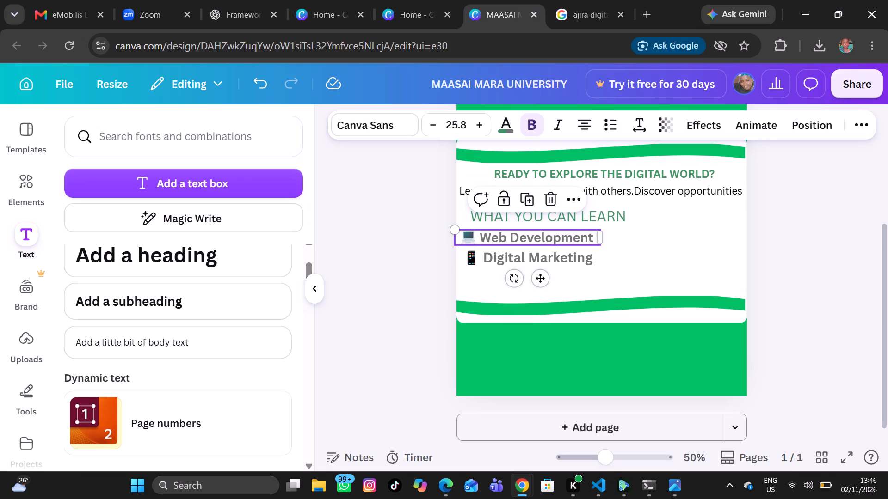
left_click(570, 198)
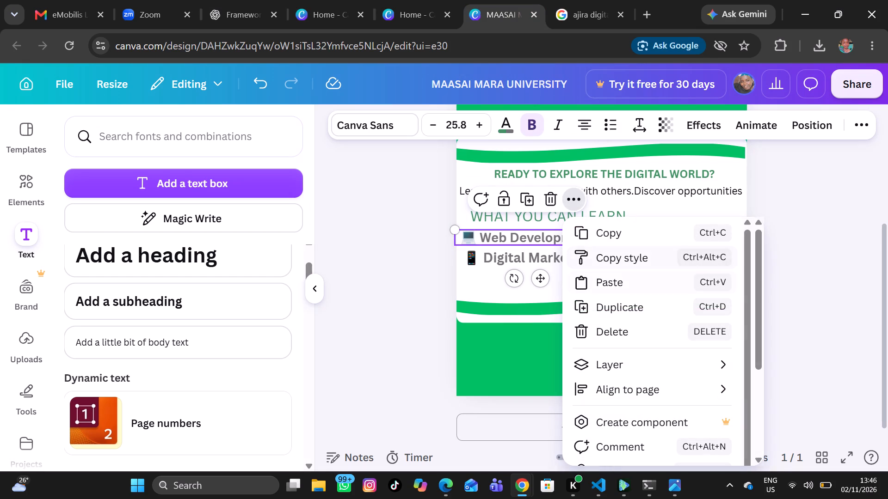
left_click(622, 304)
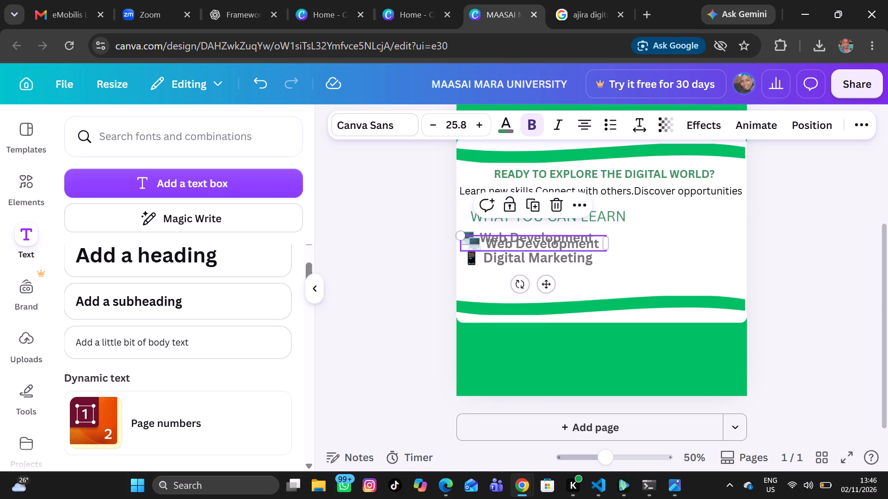
Reposition the original "💻 Web Development" text box just beneath the "WHAT YOU CAN LEARN" heading, clear of its duplicate.
left_click(549, 237)
left_click_drag(549, 237, 544, 255)
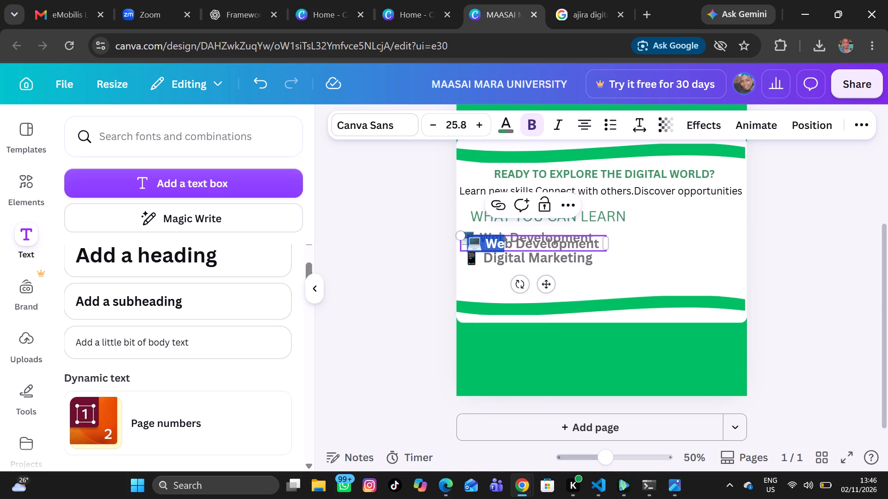
left_click(650, 256)
left_click(588, 245)
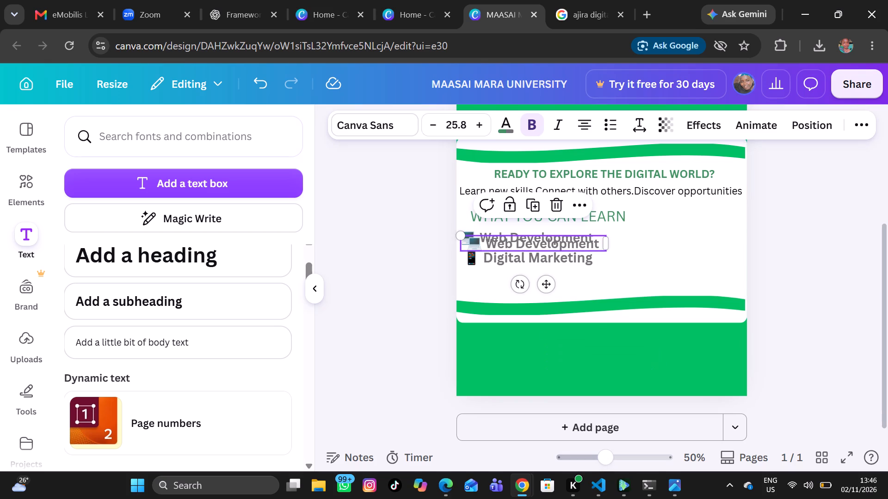
left_click_drag(576, 234, 570, 256)
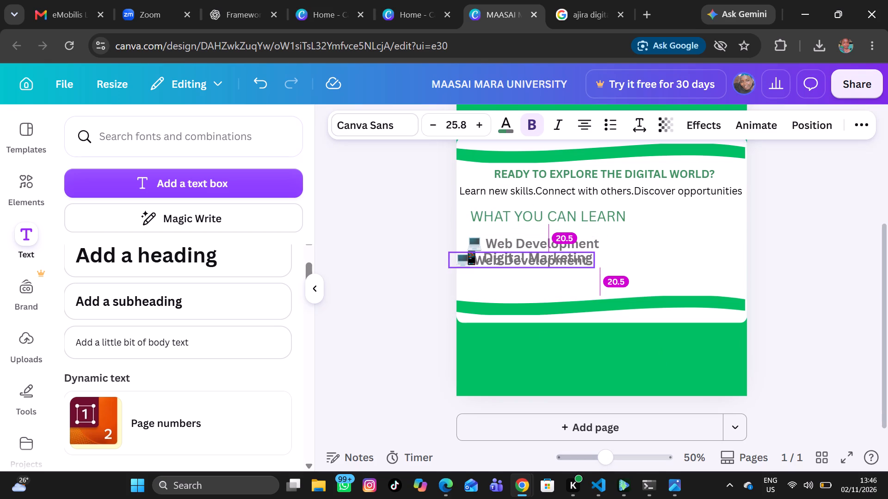
left_click_drag(570, 256, 576, 271)
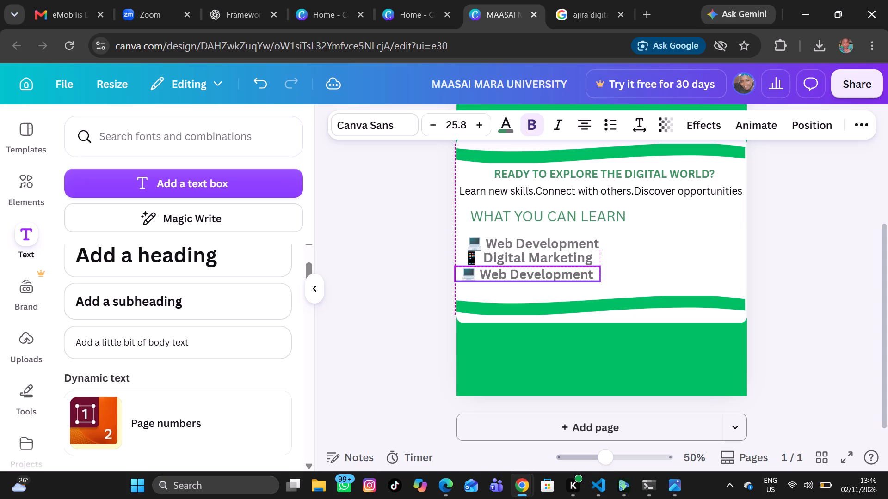
left_click_drag(576, 271, 573, 233)
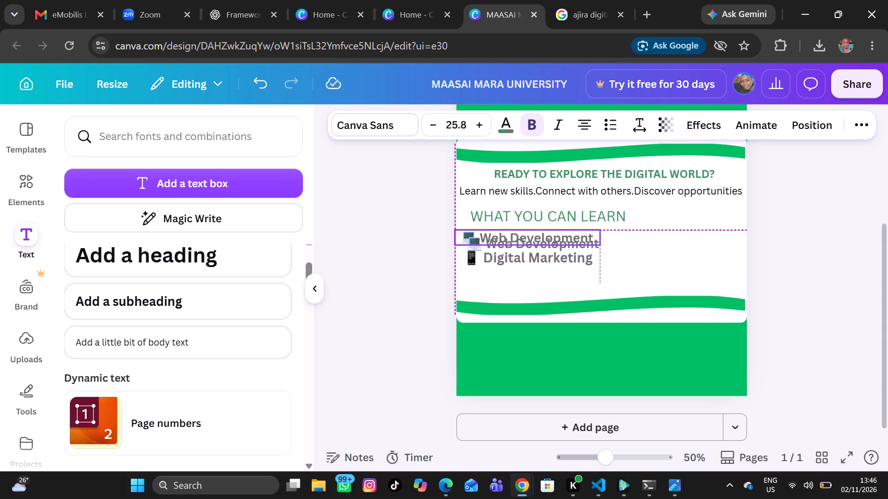
left_click_drag(573, 233, 573, 227)
Move the duplicated "💻 Web Development" text box directly below the "📱 Digital Marketing" line.
left_click(550, 239)
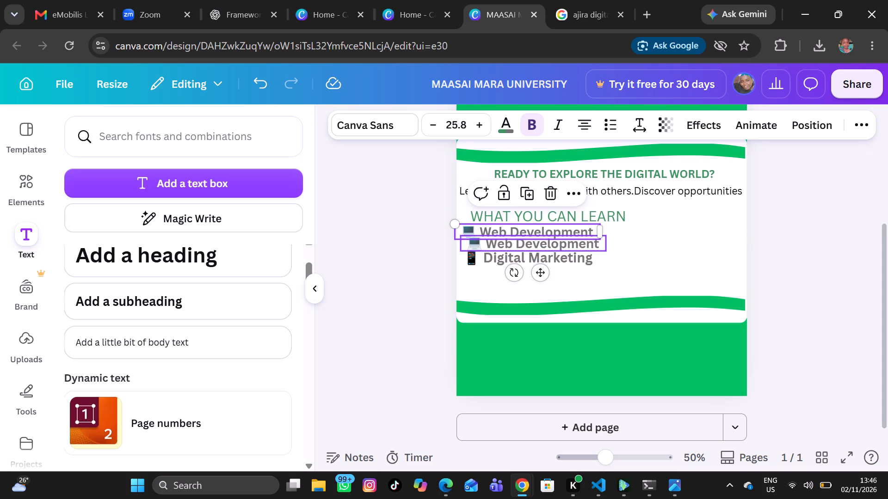
left_click_drag(550, 239, 548, 272)
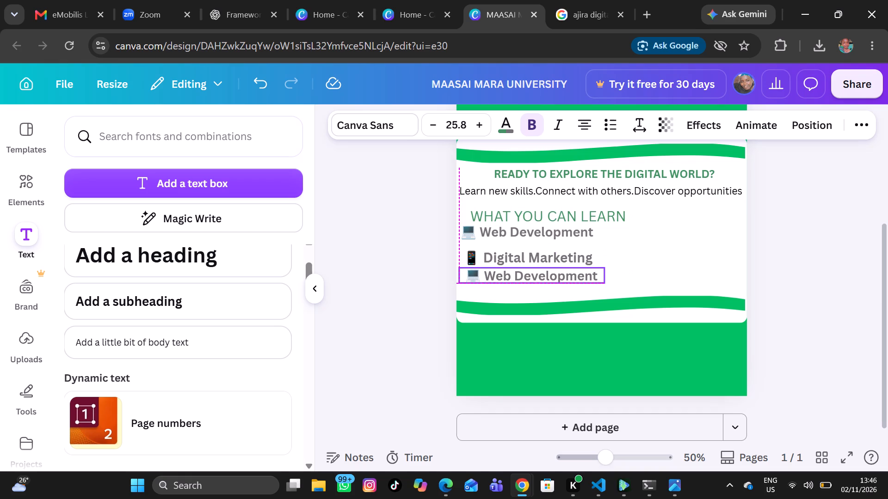
left_click_drag(548, 272, 548, 274)
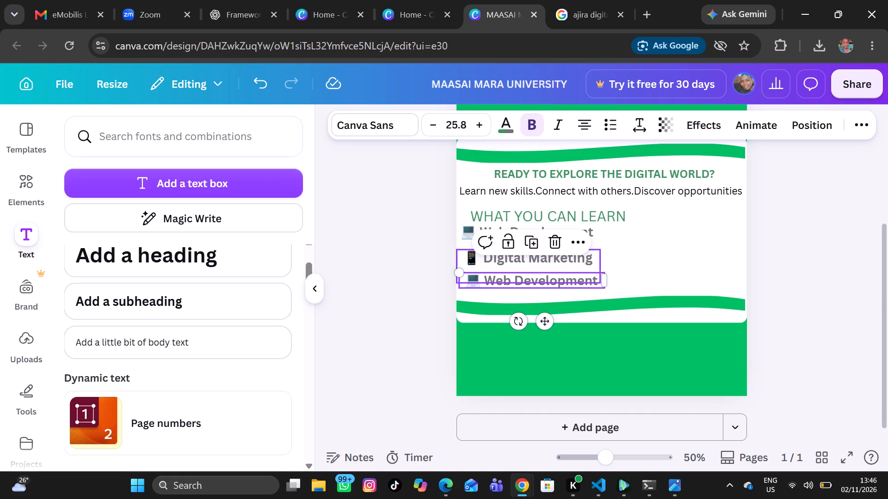
Replace the duplicated text box's content with the copied "🌐 Digital Skills" line.
left_click(521, 274)
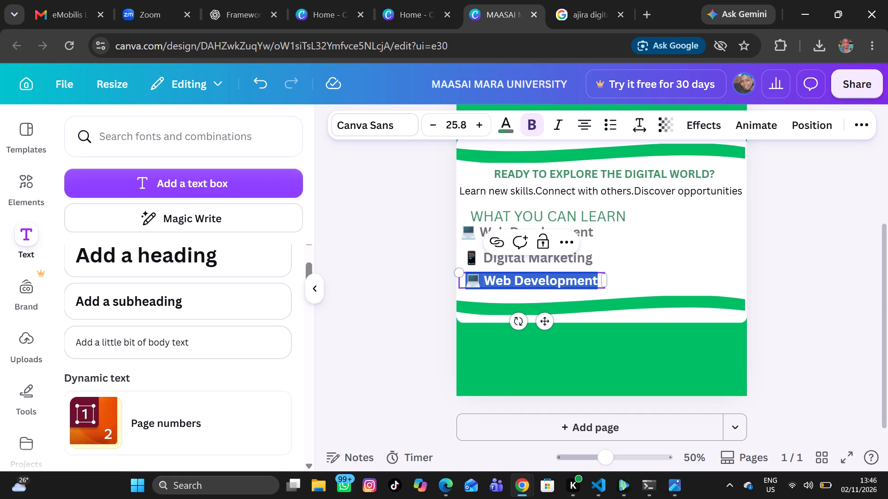
key("BackSpace")
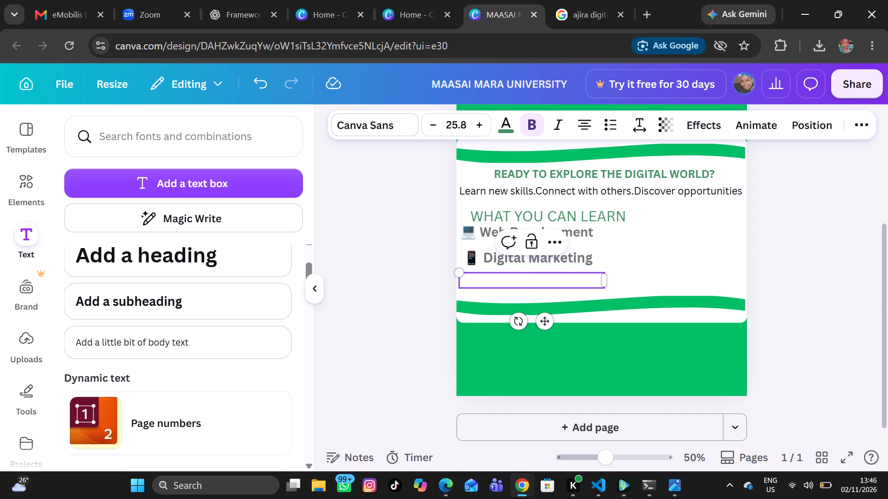
key("Delete")
key("Delete")
key("Delete")
key("Delete")
key("Delete")
key("Delete")
key("Delete")
key("Delete")
key("Delete")
key("Delete")
key("Delete")
key("Delete")
key("Delete")
key("Delete")
key("BackSpace")
key("BackSpace")
key("ctrl+v")
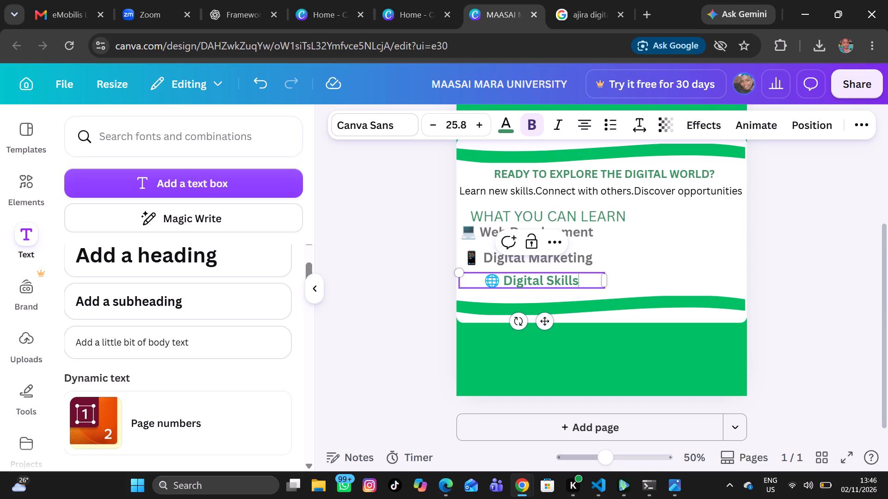
left_click(619, 265)
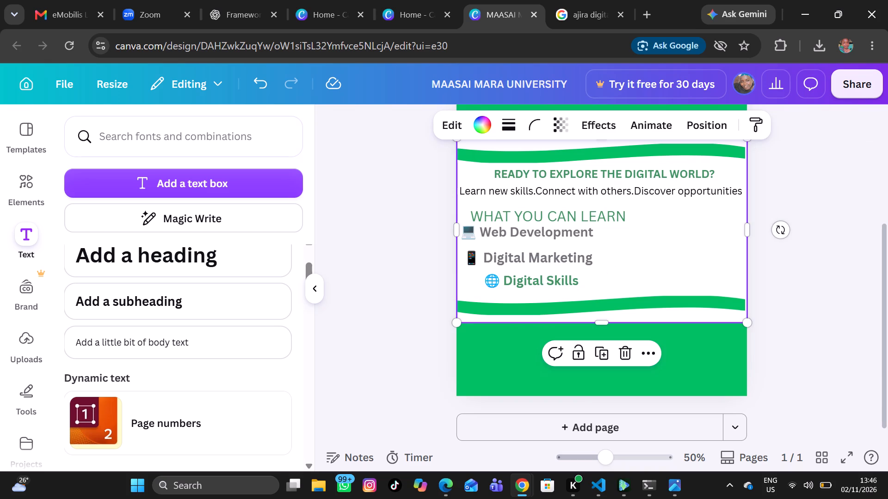
Change the text colour of the "🌐 Digital Skills" line to grey #737373.
left_click(551, 277)
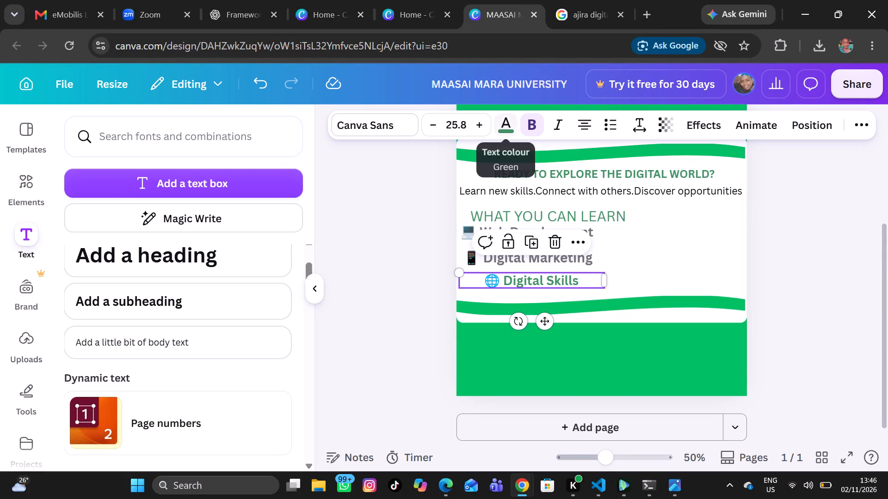
left_click(505, 131)
left_click(208, 233)
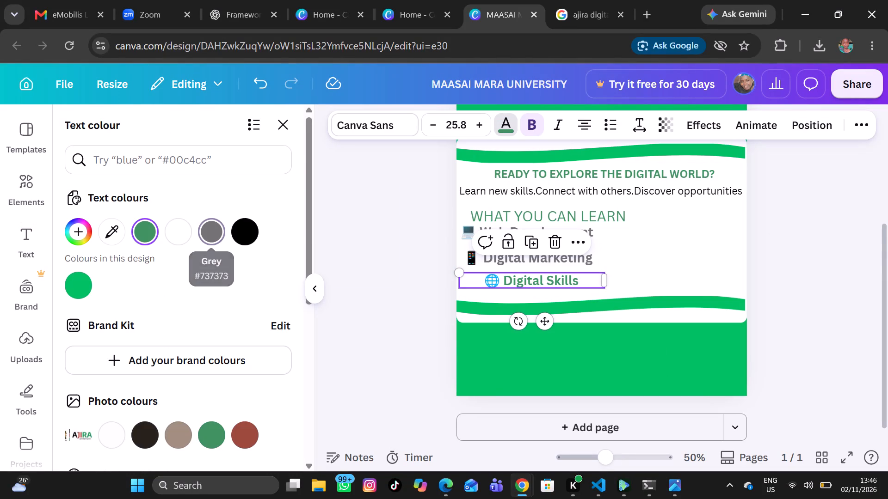
left_click(644, 238)
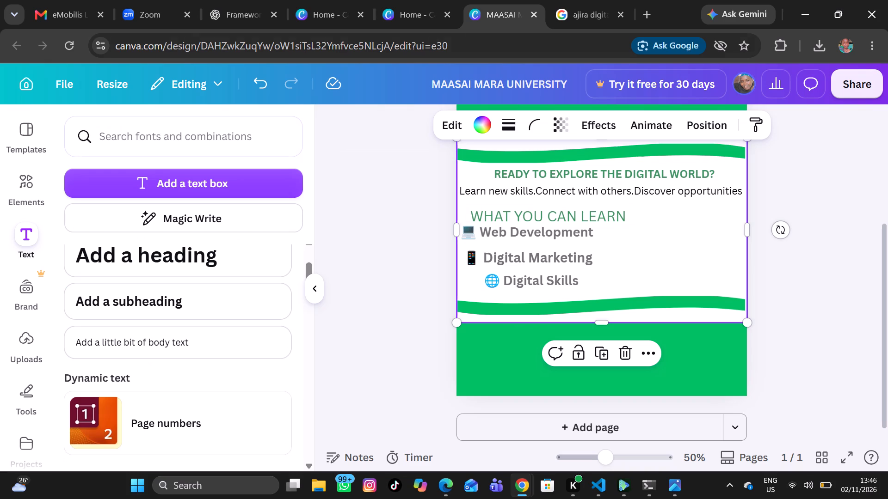
Move the "📱 Digital Marketing" text box up so it sits closer beneath the "💻 Web Development" line.
left_click(501, 252)
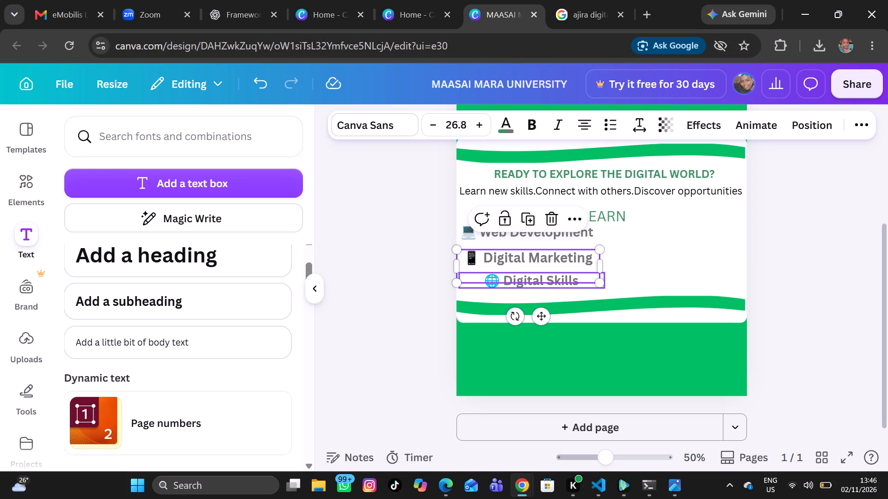
left_click(530, 256)
left_click(530, 256)
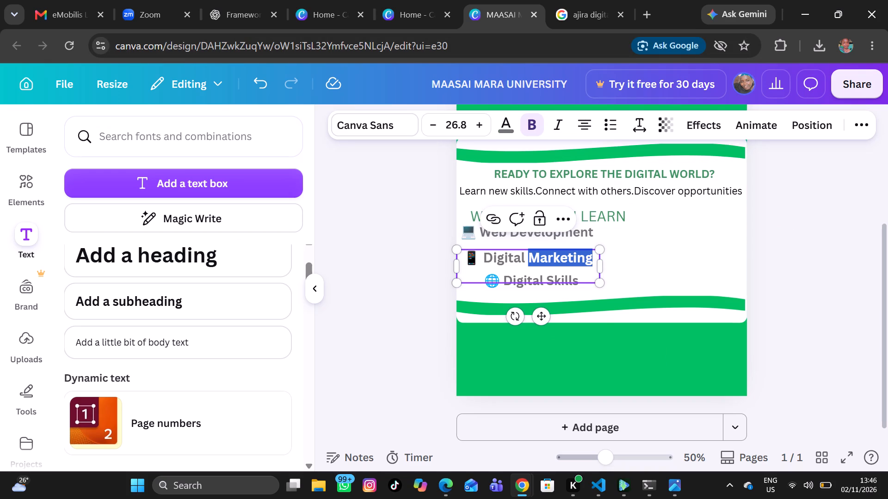
left_click(642, 248)
left_click(558, 255)
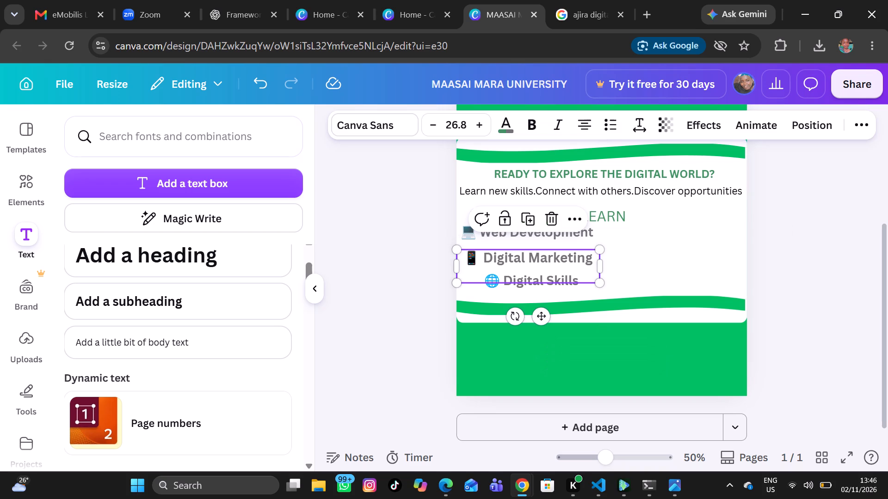
left_click_drag(558, 255, 555, 247)
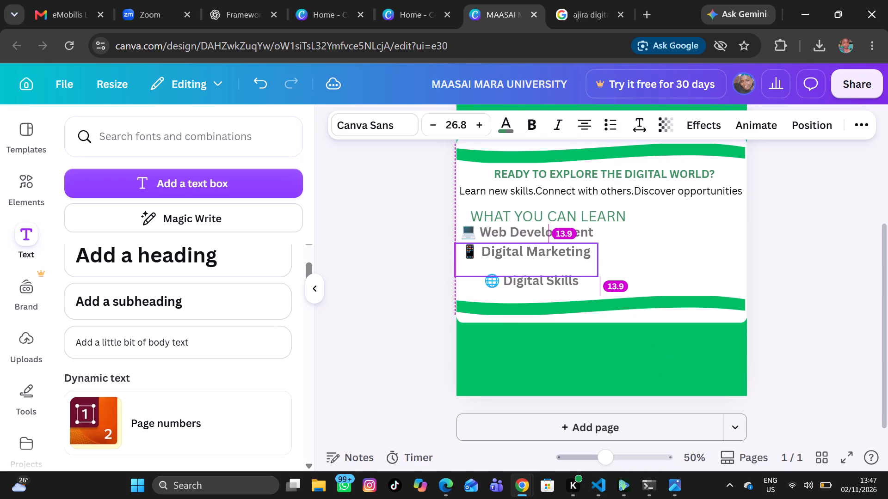
left_click_drag(555, 247, 551, 249)
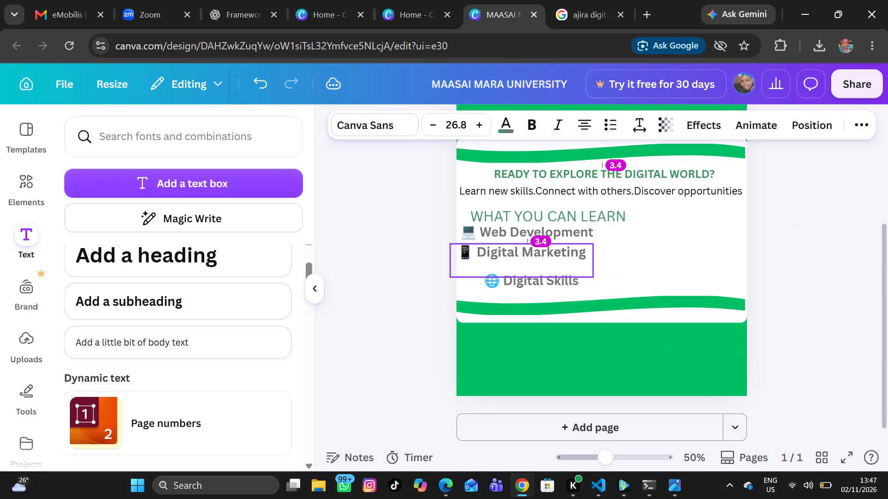
left_click_drag(551, 249, 552, 249)
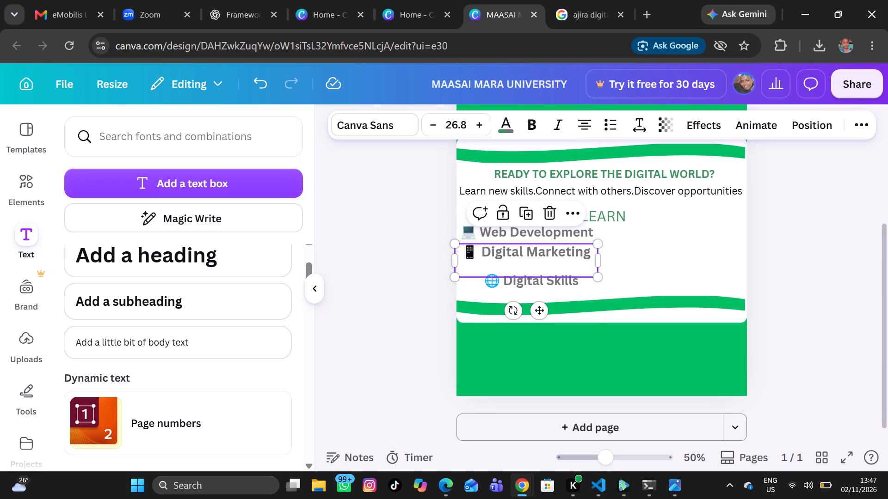
Widen the "📱 Digital Marketing" text box and scale it down to a font size of about 22.6.
left_click(596, 258)
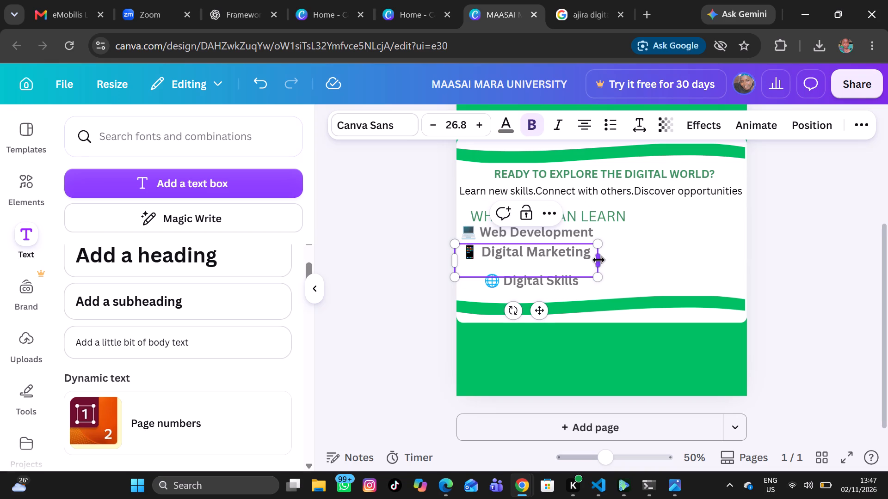
left_click_drag(598, 260, 643, 244)
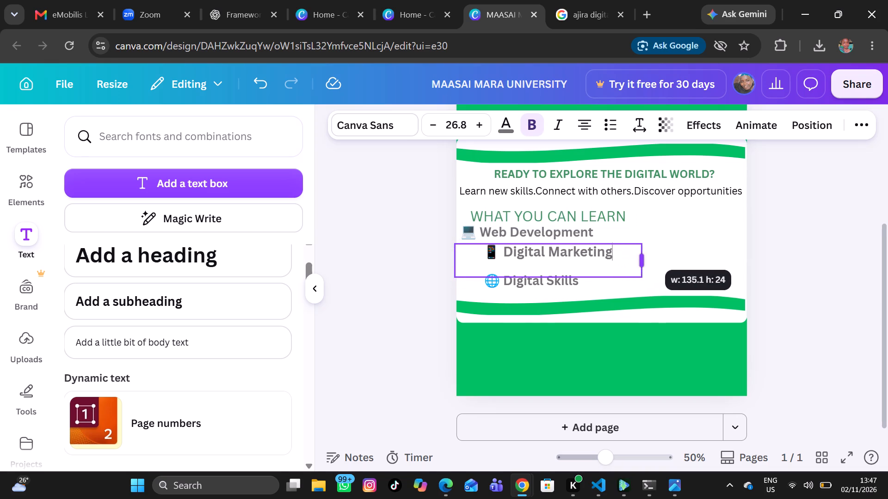
left_click_drag(643, 244, 644, 243)
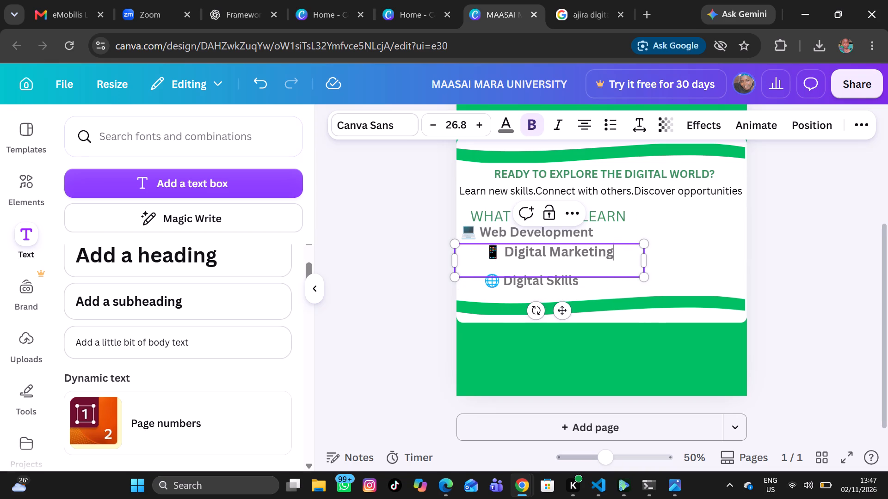
left_click_drag(647, 279, 626, 269)
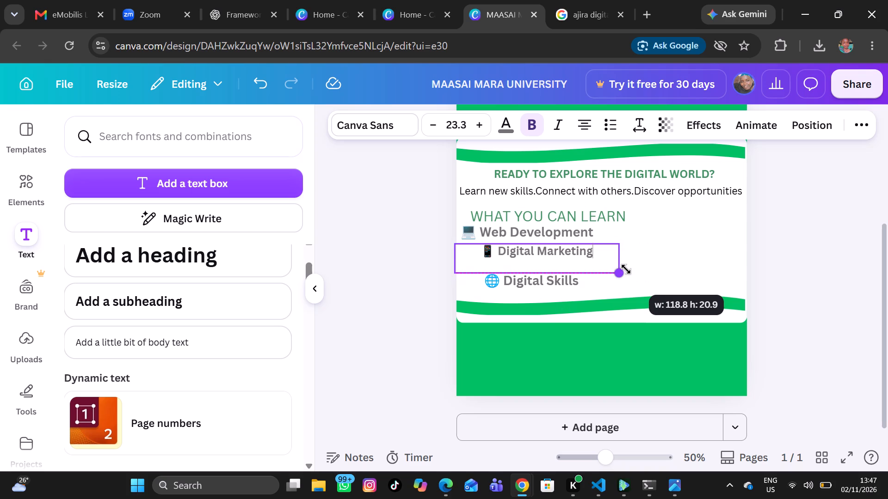
left_click_drag(626, 269, 618, 268)
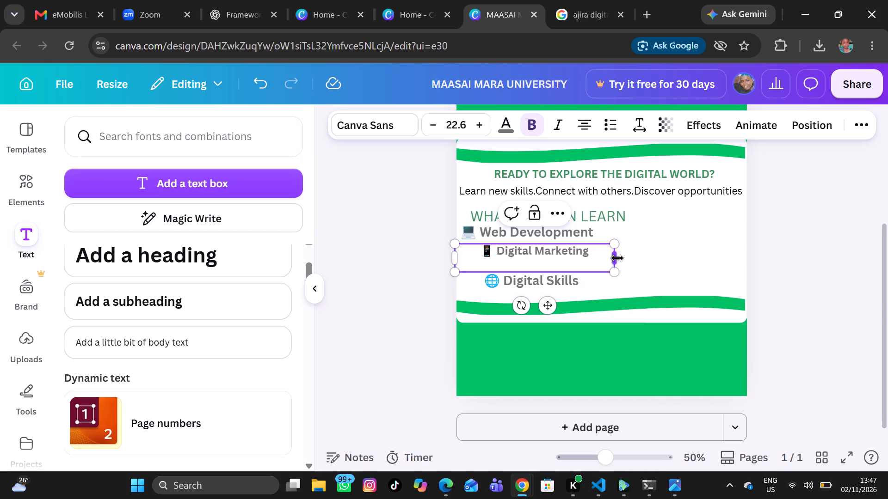
Adjust the "📱 Digital Marketing" box's side edges and position so its text starts level with the "💻 Web Development" line.
left_click_drag(617, 258, 605, 256)
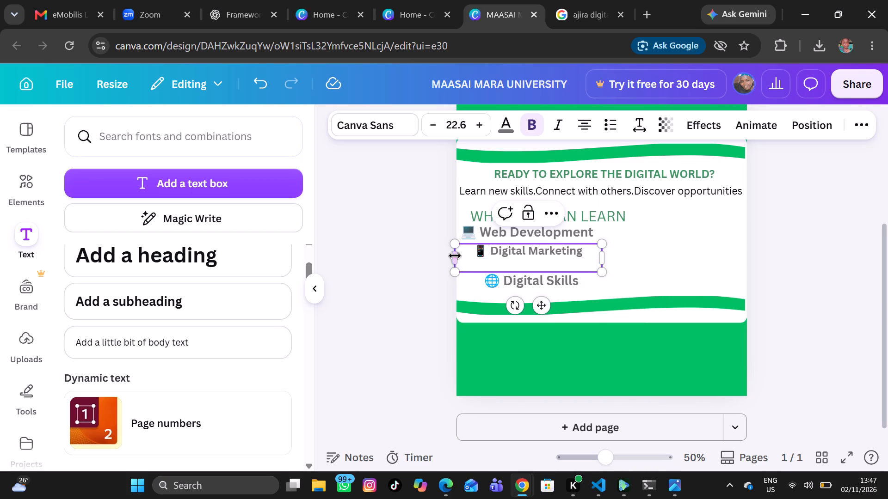
left_click_drag(455, 256, 449, 244)
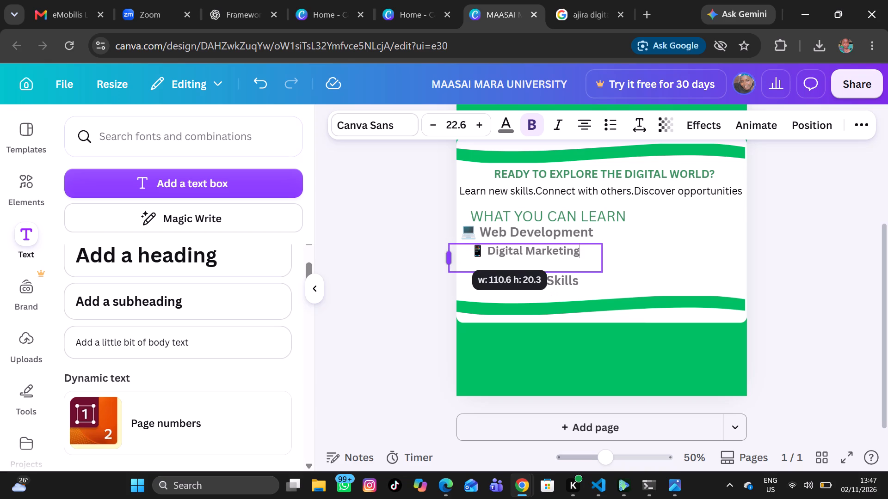
left_click_drag(449, 244, 416, 233)
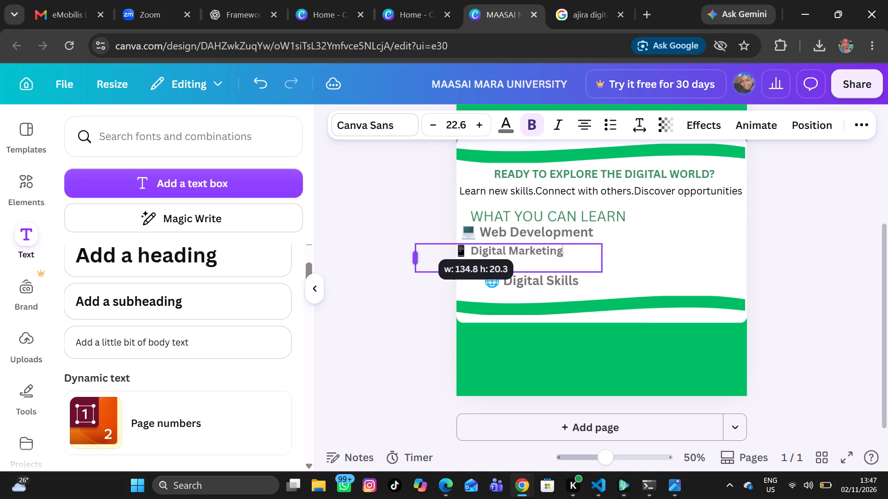
left_click_drag(416, 233, 428, 241)
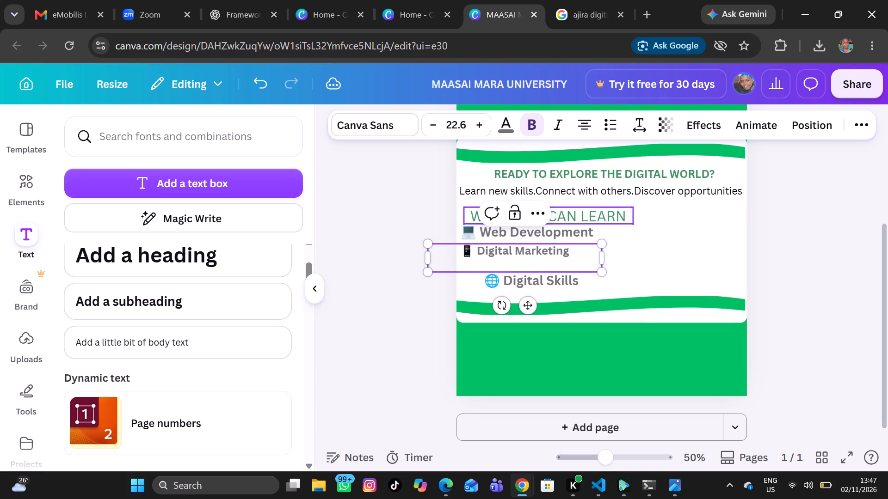
left_click(665, 225)
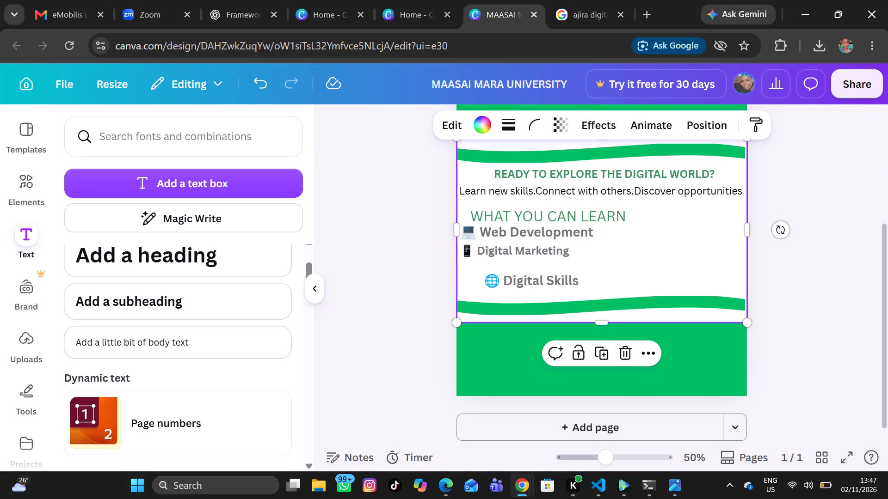
left_click(547, 246)
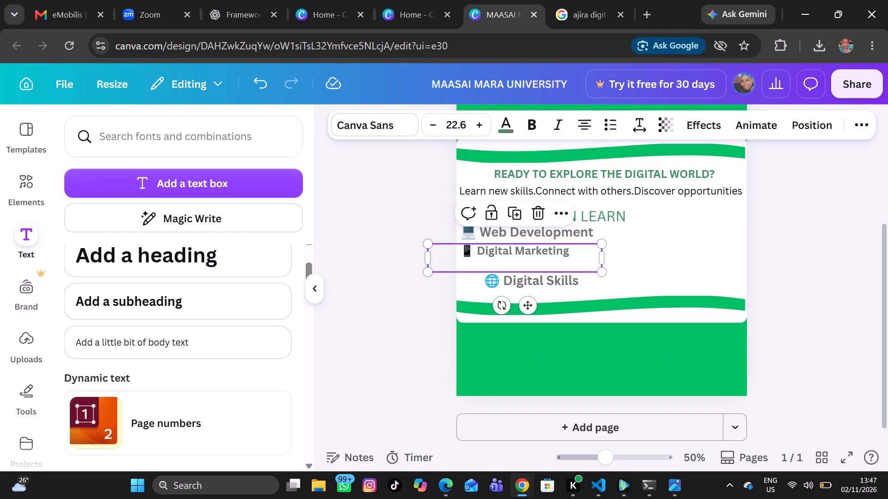
left_click_drag(547, 246, 552, 246)
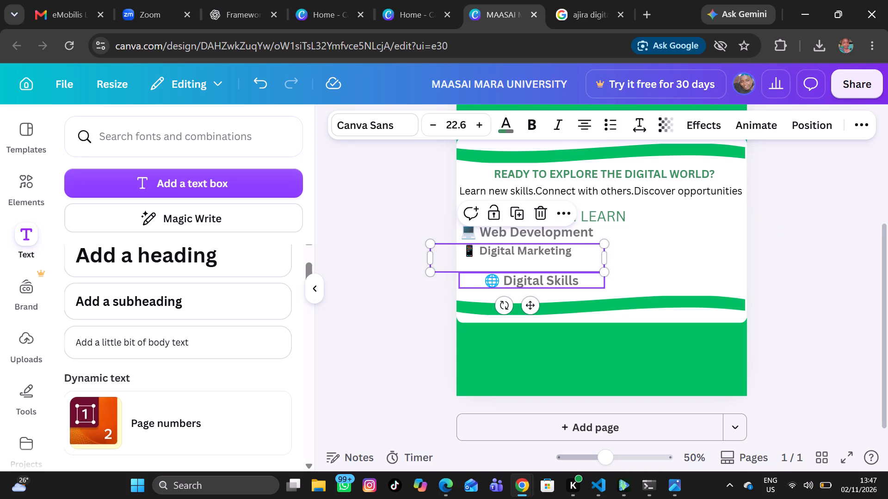
Scale the "🌐 Digital Skills" line down to about size 23.7 and align it just beneath the "📱 Digital Marketing" line.
left_click(531, 275)
left_click_drag(531, 275, 529, 267)
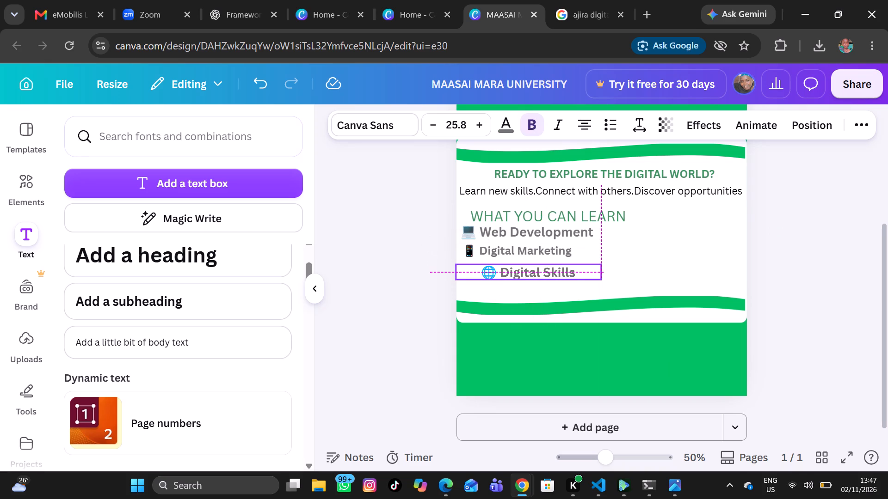
left_click_drag(529, 267, 513, 267)
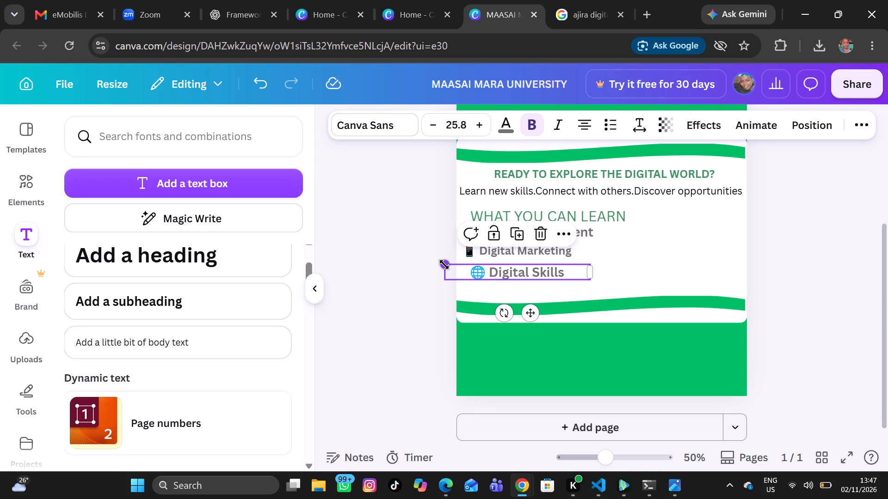
left_click_drag(445, 266, 457, 265)
left_click(512, 271)
left_click(512, 271)
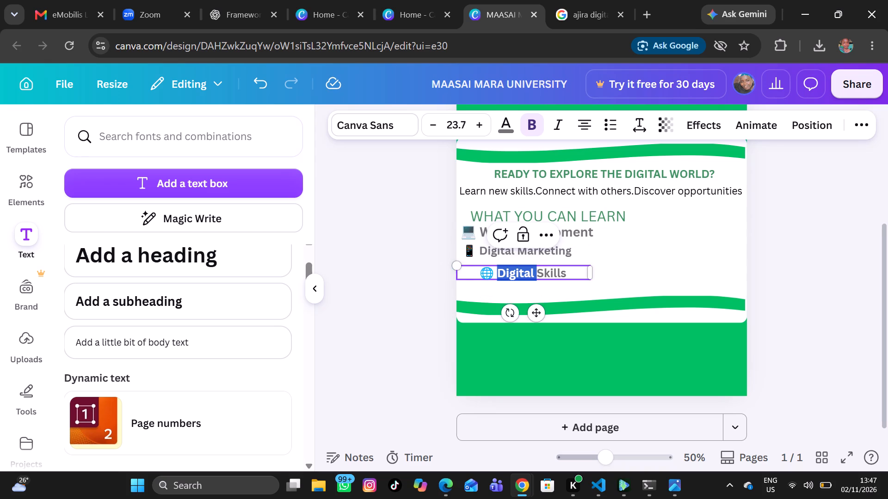
left_click(600, 271)
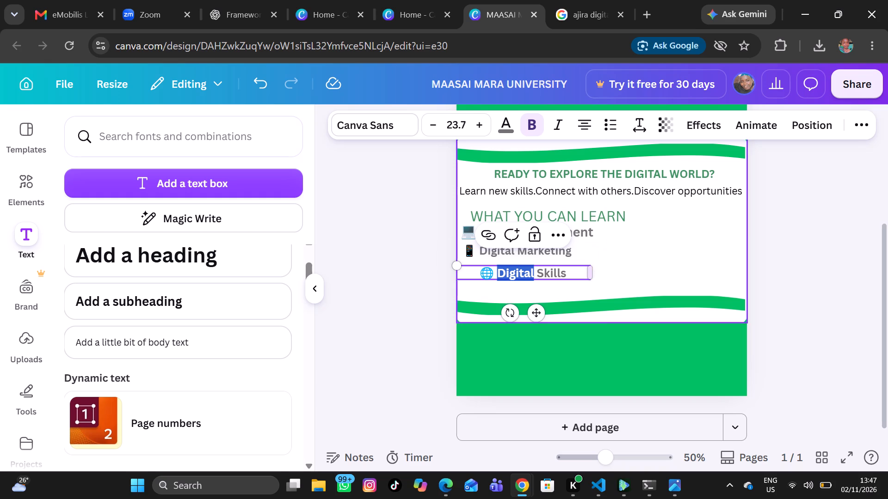
left_click(610, 267)
left_click_drag(515, 278, 497, 275)
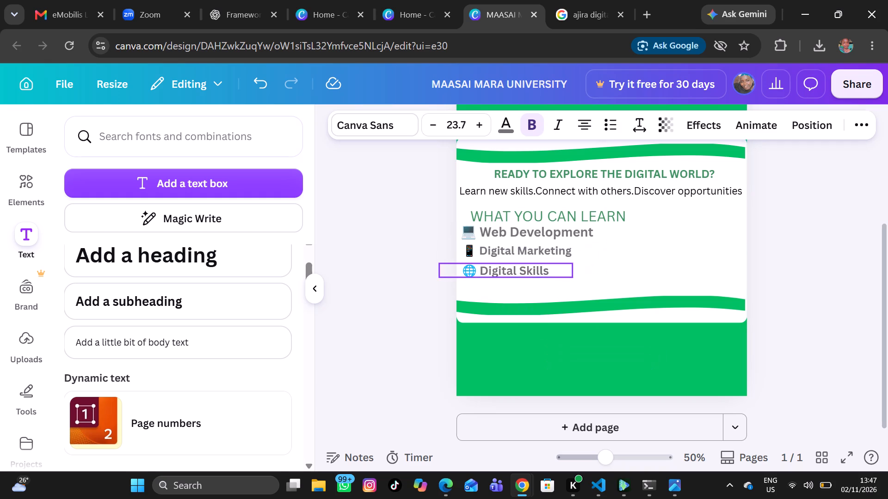
left_click_drag(497, 275, 498, 276)
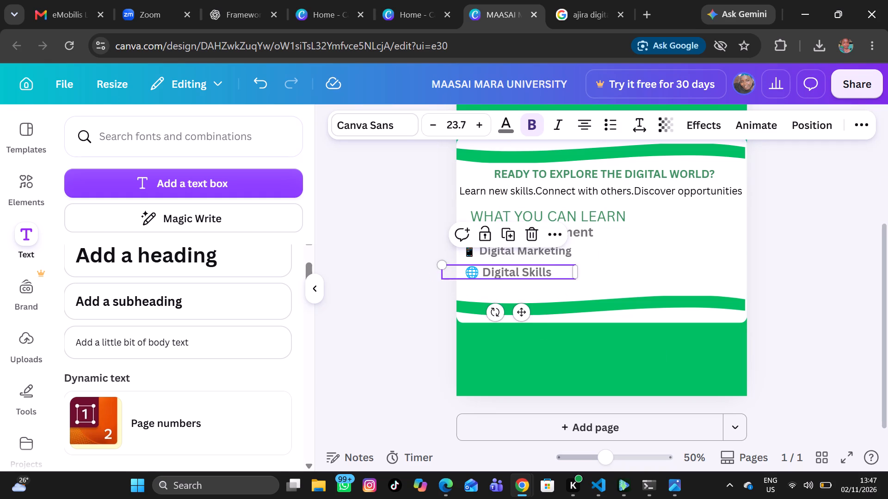
left_click(614, 274)
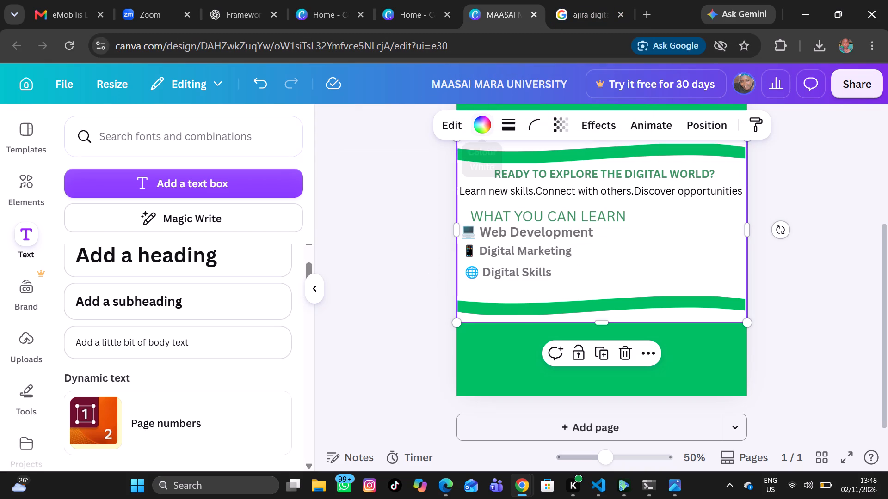
left_click(528, 269)
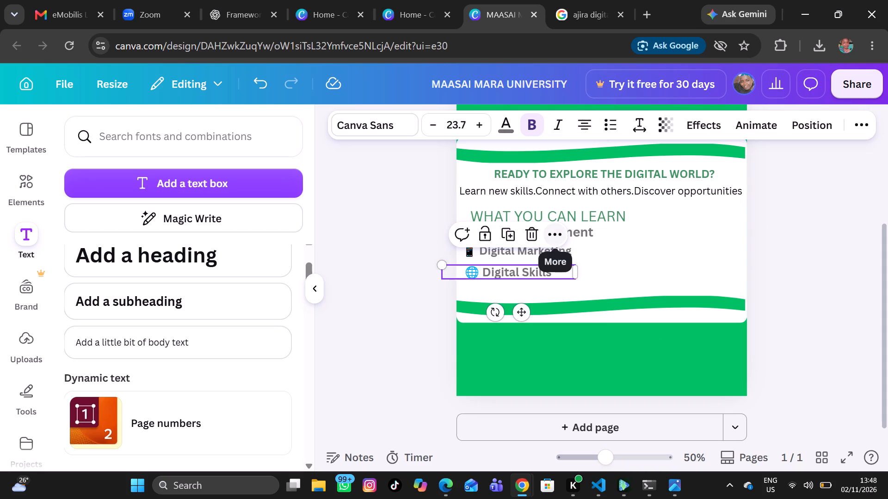
left_click(553, 231)
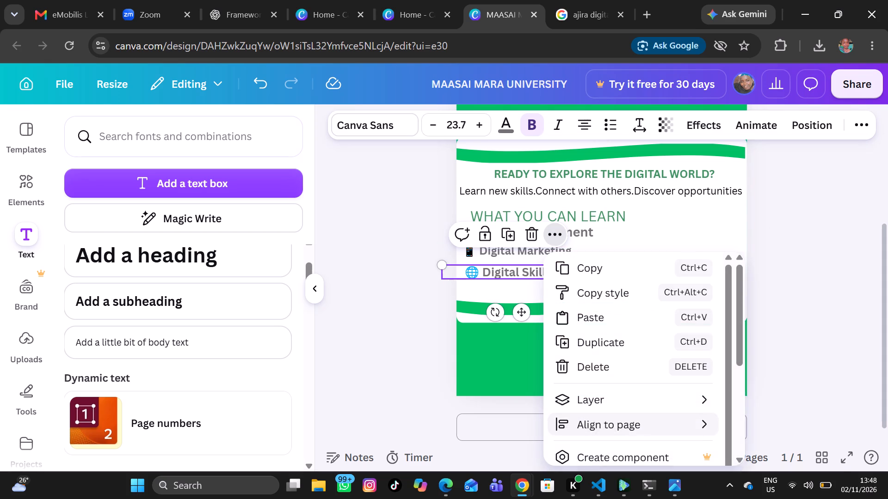
left_click(596, 343)
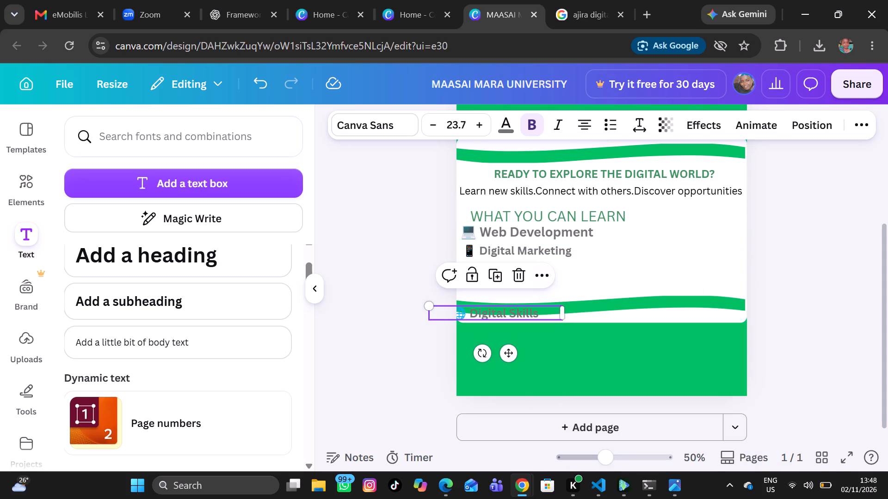
left_click(627, 249)
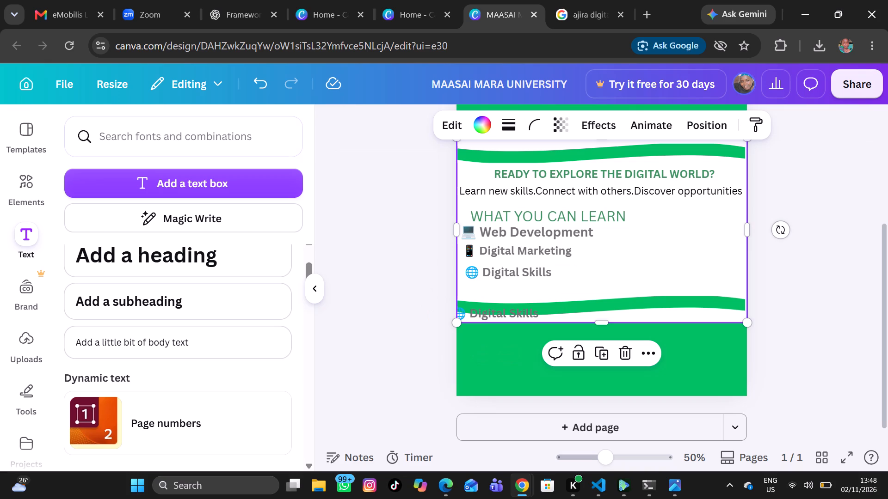
left_click(499, 311)
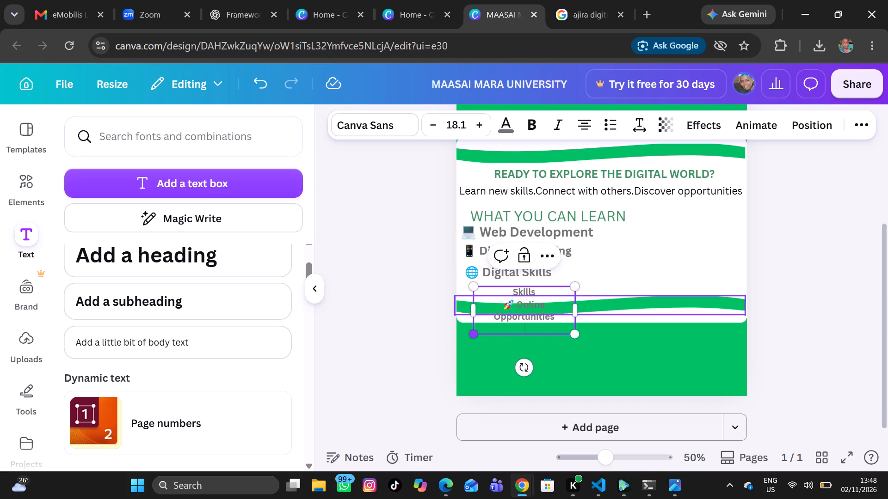
left_click_drag(471, 284, 458, 274)
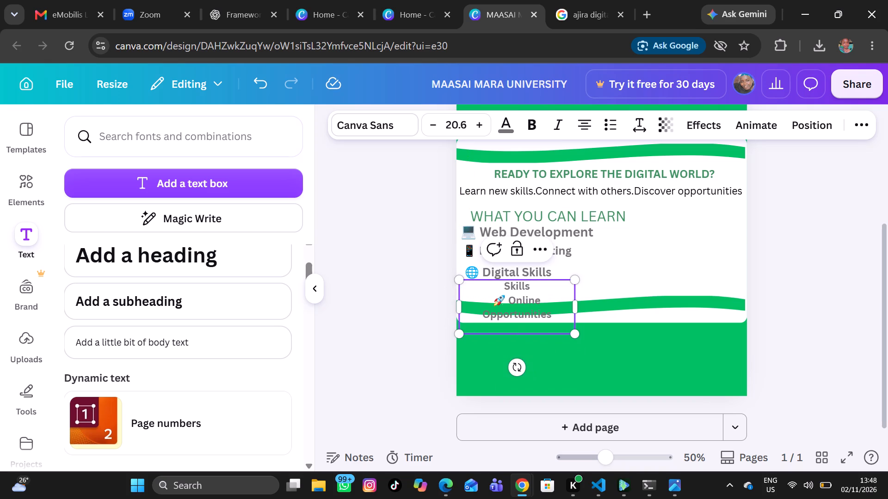
left_click_drag(578, 305, 632, 292)
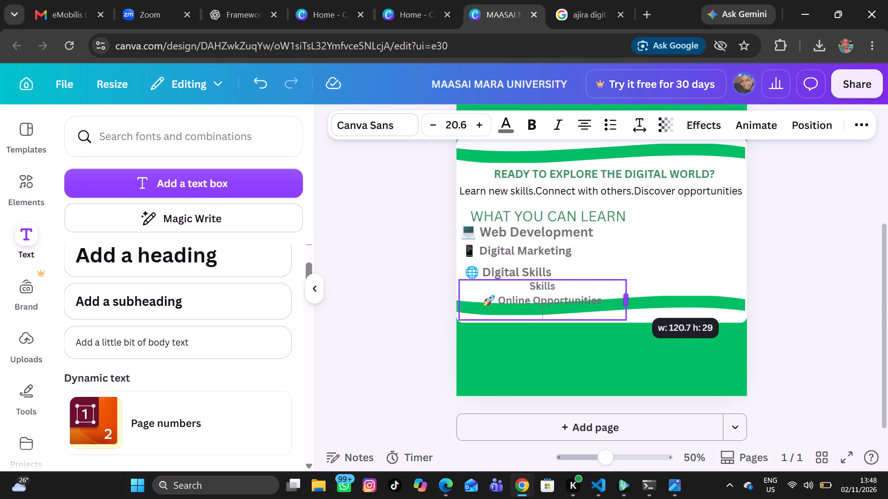
left_click_drag(632, 292, 694, 282)
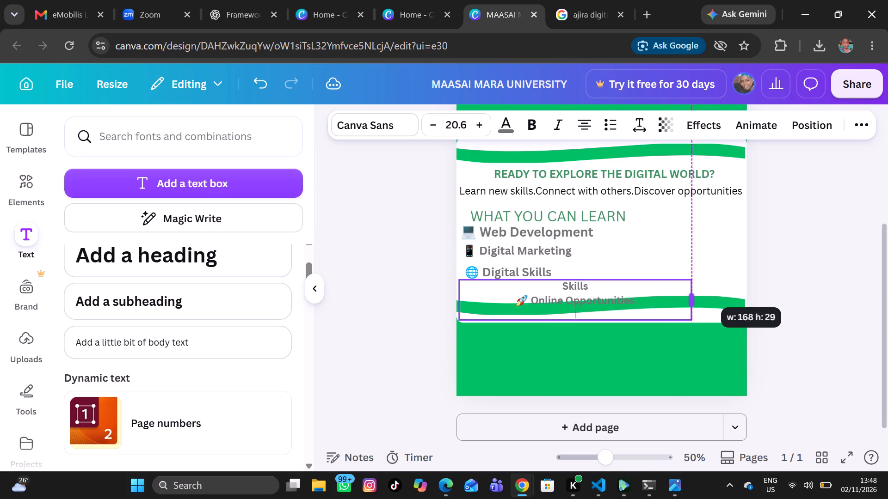
left_click_drag(694, 282, 665, 284)
Delete the stray word "Skills" above "🚀 Online Opportunities" in the pasted text box.
left_click(574, 285)
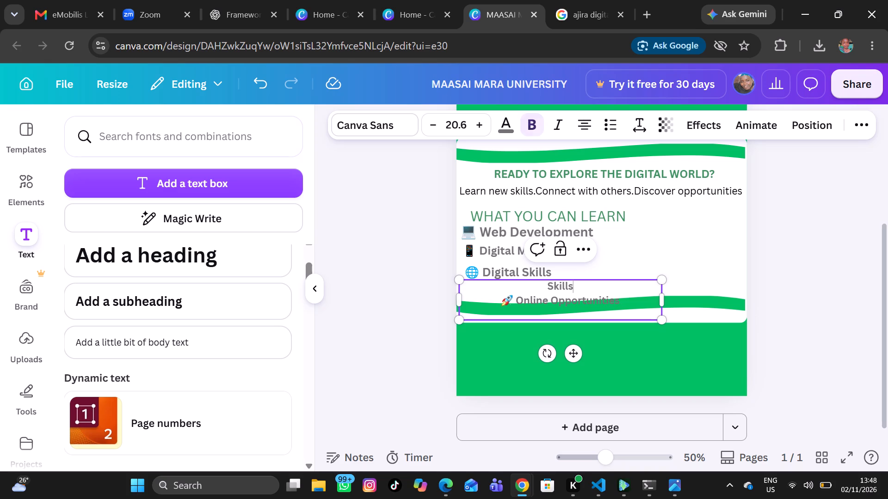
key("BackSpace")
key("BackSpace")
key("BackSpace")
key("BackSpace")
key("BackSpace")
key("BackSpace")
key("BackSpace")
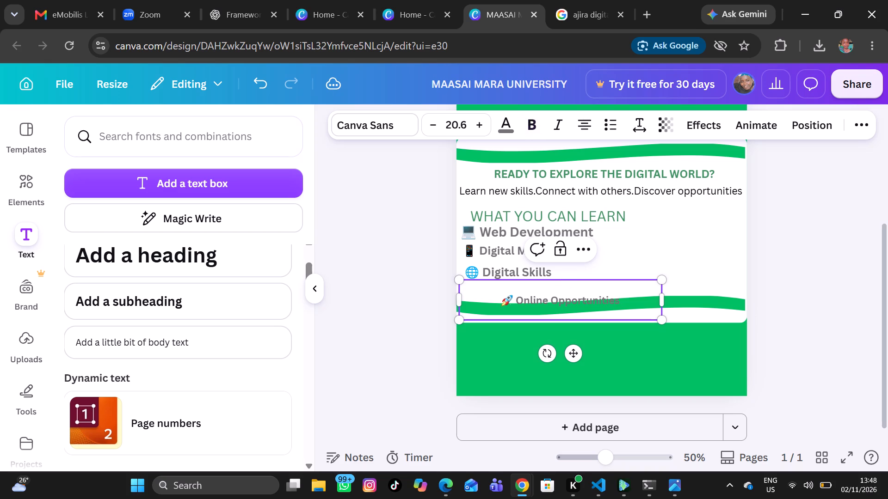
Scale "🚀 Online Opportunities" to size 20 and narrow its box so the text starts near the "🌐 Digital Skills" line's start.
left_click_drag(457, 322, 470, 297)
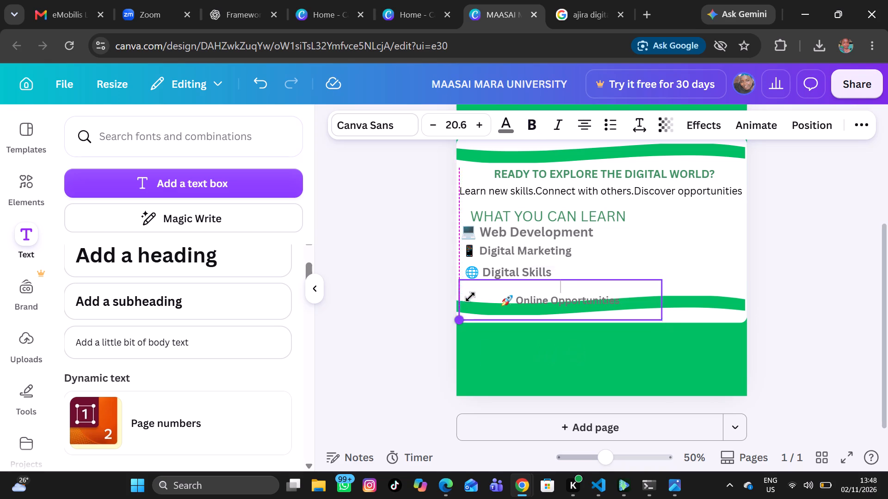
left_click_drag(470, 297, 471, 295)
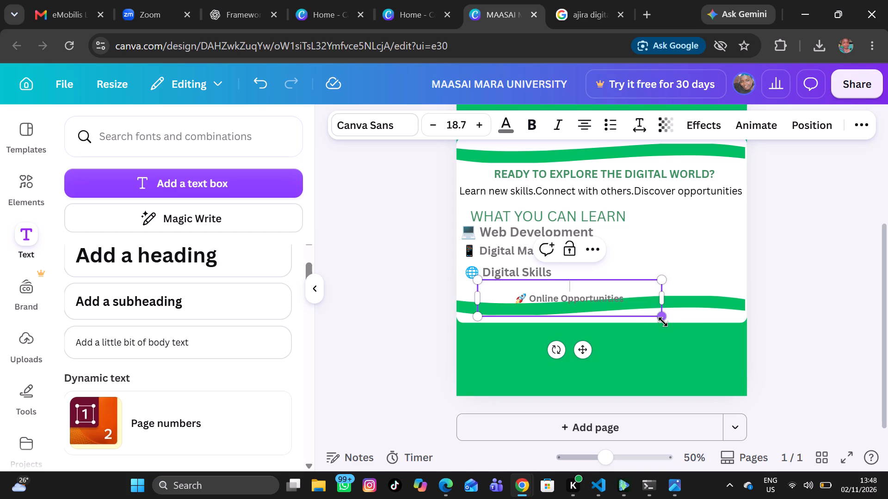
left_click_drag(662, 316, 647, 297)
left_click_drag(647, 292, 678, 287)
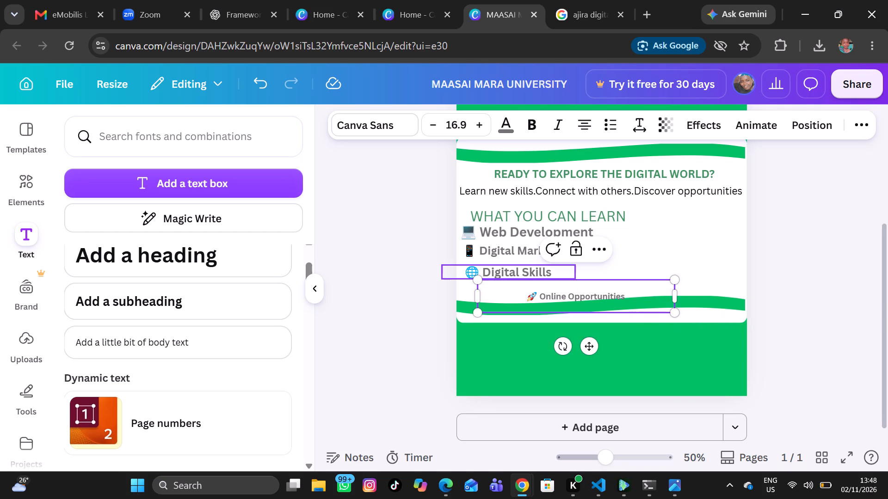
left_click_drag(475, 282, 444, 270)
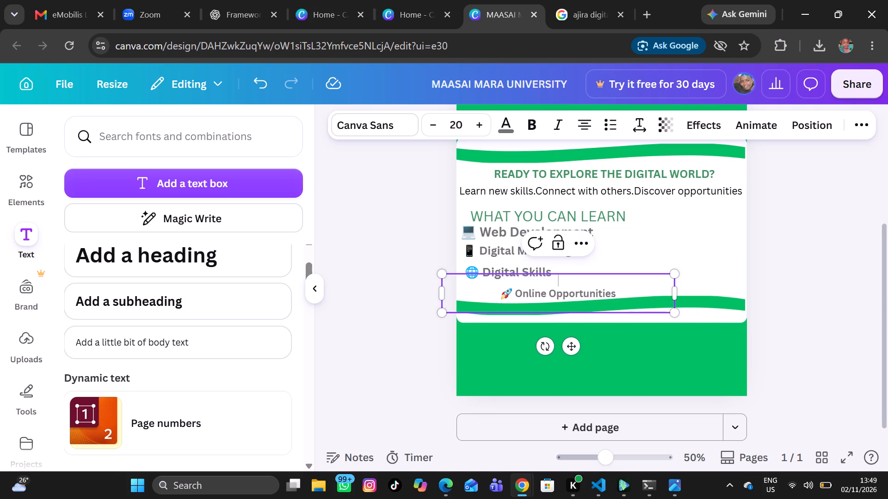
left_click_drag(675, 296, 629, 284)
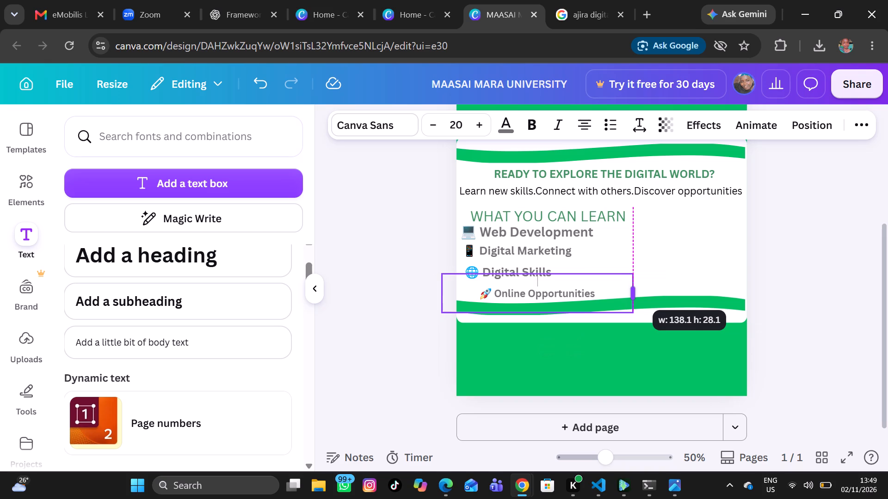
left_click_drag(629, 284, 612, 282)
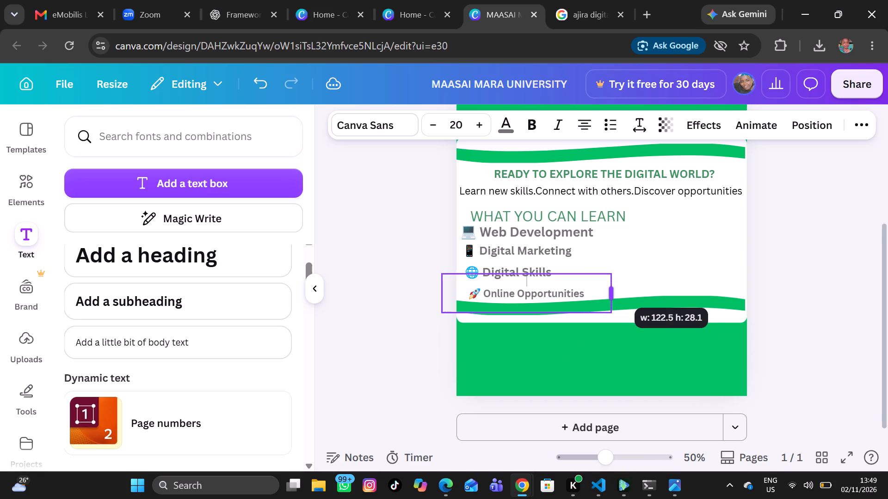
left_click_drag(612, 282, 604, 280)
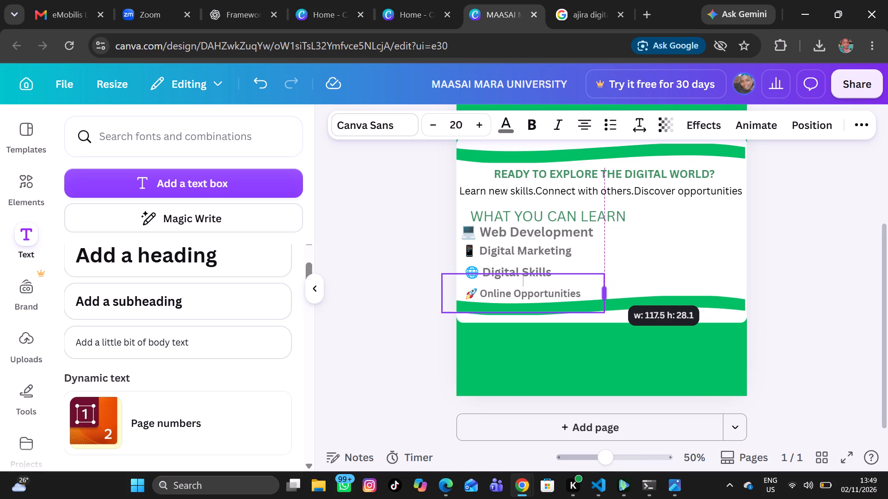
left_click_drag(604, 280, 596, 277)
left_click(631, 261)
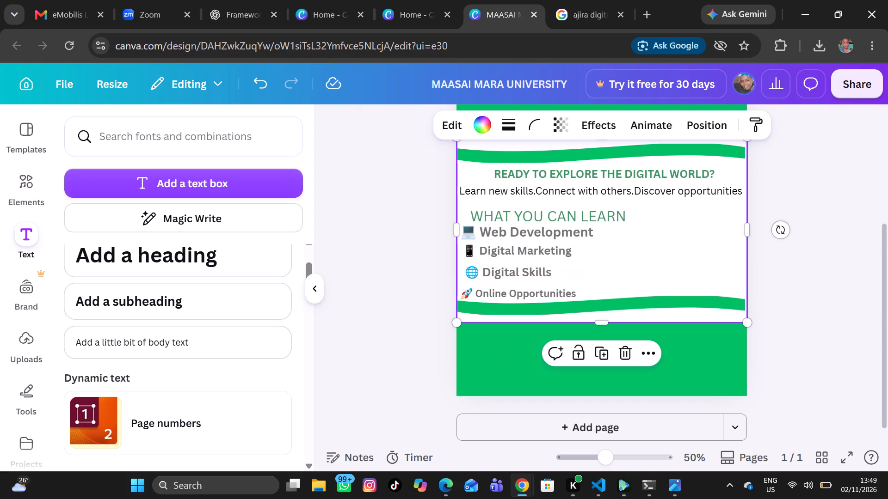
Reduce the font size of the "💻 Web Development" line by two steps.
left_click(548, 231)
double_click(429, 127)
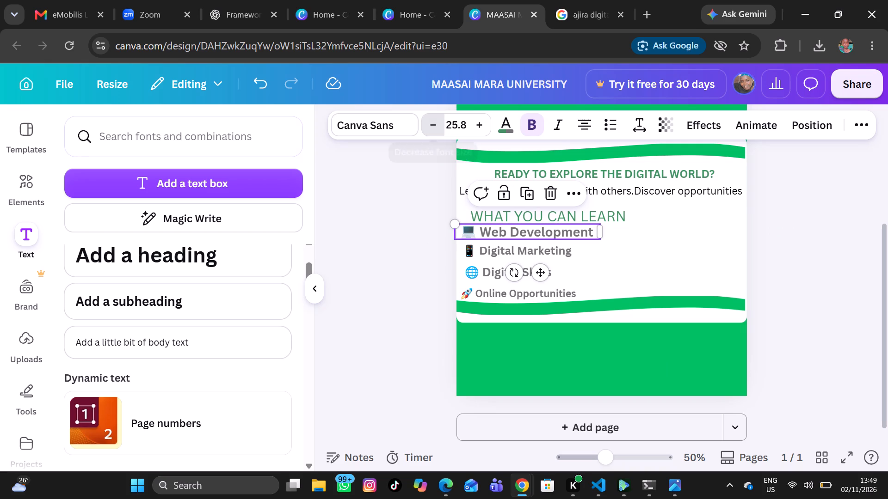
left_click(748, 252)
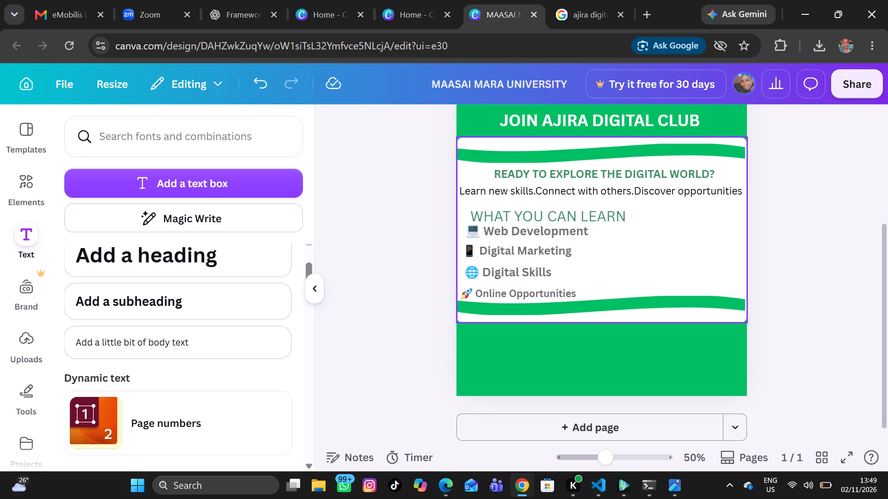
Set the font size of the "🚀 Online Opportunities" line to 22.
left_click(534, 289)
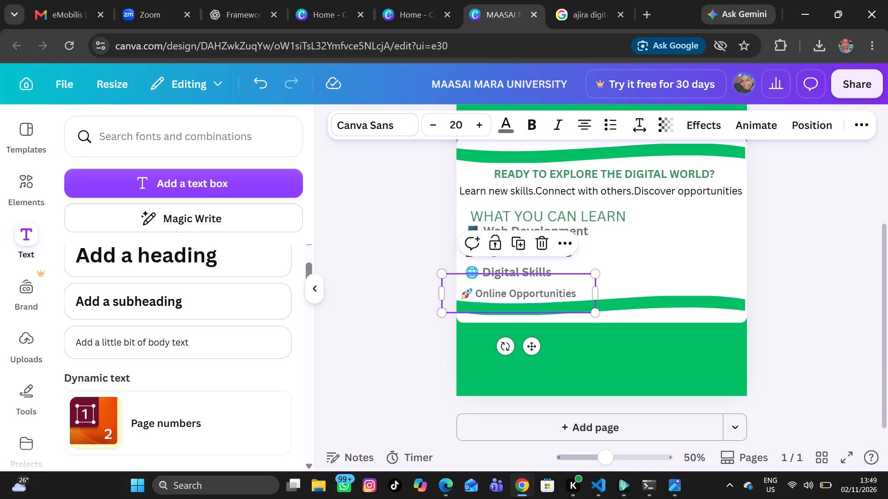
double_click(479, 127)
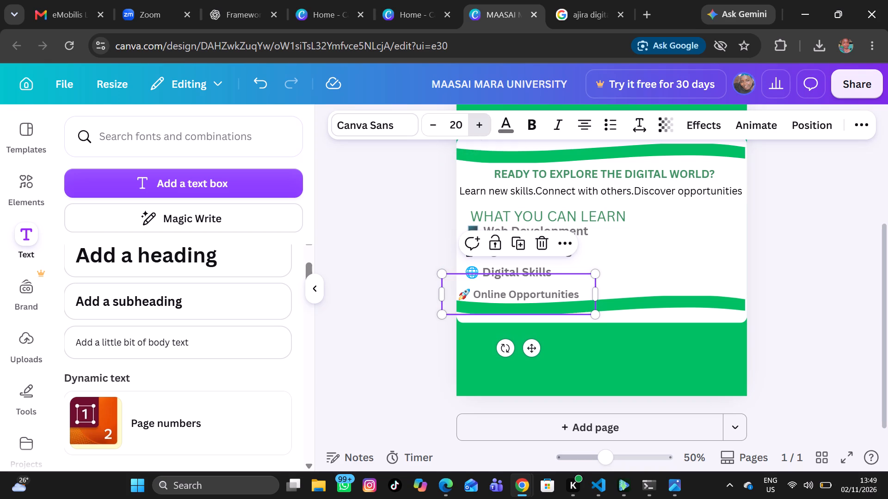
left_click(652, 230)
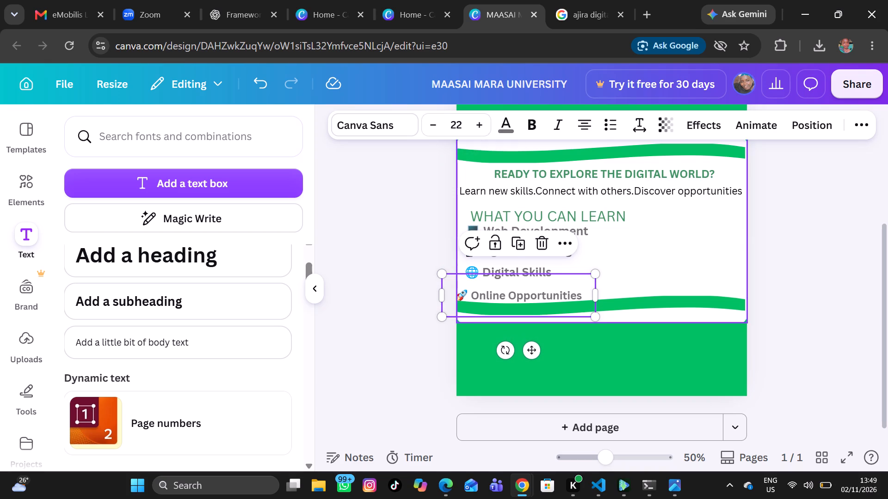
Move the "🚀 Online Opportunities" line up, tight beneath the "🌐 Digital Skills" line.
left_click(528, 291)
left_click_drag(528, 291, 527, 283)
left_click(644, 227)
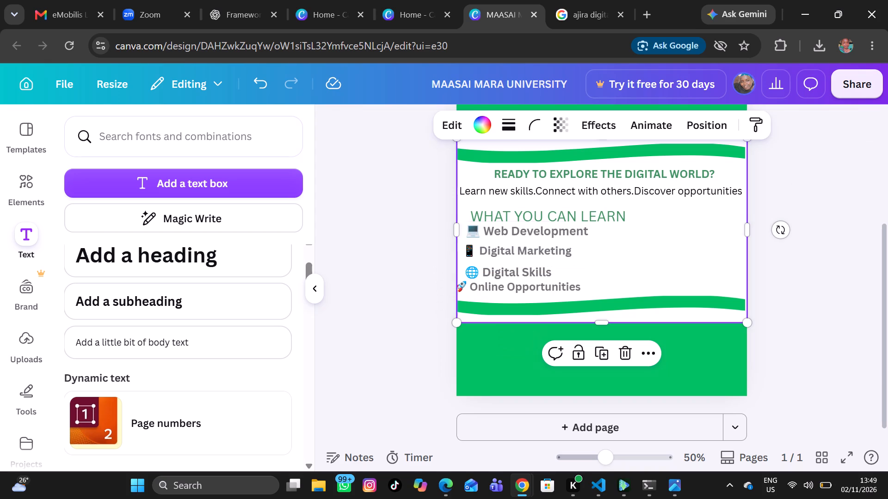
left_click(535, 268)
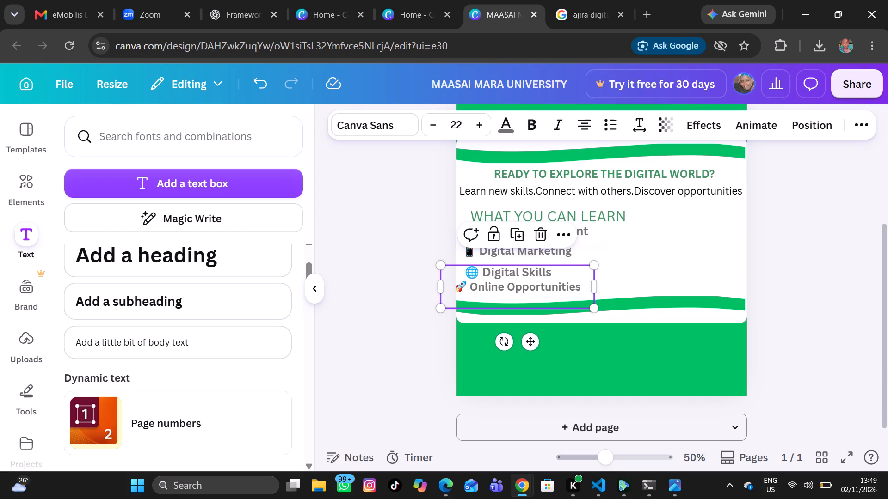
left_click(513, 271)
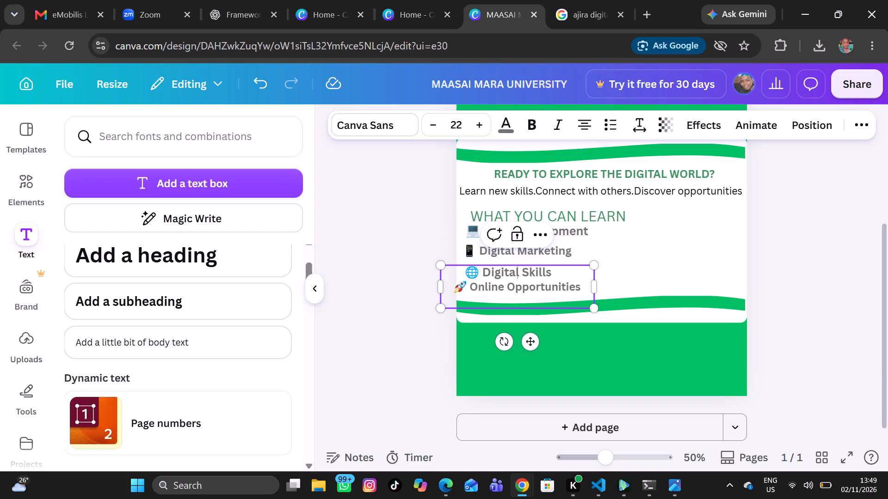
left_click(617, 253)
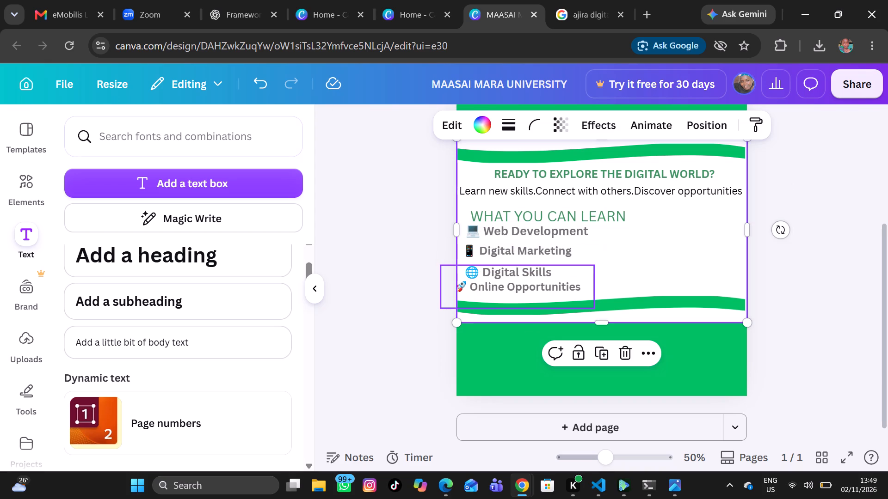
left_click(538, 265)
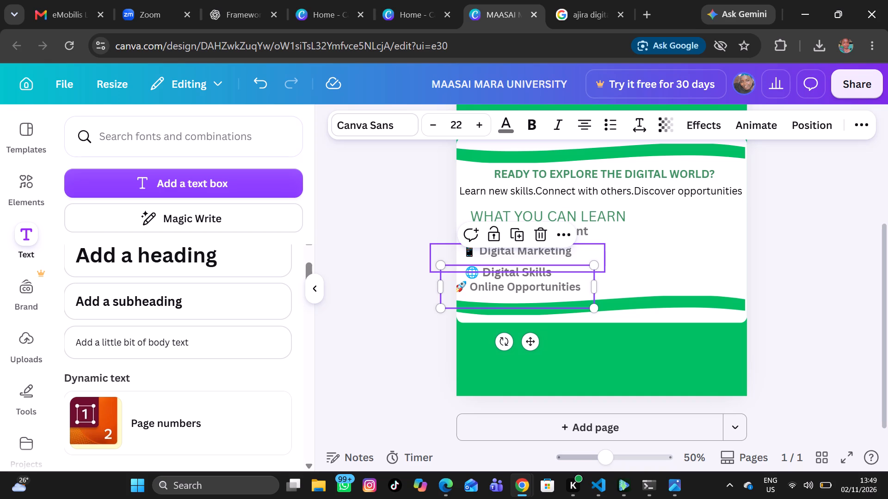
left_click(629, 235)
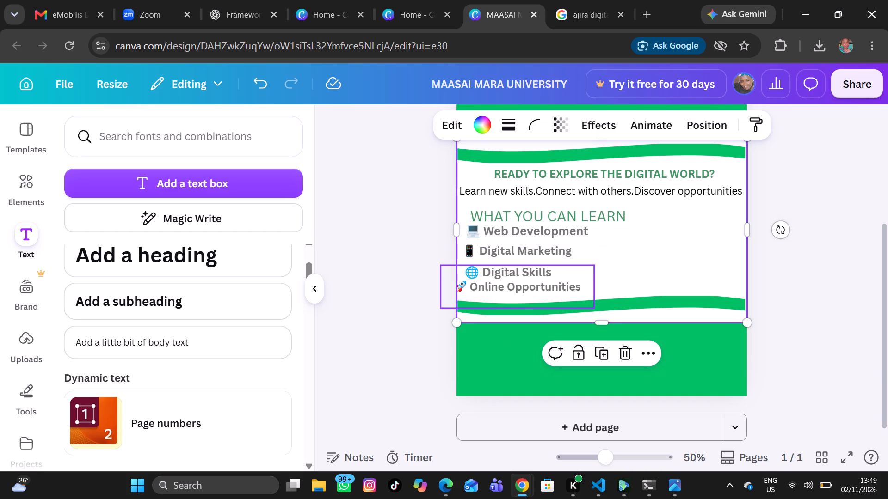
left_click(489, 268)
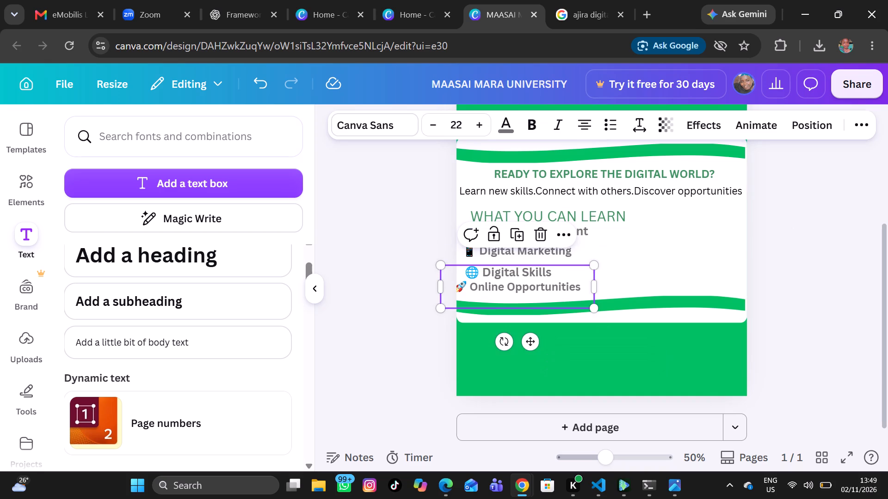
Widen the "🚀 Online Opportunities" text box to about 115.1 and move the line down, close to the lower green wave.
left_click(595, 282)
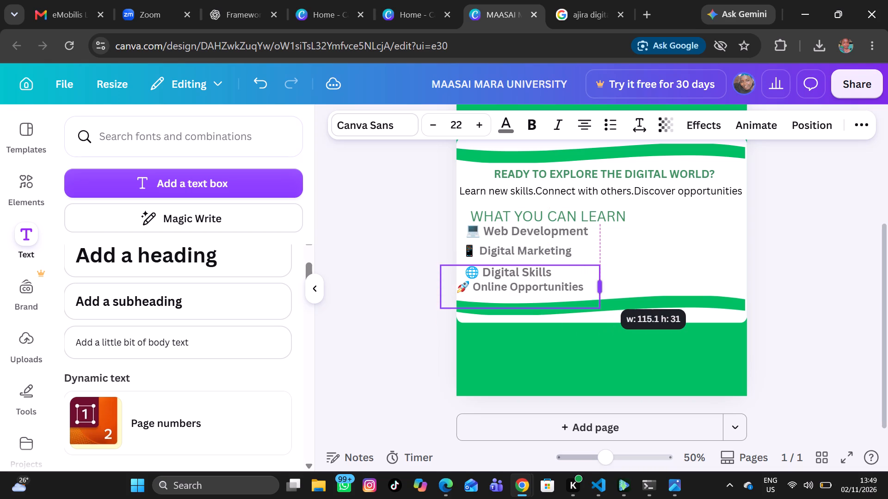
left_click(518, 280)
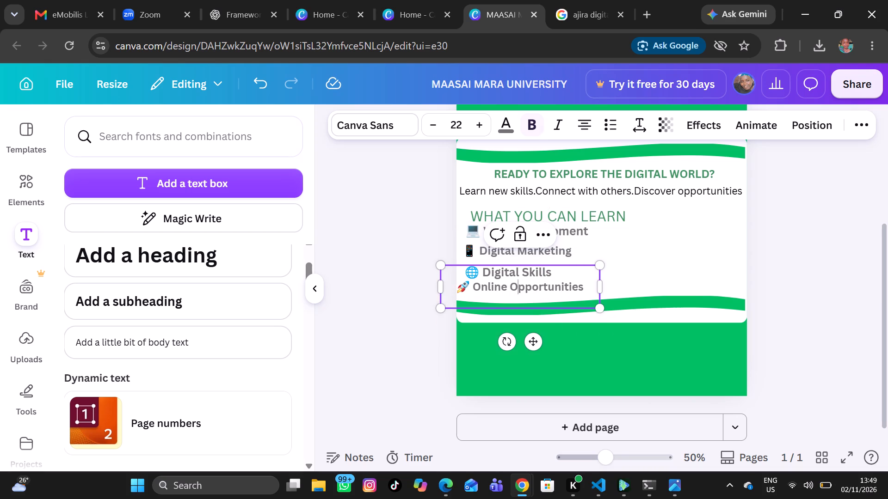
left_click(518, 280)
left_click(617, 288)
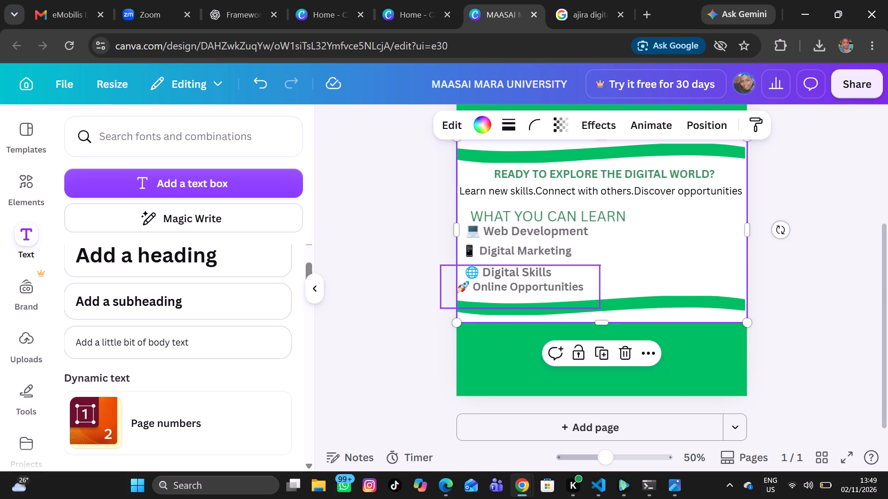
left_click(508, 280)
left_click_drag(508, 280, 509, 284)
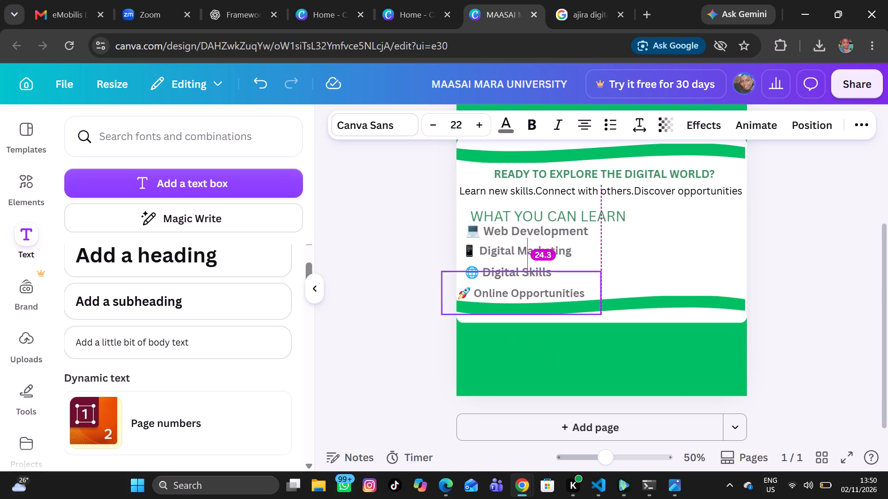
left_click(669, 218)
Nudge the "💻 Web Development" line up slightly, tight beneath the "WHAT YOU CAN LEARN" heading.
left_click(523, 268)
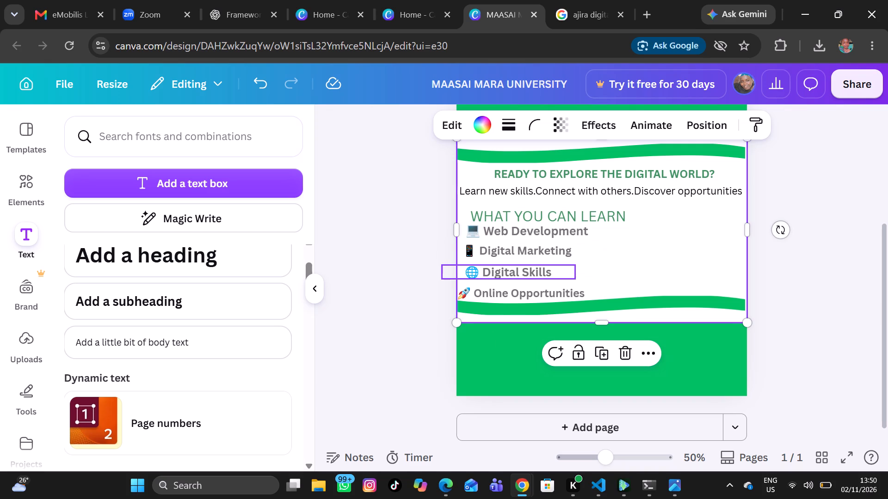
left_click(523, 268)
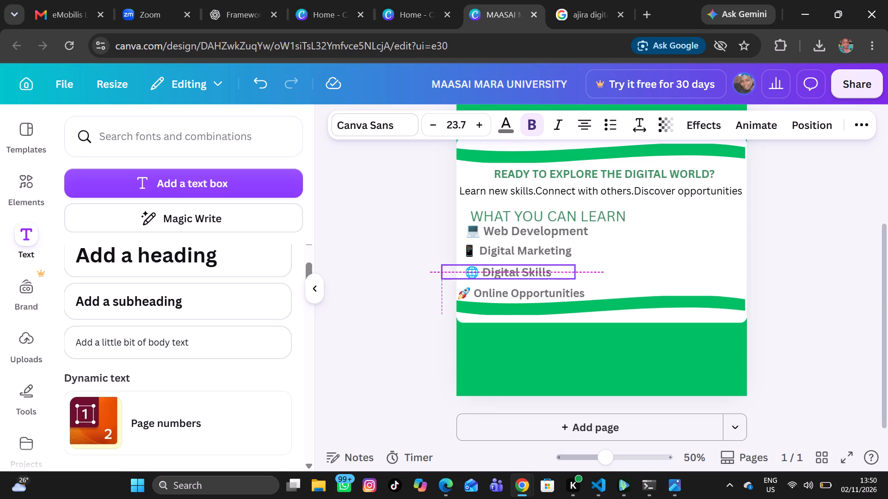
left_click(596, 234)
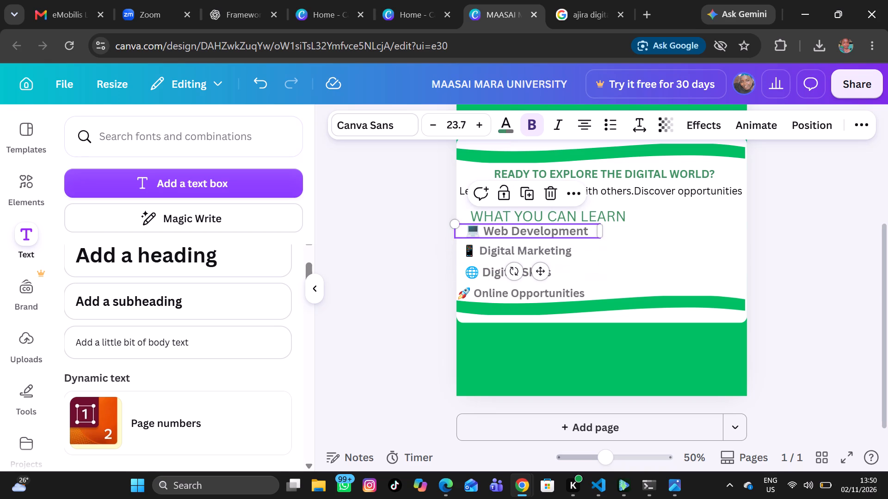
left_click(559, 233)
left_click(559, 233)
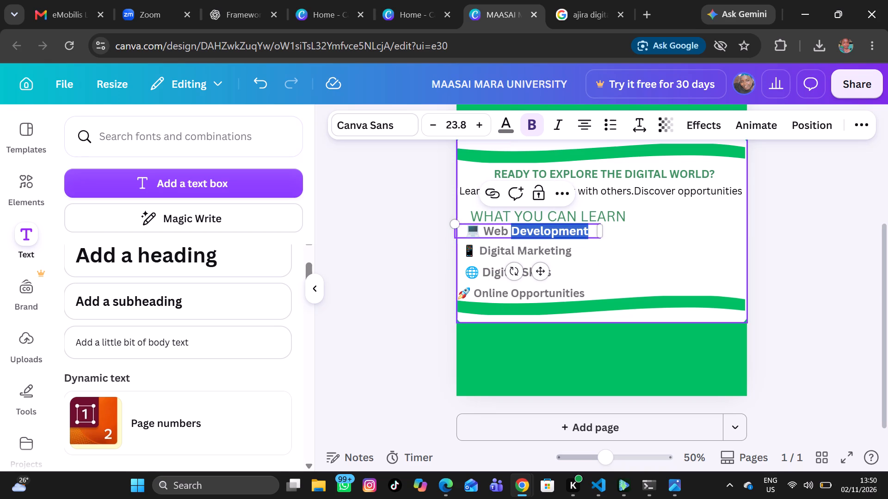
left_click(646, 269)
left_click(565, 231)
left_click(565, 231)
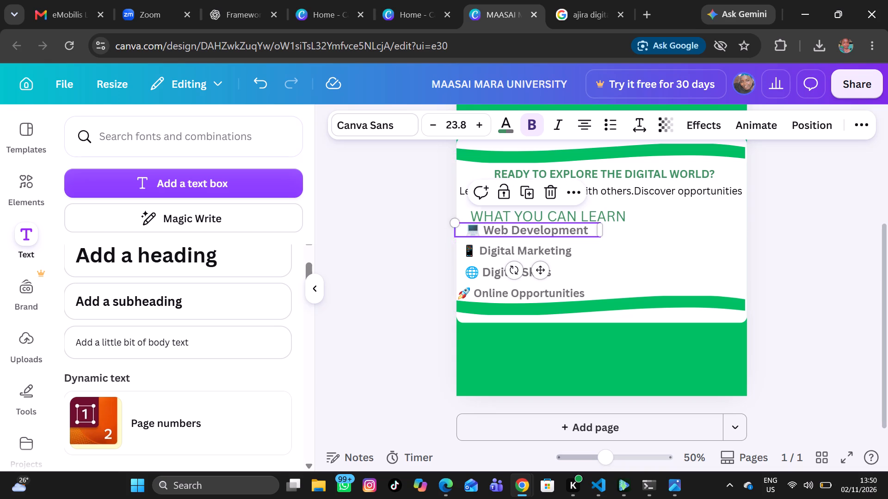
left_click(607, 242)
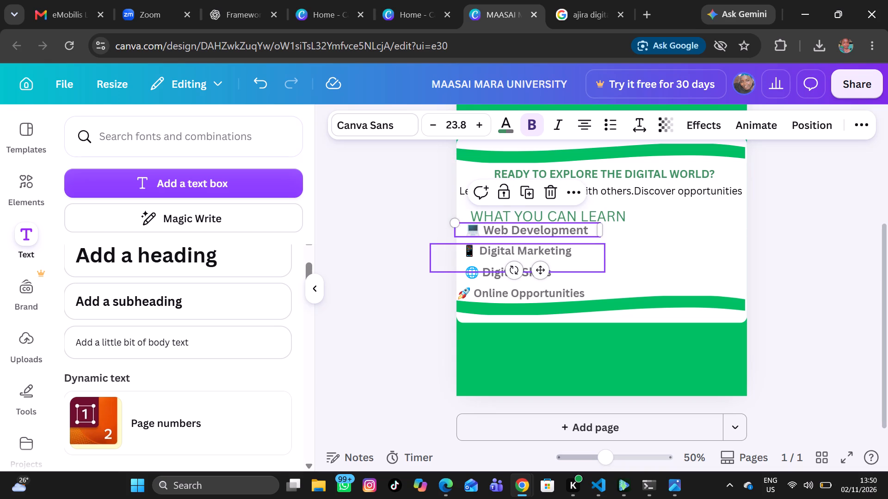
Move the "📱 Digital Marketing" line slightly up and right so its text lines up under "Web Development".
left_click(511, 250)
left_click(511, 250)
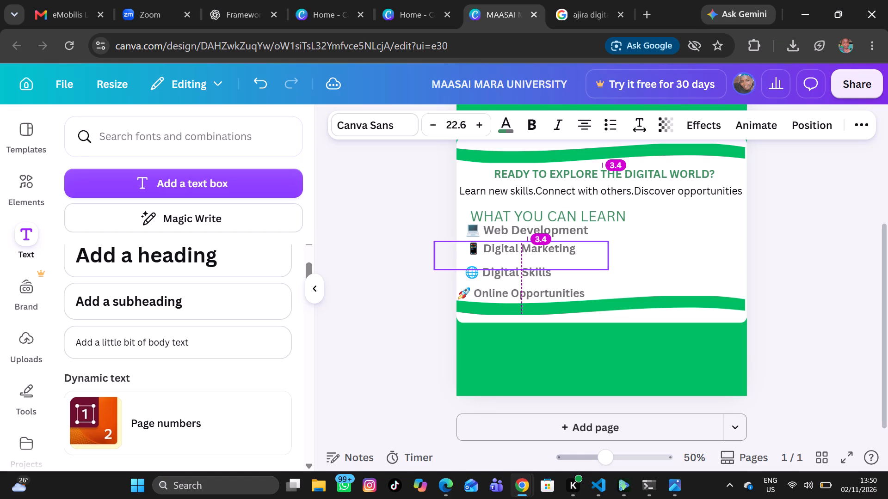
left_click(629, 232)
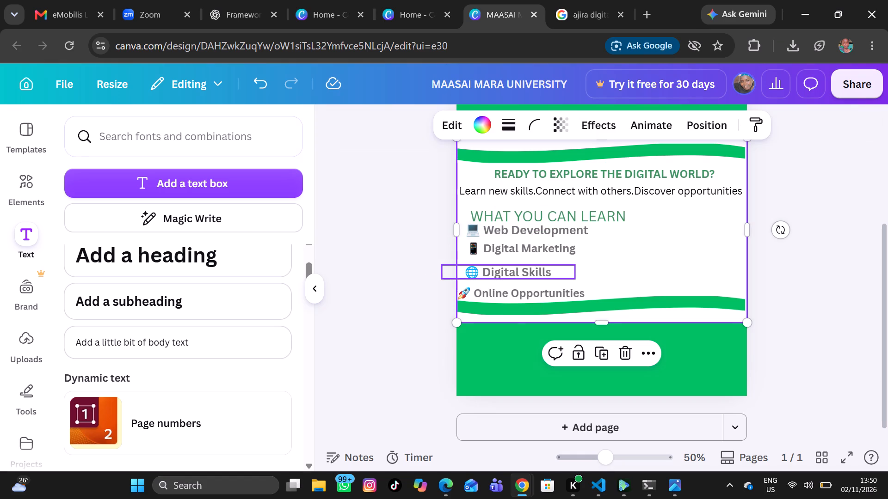
Move the "🌐 Digital Skills" line up close beneath "📱 Digital Marketing" and shift it slightly to the right.
left_click(540, 267)
left_click_drag(540, 267, 542, 262)
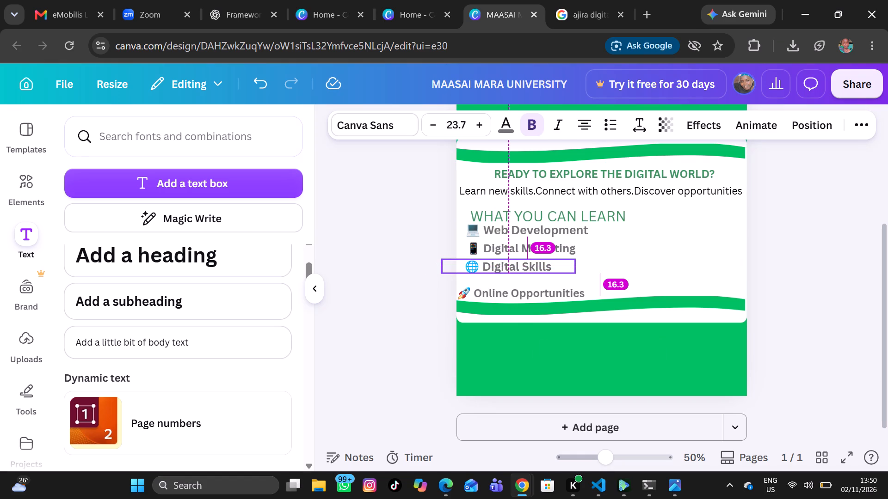
left_click_drag(542, 262, 543, 261)
left_click_drag(543, 261, 543, 263)
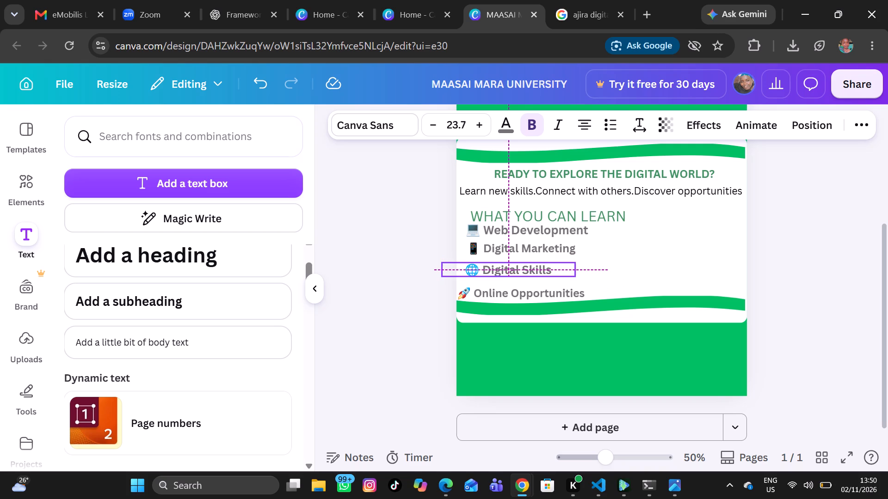
left_click_drag(543, 263, 543, 262)
left_click(629, 248)
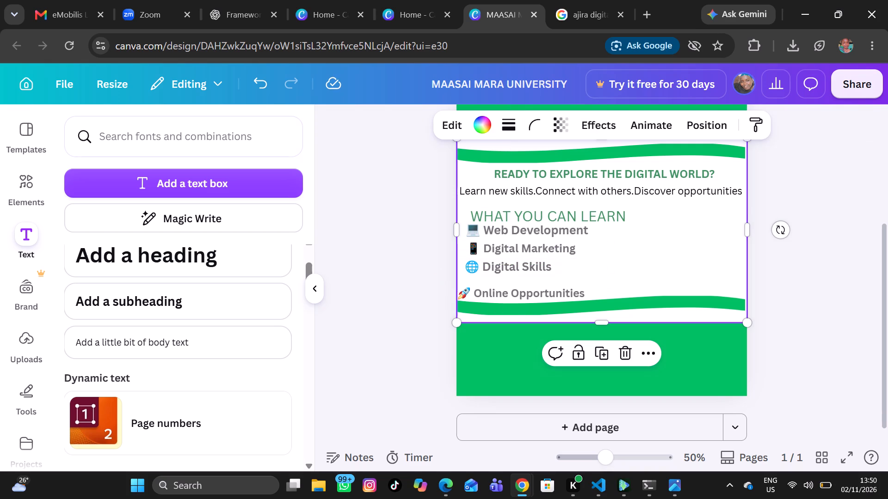
left_click(535, 268)
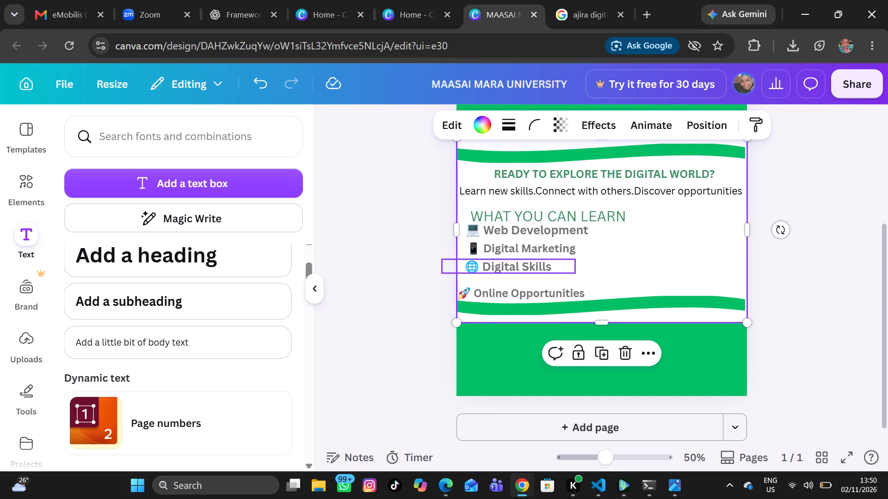
left_click_drag(535, 268, 540, 268)
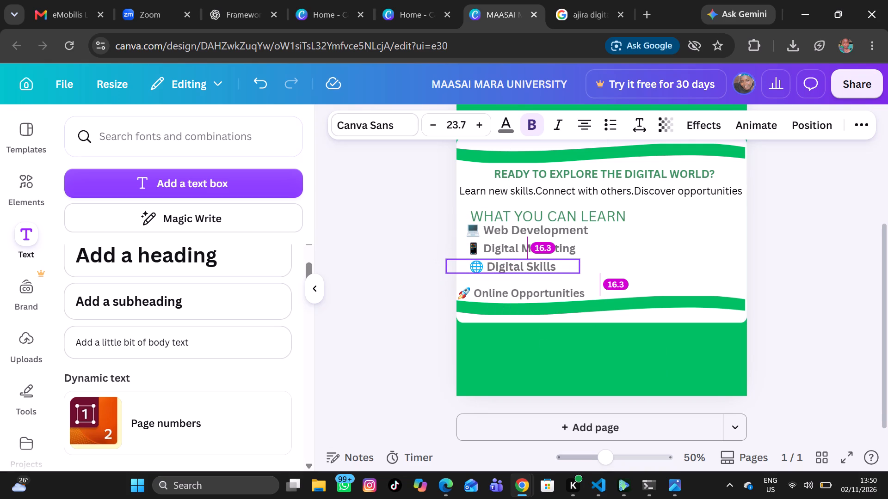
left_click_drag(540, 268, 540, 268)
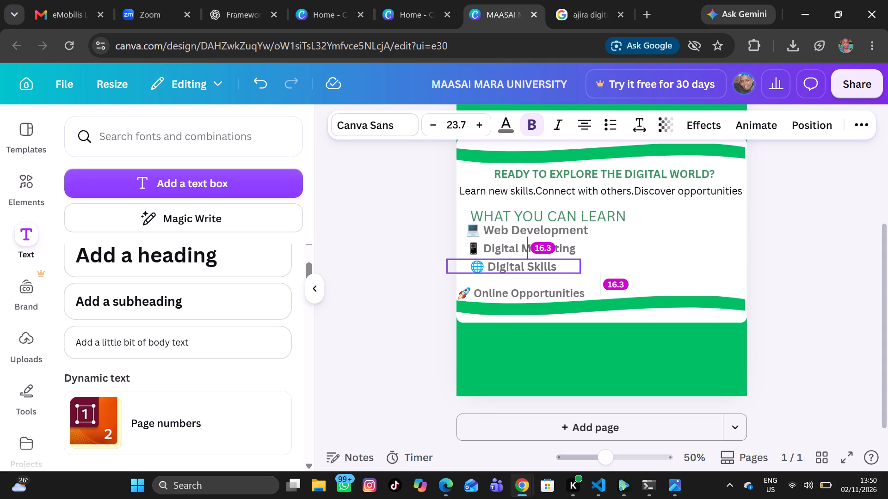
left_click_drag(540, 268, 540, 268)
left_click(540, 268)
left_click(621, 246)
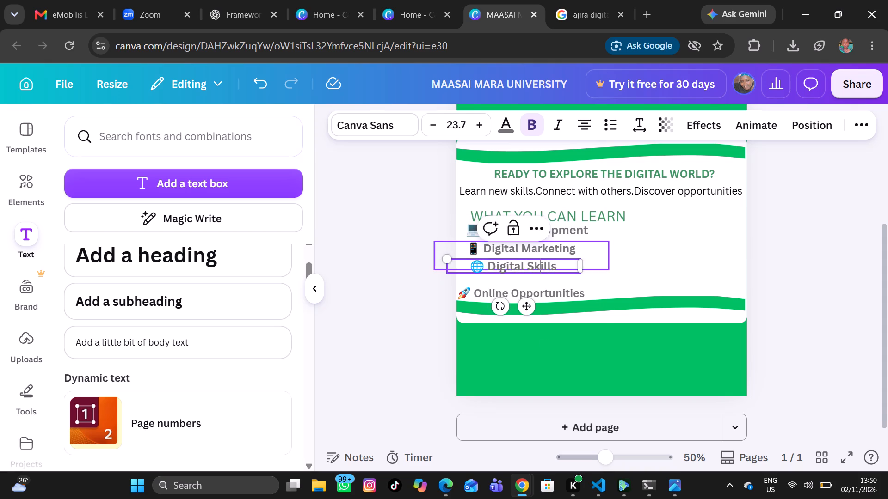
Move the "🚀 Online Opportunities" line up and right so its icon lines up under the "🌐 Digital Skills" icon.
left_click(525, 293)
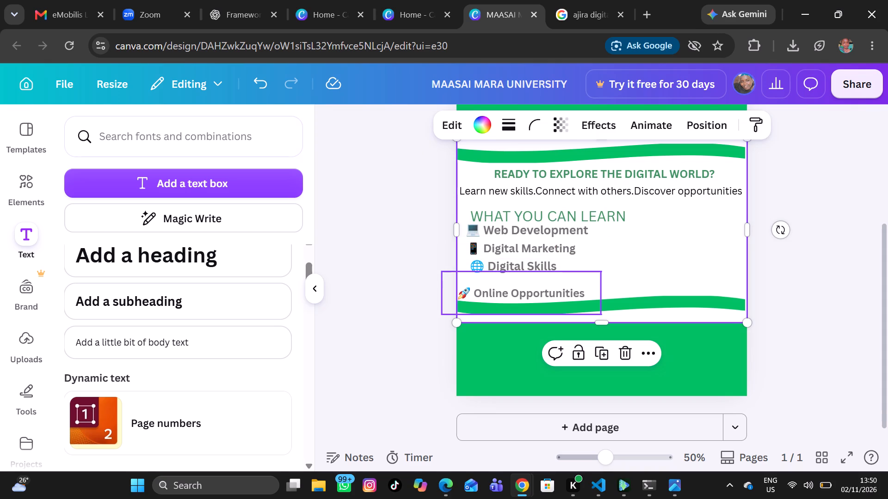
left_click_drag(525, 293, 533, 287)
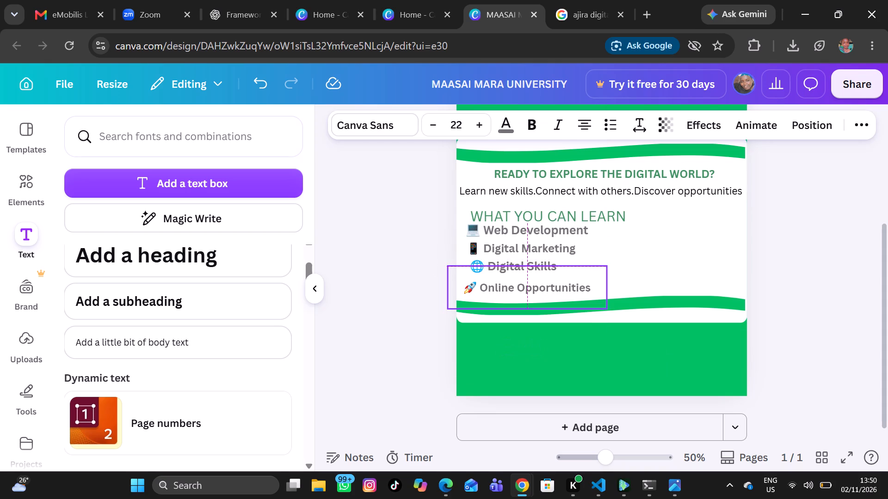
left_click_drag(533, 287, 537, 289)
left_click_drag(606, 259, 624, 248)
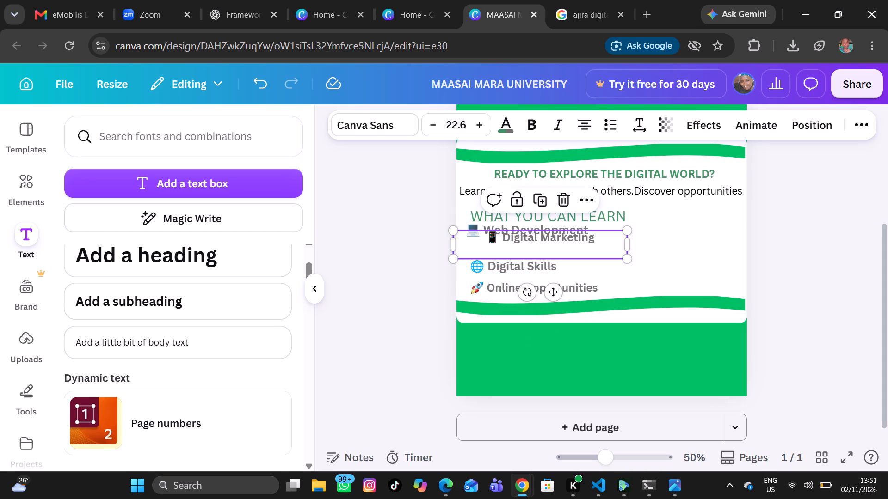
key("ctrl+z")
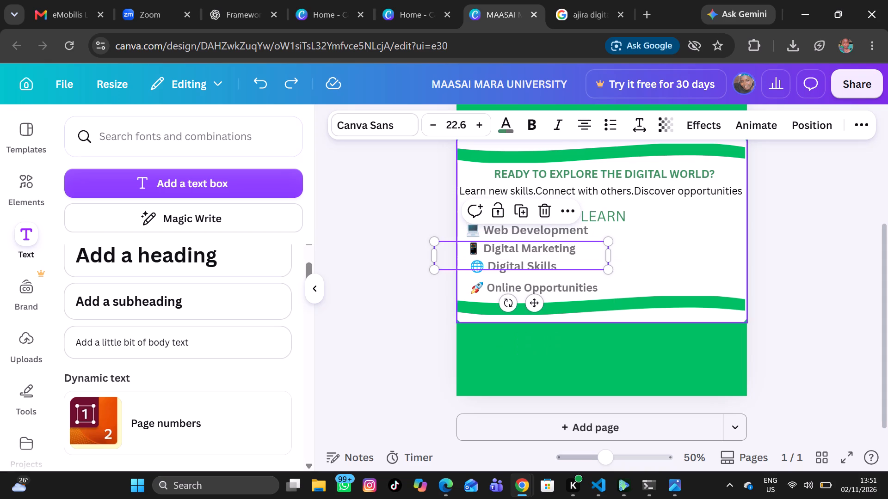
left_click(772, 250)
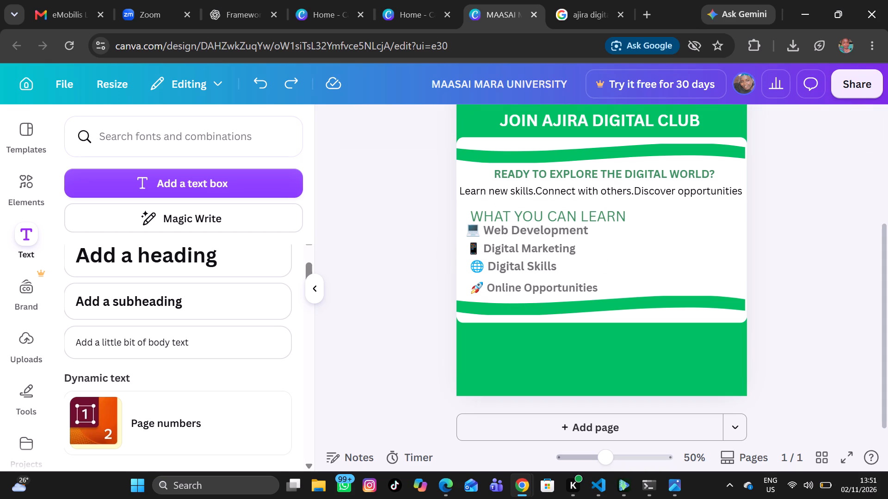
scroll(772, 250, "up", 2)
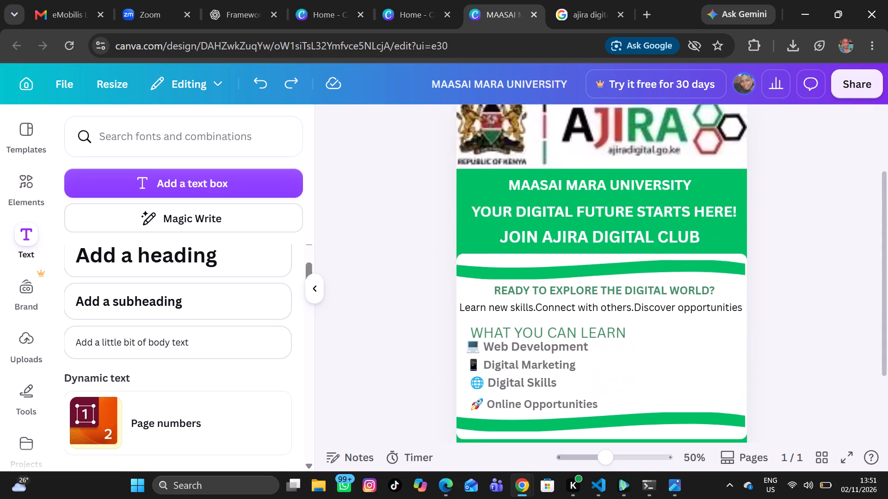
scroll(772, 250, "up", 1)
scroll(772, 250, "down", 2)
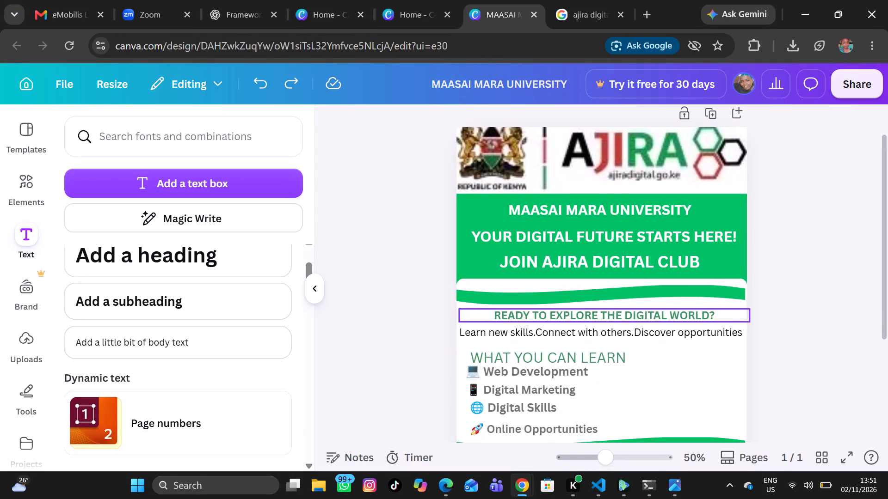
left_click(512, 297)
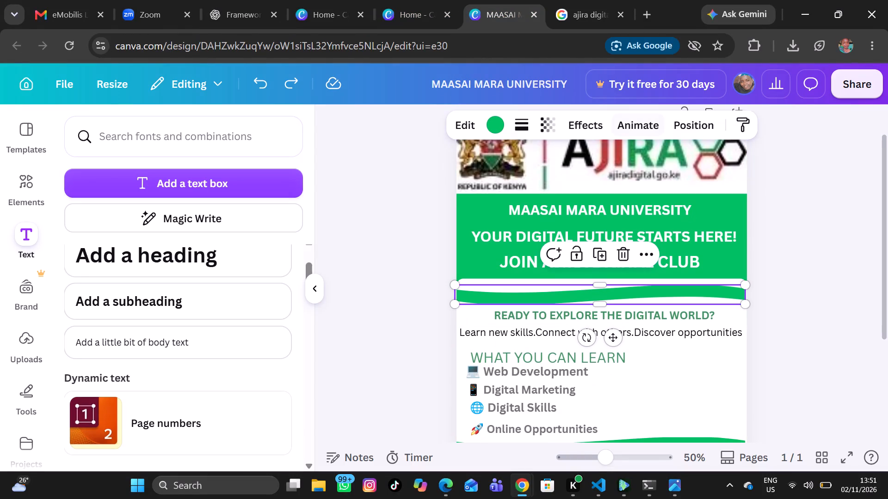
left_click(679, 126)
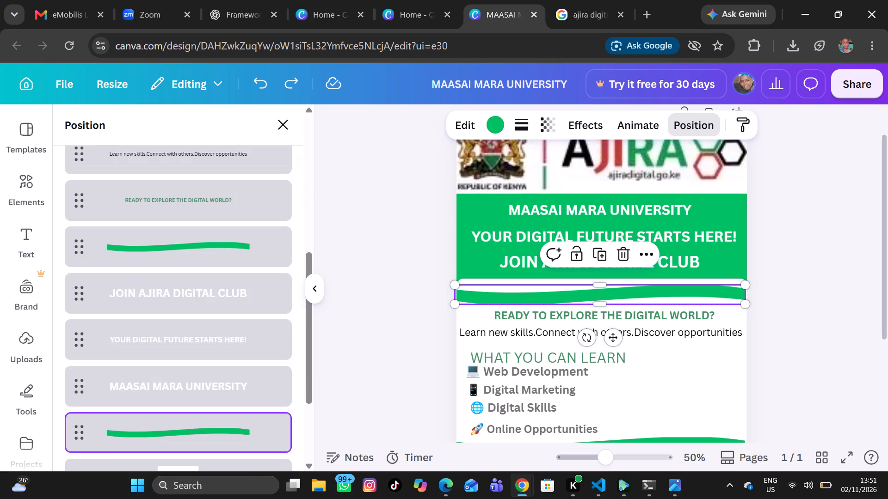
scroll(200, 252, "up", 2)
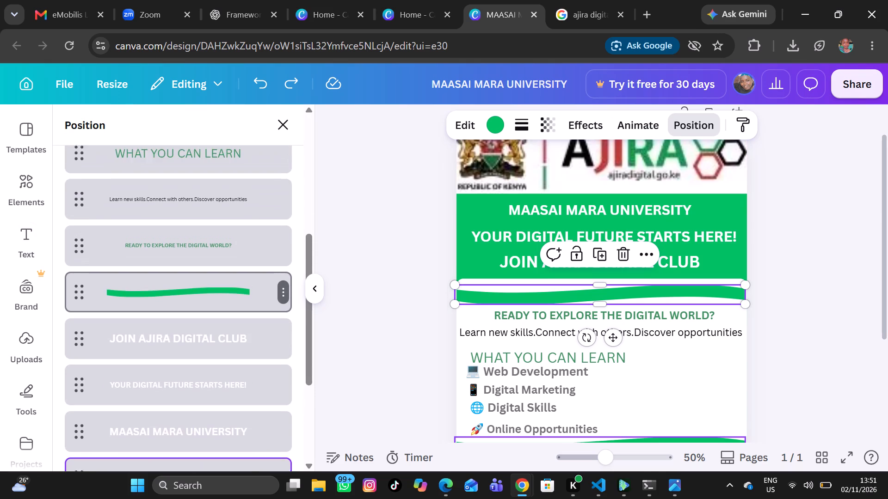
scroll(200, 252, "up", 2)
scroll(200, 252, "down", 2)
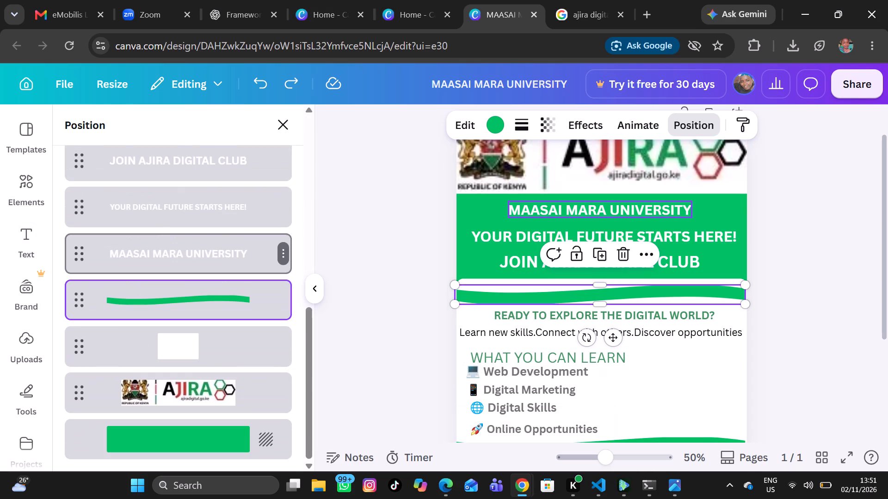
scroll(200, 252, "down", 2)
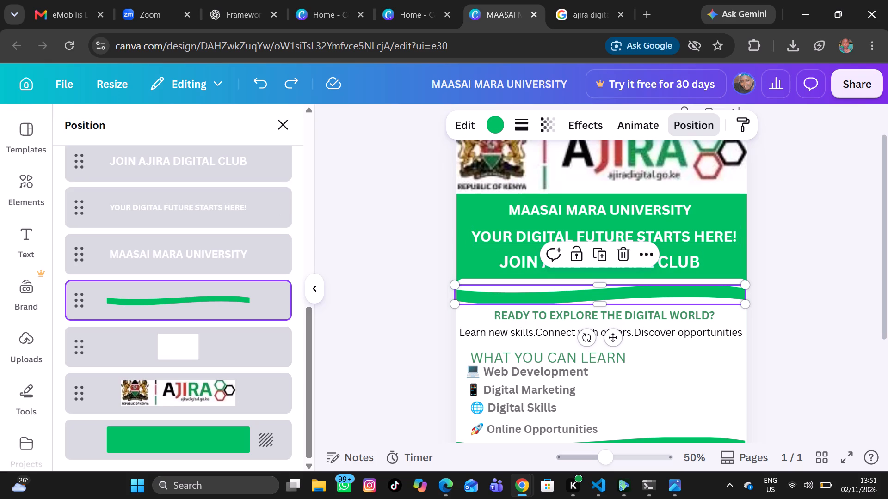
left_click(354, 170)
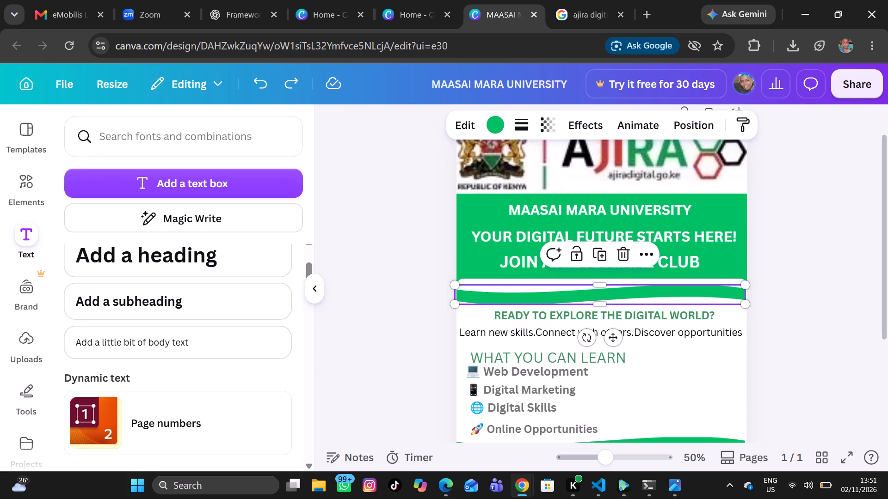
Enable Quick Flow for the green wave below the "JOIN AJIRA DIGITAL CLUB" heading.
left_click(648, 256)
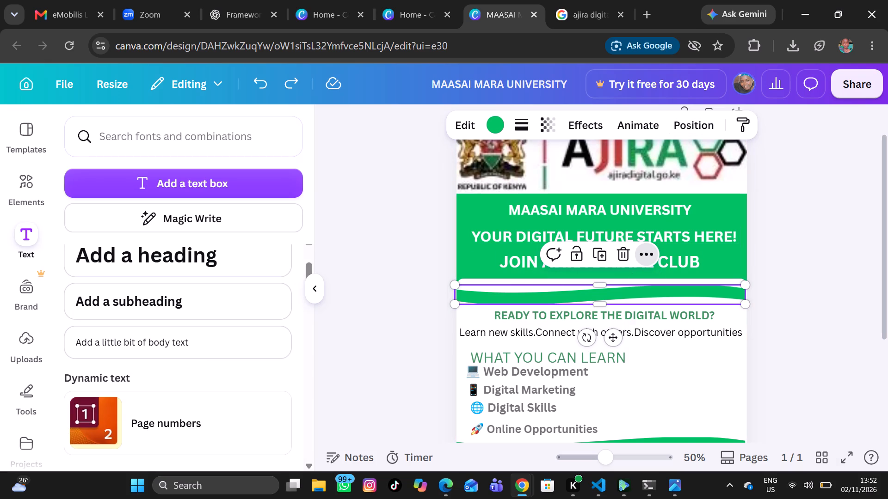
scroll(708, 338, "down", 2)
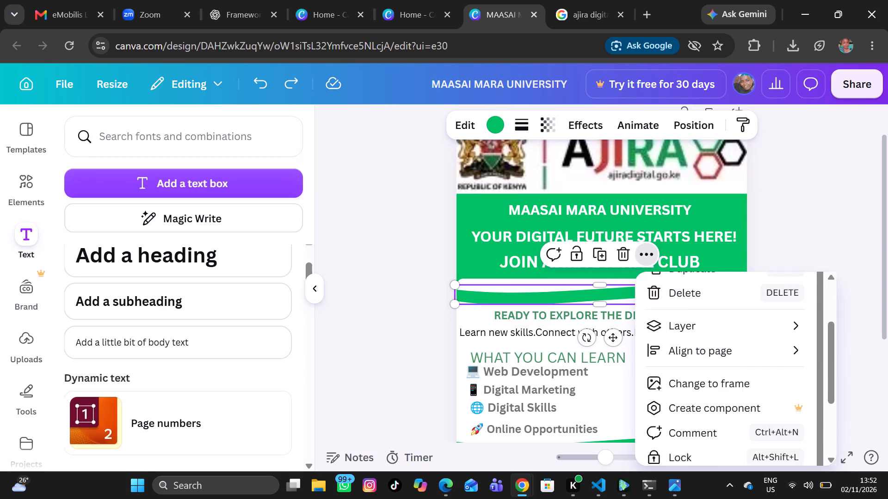
scroll(708, 338, "down", 2)
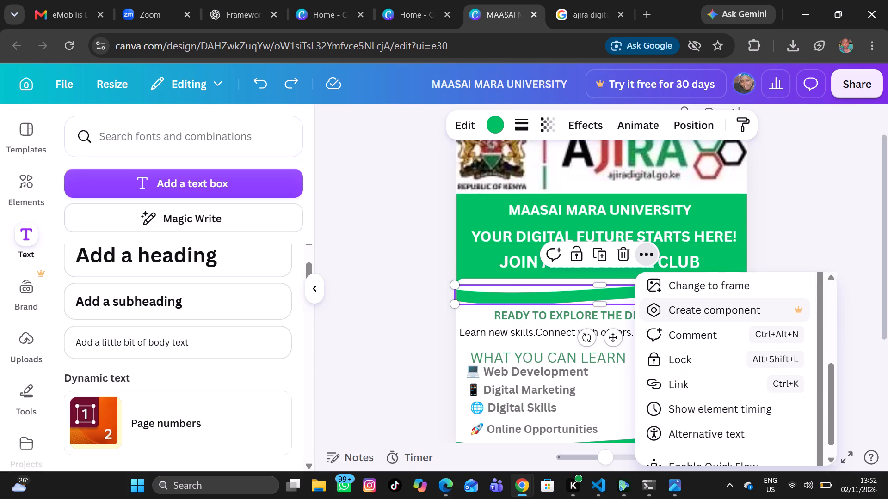
scroll(708, 338, "down", 3)
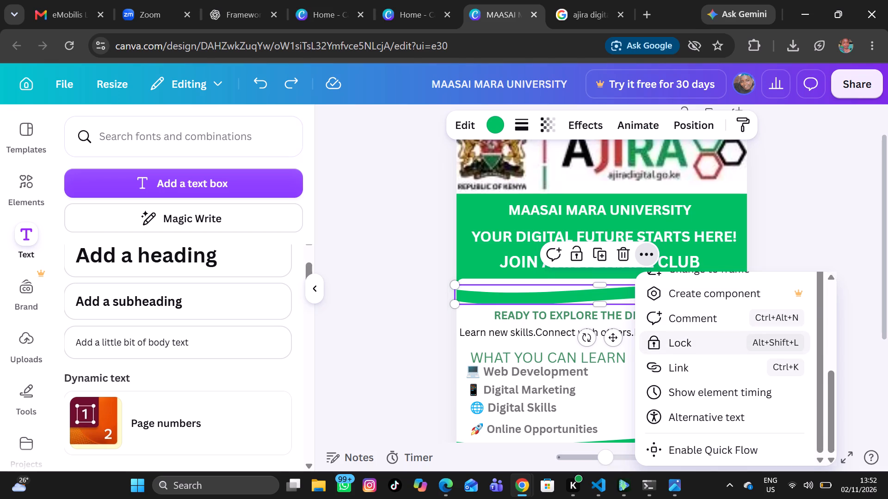
left_click(708, 449)
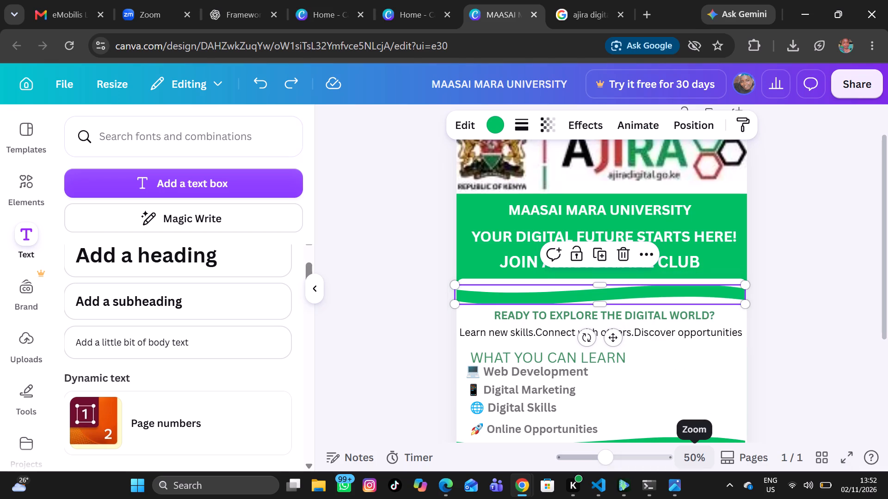
Look over the poster from the logo header to the empty green section to judge the remaining space.
scroll(700, 401, "down", 1)
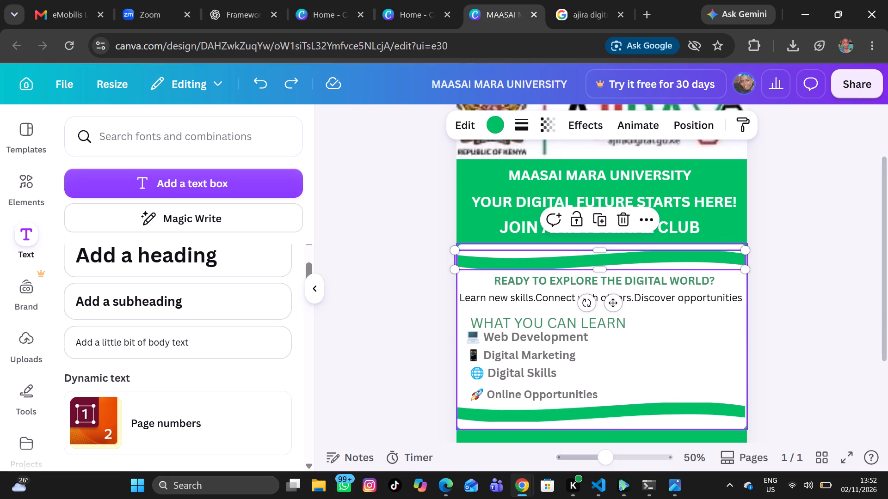
scroll(700, 401, "down", 2)
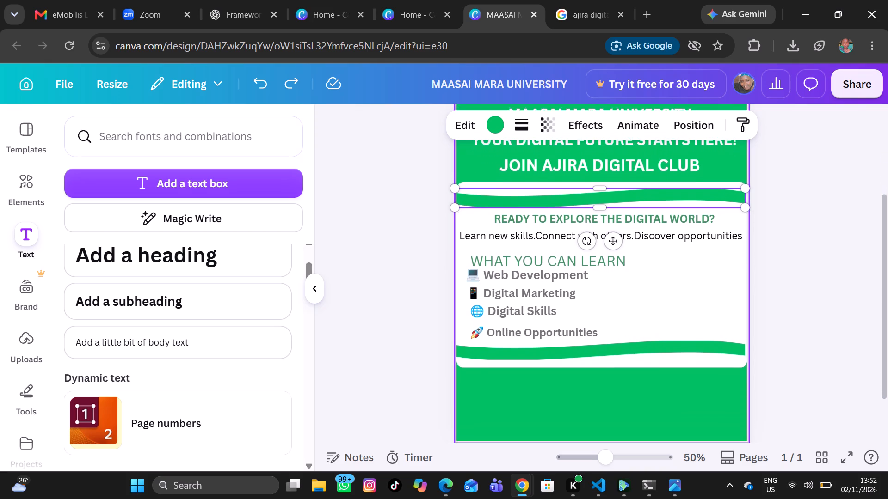
scroll(700, 401, "down", 3)
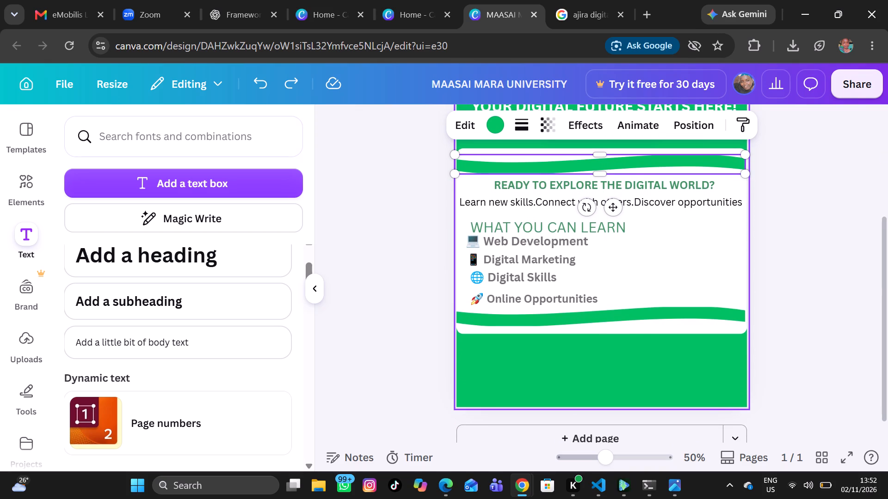
left_click(637, 361)
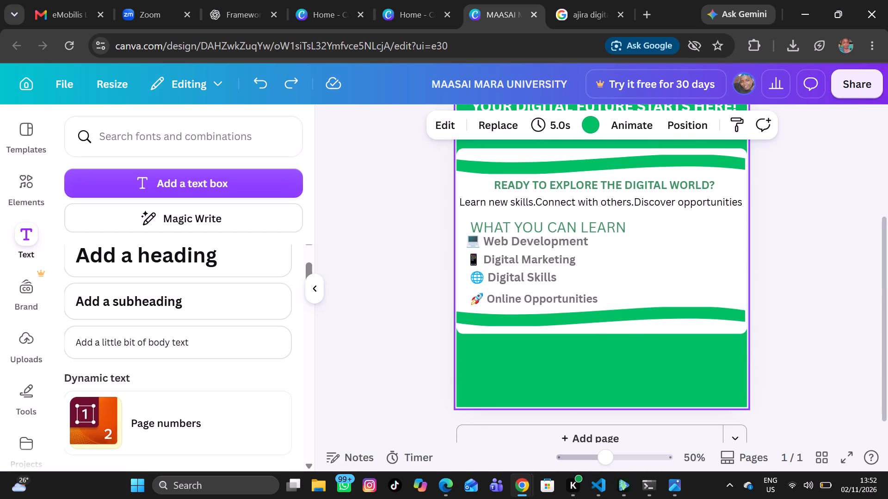
scroll(637, 361, "up", 1)
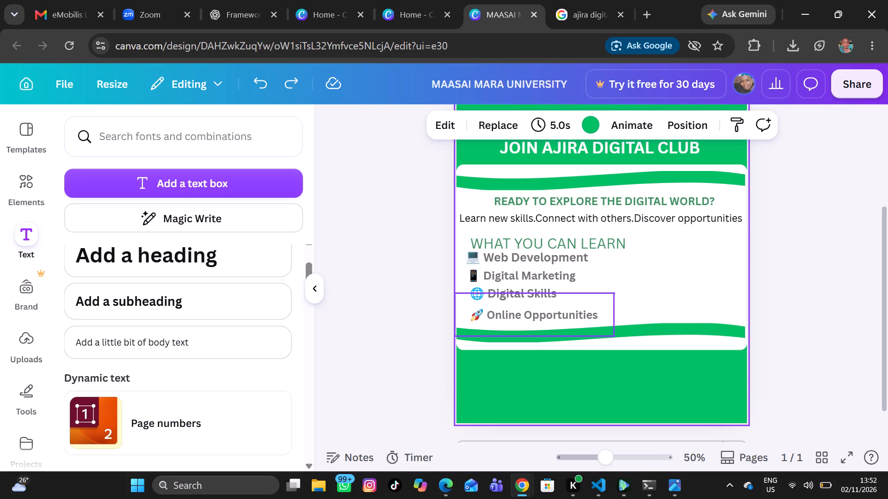
scroll(646, 284, "up", 1)
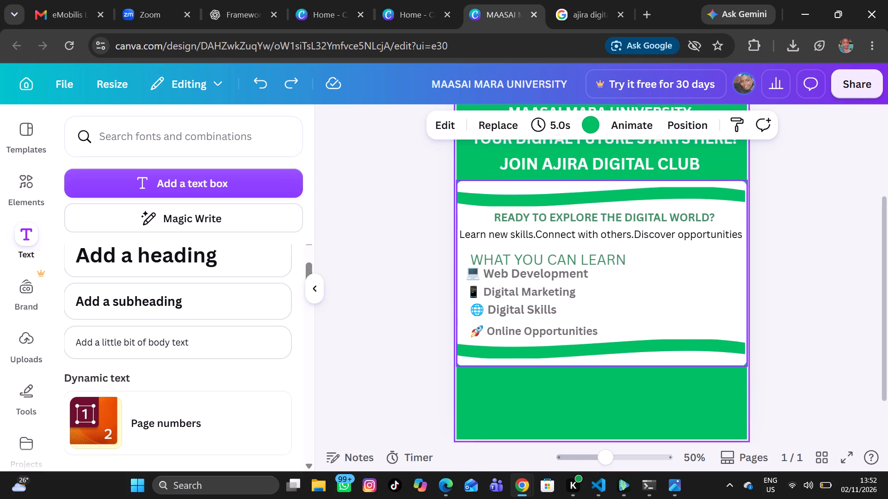
scroll(646, 284, "up", 1)
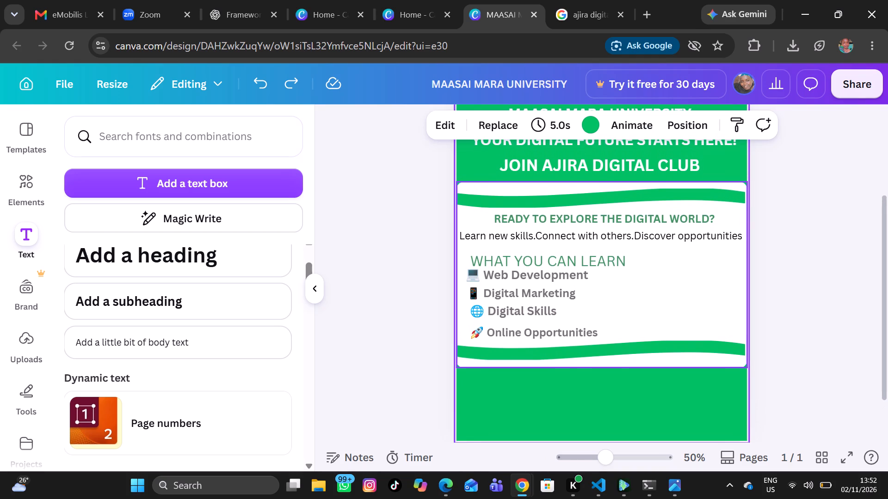
scroll(646, 284, "up", 3)
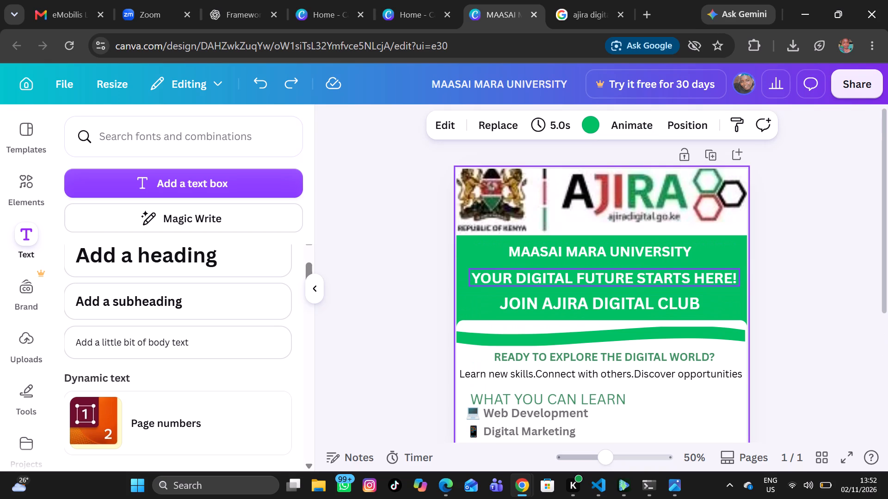
scroll(646, 284, "down", 1)
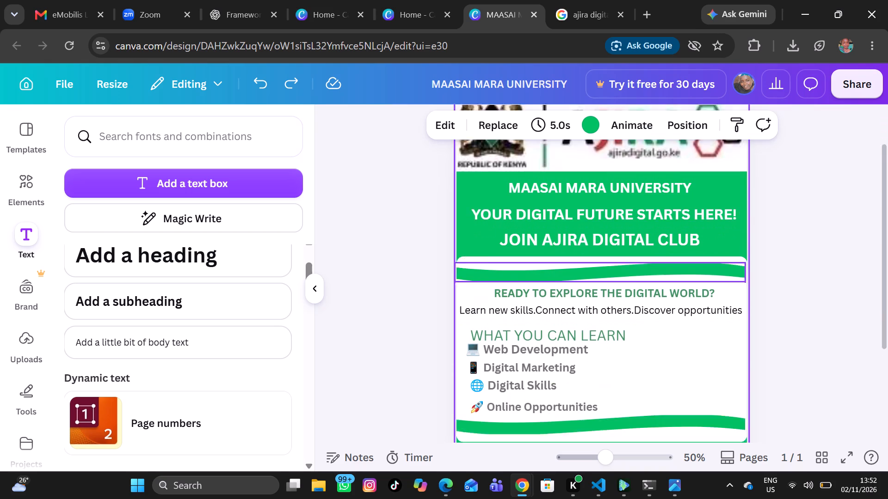
scroll(646, 284, "down", 1)
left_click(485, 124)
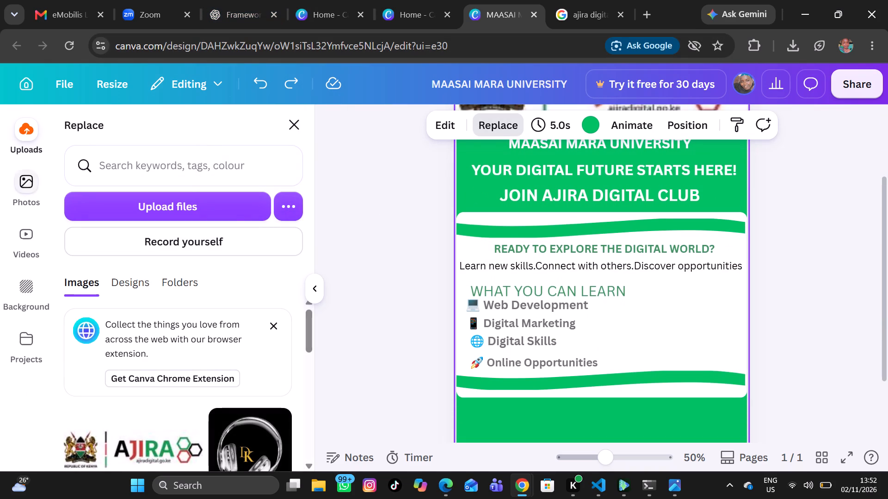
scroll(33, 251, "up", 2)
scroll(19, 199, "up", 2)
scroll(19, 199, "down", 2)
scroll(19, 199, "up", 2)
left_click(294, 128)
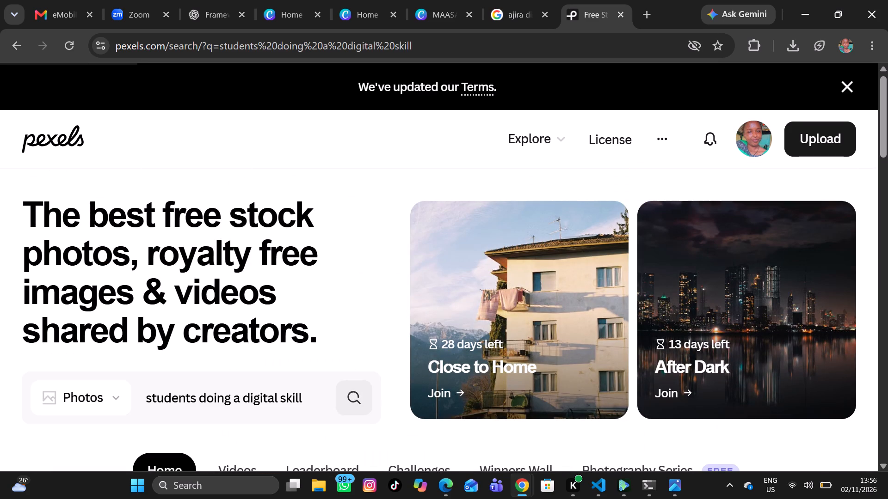
Look through the Pexels photos of students doing a digital skill for a picture that suits the poster.
scroll(355, 398, "down", 1)
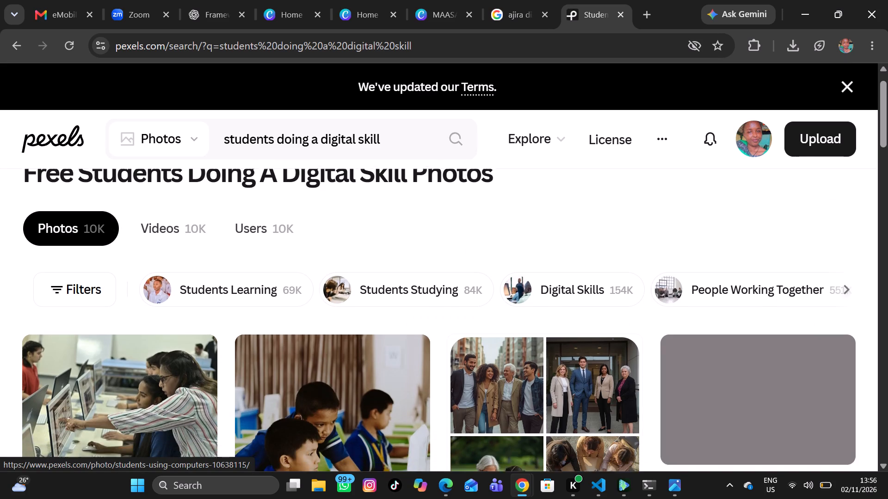
scroll(355, 398, "down", 6)
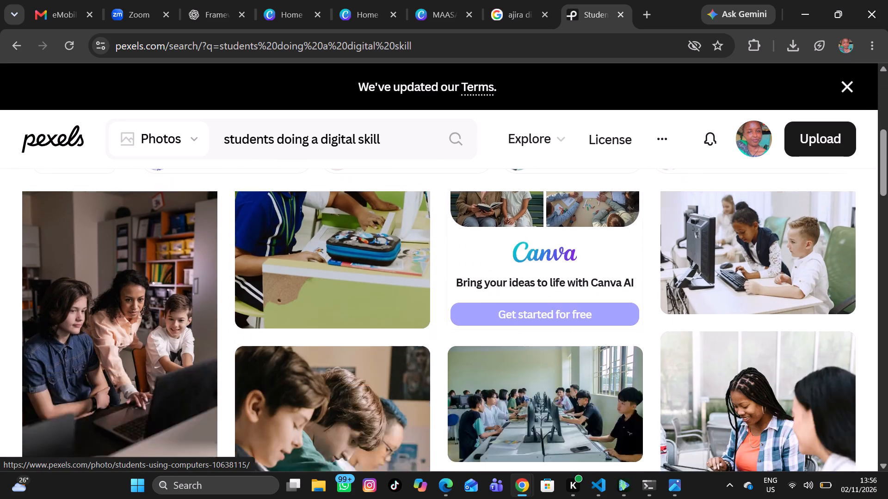
scroll(355, 398, "down", 5)
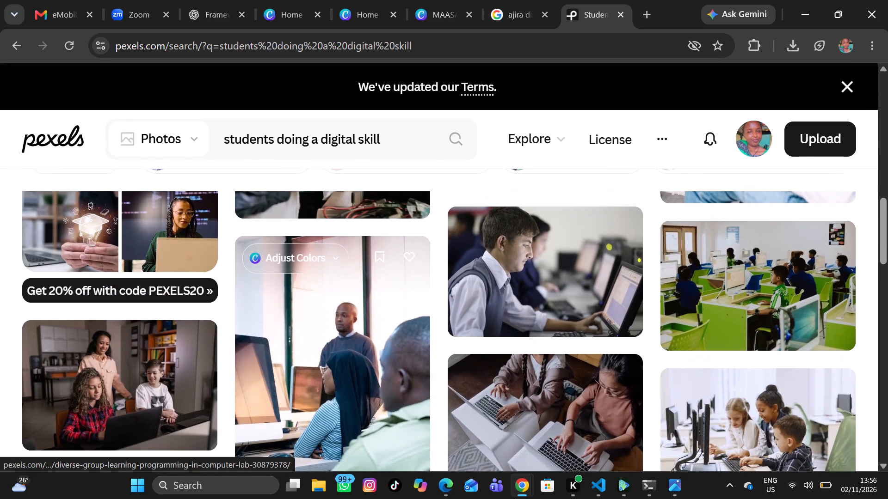
scroll(355, 398, "down", 6)
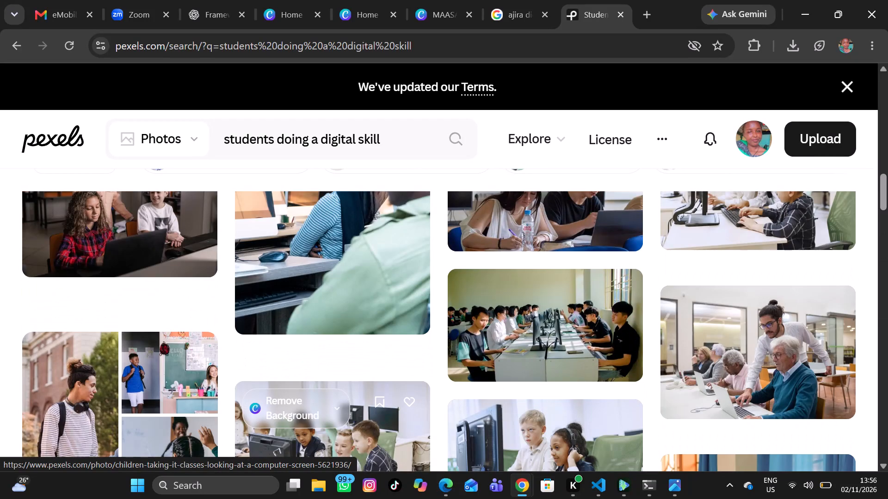
scroll(355, 398, "down", 5)
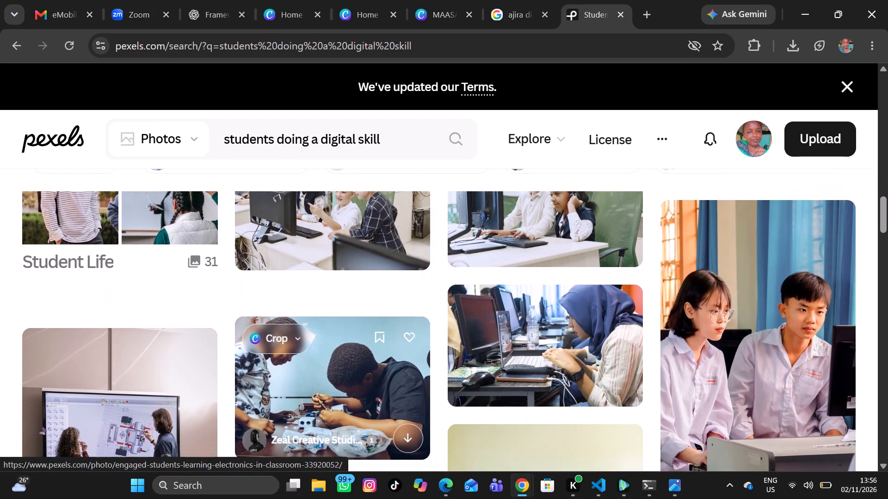
scroll(355, 398, "down", 6)
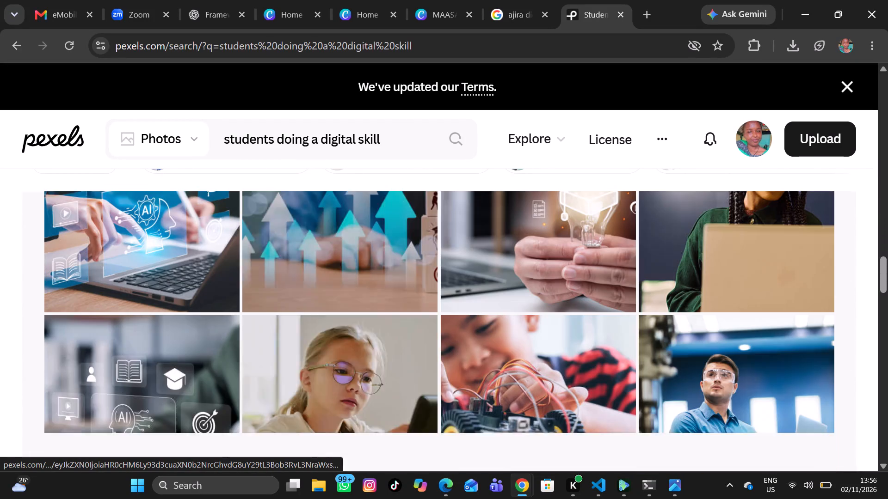
scroll(355, 398, "up", 1)
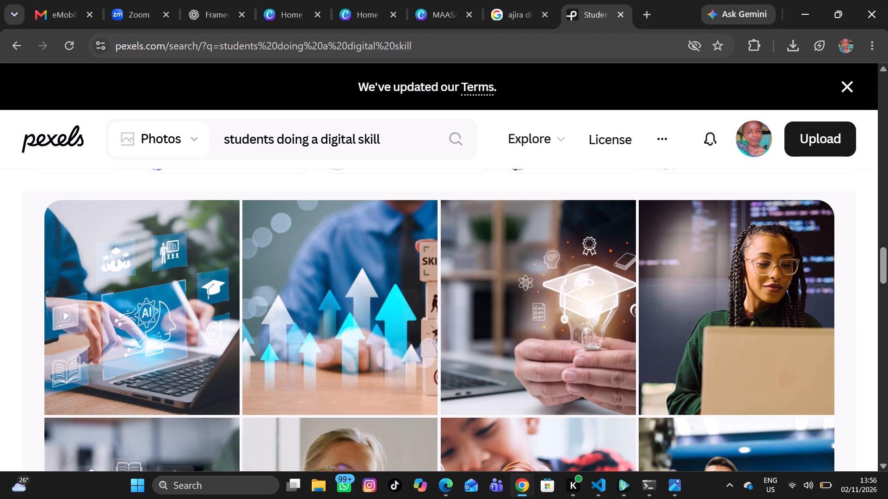
Return to the Google search for "ajira digital images", show only image results, and examine them for a student picture suited to the poster.
left_click(511, 15)
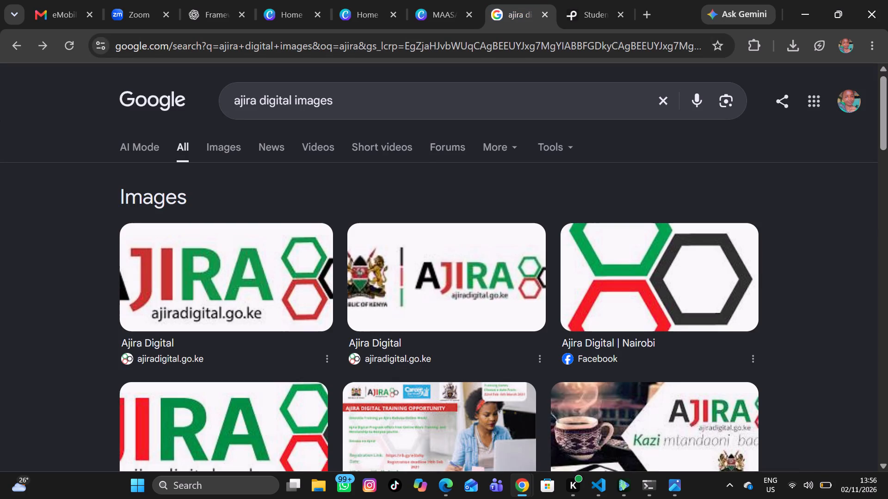
left_click(236, 151)
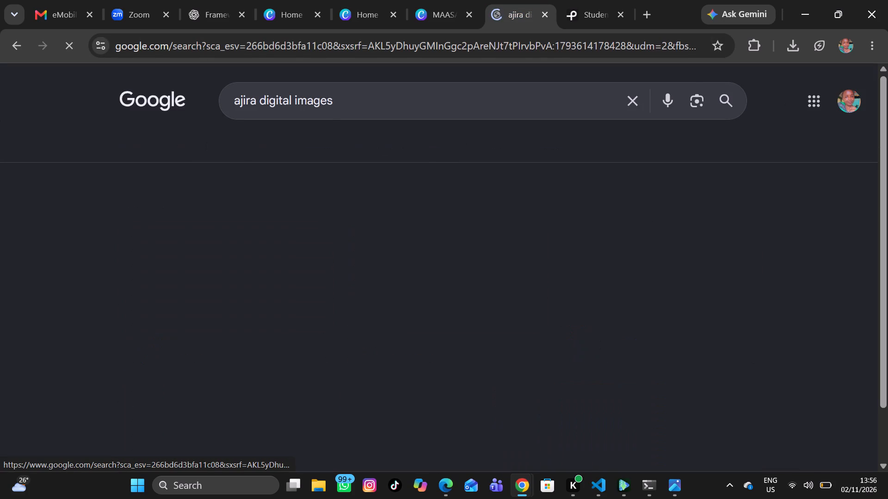
scroll(316, 311, "down", 3)
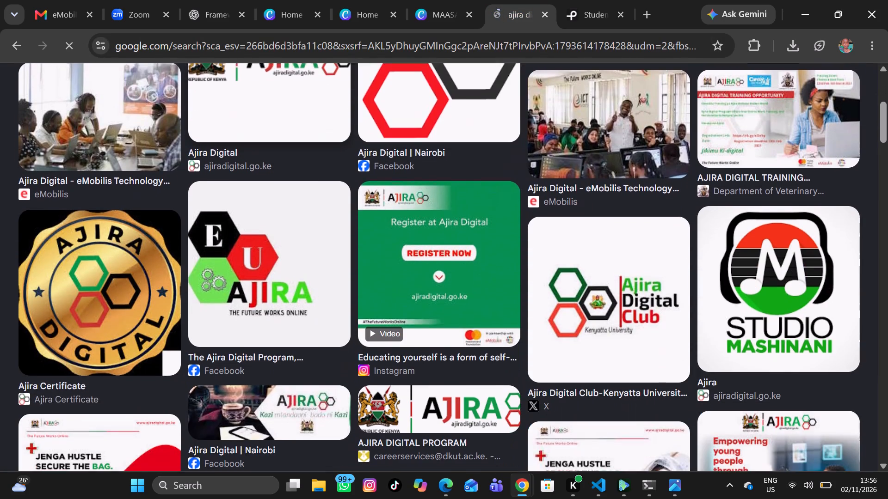
scroll(316, 311, "down", 3)
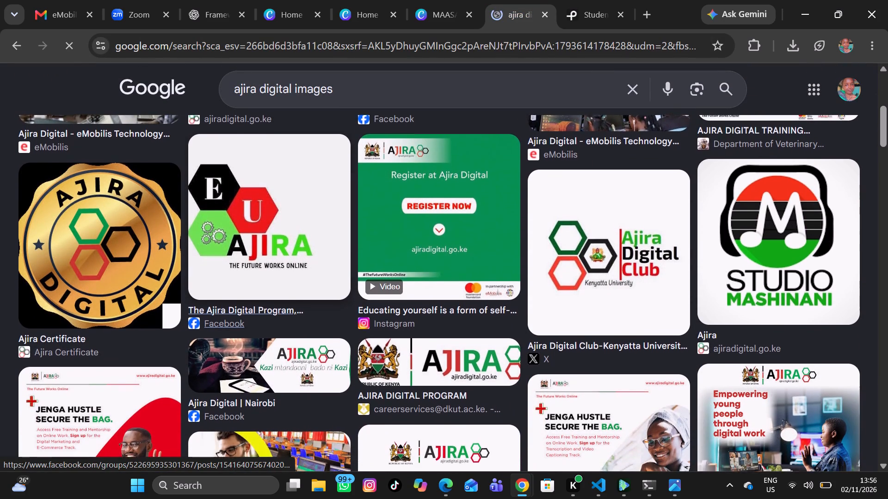
scroll(316, 311, "down", 3)
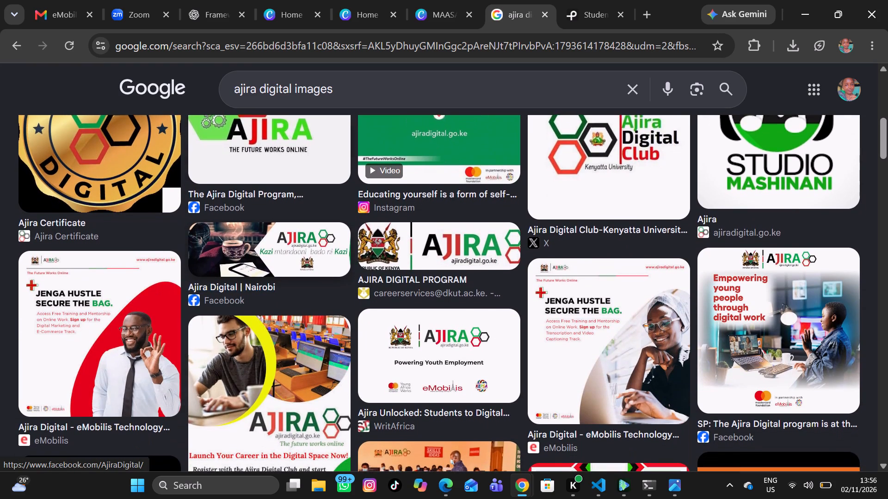
scroll(316, 311, "down", 4)
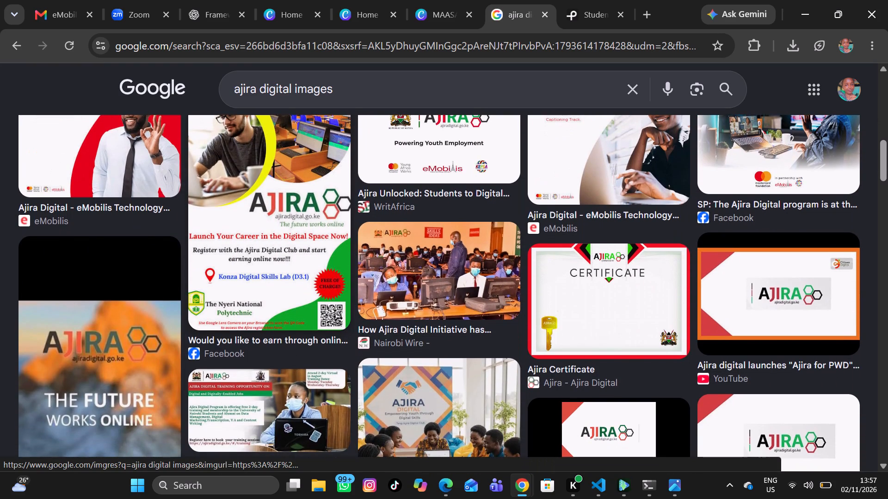
scroll(316, 311, "down", 3)
scroll(316, 311, "up", 1)
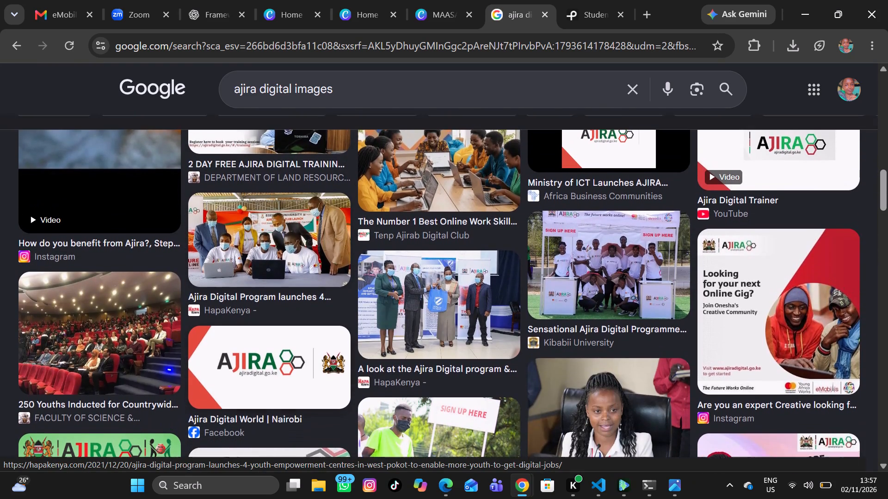
scroll(316, 311, "up", 2)
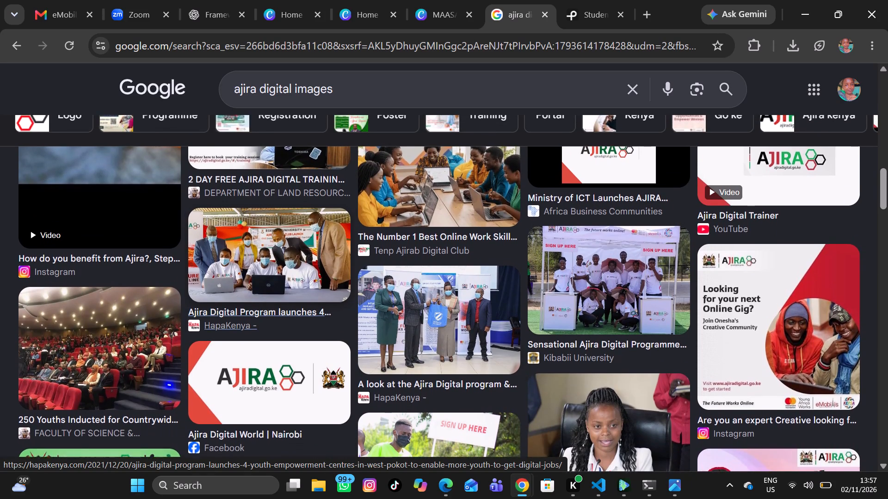
scroll(316, 311, "up", 1)
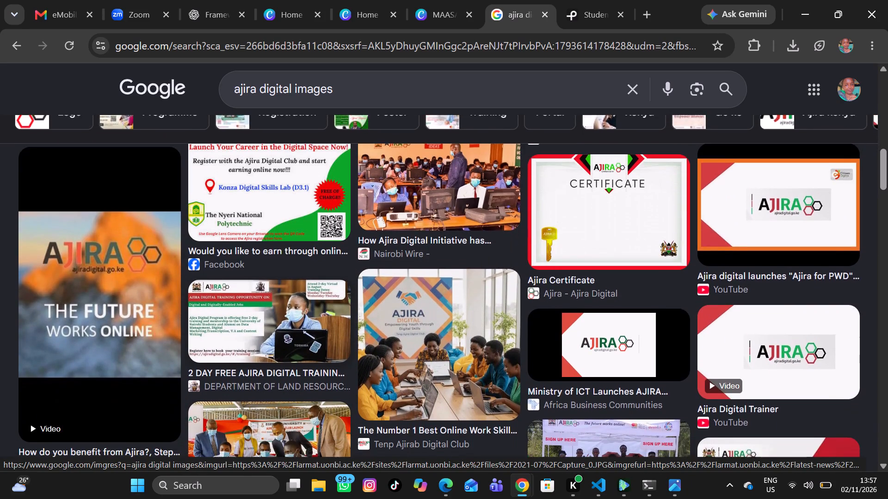
scroll(316, 311, "down", 2)
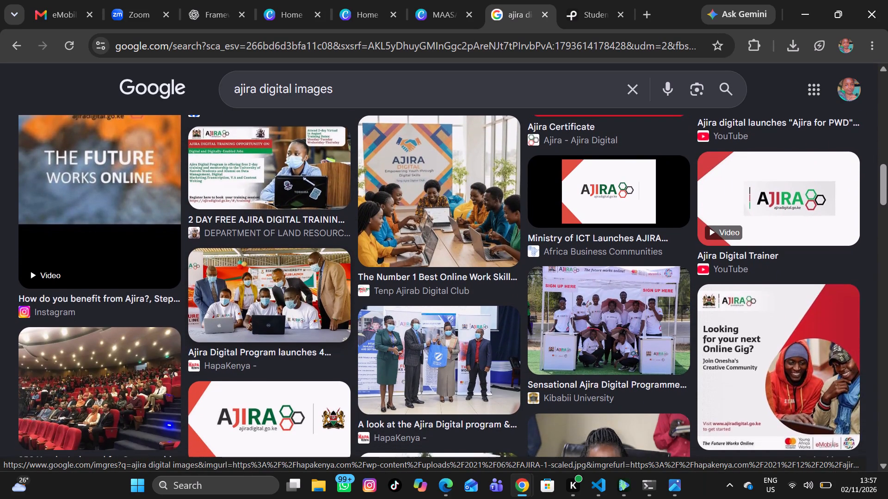
scroll(316, 311, "down", 3)
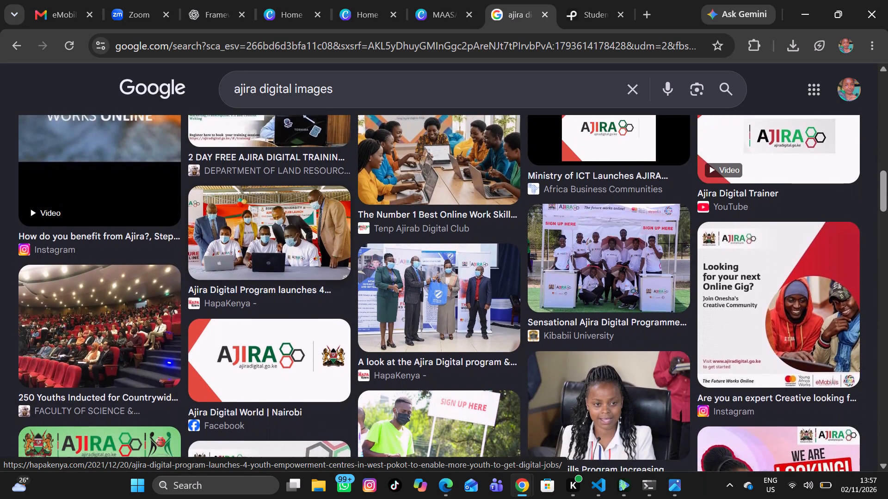
scroll(316, 311, "down", 4)
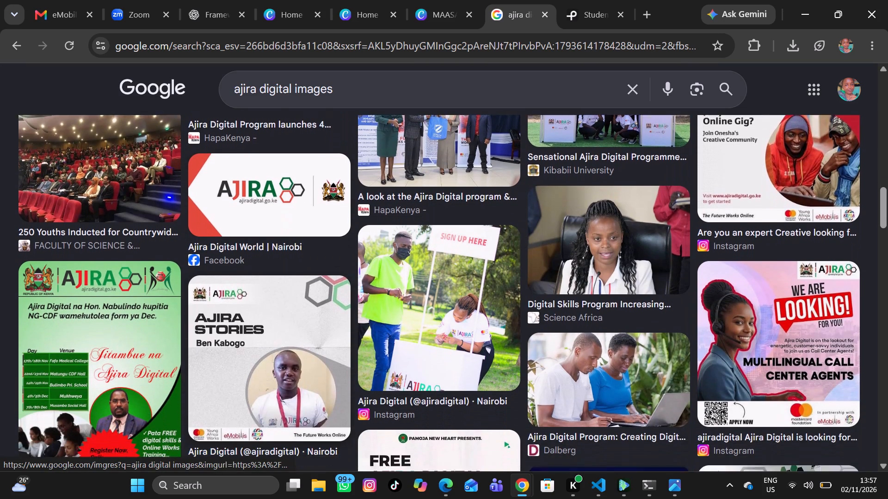
scroll(316, 311, "down", 5)
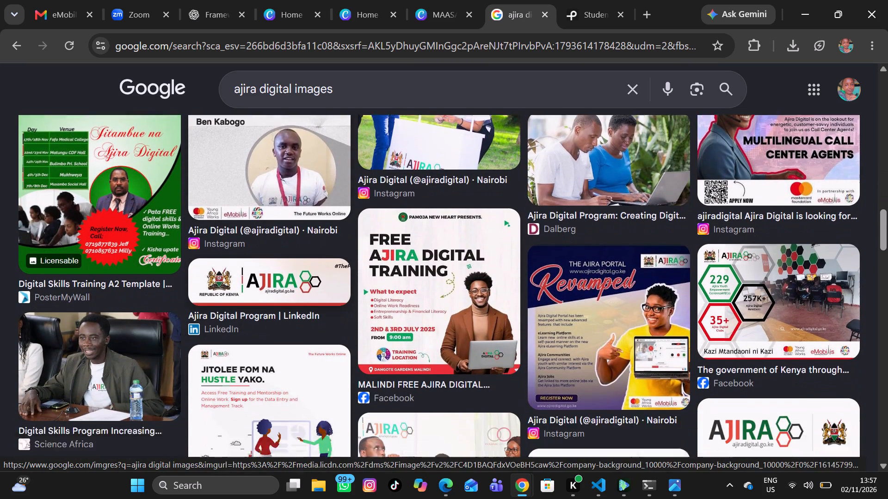
scroll(316, 311, "down", 3)
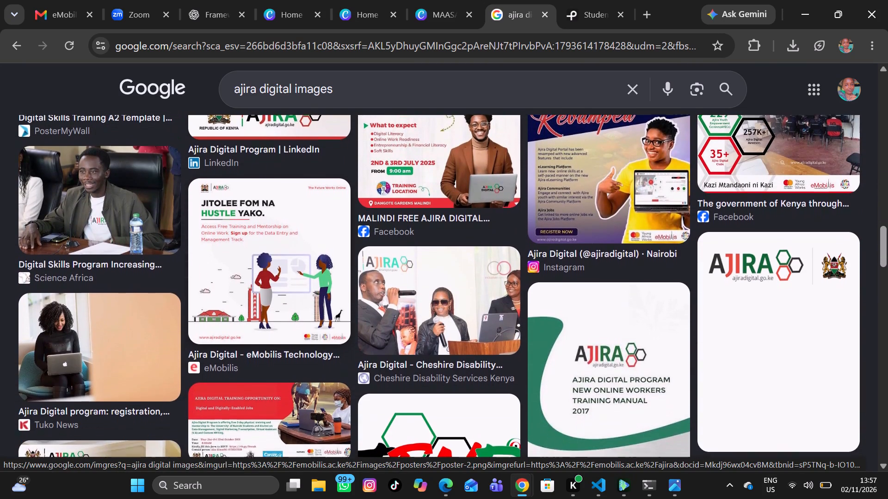
scroll(316, 311, "down", 4)
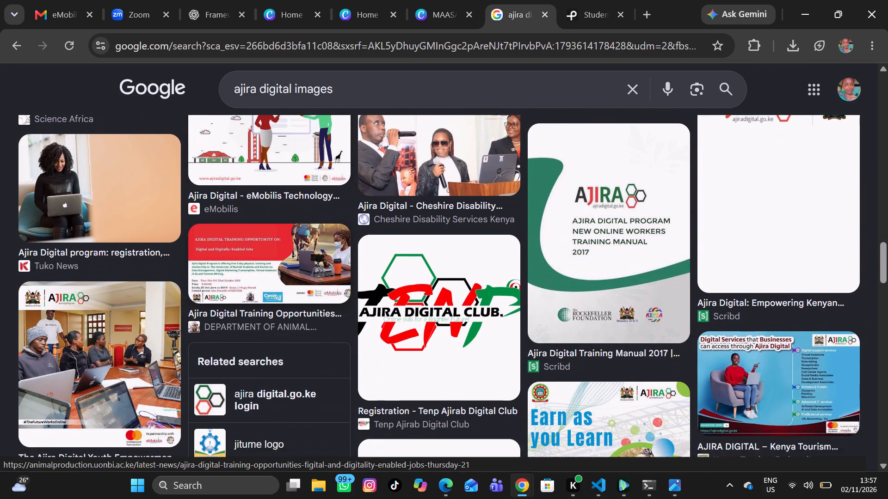
scroll(316, 311, "down", 4)
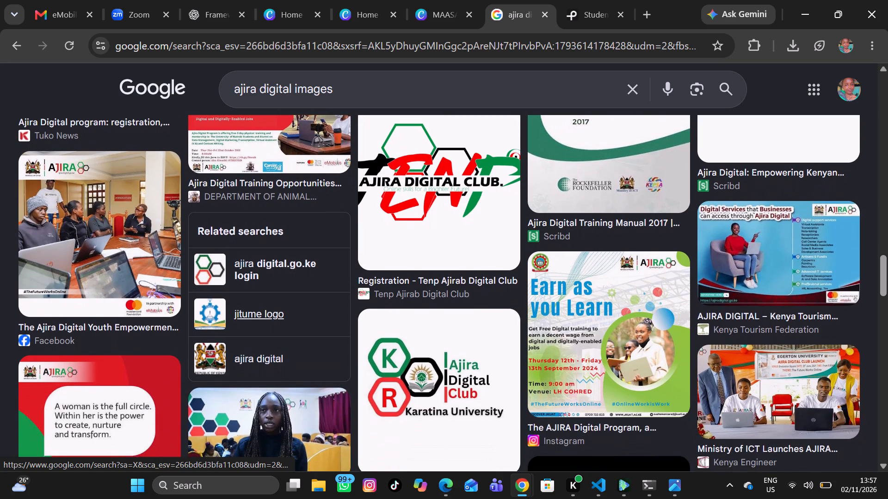
scroll(316, 311, "down", 2)
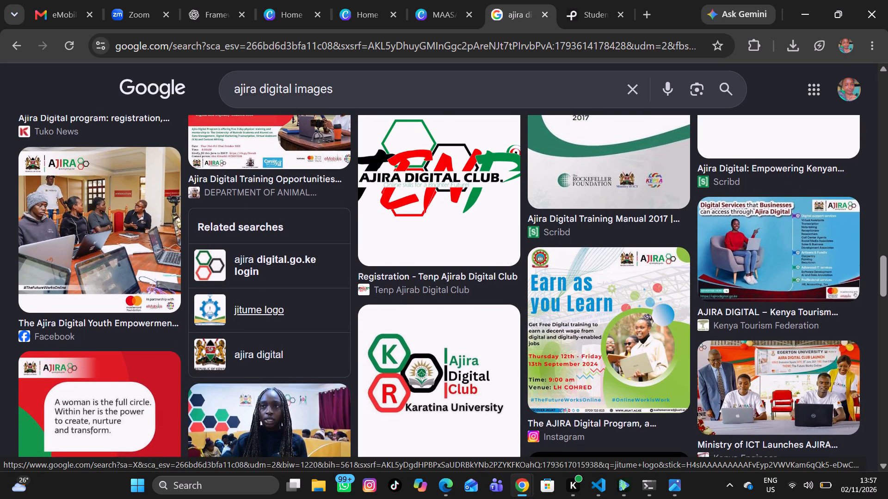
scroll(316, 311, "down", 2)
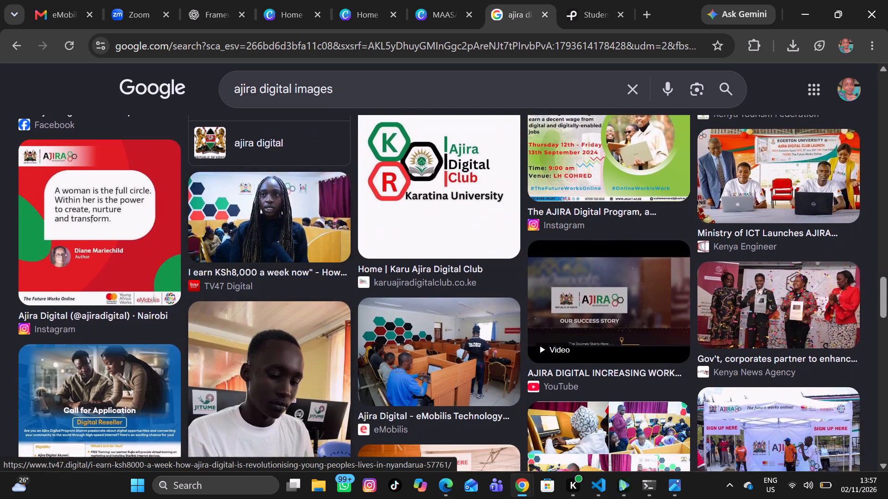
scroll(316, 311, "down", 1)
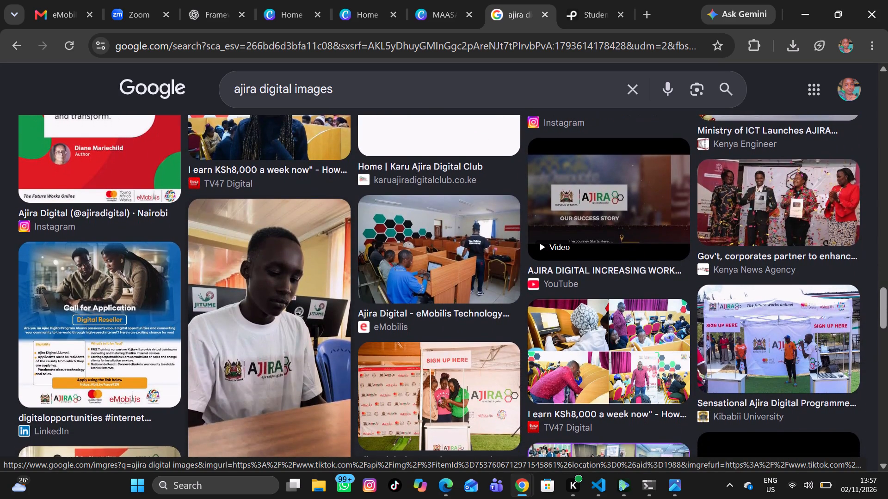
scroll(316, 311, "down", 1)
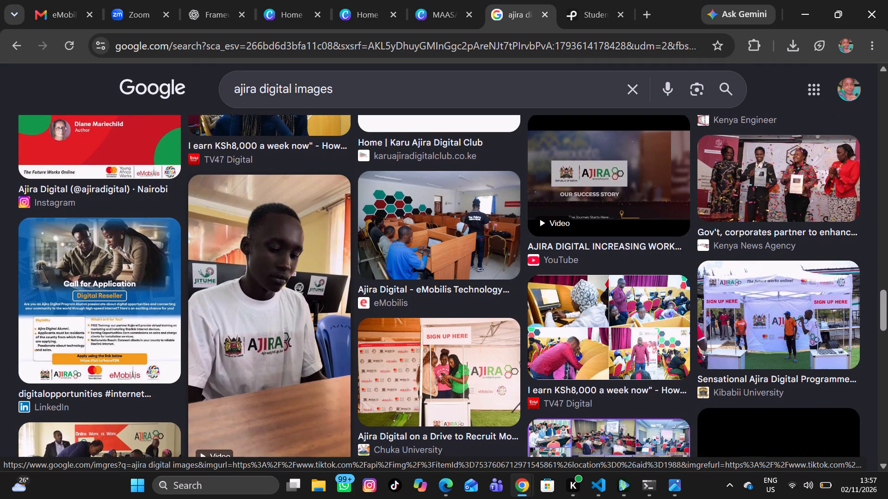
scroll(316, 311, "down", 5)
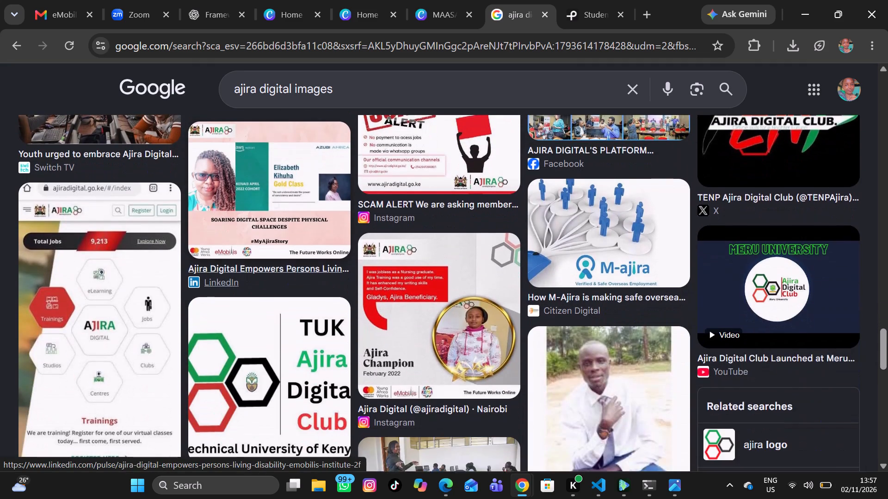
scroll(316, 311, "up", 2)
scroll(316, 311, "down", 1)
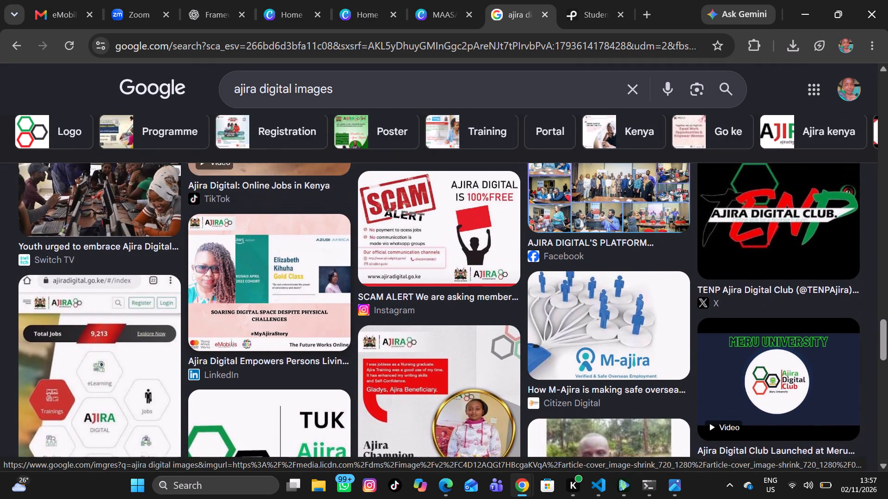
scroll(316, 311, "down", 2)
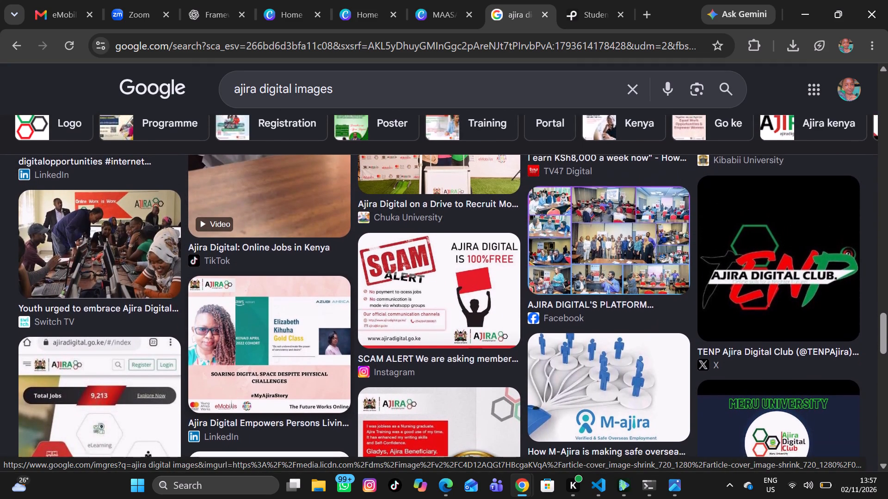
scroll(316, 311, "down", 5)
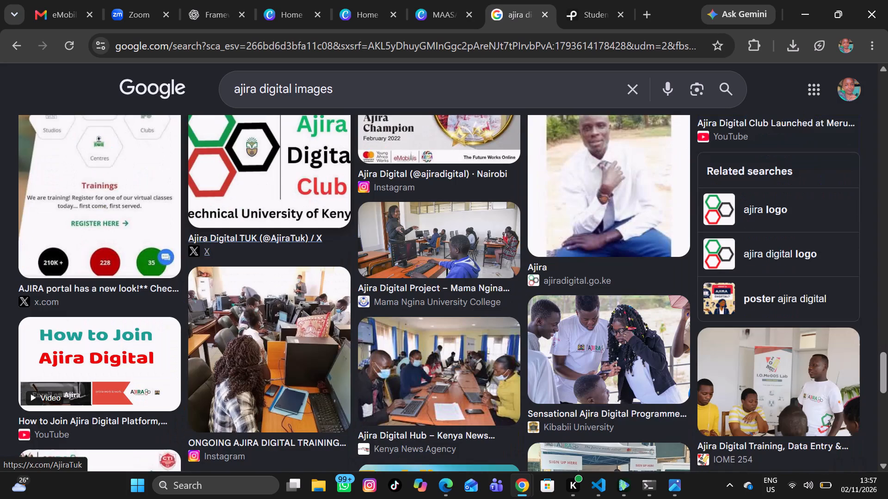
scroll(316, 311, "down", 4)
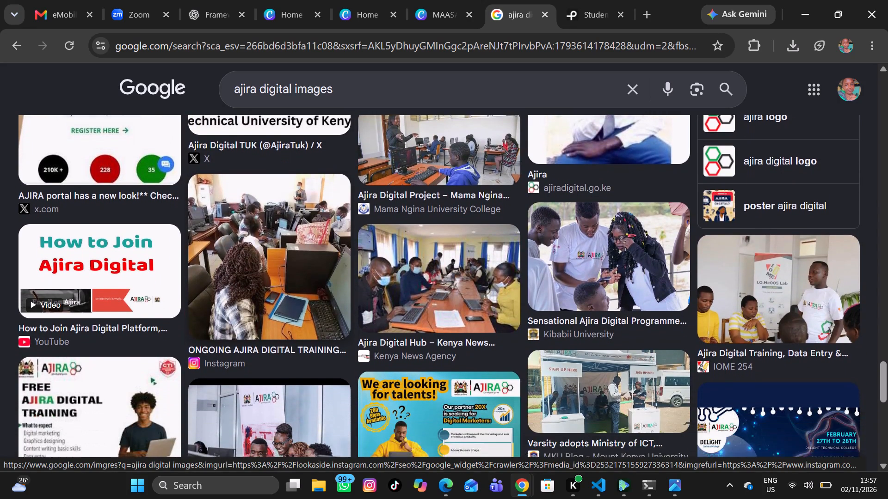
scroll(316, 311, "down", 5)
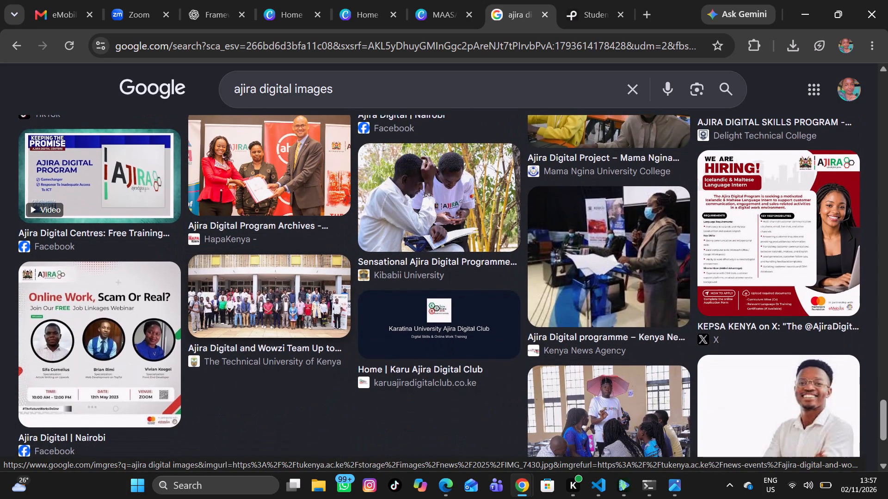
scroll(316, 311, "down", 2)
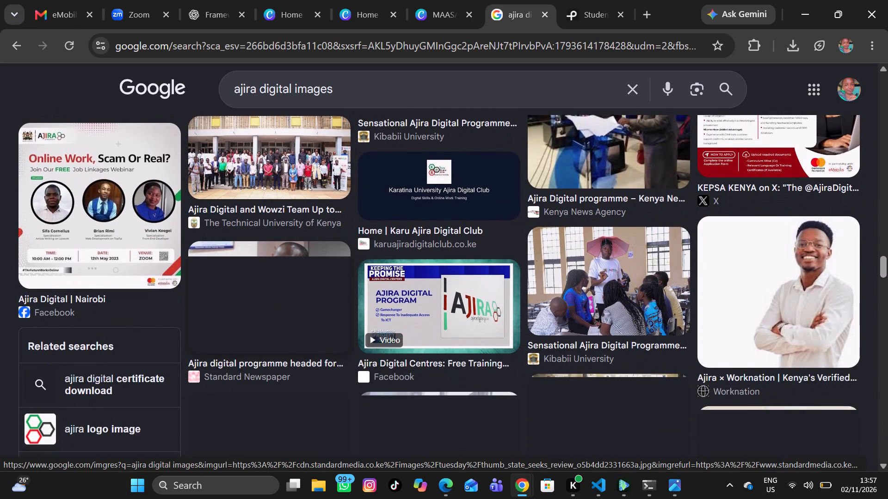
scroll(316, 311, "down", 2)
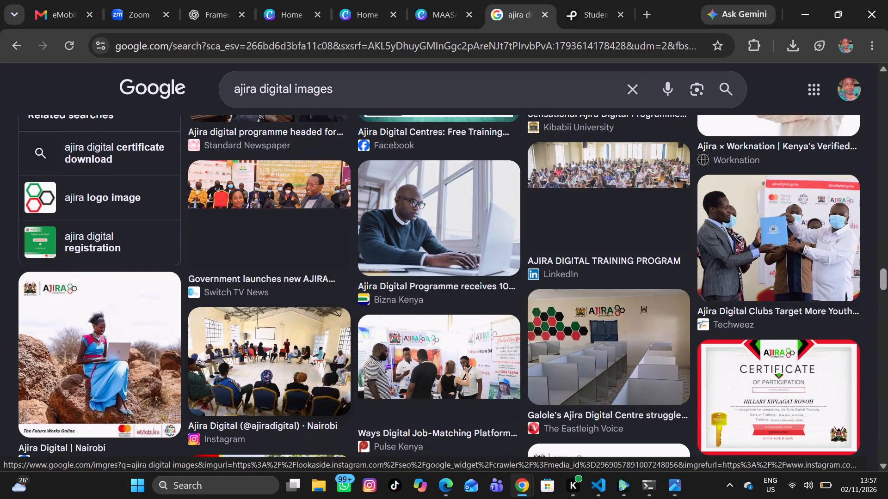
Examine the remaining image results for "ajira digital images" for a student picture that suits the Ajira Digital Club poster.
scroll(316, 311, "down", 2)
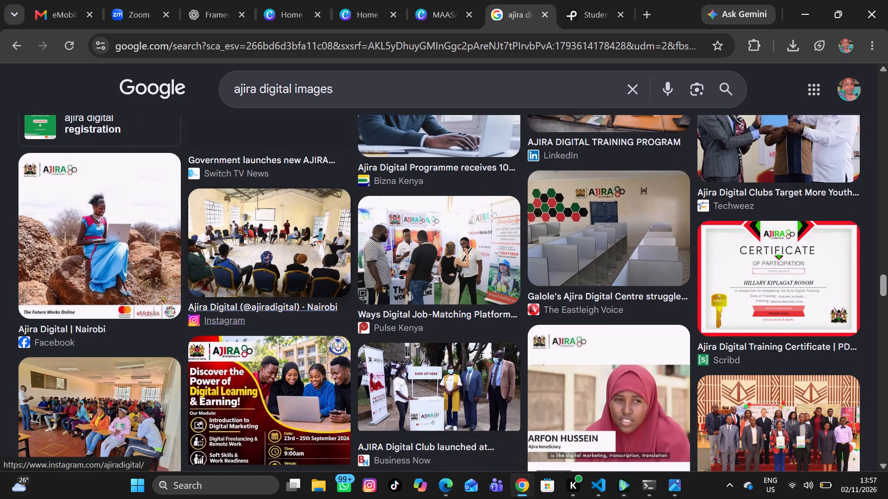
scroll(316, 311, "down", 3)
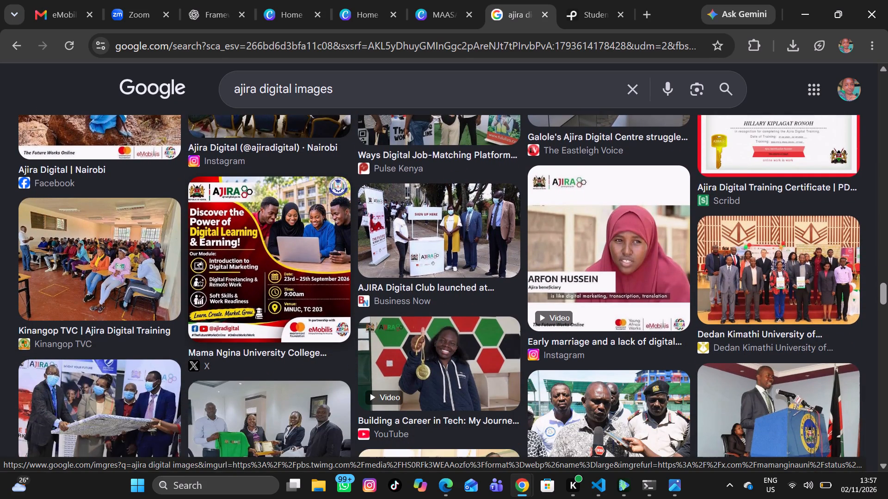
scroll(316, 311, "down", 5)
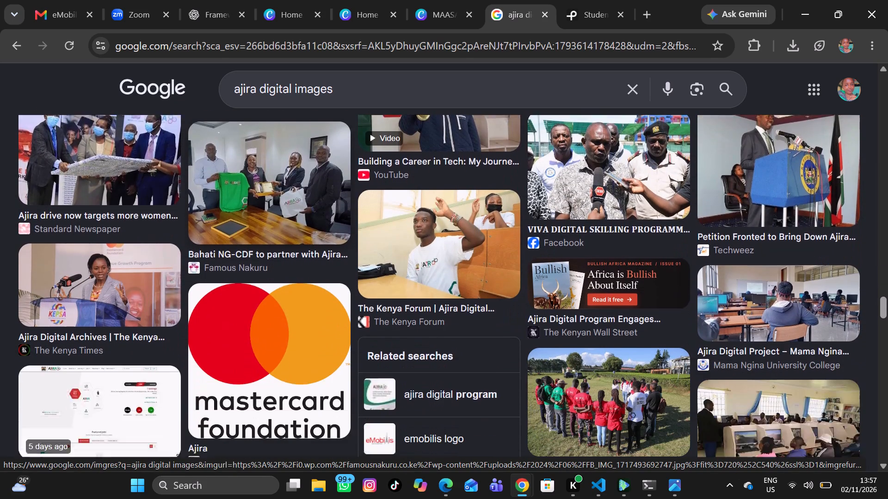
scroll(316, 311, "down", 4)
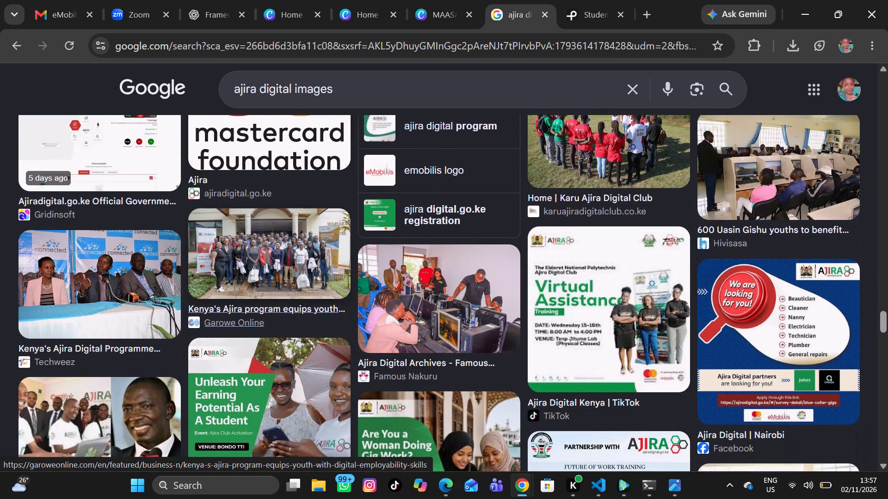
scroll(316, 311, "down", 5)
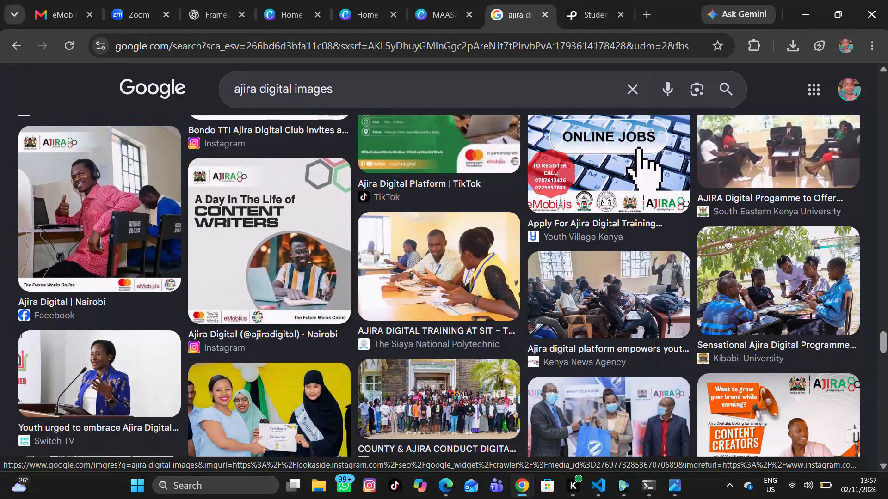
scroll(316, 311, "down", 3)
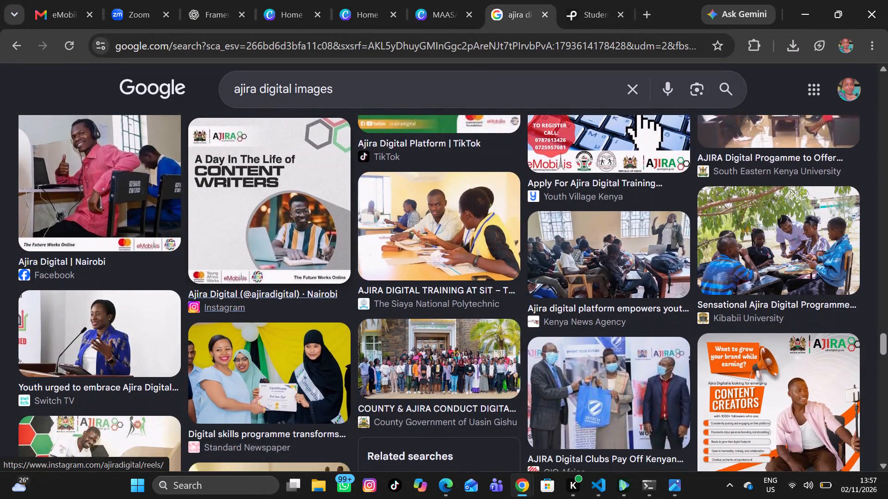
scroll(316, 311, "down", 3)
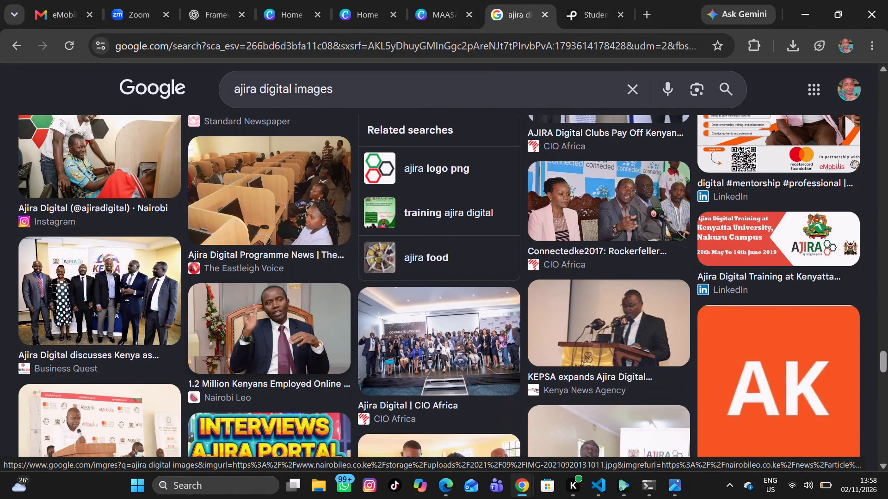
scroll(316, 311, "down", 10)
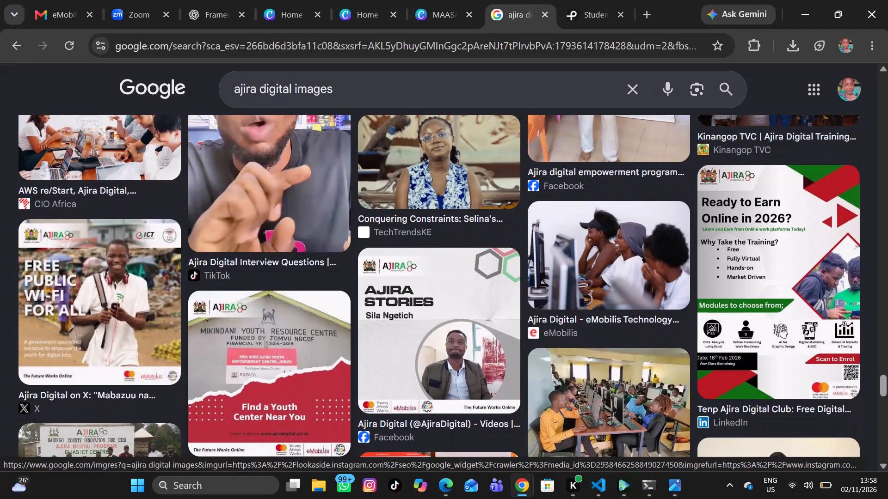
scroll(316, 311, "down", 2)
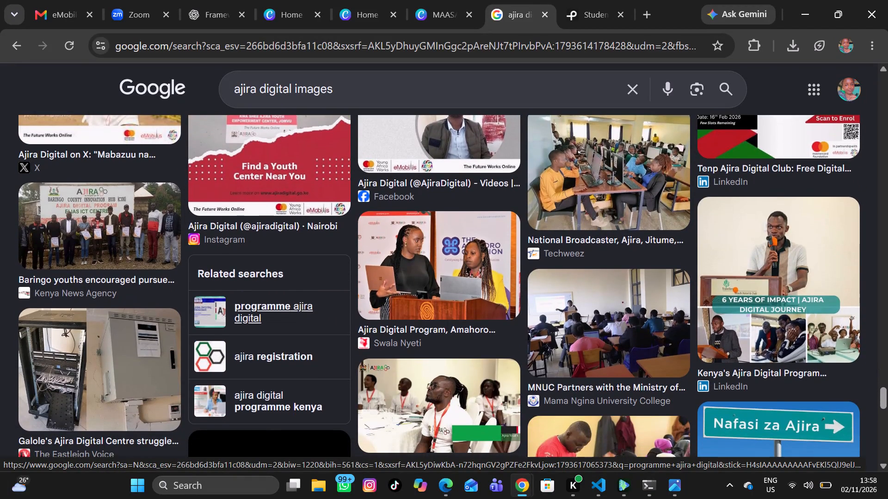
scroll(316, 311, "down", 2)
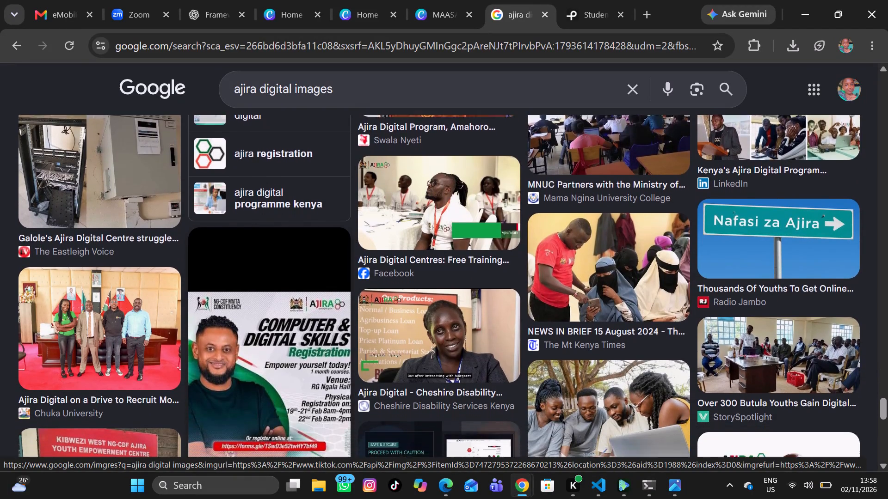
scroll(316, 311, "down", 1)
scroll(391, 310, "down", 2)
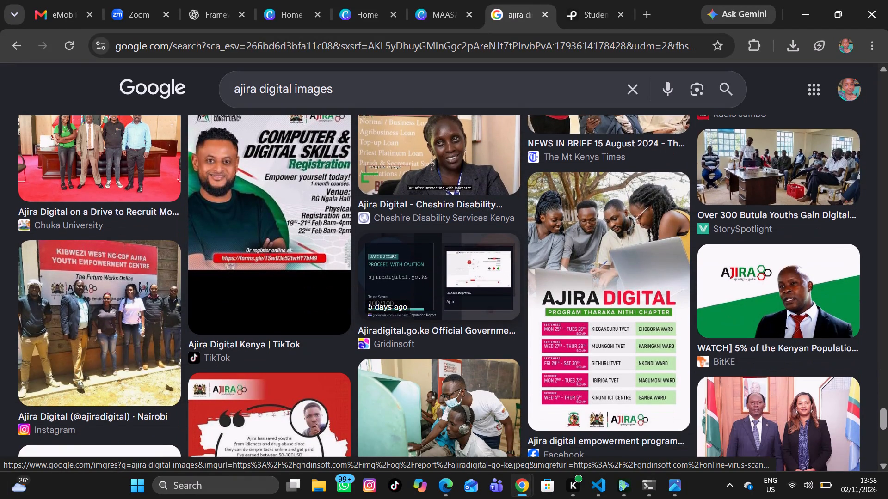
scroll(391, 310, "down", 5)
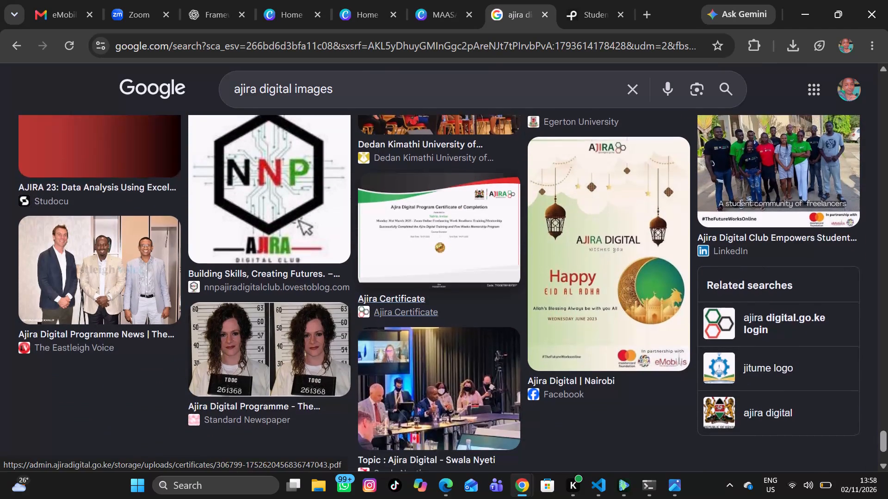
scroll(391, 310, "up", 16)
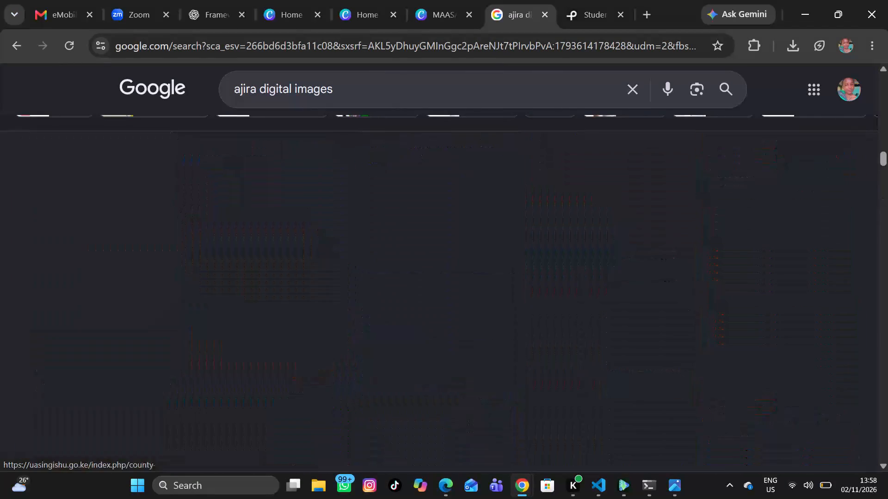
Examine the Google image results for "ajira digital images" for suitable Ajira Digital logos, posters and training photos.
scroll(391, 310, "up", 8)
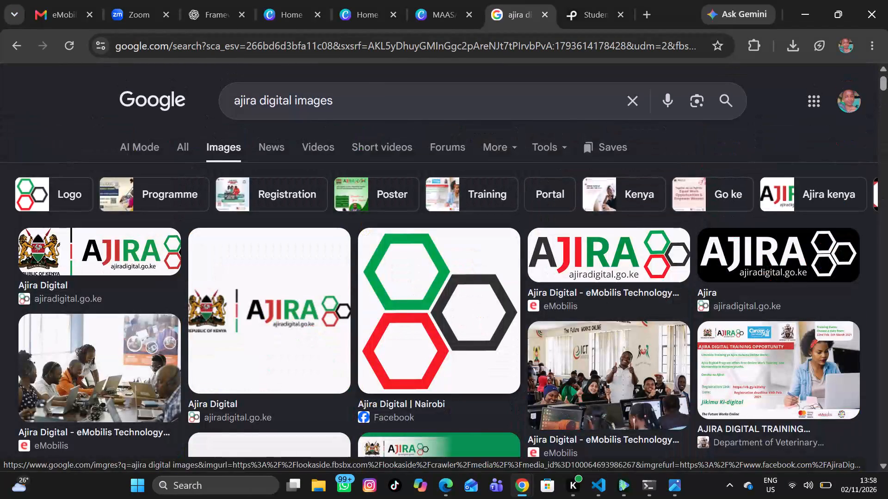
scroll(360, 359, "down", 1)
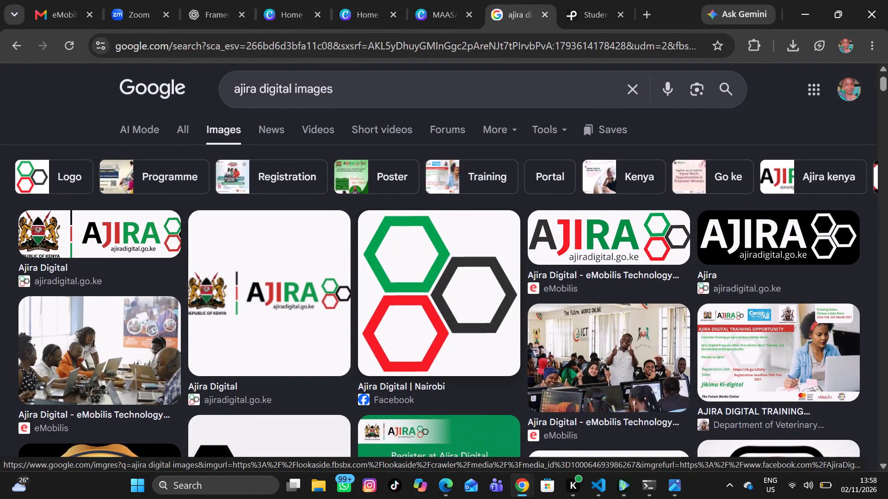
scroll(360, 359, "down", 1)
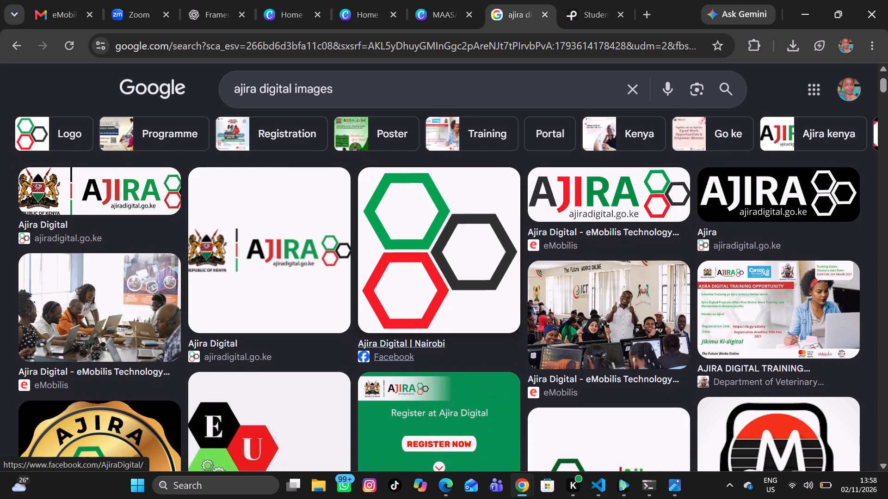
scroll(360, 359, "down", 2)
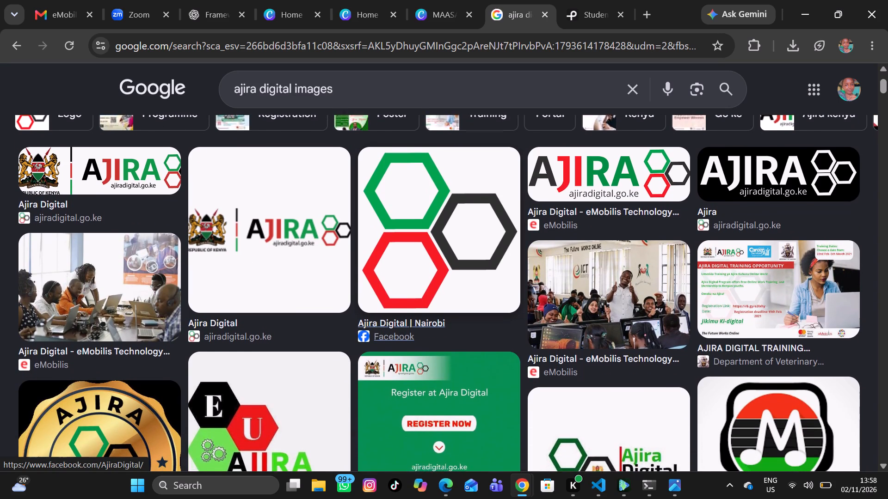
scroll(360, 359, "down", 4)
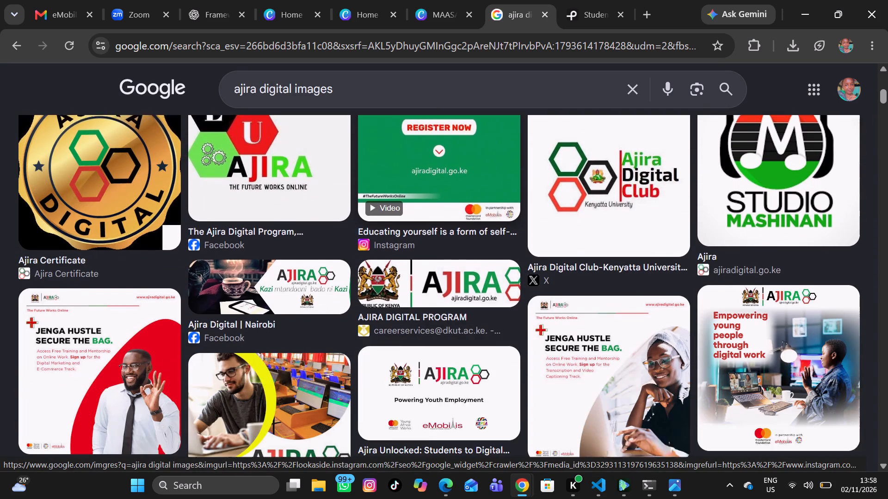
scroll(360, 359, "down", 2)
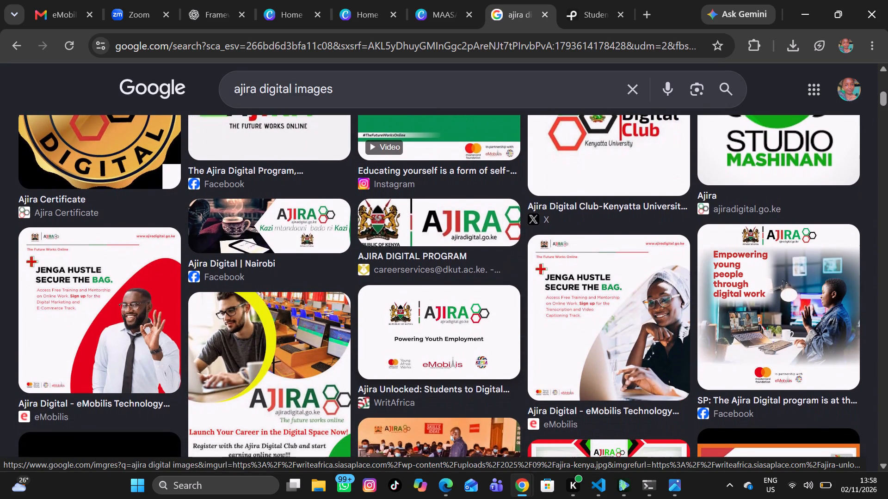
scroll(360, 359, "down", 2)
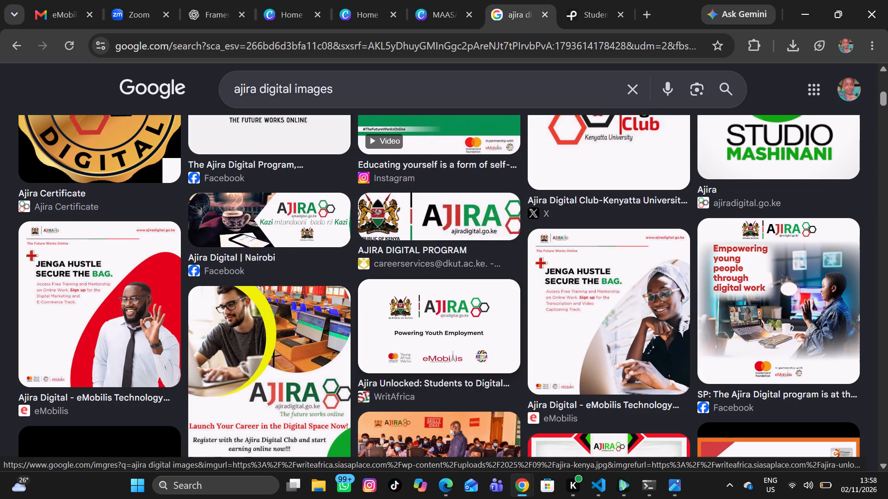
scroll(360, 359, "down", 2)
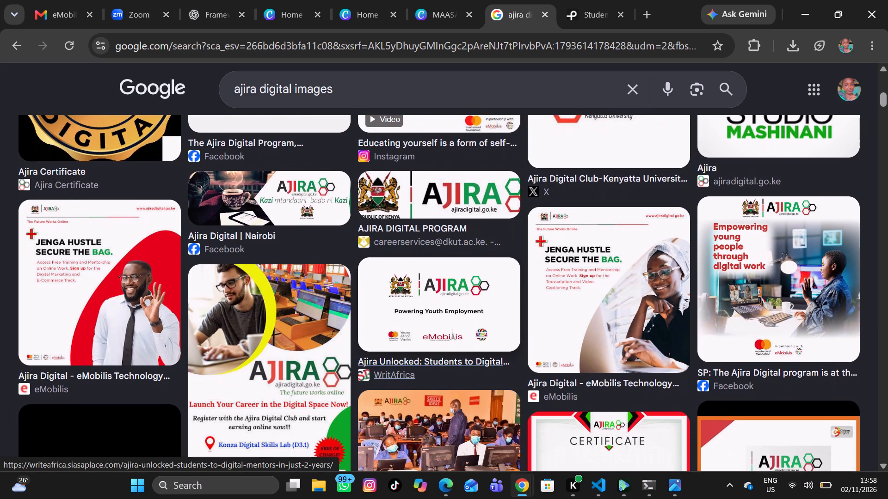
scroll(360, 359, "down", 2)
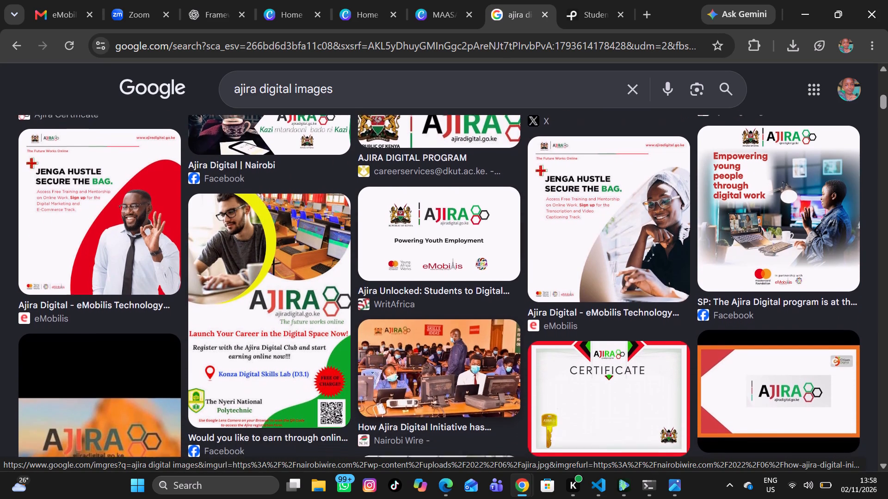
scroll(360, 359, "down", 2)
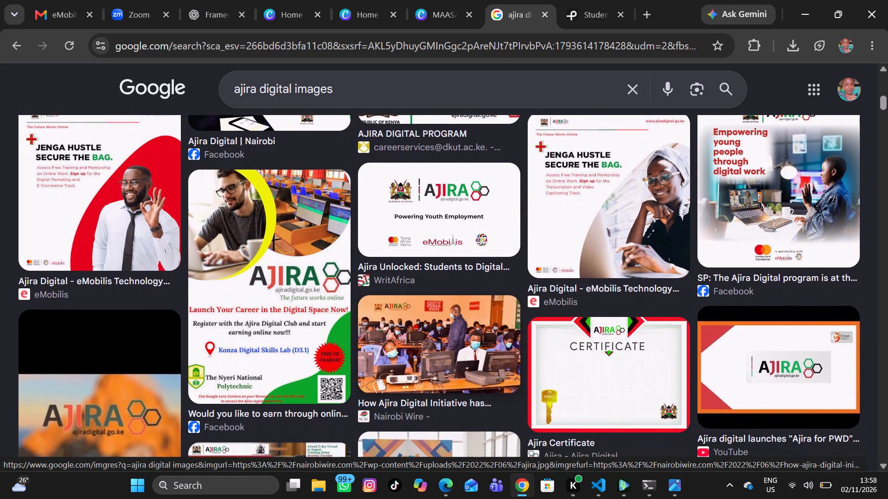
scroll(360, 359, "down", 3)
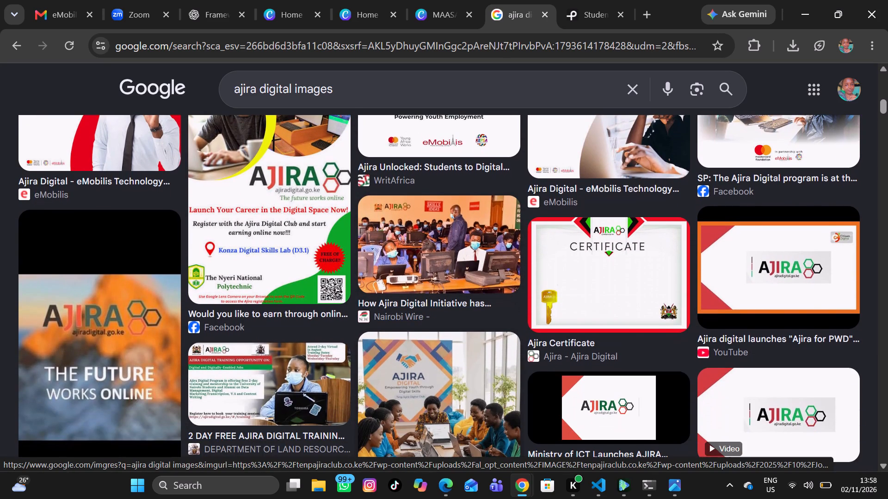
scroll(360, 359, "down", 1)
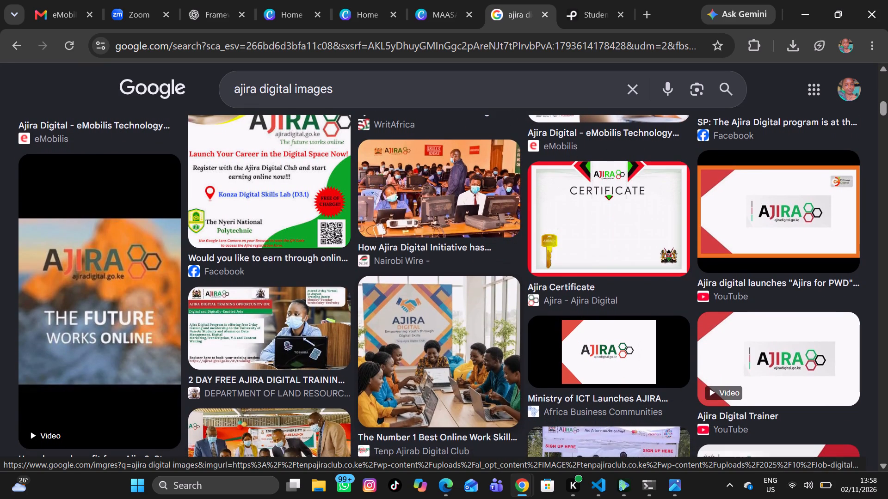
scroll(360, 359, "down", 1)
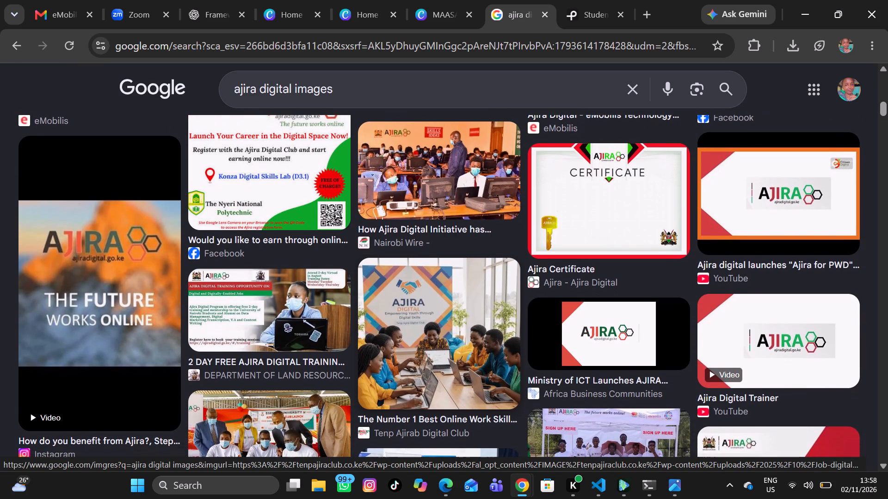
scroll(360, 359, "down", 2)
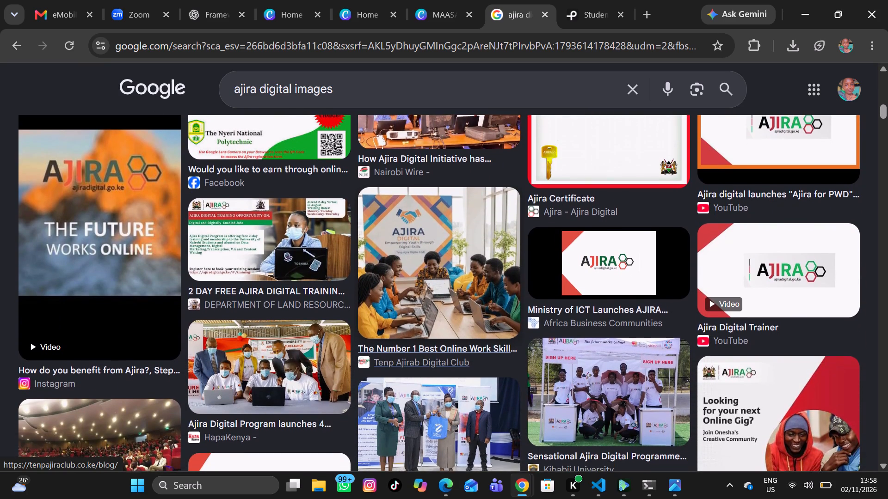
scroll(360, 359, "down", 4)
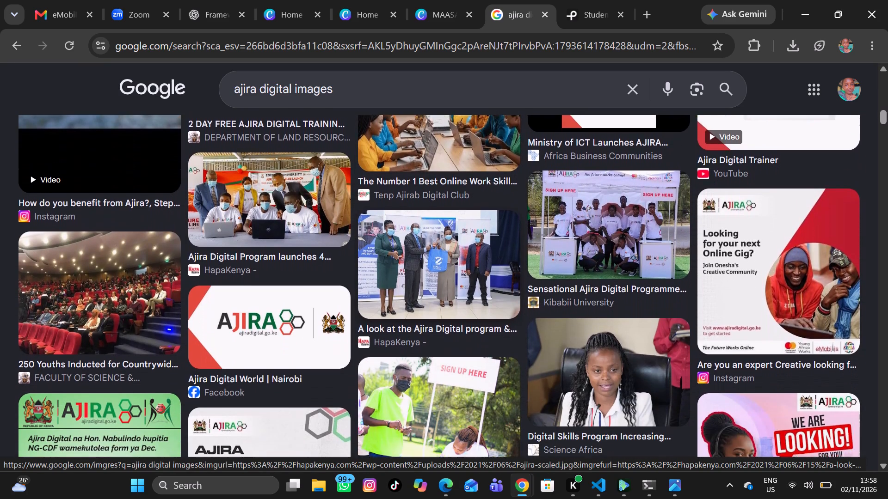
scroll(360, 359, "down", 1)
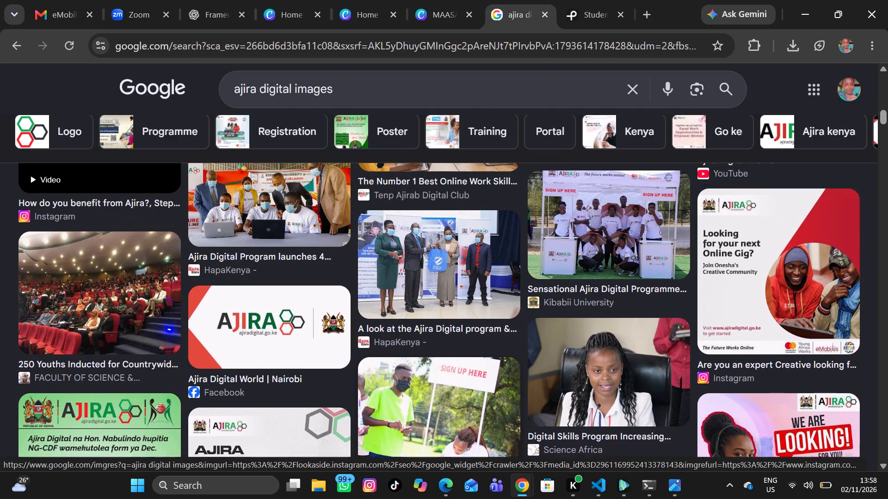
scroll(360, 359, "up", 3)
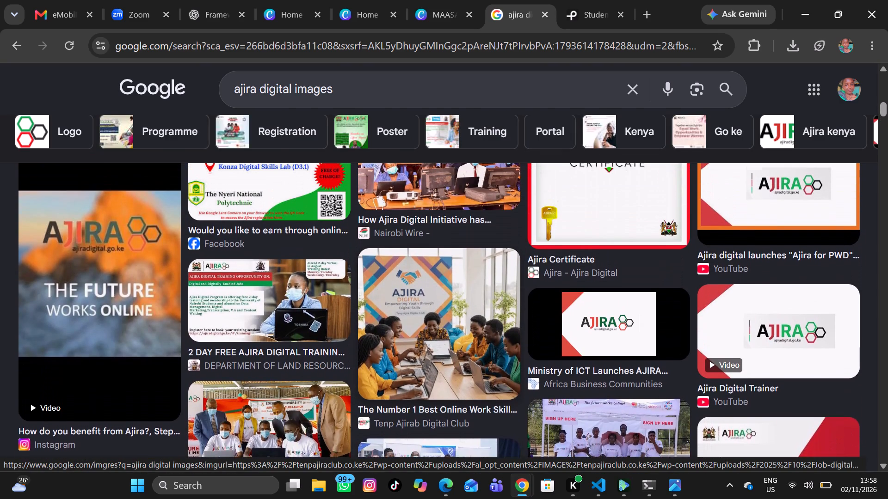
scroll(360, 359, "up", 1)
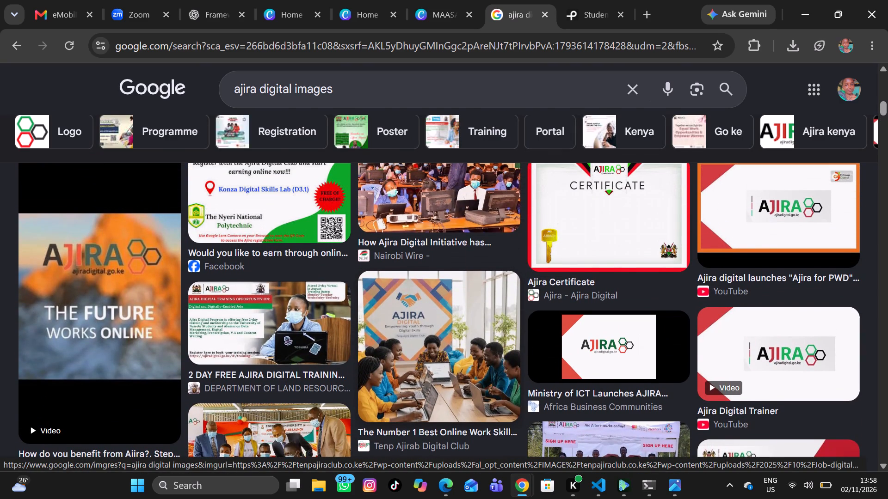
Switch to the Pexels site, return to its home page and search the free photos for "ajira digital club photos".
left_click(579, 24)
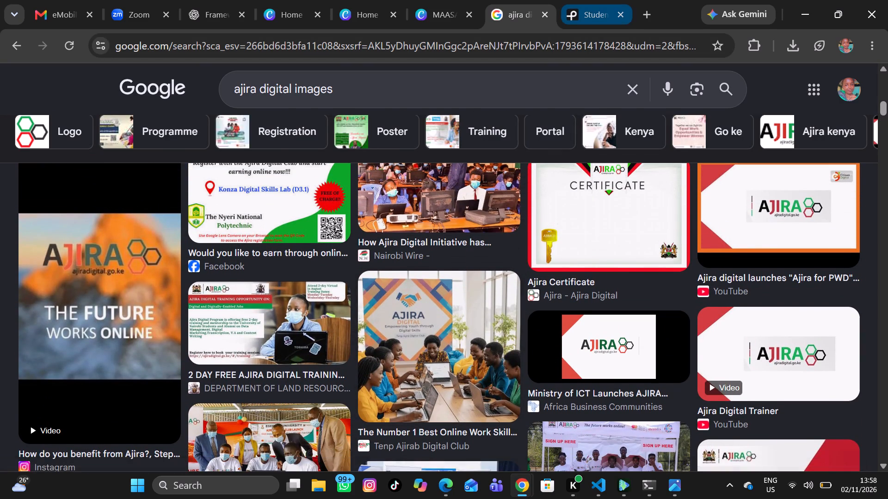
scroll(268, 316, "up", 6)
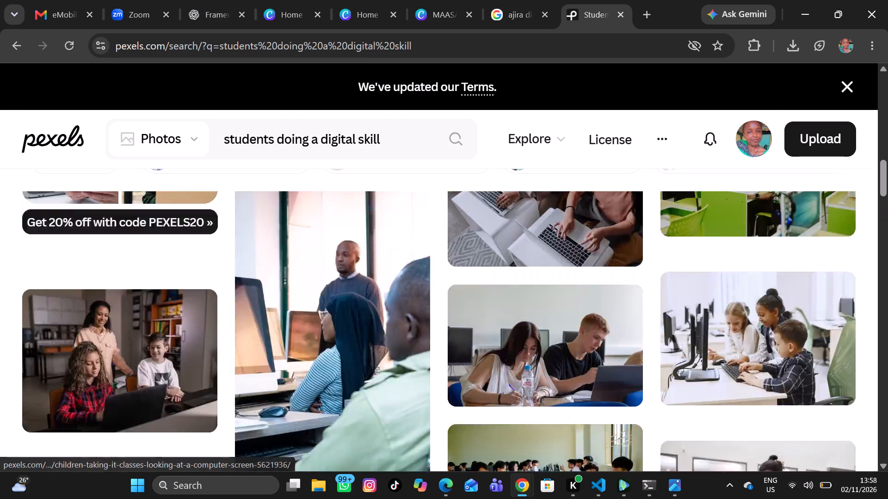
scroll(268, 316, "up", 3)
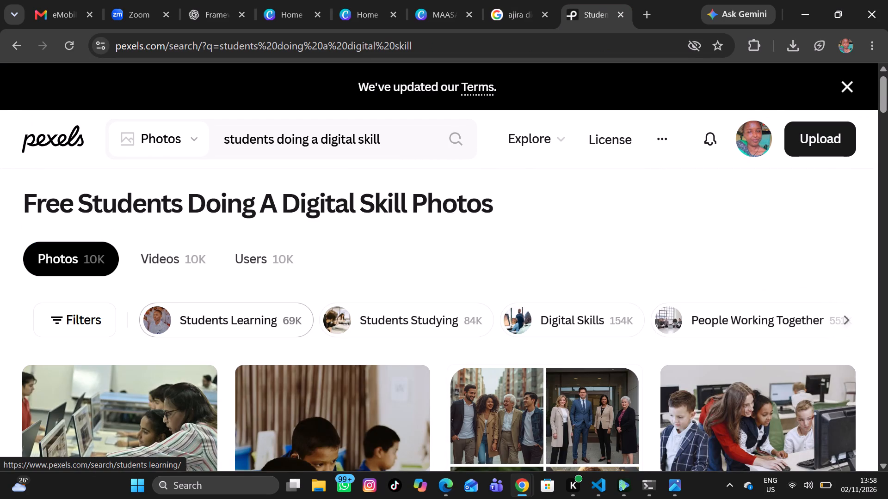
scroll(168, 320, "up", 2)
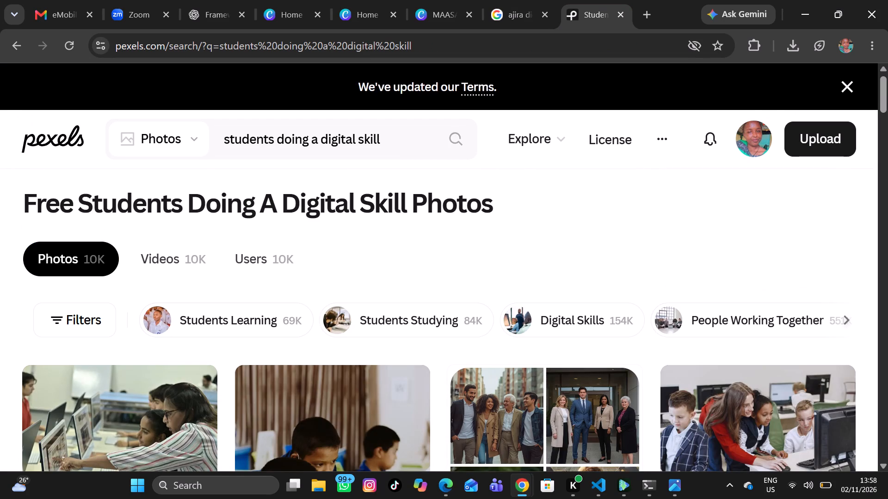
left_click(12, 42)
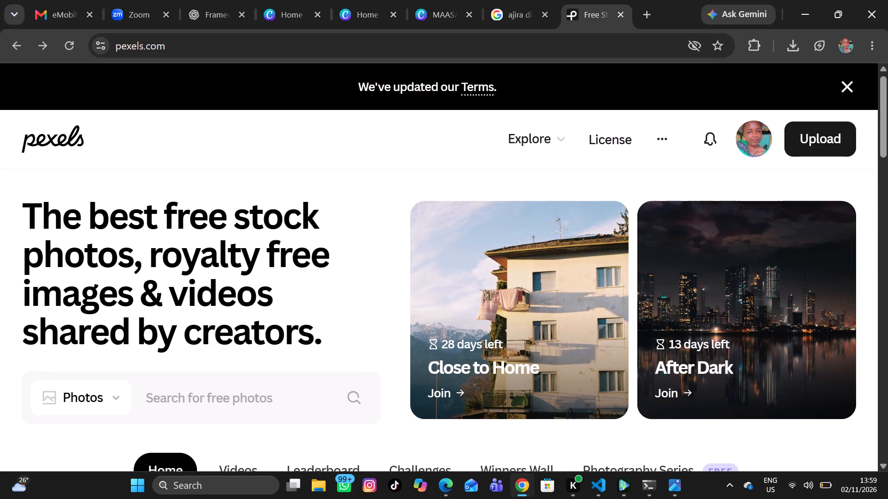
type("ajira digital club photo")
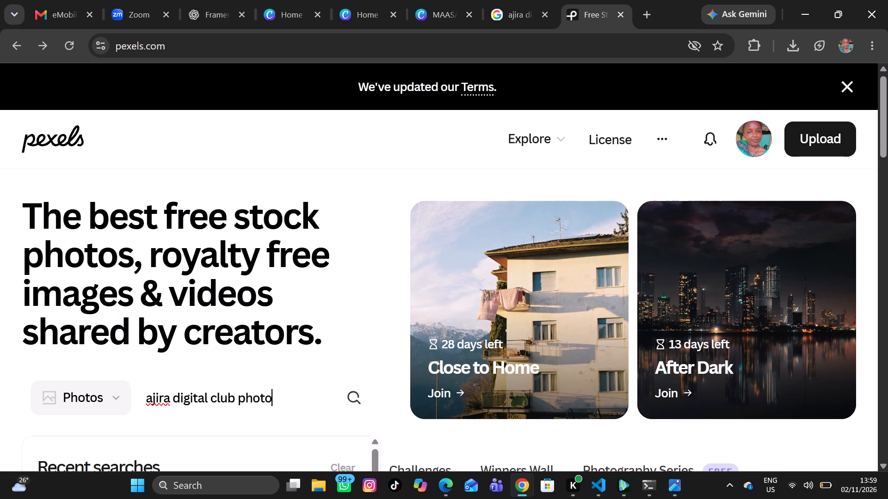
key("s")
left_click(349, 405)
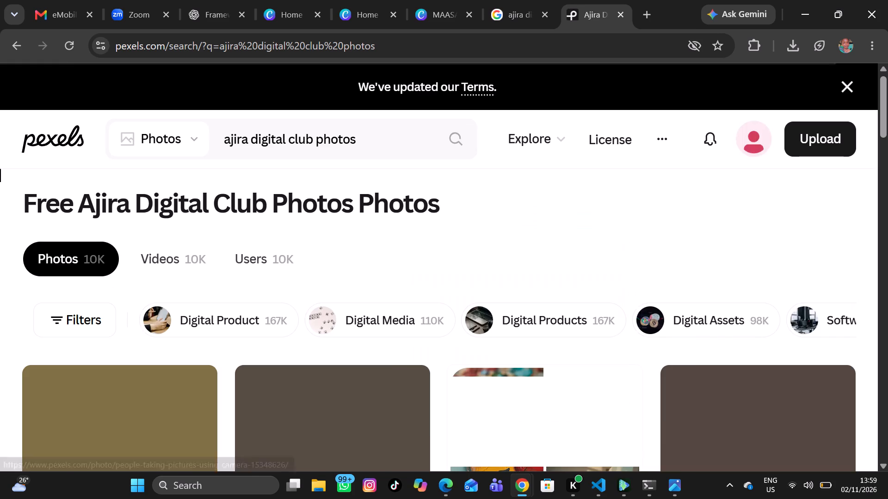
Examine the Pexels photo results for pictures suited to an Ajira digital club.
scroll(349, 405, "down", 2)
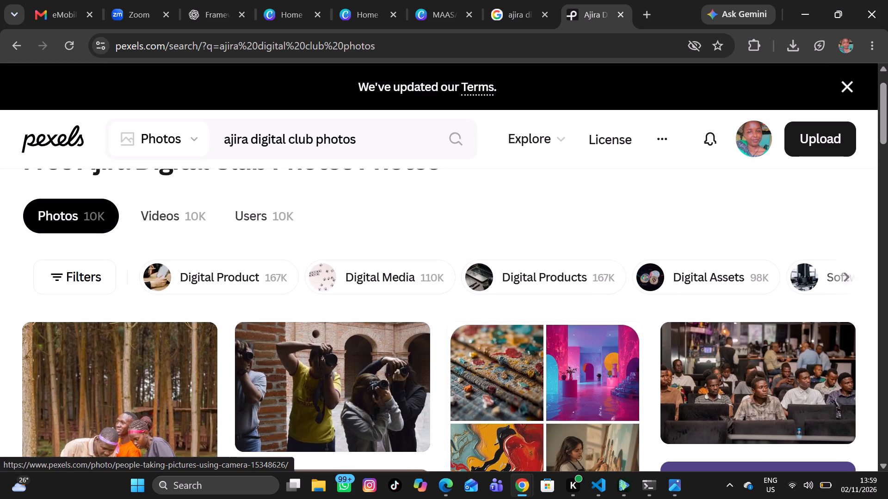
scroll(349, 405, "down", 4)
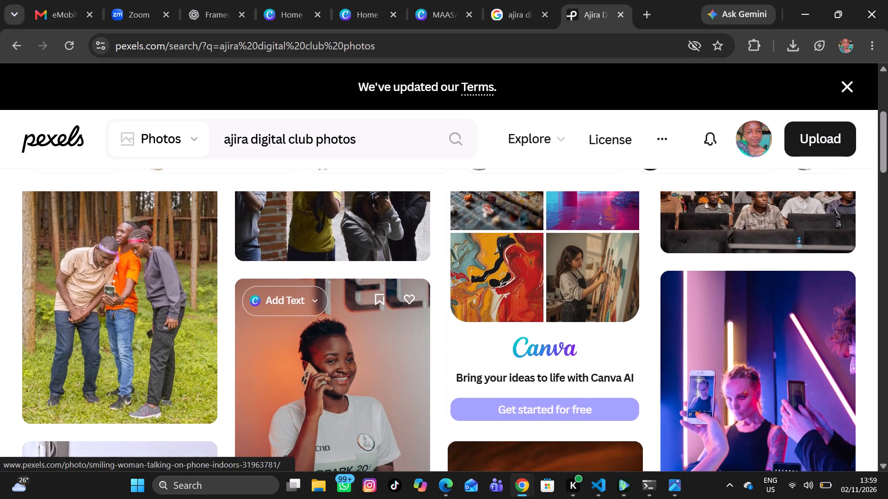
scroll(349, 405, "down", 5)
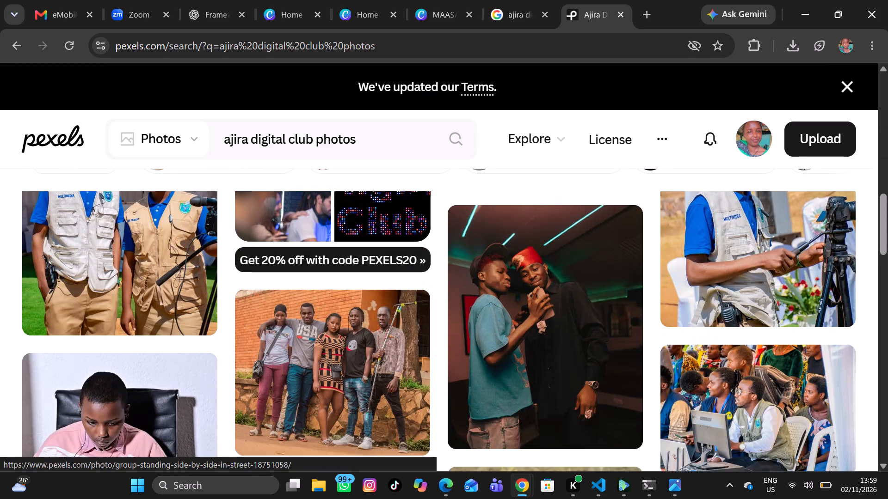
scroll(349, 405, "down", 1)
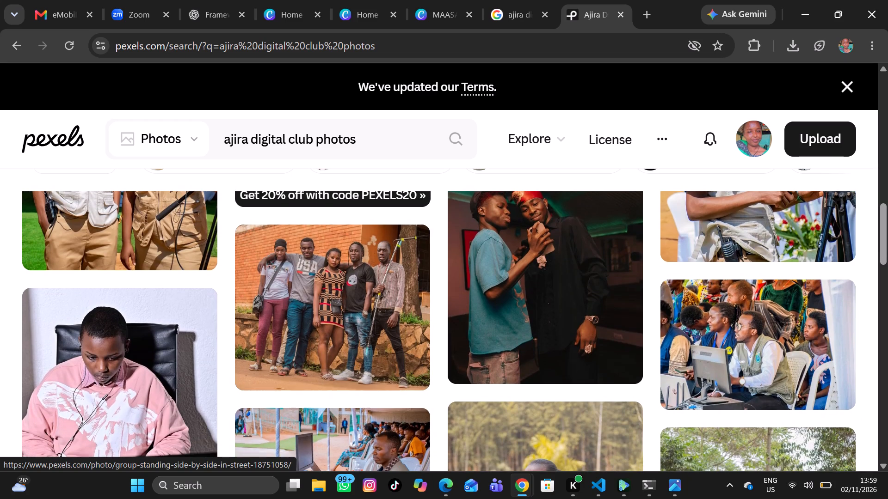
scroll(349, 405, "down", 2)
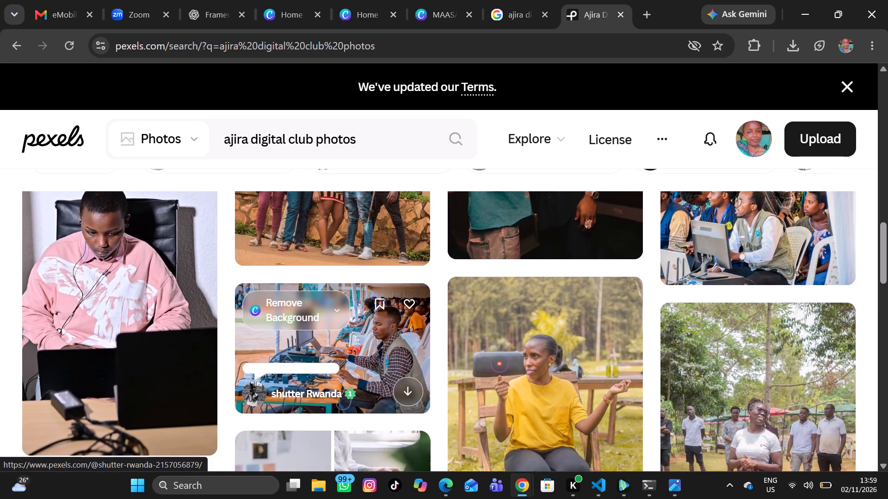
scroll(349, 405, "down", 3)
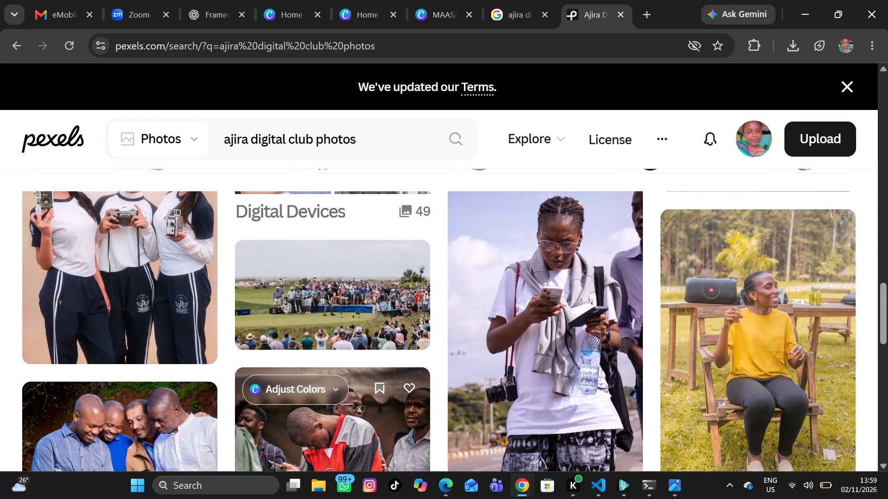
scroll(349, 405, "down", 5)
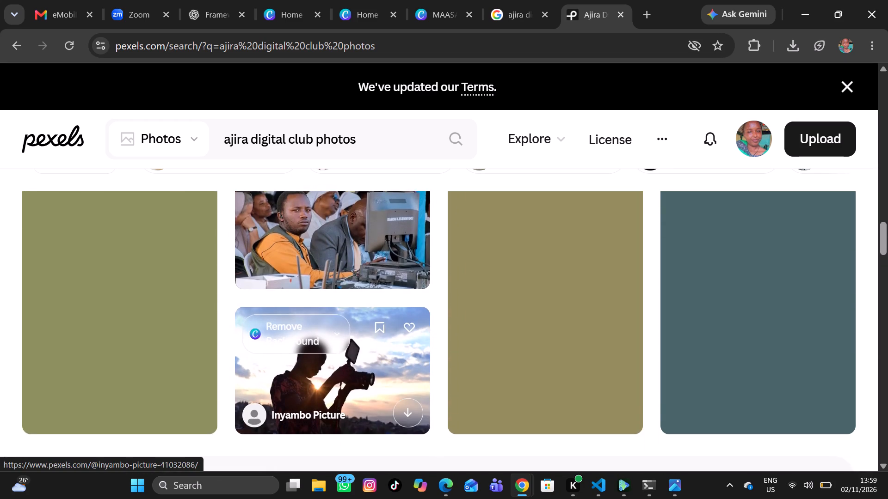
scroll(349, 405, "down", 4)
scroll(349, 405, "up", 1)
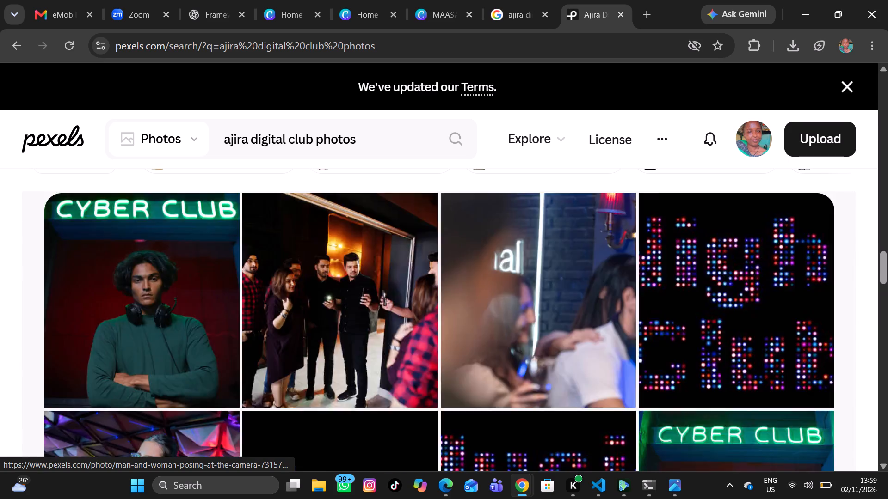
scroll(349, 405, "up", 1)
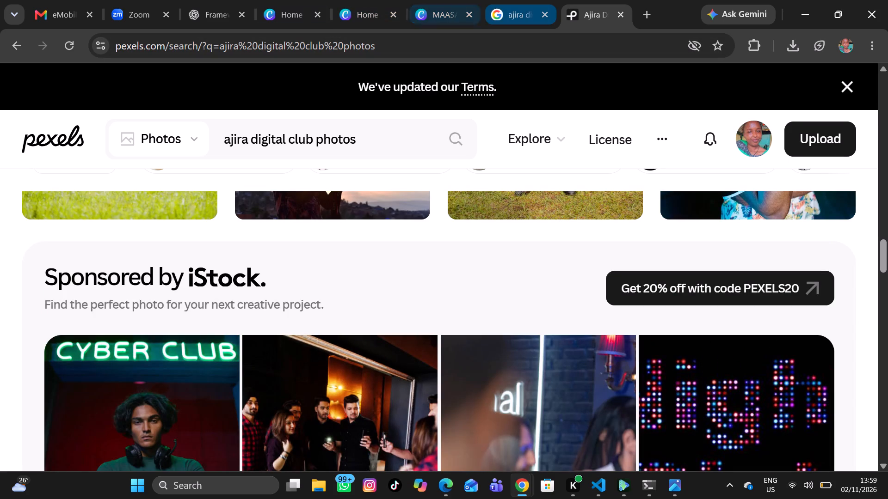
Return to the Google image results for "ajira digital images" and examine the logos, posters and training photos from the top.
left_click(498, 18)
scroll(446, 289, "up", 1)
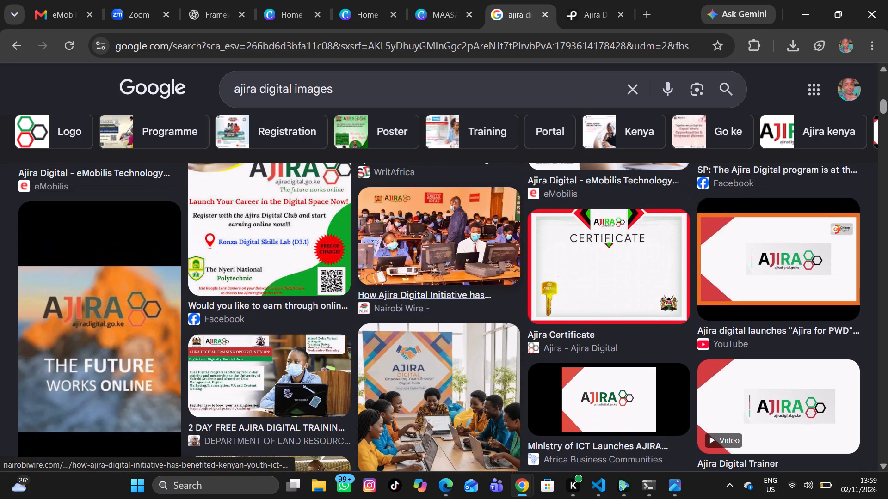
scroll(446, 289, "up", 2)
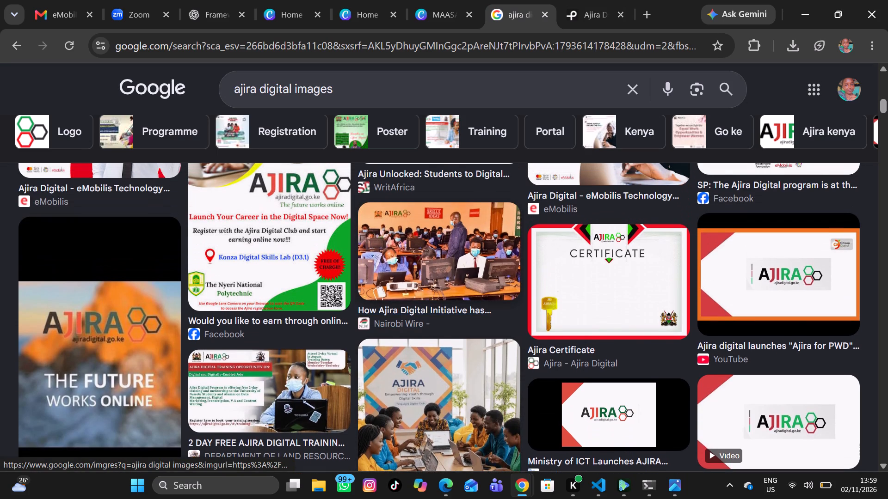
scroll(446, 289, "up", 4)
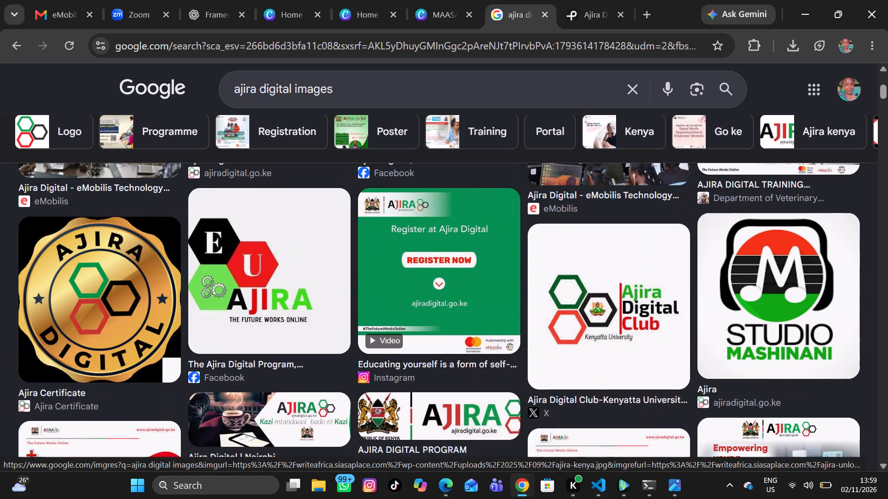
scroll(446, 289, "up", 2)
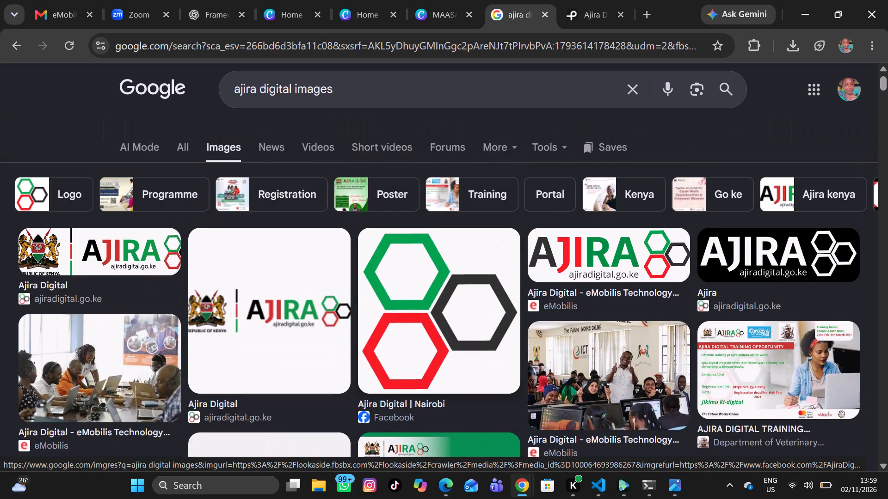
scroll(446, 289, "down", 1)
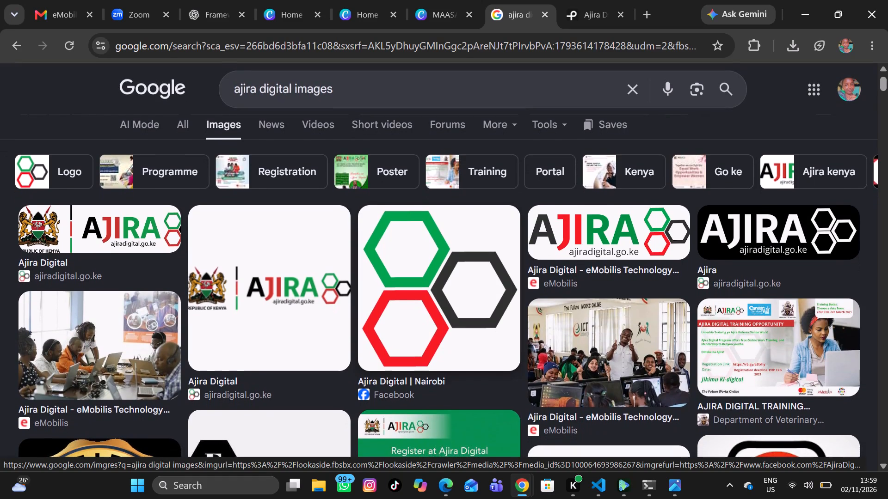
scroll(446, 289, "down", 2)
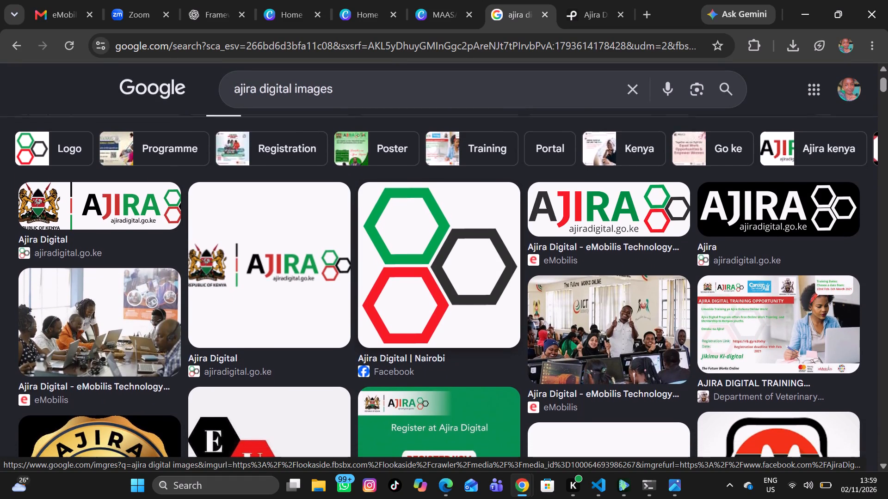
scroll(446, 289, "down", 1)
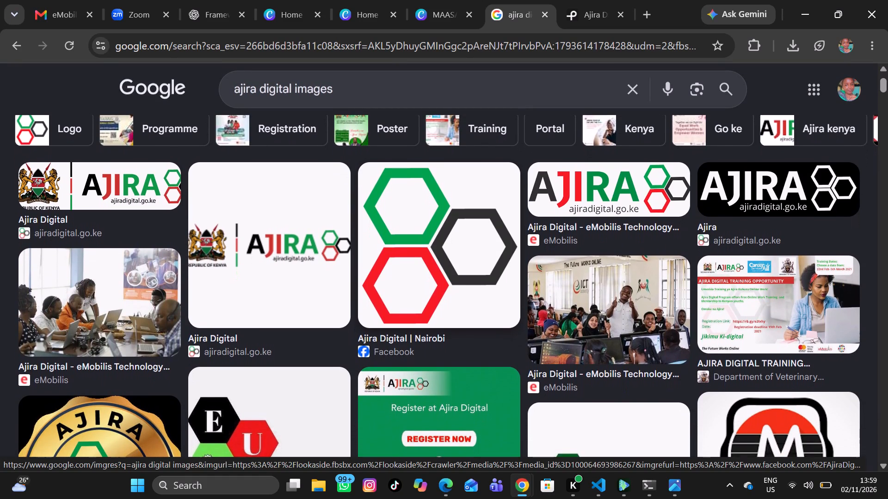
scroll(446, 289, "down", 1)
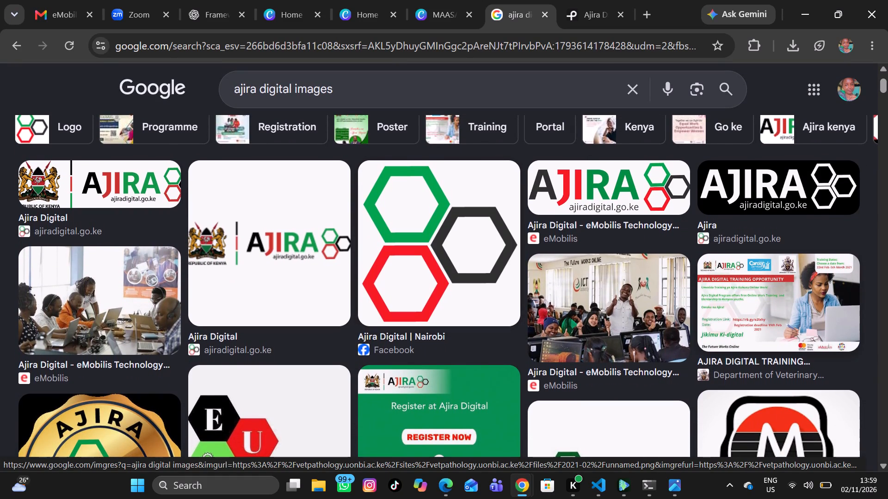
Preview the Ajira digital training opportunity poster showing a woman at a laptop, examine its related images and close the preview.
left_click(778, 303)
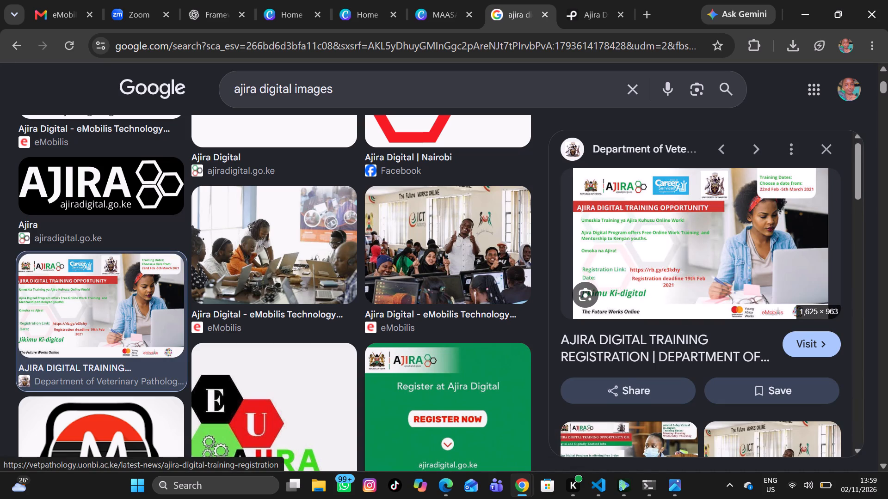
scroll(778, 303, "down", 2)
scroll(446, 385, "down", 3)
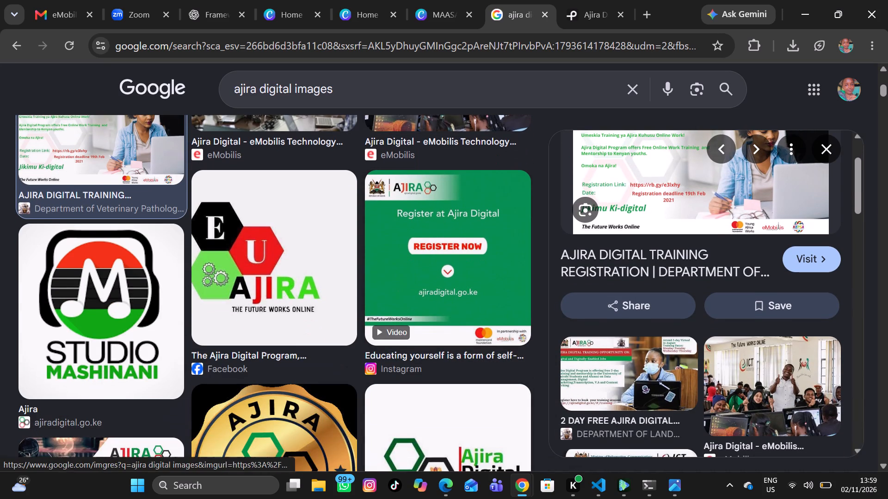
left_click(821, 145)
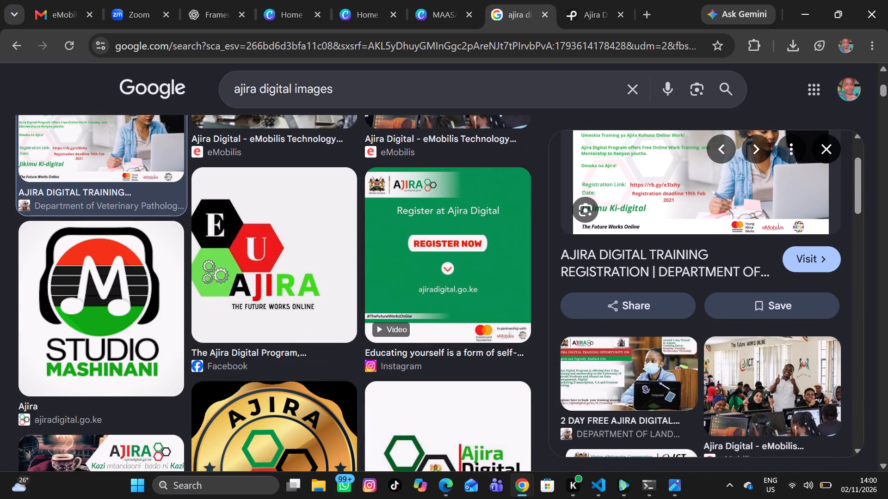
Examine the Ajira Digital image results again for a training photo suited to the club poster.
scroll(519, 310, "up", 1)
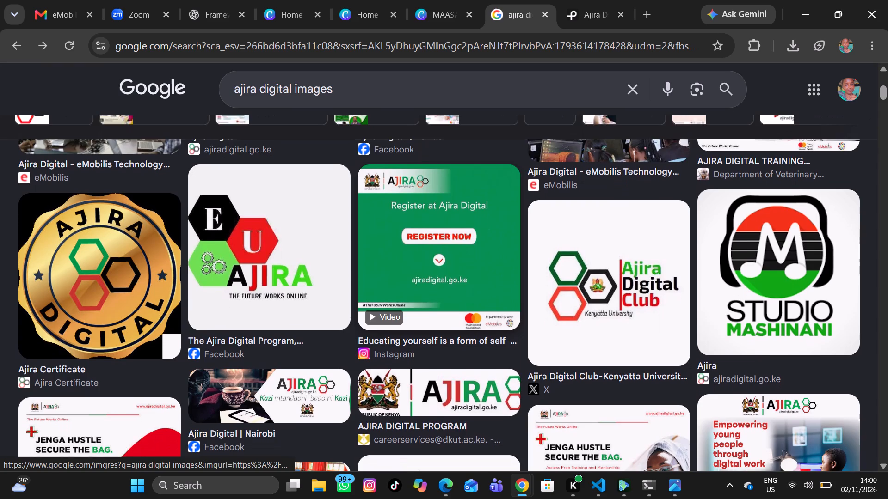
scroll(519, 310, "up", 6)
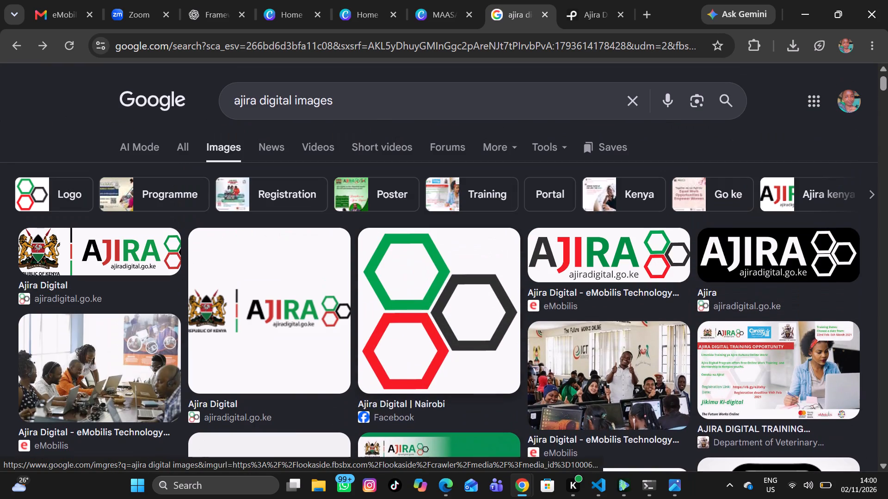
scroll(519, 310, "up", 2)
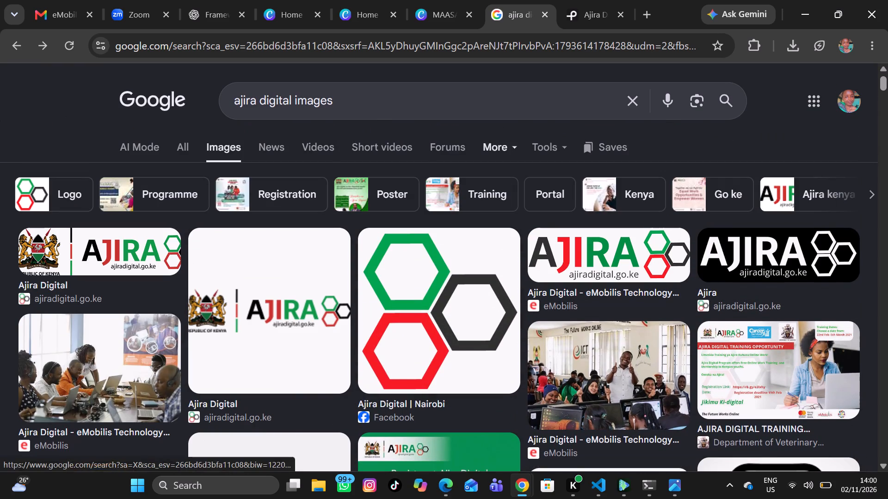
scroll(444, 268, "down", 2)
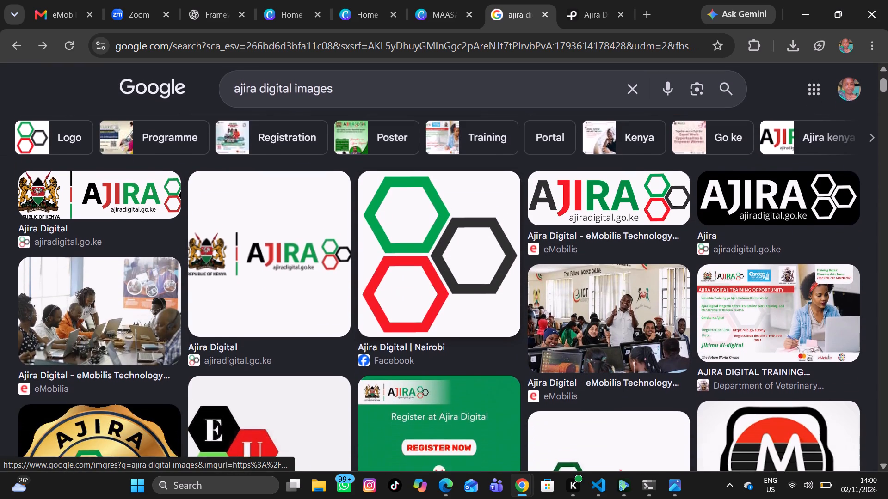
scroll(444, 268, "down", 4)
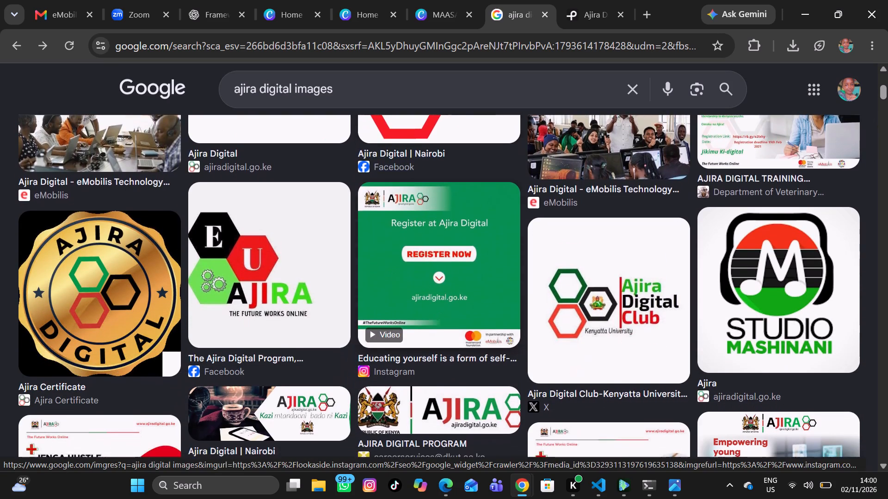
scroll(444, 268, "down", 2)
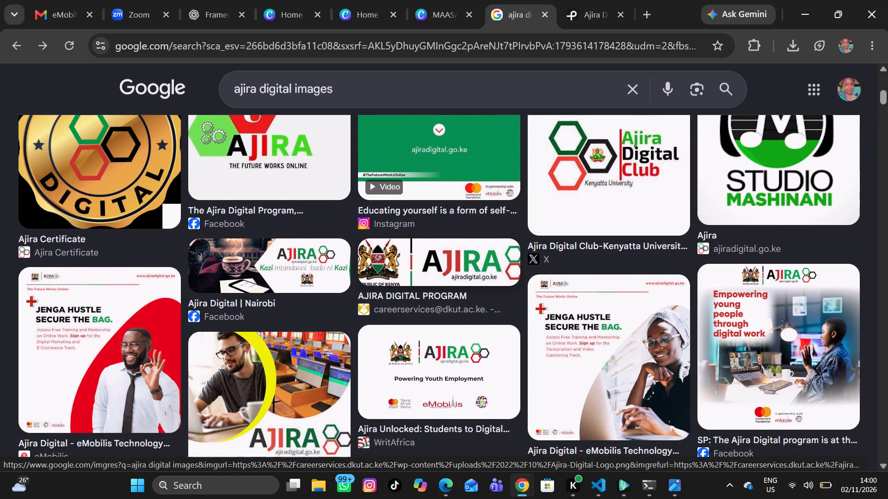
scroll(444, 268, "down", 2)
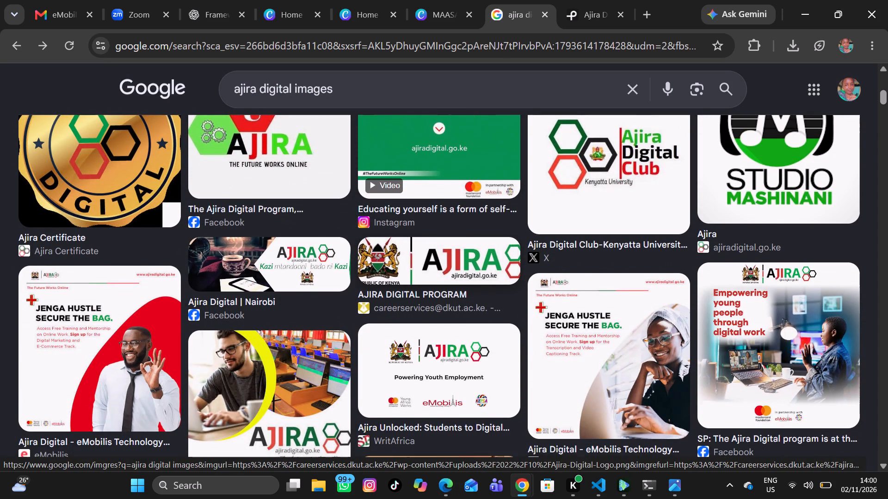
scroll(444, 268, "down", 2)
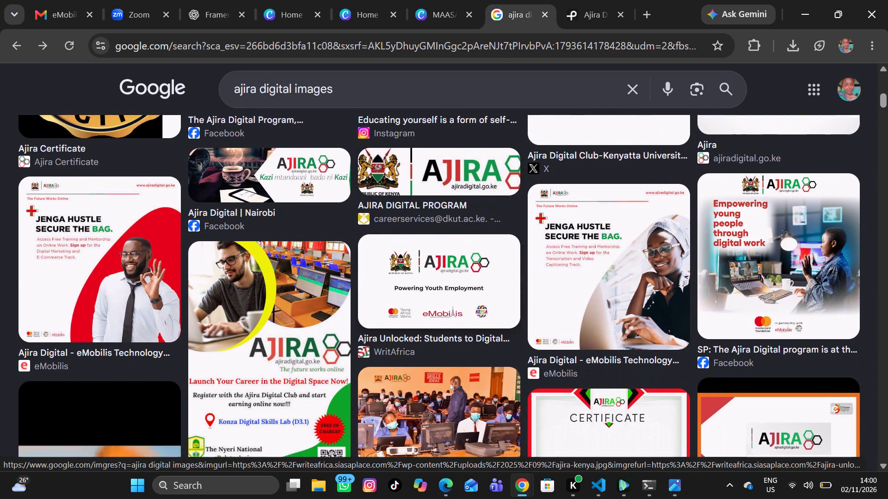
scroll(444, 268, "down", 1)
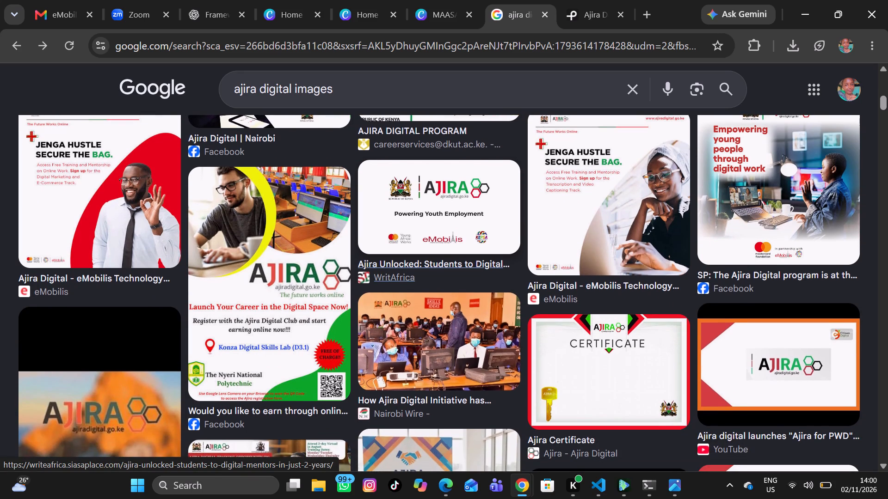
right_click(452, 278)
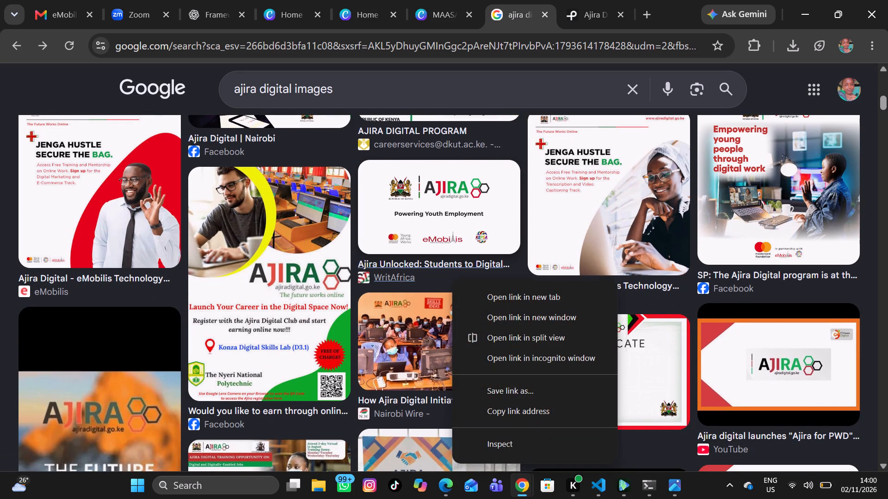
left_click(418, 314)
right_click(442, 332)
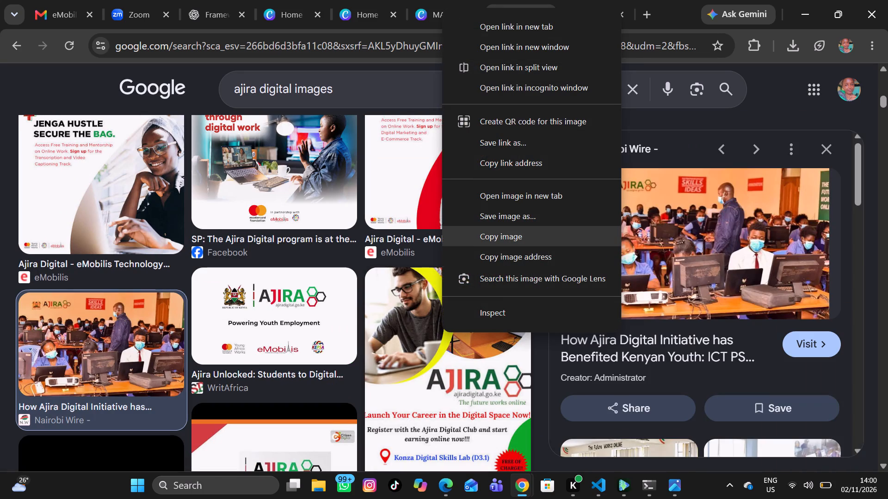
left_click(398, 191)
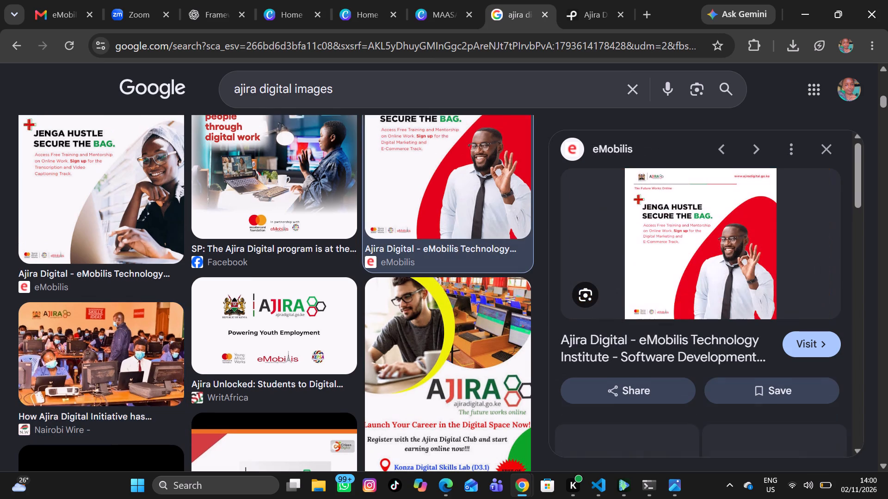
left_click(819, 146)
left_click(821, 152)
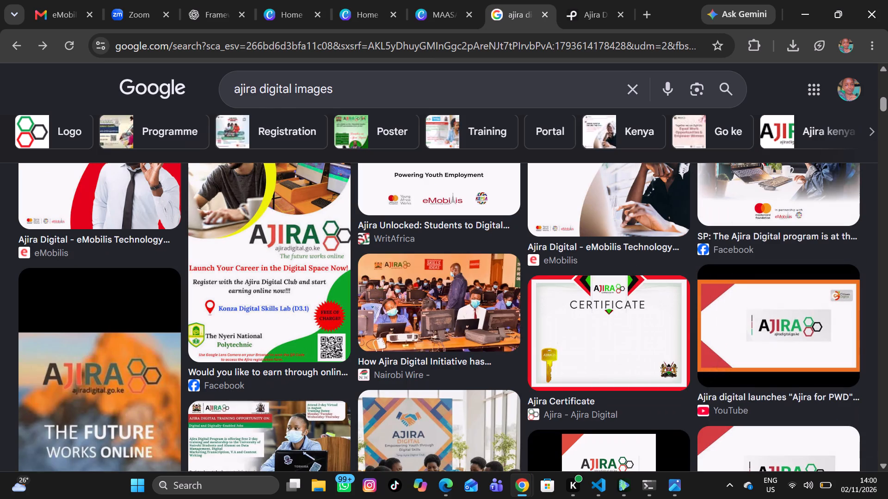
Save the Nairobi Wire photo of masked students in a computer class to Downloads as a JPEG named adc.
right_click(472, 299)
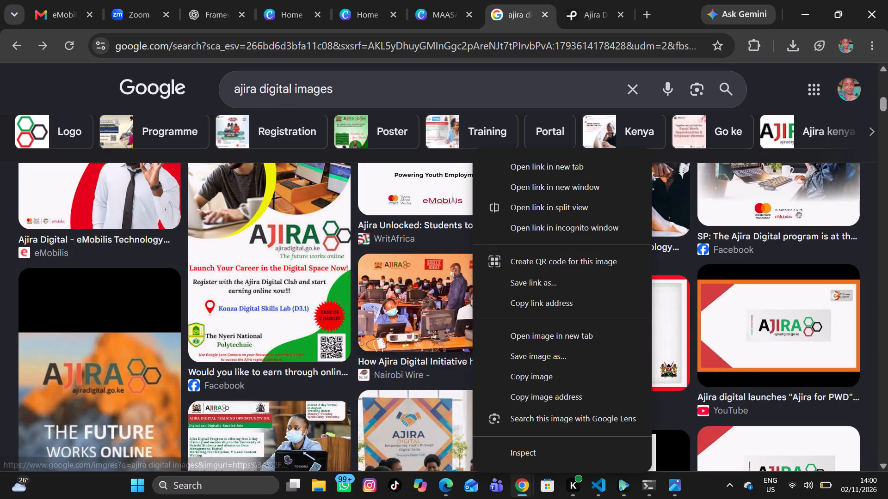
left_click(536, 350)
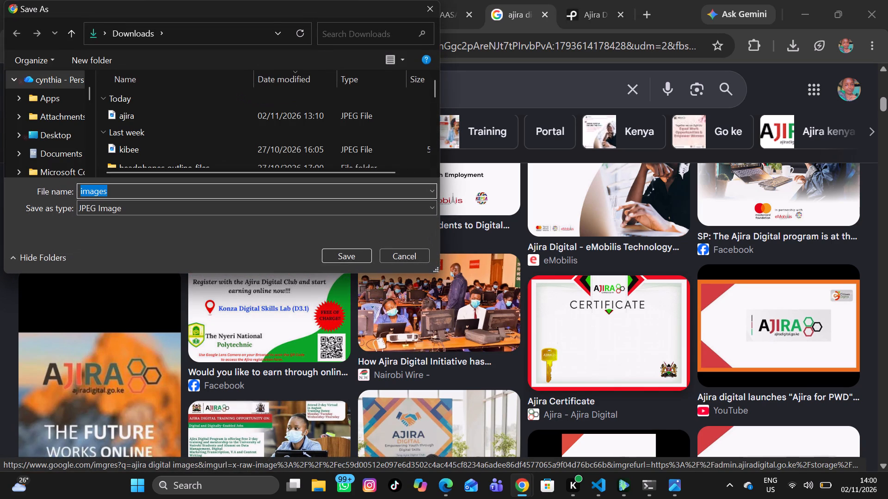
left_click(183, 182)
key("BackSpace")
key("BackSpace")
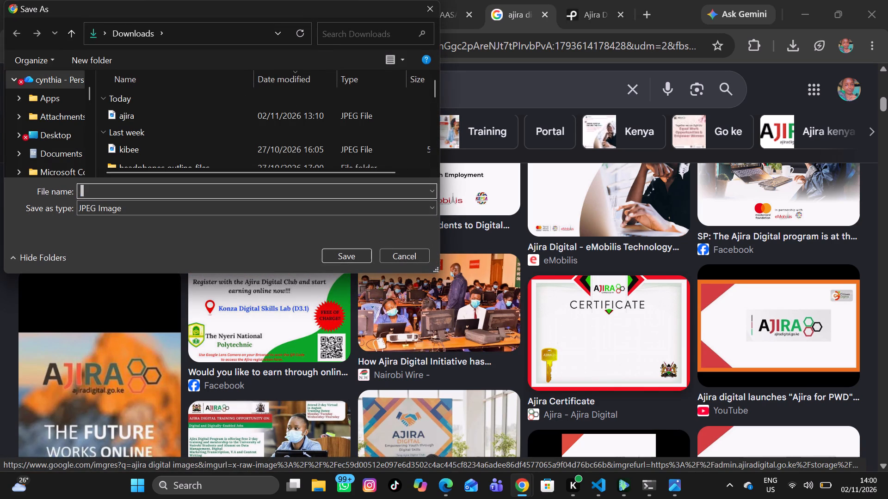
type("ad")
key("c")
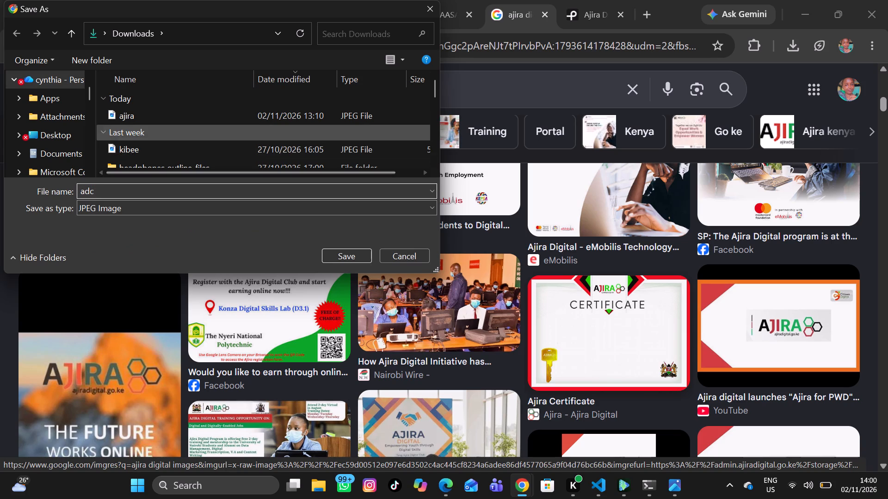
scroll(186, 156, "down", 1)
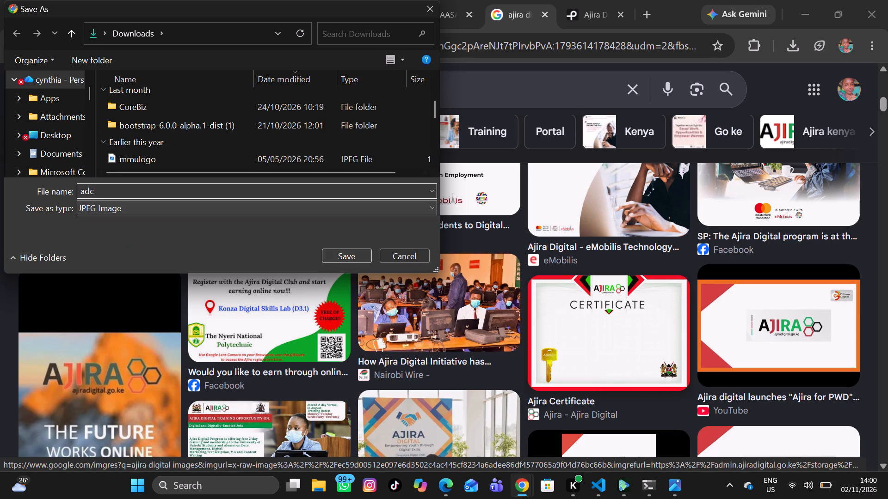
left_click(357, 261)
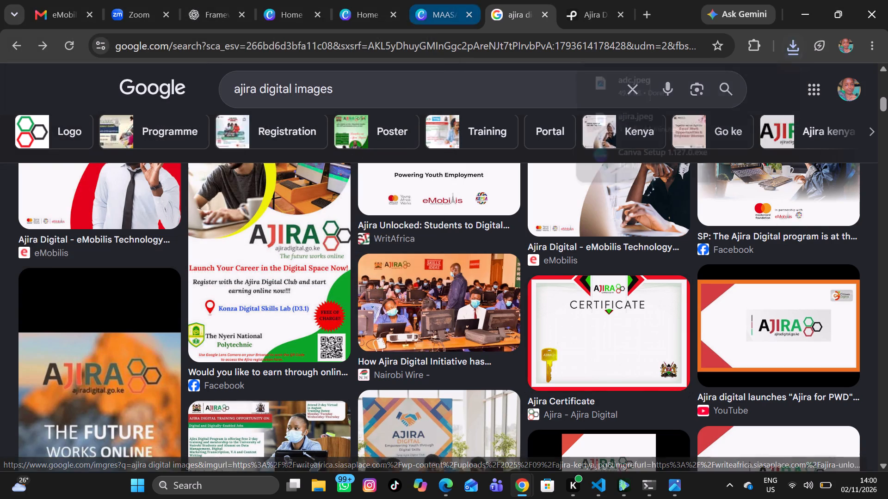
Switch to the Canva MAASAI MARA UNIVERSITY poster and upload the adc JPEG from Downloads.
left_click(438, 18)
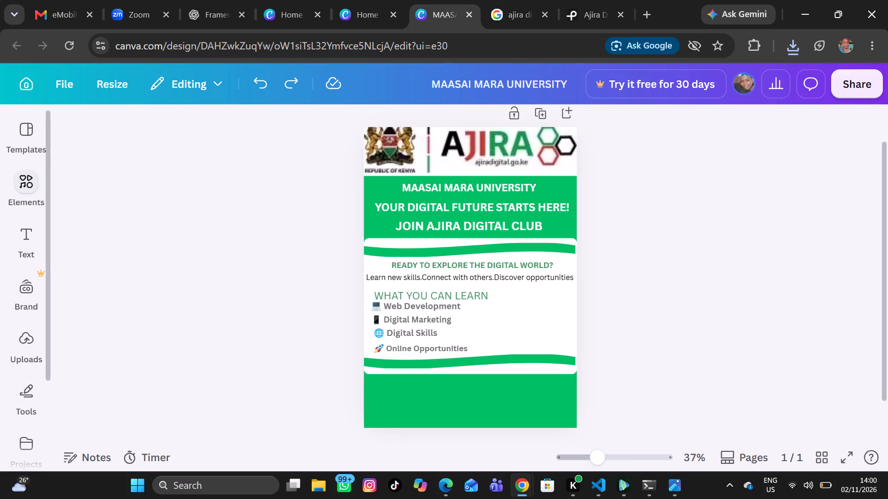
left_click(24, 353)
left_click(141, 181)
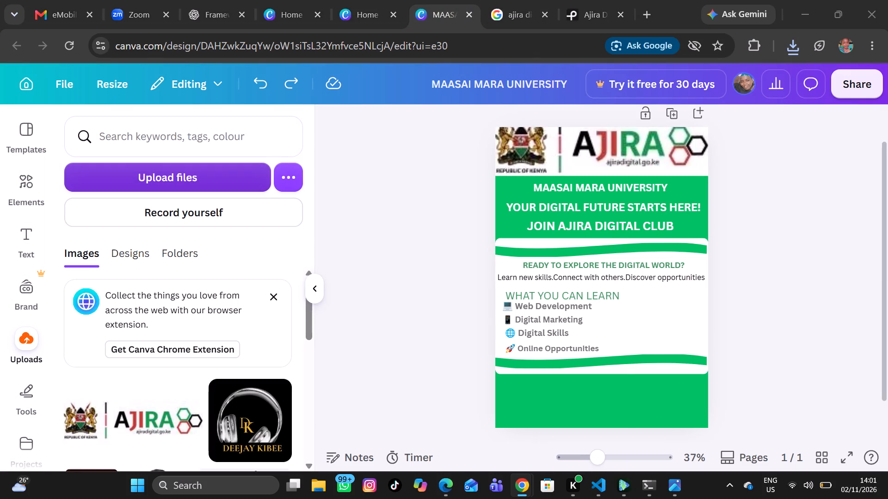
left_click_drag(141, 181, 138, 231)
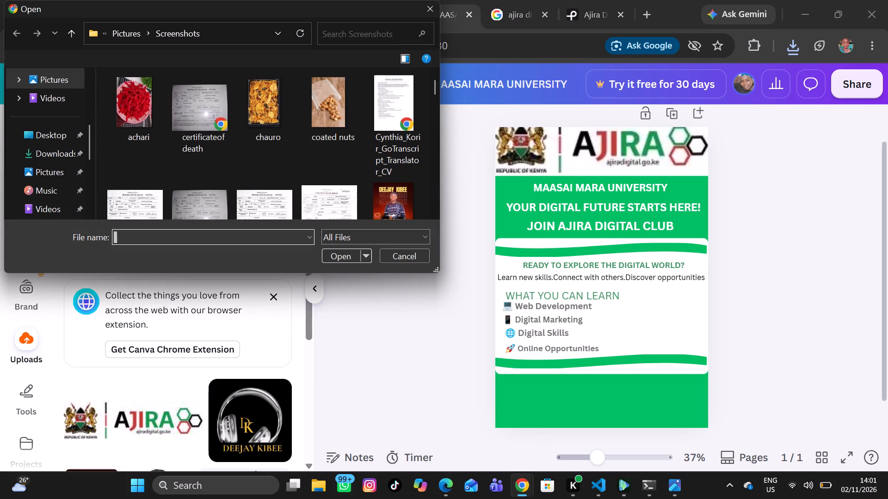
left_click_drag(138, 231, 143, 213)
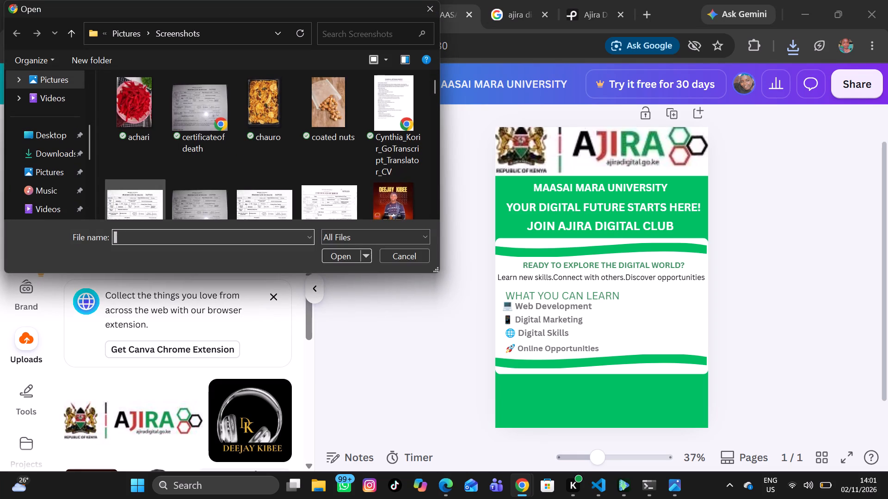
left_click_drag(143, 213, 143, 207)
scroll(143, 207, "down", 5)
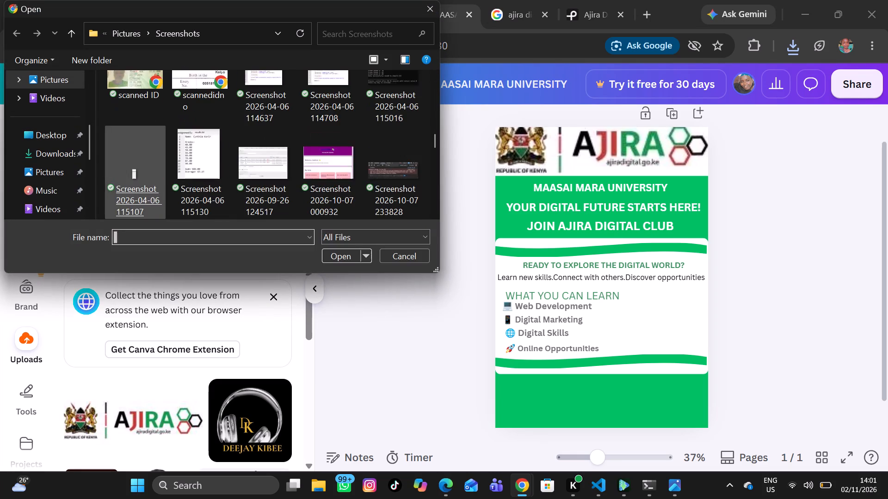
scroll(143, 207, "down", 16)
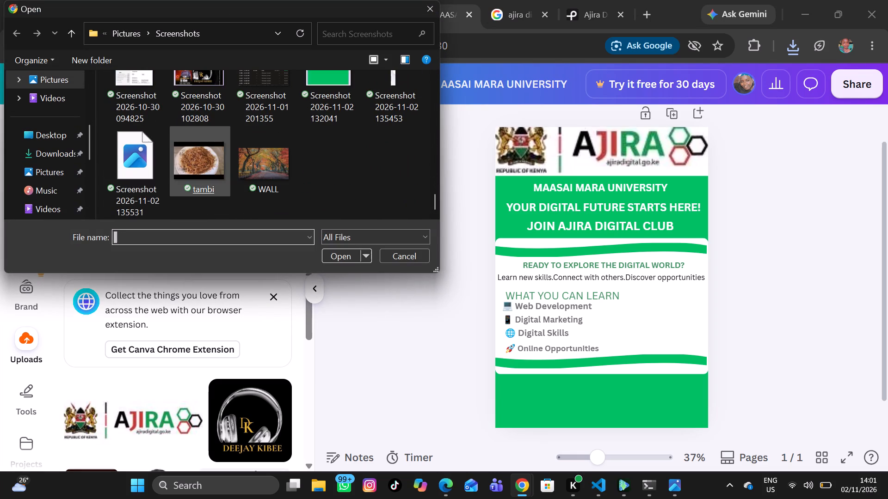
left_click(47, 159)
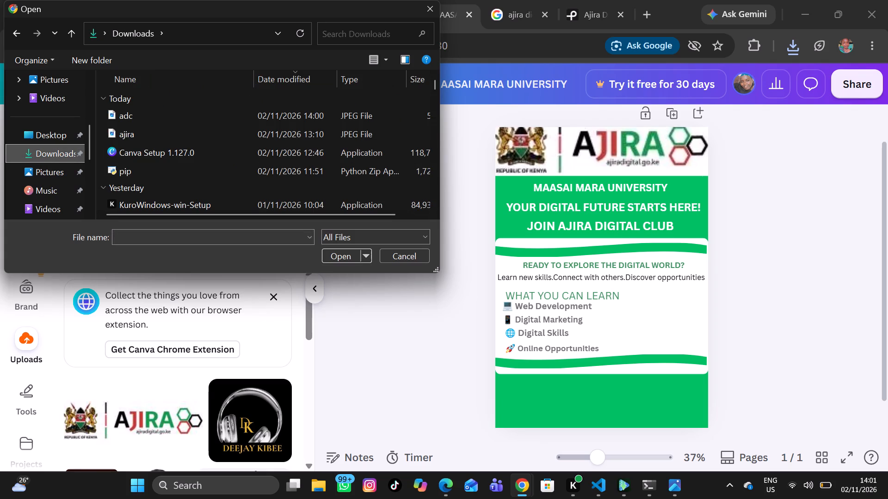
left_click(135, 120)
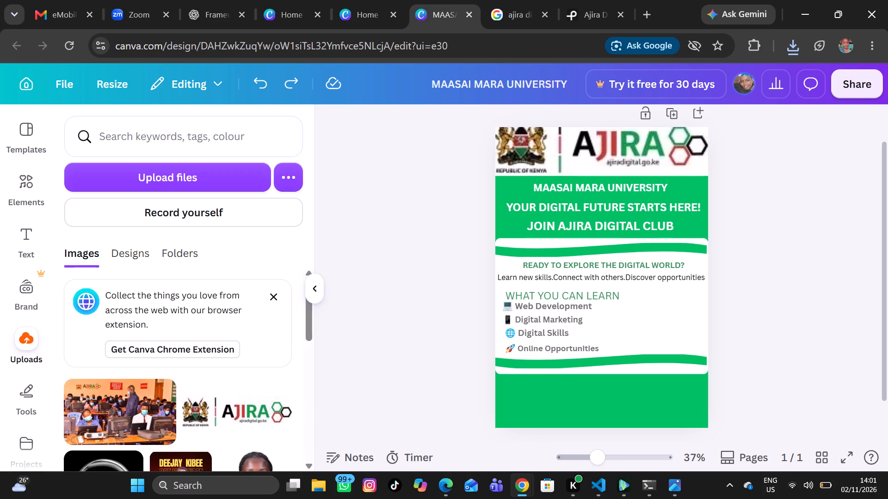
key("Right")
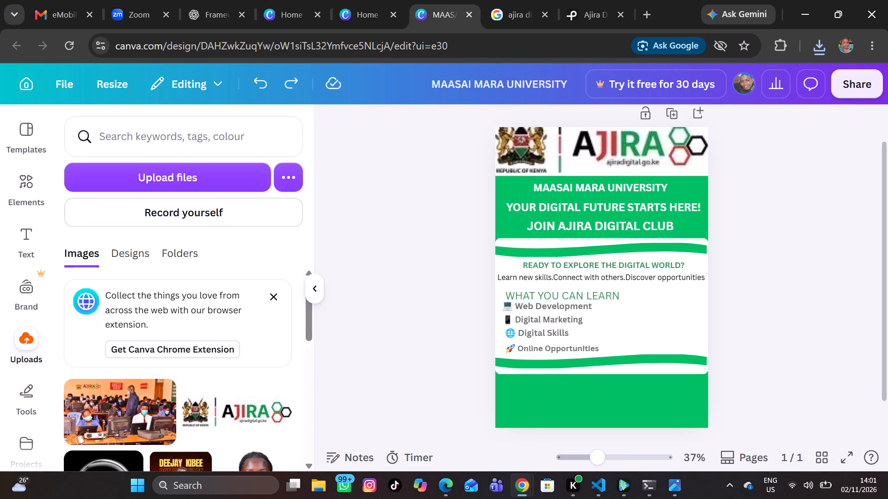
Place the uploaded adc photo of masked students in a computer class on the poster.
scroll(221, 301, "down", 1)
left_click(140, 324)
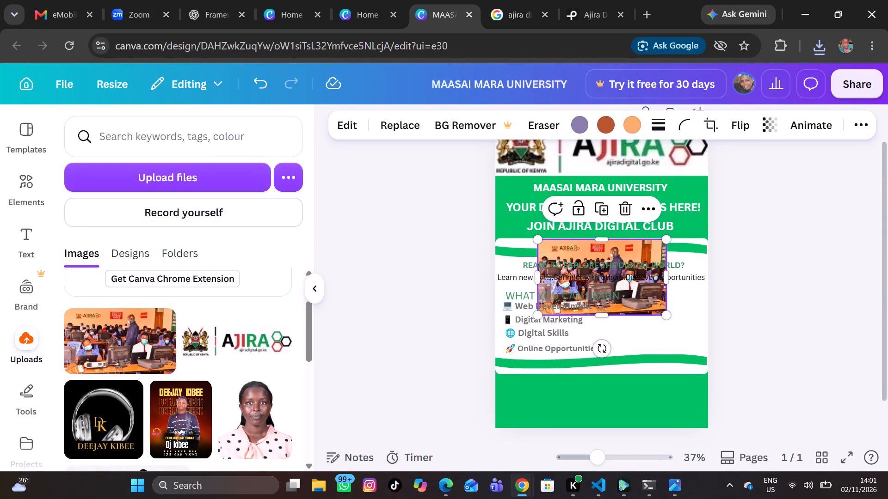
key("ctrl+z")
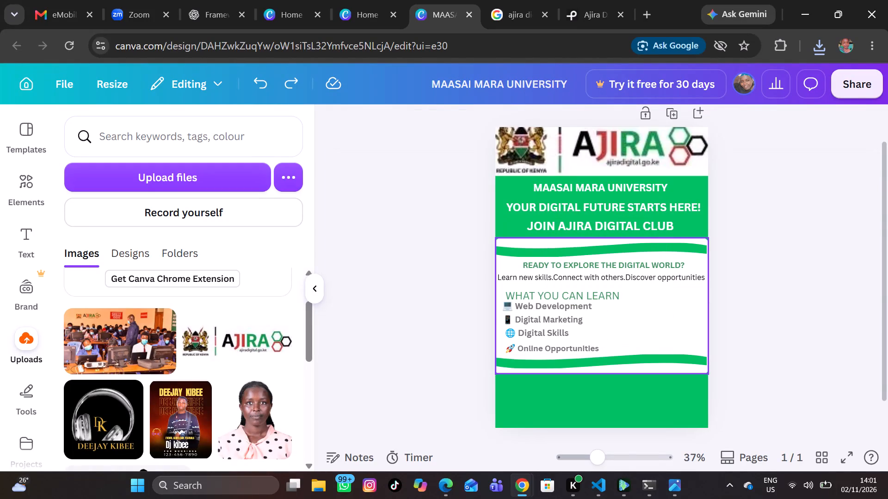
left_click(111, 335)
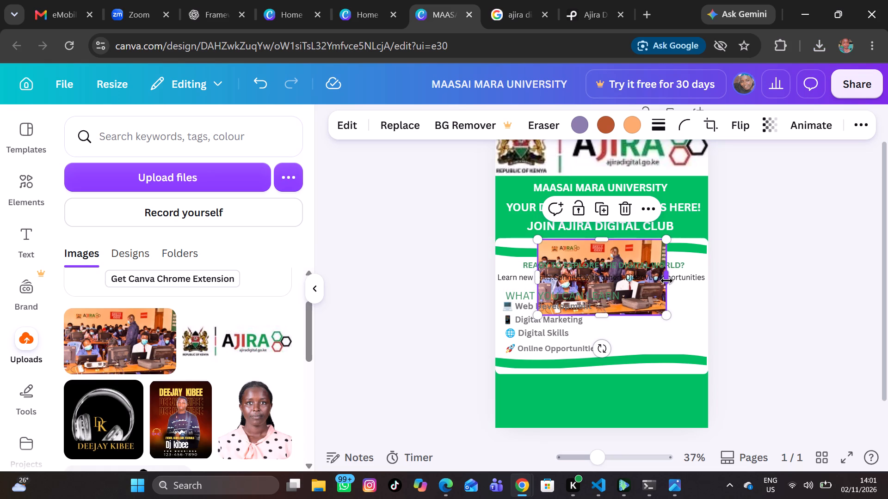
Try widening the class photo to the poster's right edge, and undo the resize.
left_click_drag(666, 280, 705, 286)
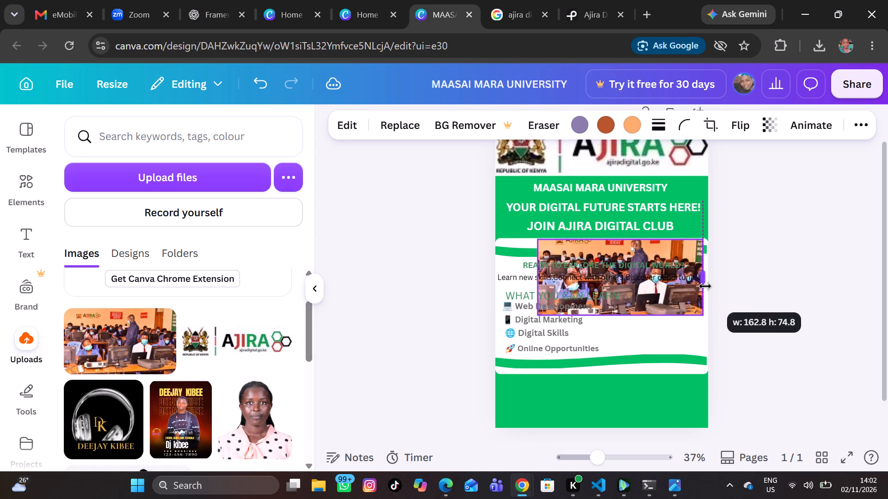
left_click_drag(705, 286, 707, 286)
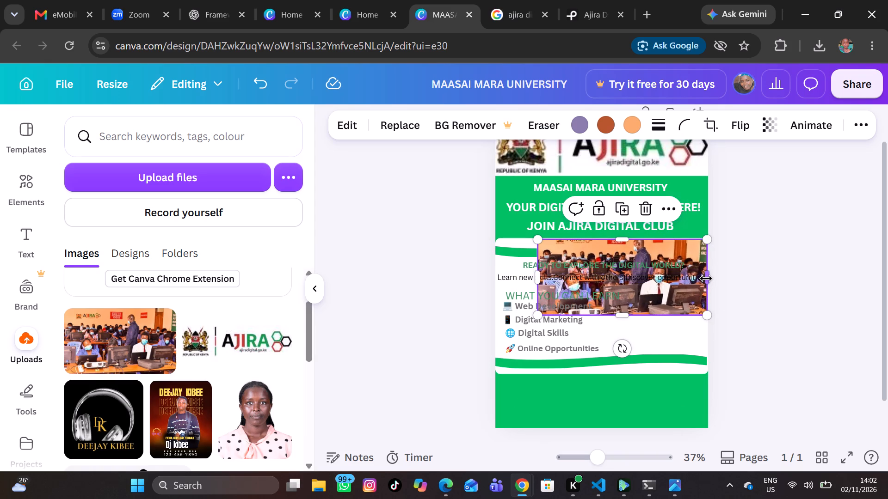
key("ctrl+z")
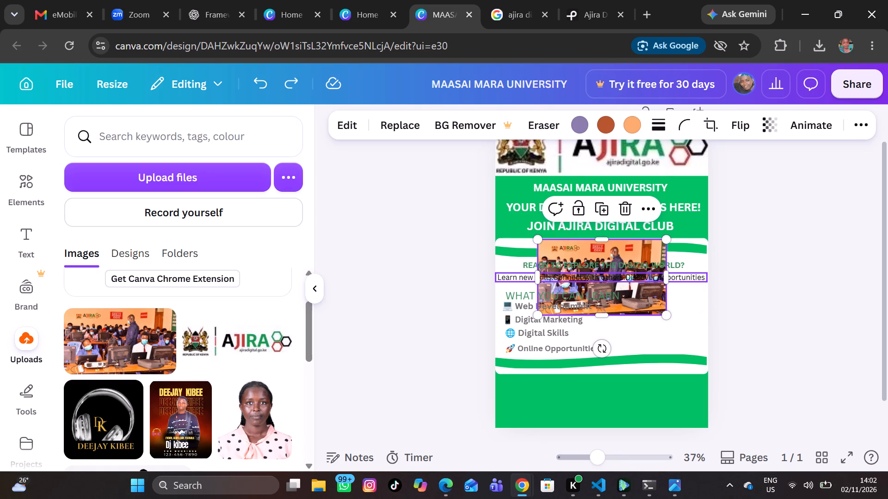
Stretch the class photo across the poster's full width, about 209 wide, and down to the lower green wave.
left_click(669, 405)
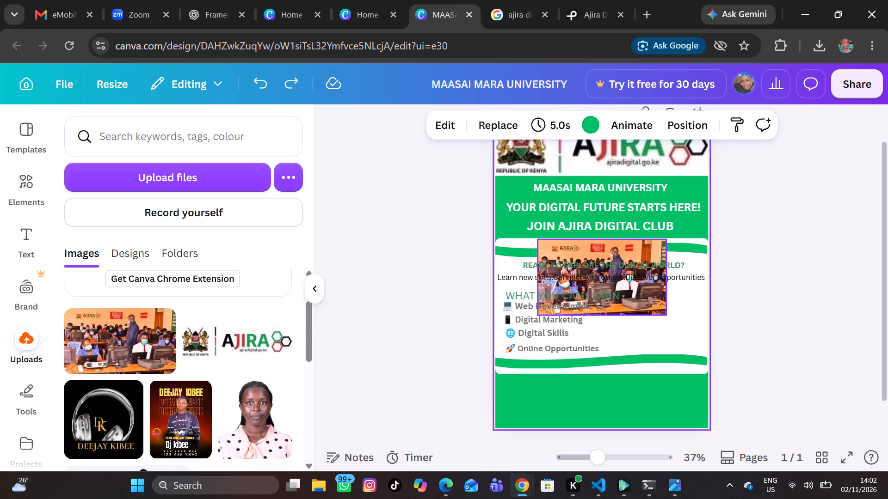
left_click(652, 287)
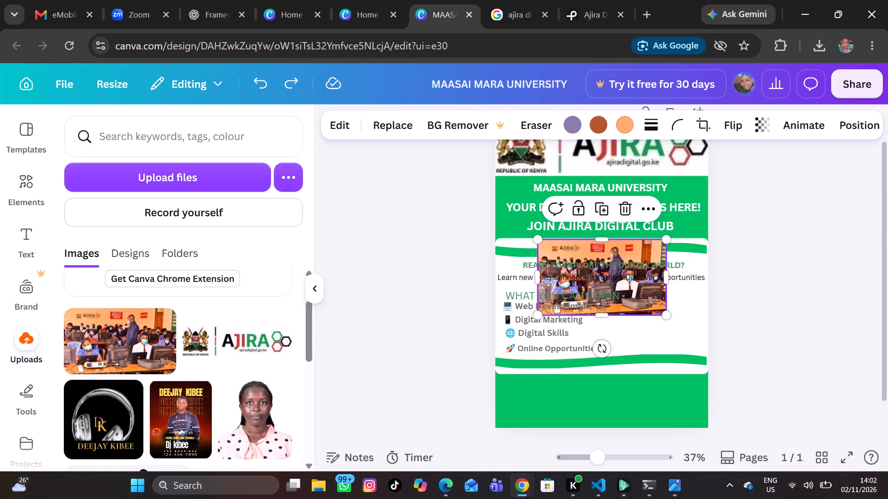
left_click(666, 278)
left_click_drag(666, 278, 703, 283)
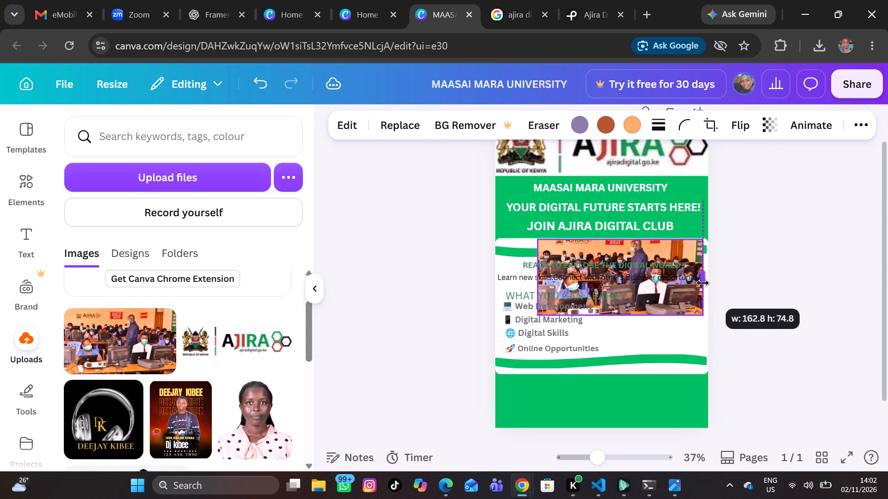
left_click_drag(703, 283, 707, 284)
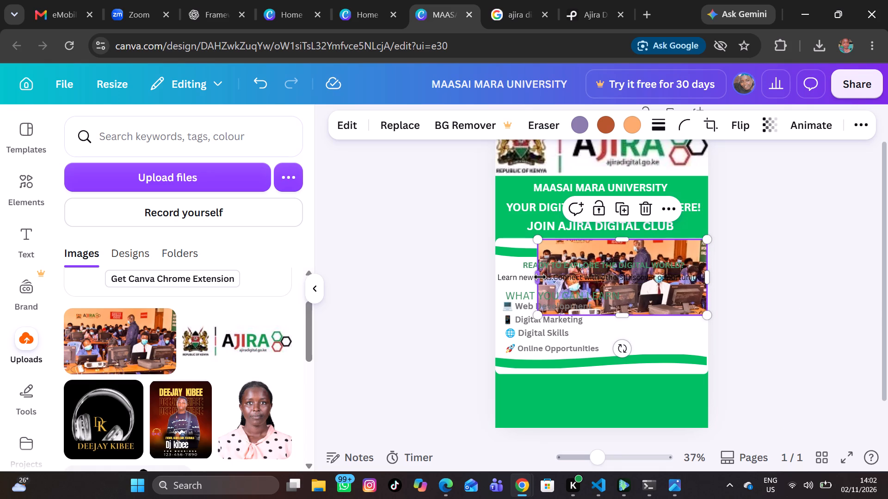
left_click_drag(540, 277, 504, 279)
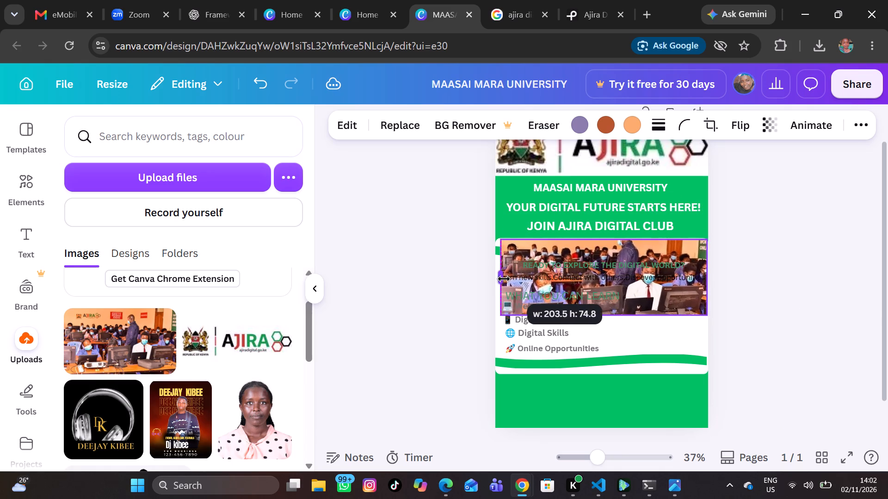
left_click_drag(504, 279, 499, 279)
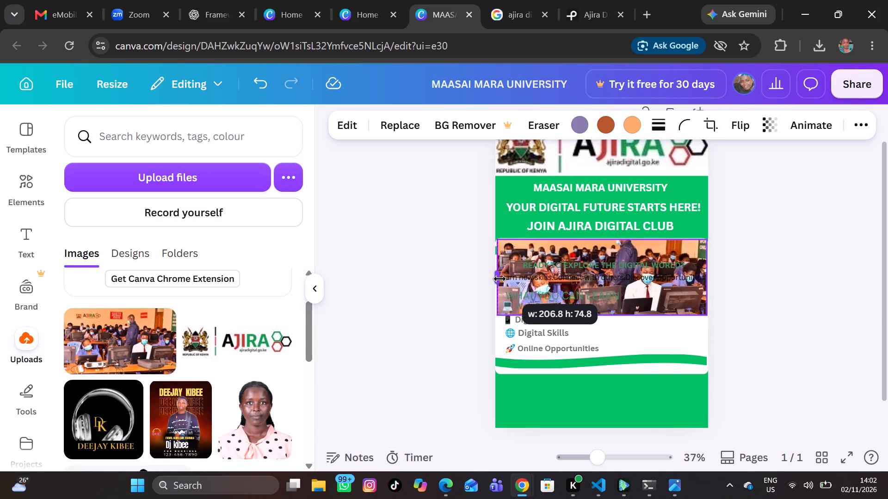
left_click_drag(499, 279, 497, 279)
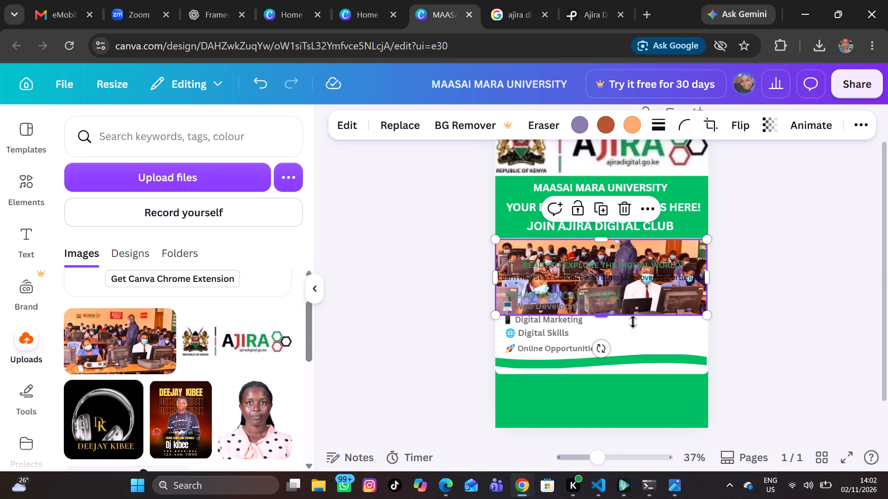
left_click(598, 317)
left_click_drag(603, 316, 603, 323)
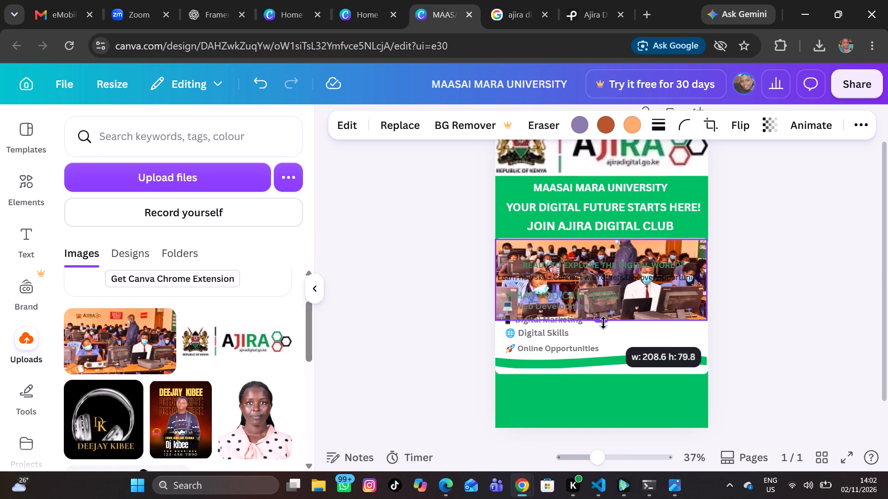
left_click_drag(603, 323, 613, 365)
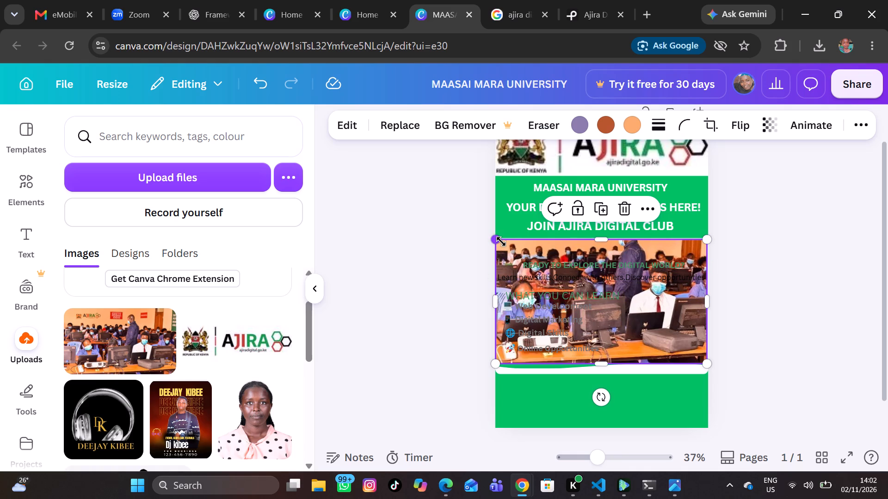
Scale the class photo down from its corners to about 90 high so it fits between the two green waves.
left_click_drag(501, 241, 509, 251)
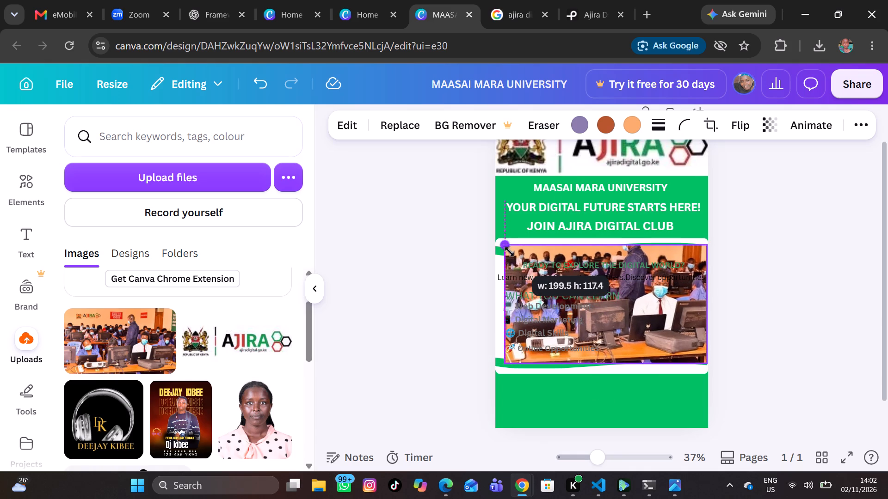
left_click_drag(509, 251, 507, 269)
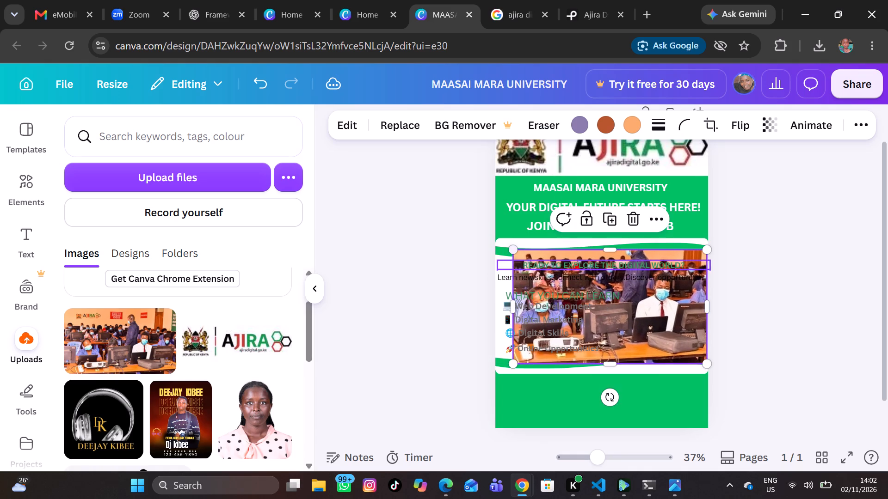
left_click_drag(709, 249, 691, 262)
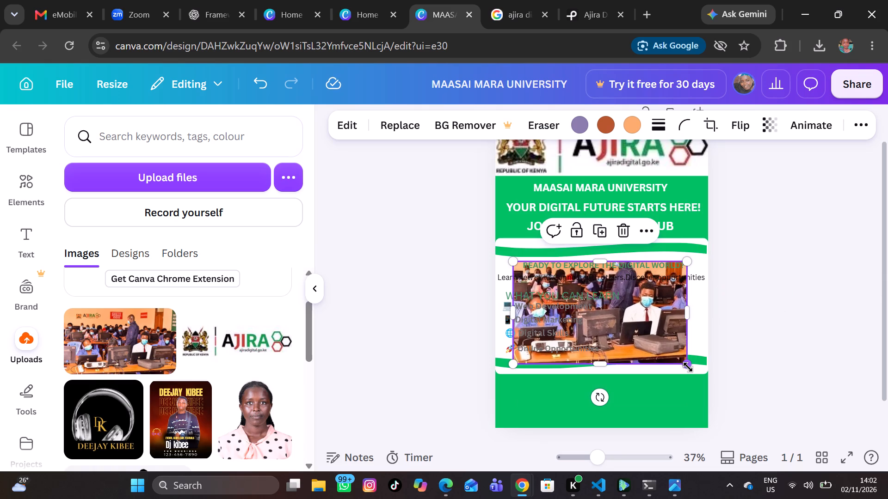
left_click_drag(688, 367, 678, 353)
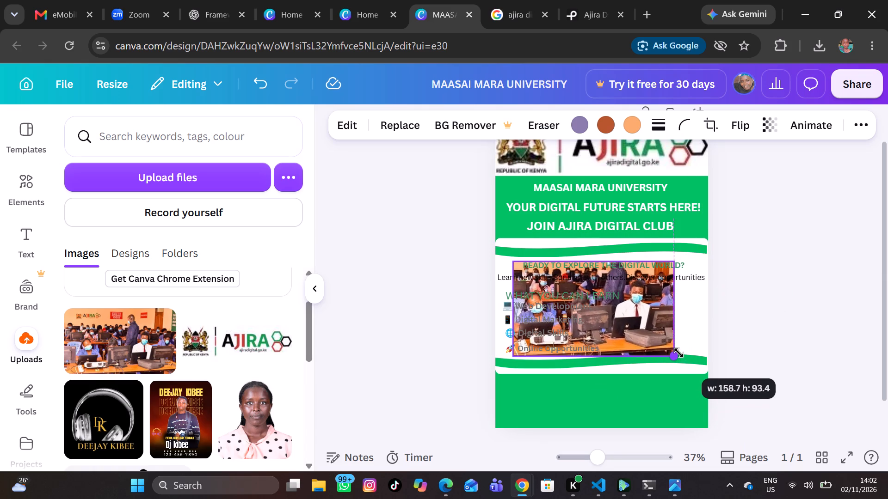
left_click_drag(678, 353, 676, 347)
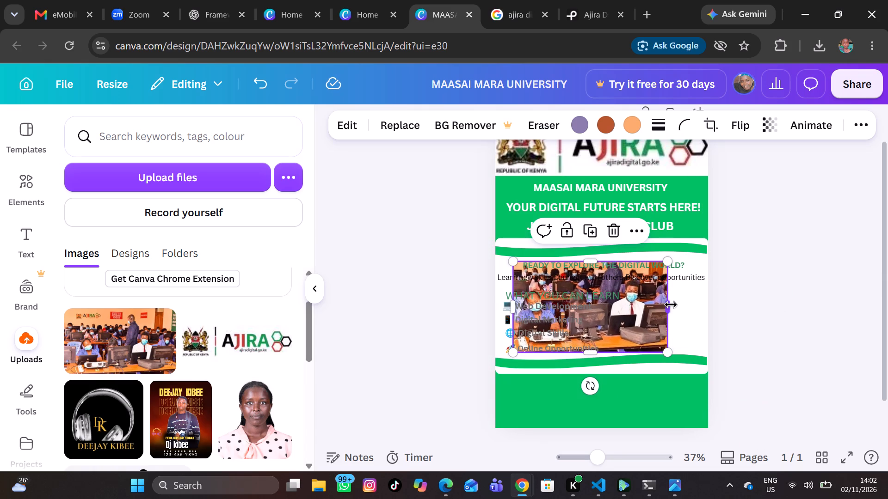
Extend the class photo sideways to the poster's right edge, making it about 191 wide.
left_click_drag(669, 306, 703, 300)
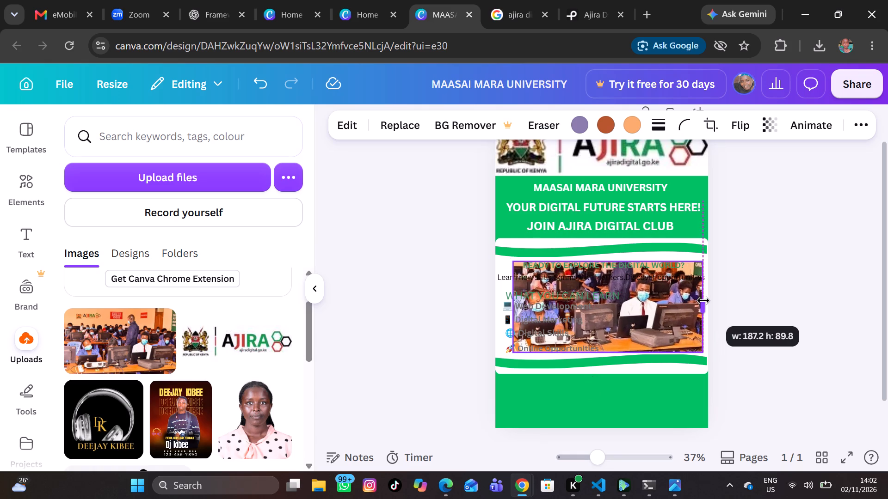
left_click_drag(703, 300, 705, 300)
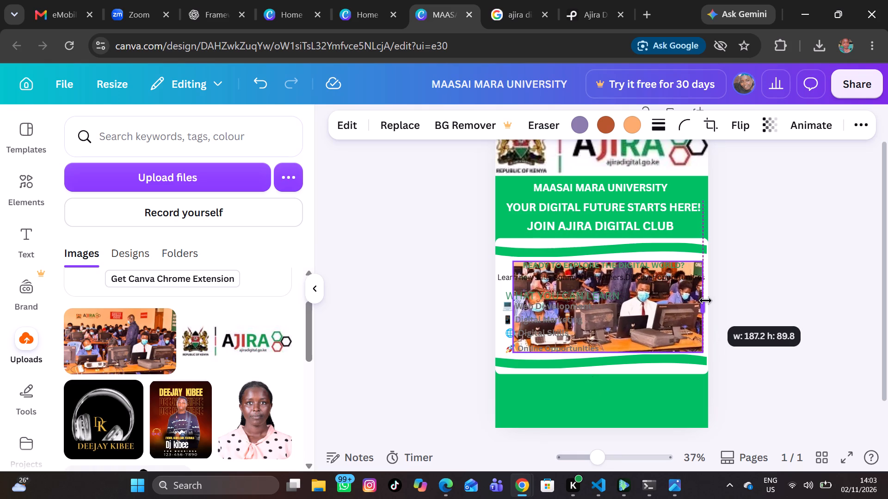
left_click_drag(705, 300, 709, 301)
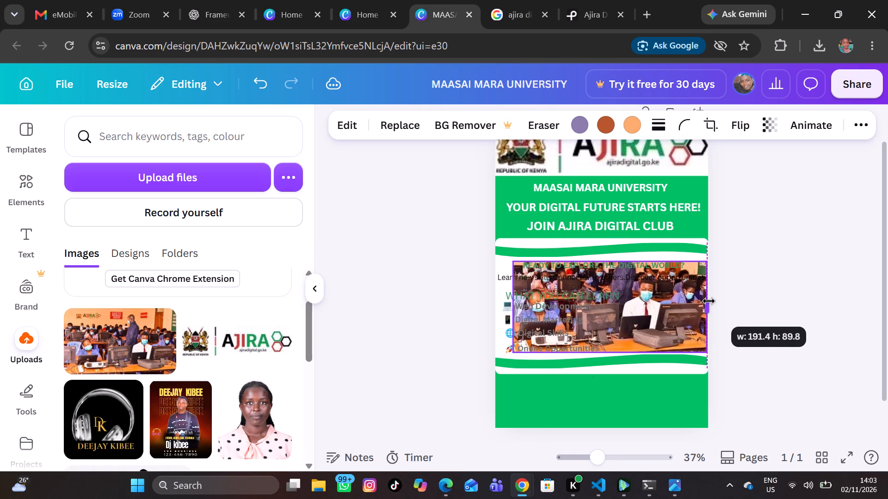
left_click_drag(709, 301, 708, 301)
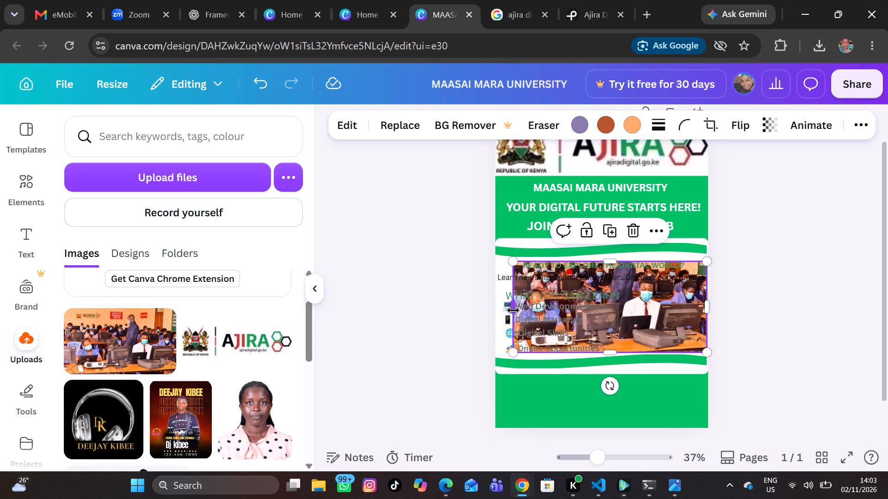
Extend the class photo to the poster's left edge, making it about 209 wide.
left_click_drag(513, 310, 496, 310)
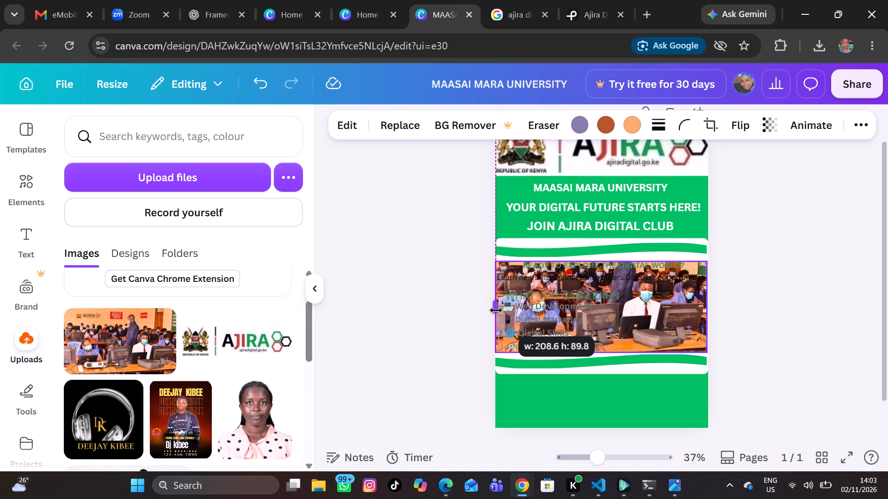
left_click_drag(496, 310, 496, 310)
left_click(612, 306)
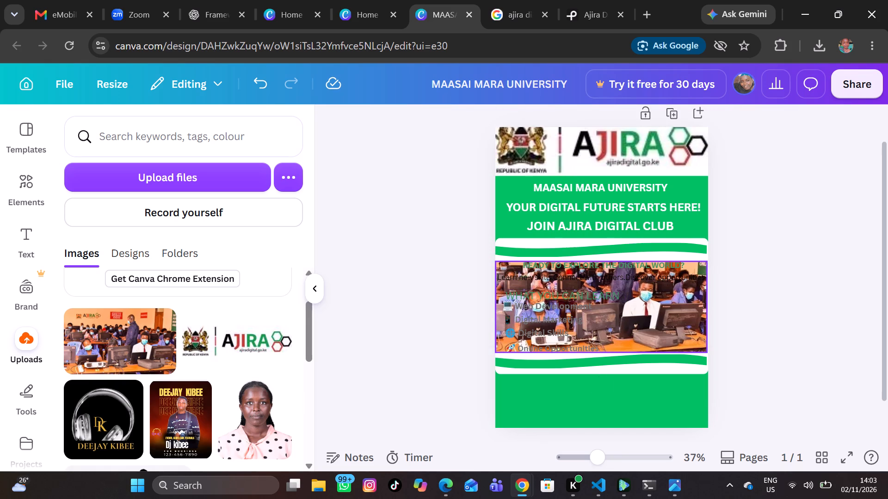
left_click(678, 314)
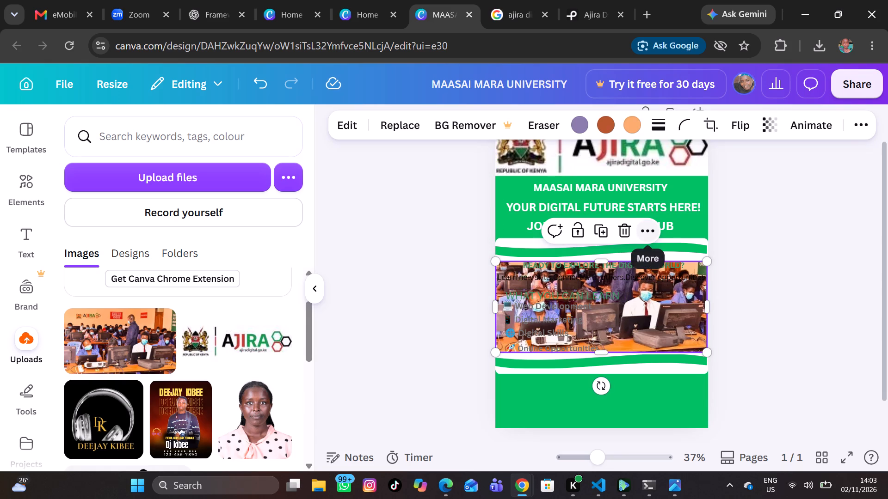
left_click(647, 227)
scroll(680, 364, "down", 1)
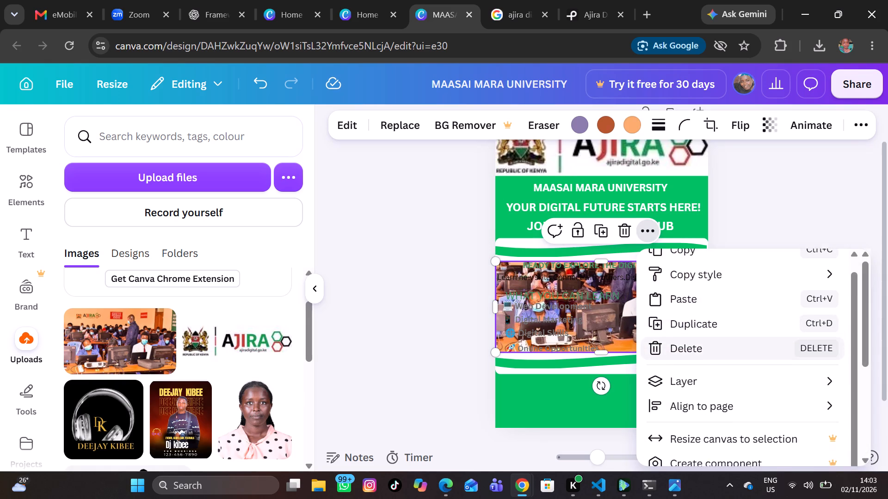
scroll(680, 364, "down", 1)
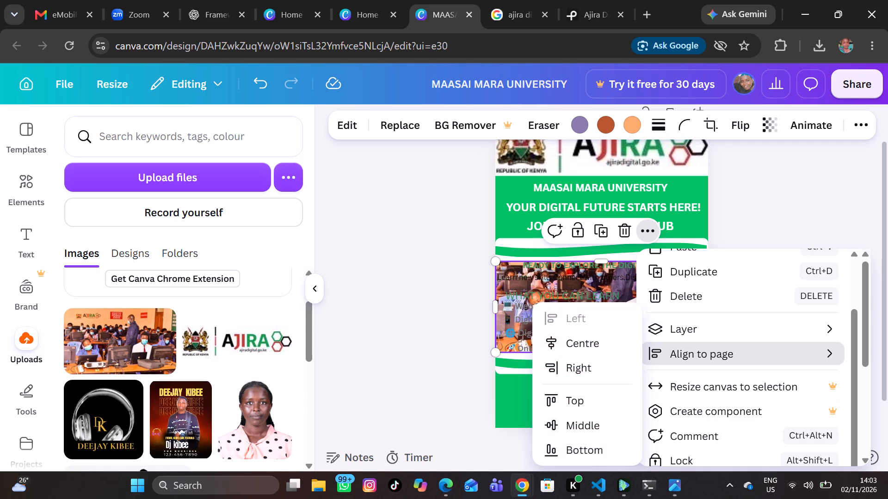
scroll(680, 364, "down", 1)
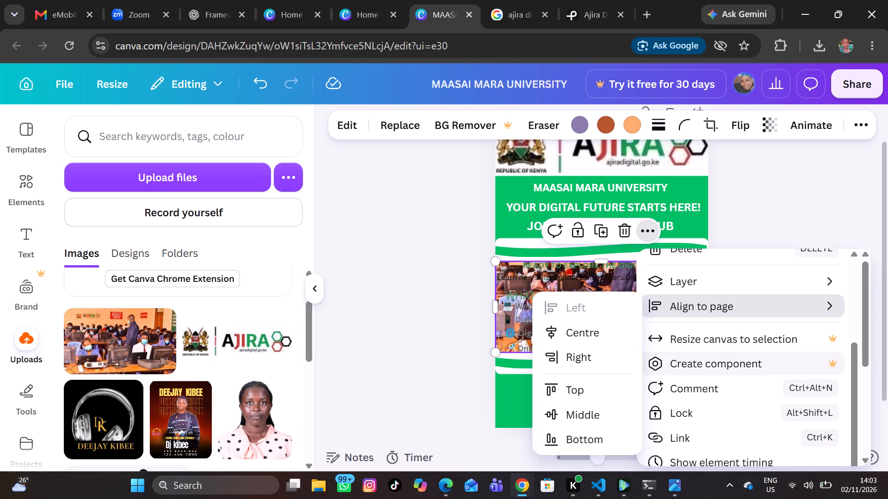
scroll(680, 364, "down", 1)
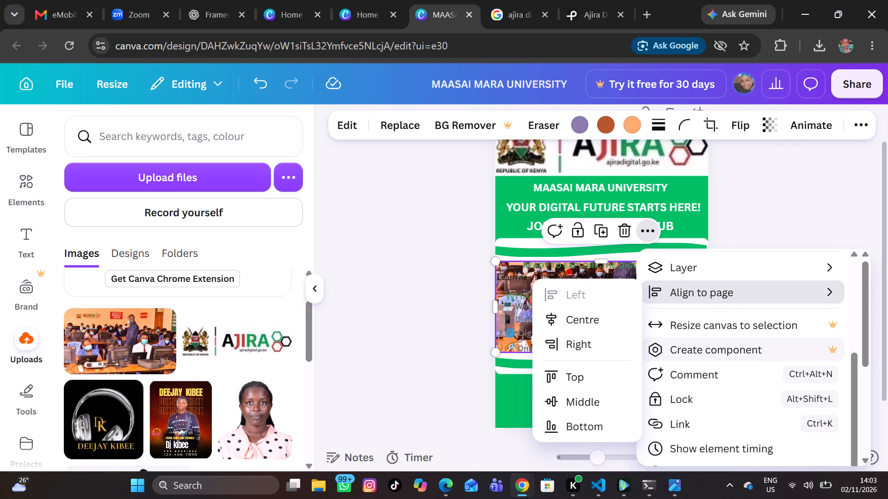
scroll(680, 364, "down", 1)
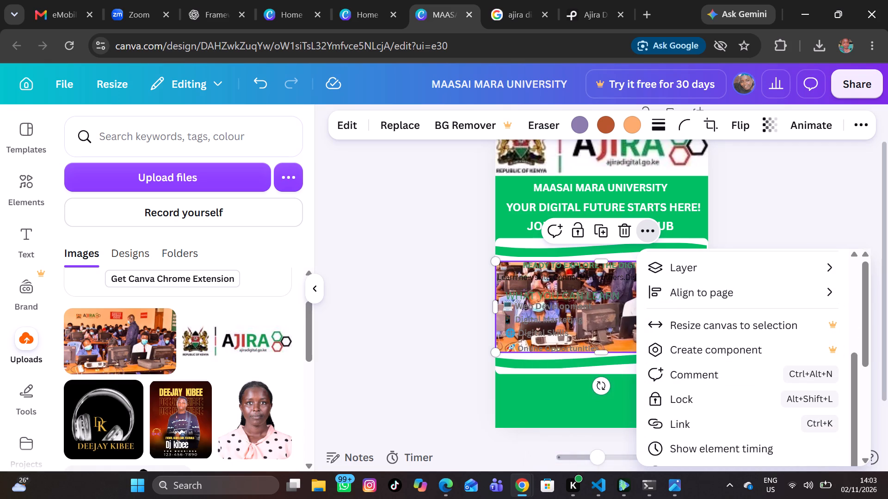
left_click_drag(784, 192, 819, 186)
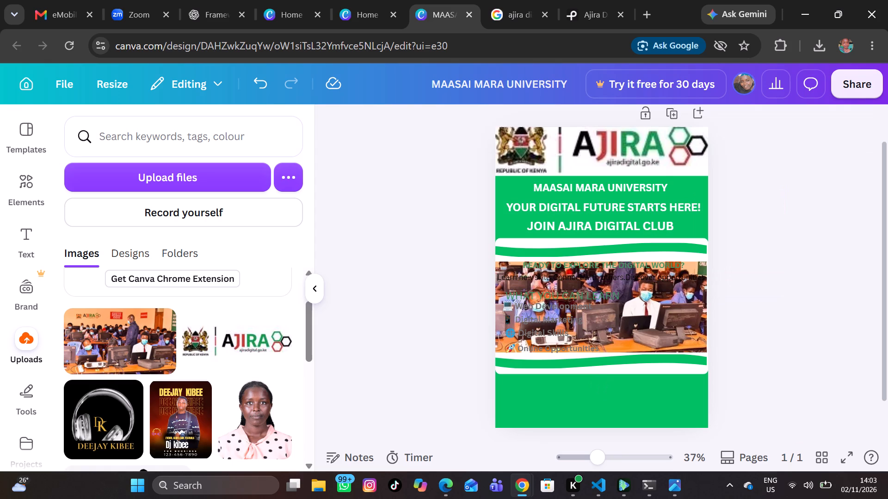
left_click(662, 301)
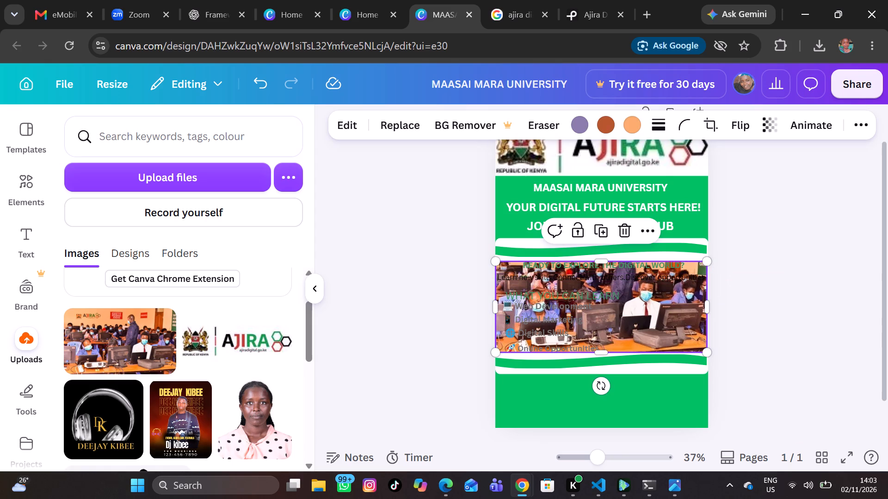
left_click(644, 234)
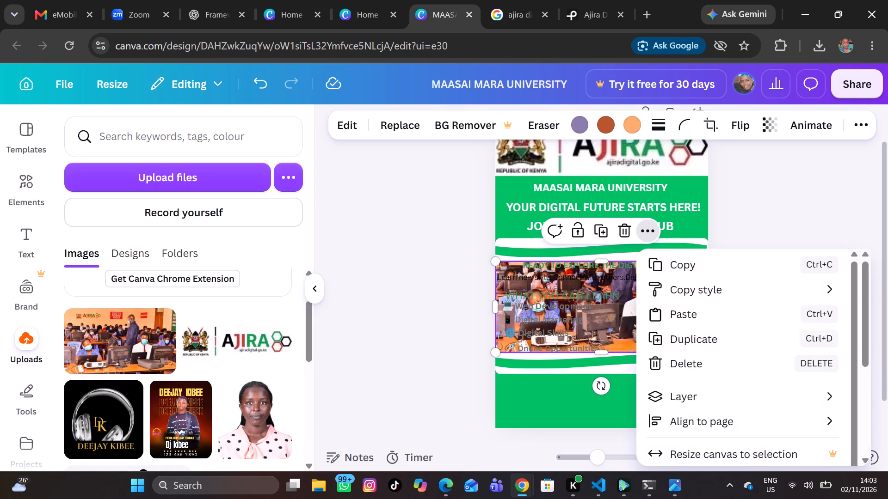
left_click(700, 400)
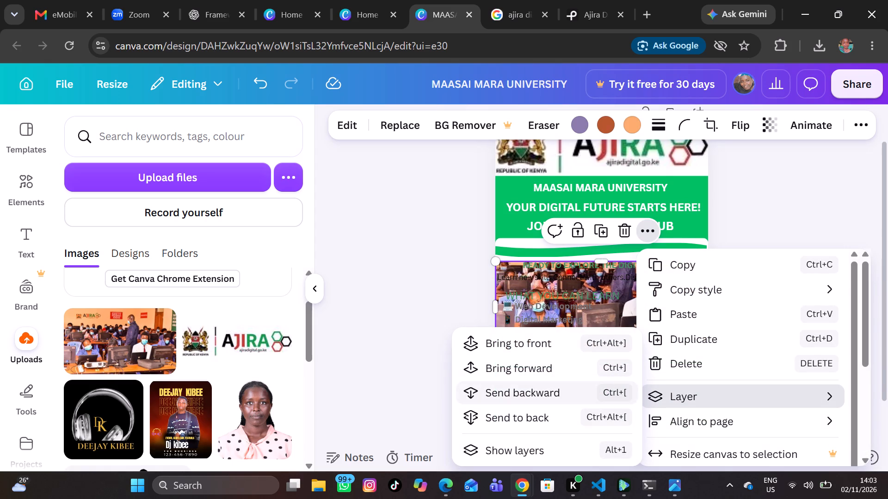
left_click(544, 416)
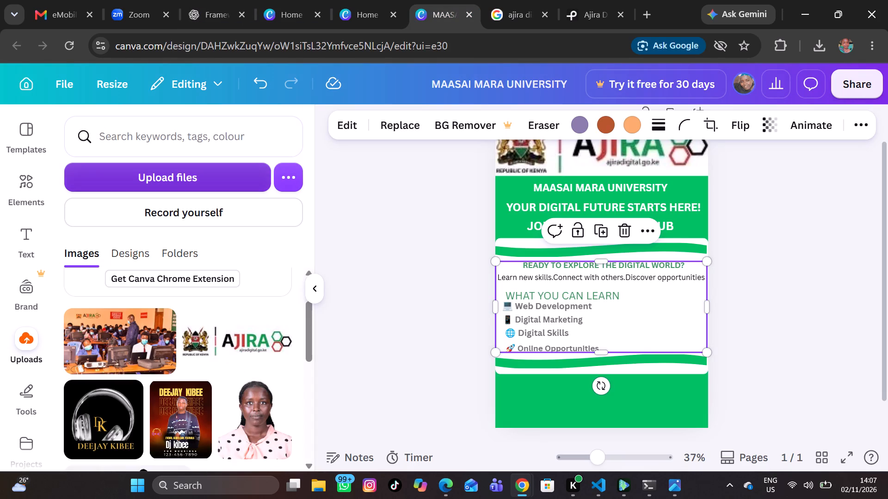
left_click(663, 295)
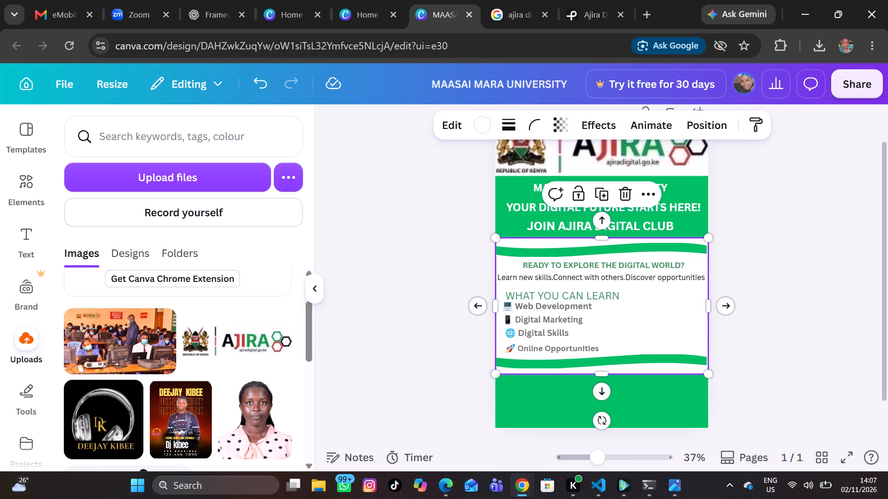
key("ctrl+z")
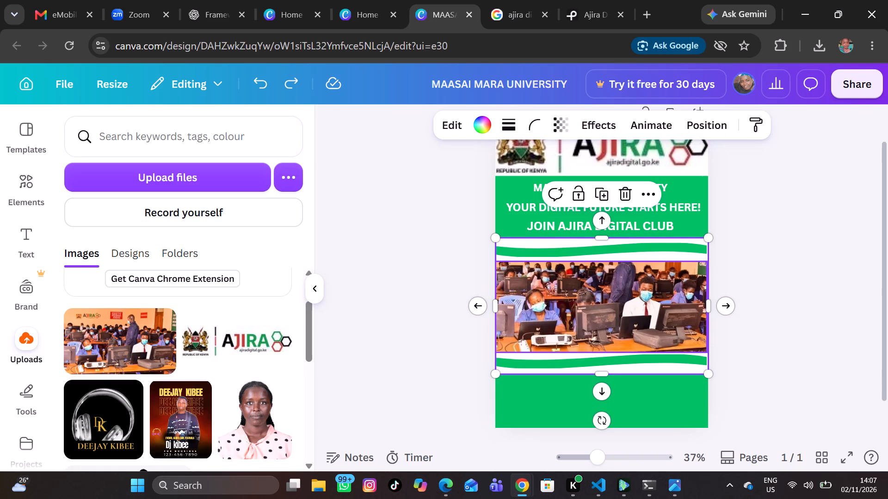
Open the poster's layer list with the class photo selected and examine the stacking order of the photo, text and shapes.
left_click(672, 315)
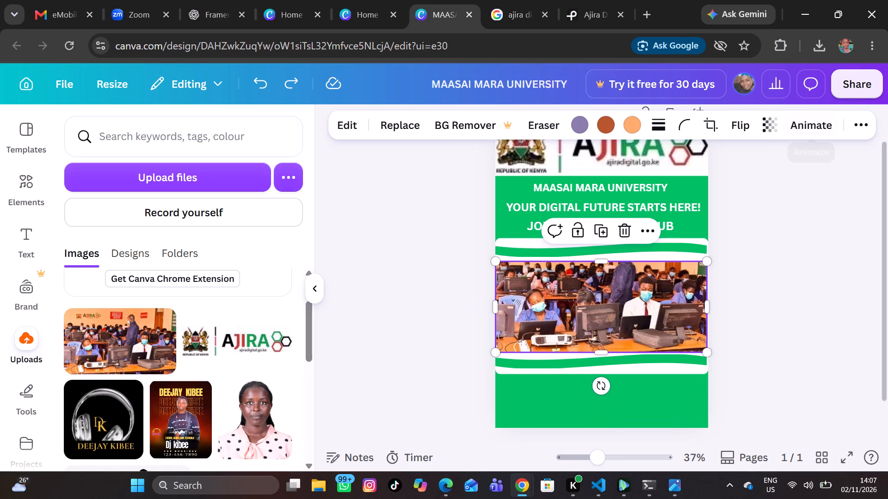
left_click(853, 122)
left_click(794, 155)
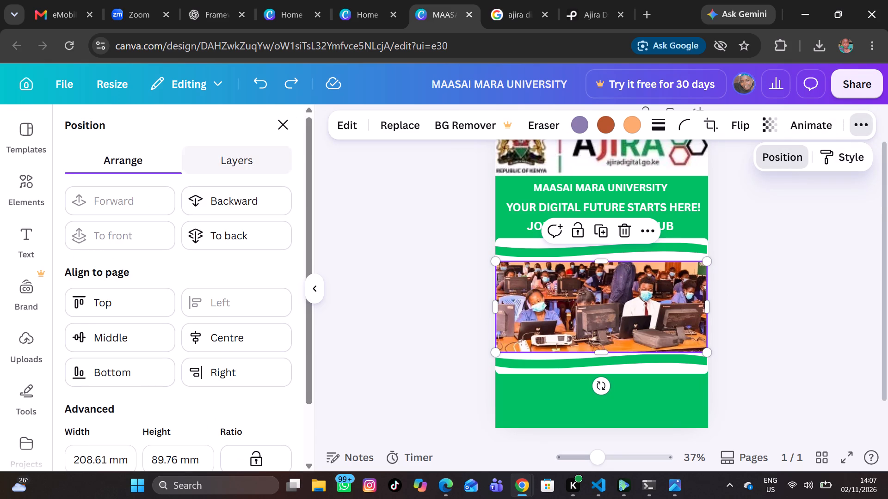
left_click(231, 161)
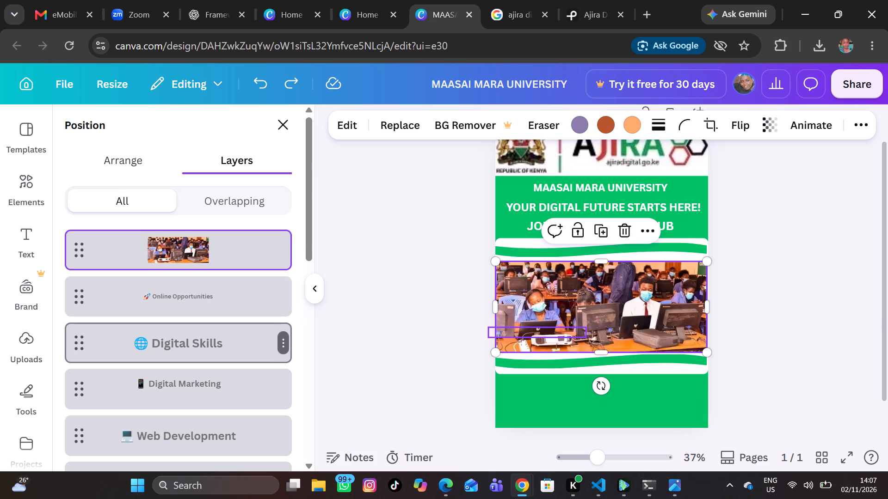
scroll(206, 323, "down", 4)
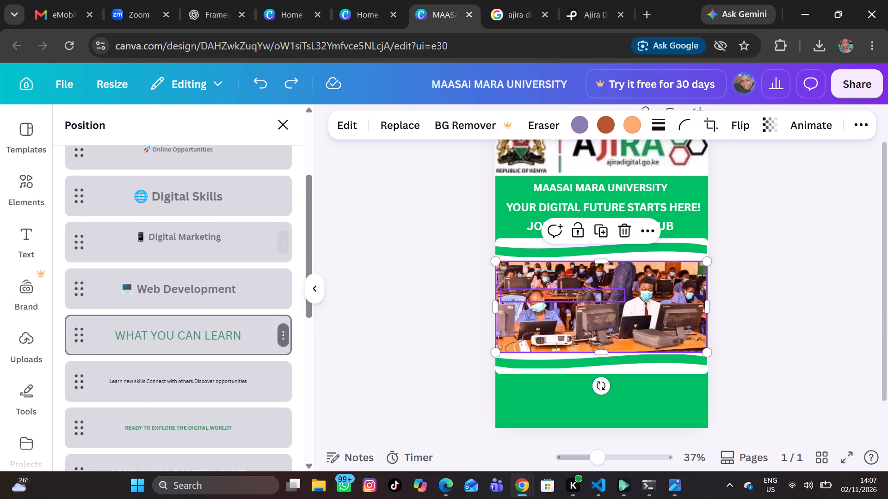
scroll(206, 323, "down", 3)
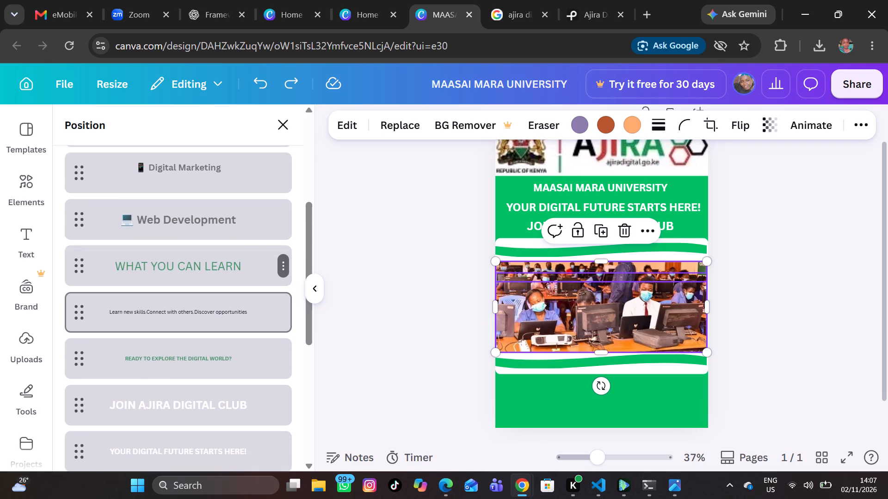
scroll(206, 323, "down", 1)
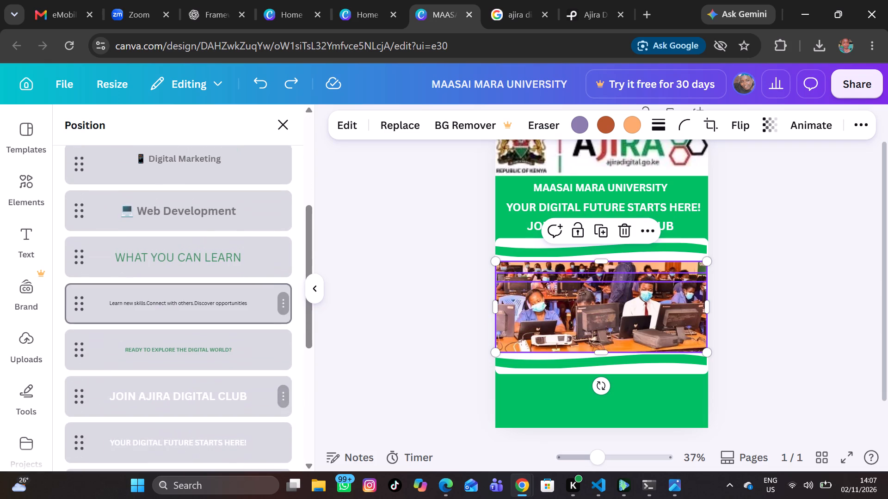
scroll(206, 323, "up", 3)
scroll(206, 323, "down", 1)
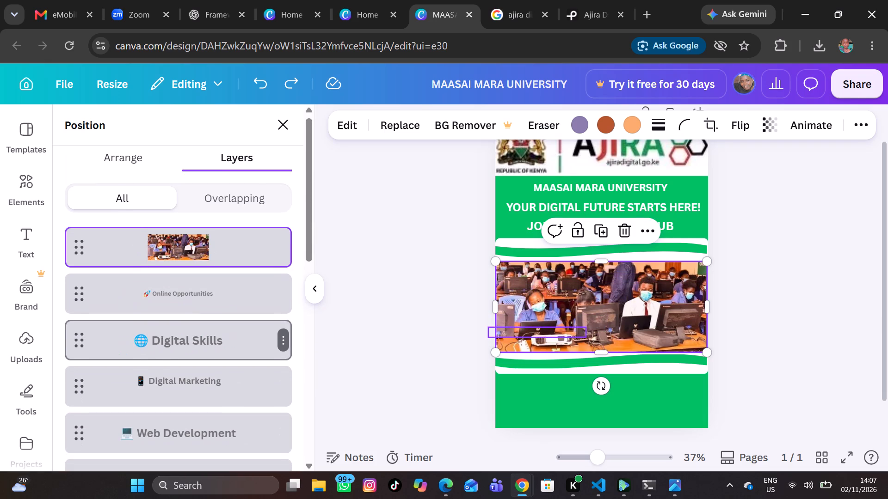
scroll(206, 323, "down", 2)
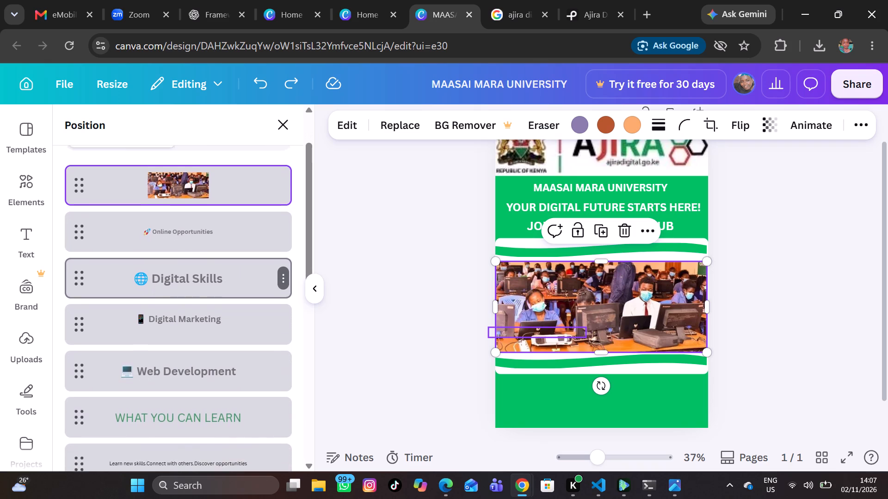
scroll(206, 323, "down", 2)
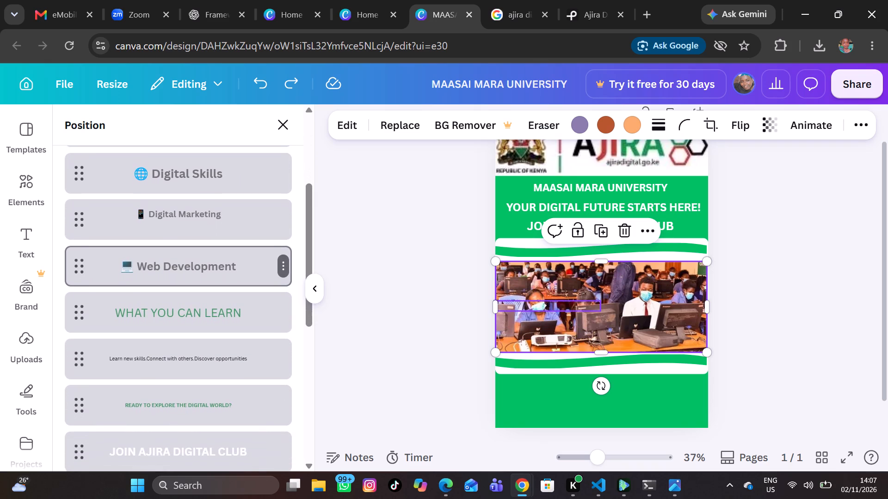
scroll(206, 323, "down", 2)
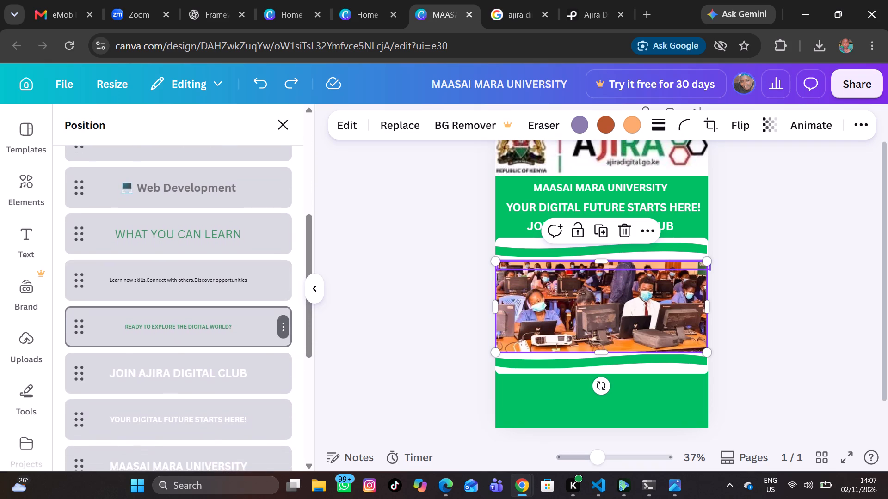
scroll(206, 323, "down", 1)
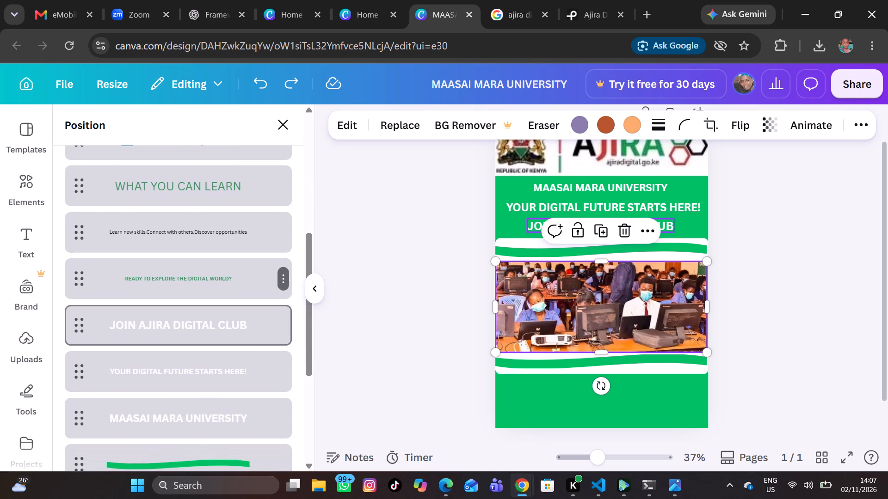
scroll(206, 323, "down", 1)
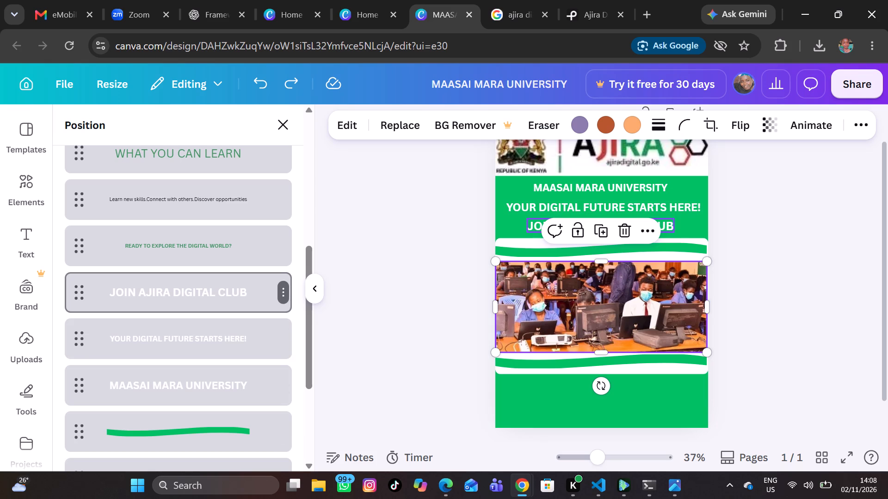
scroll(208, 256, "up", 1)
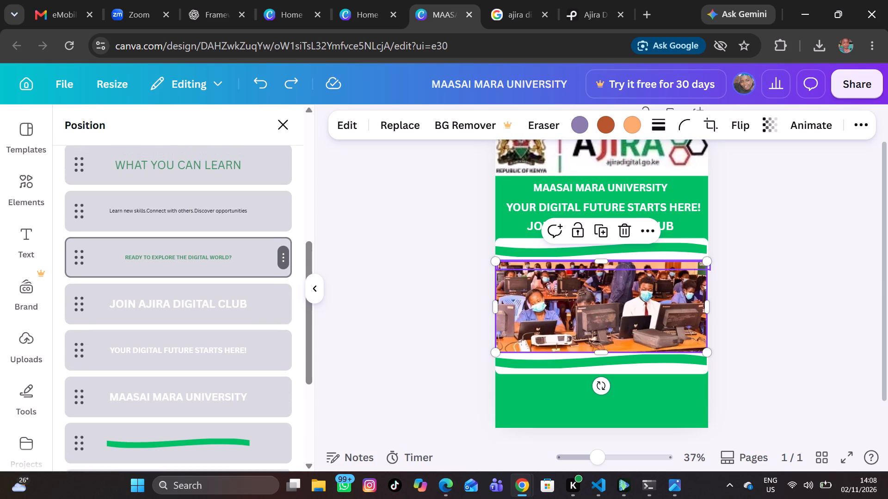
scroll(208, 256, "up", 1)
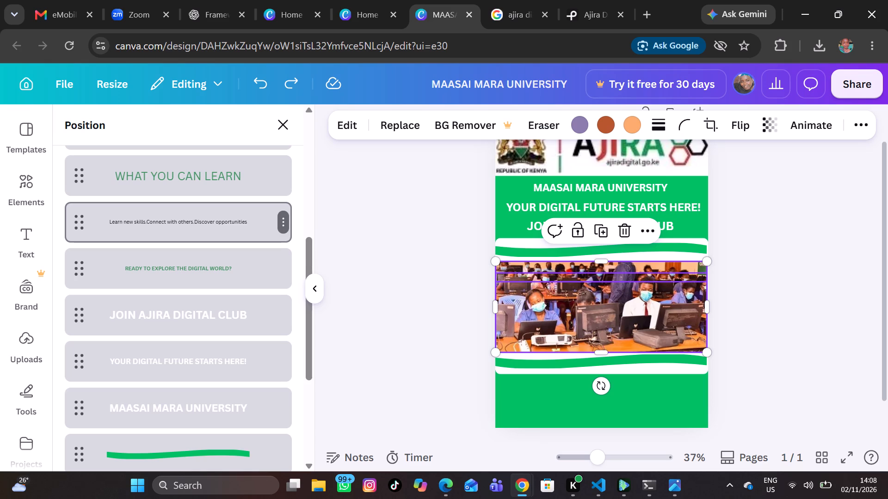
scroll(210, 183, "up", 1)
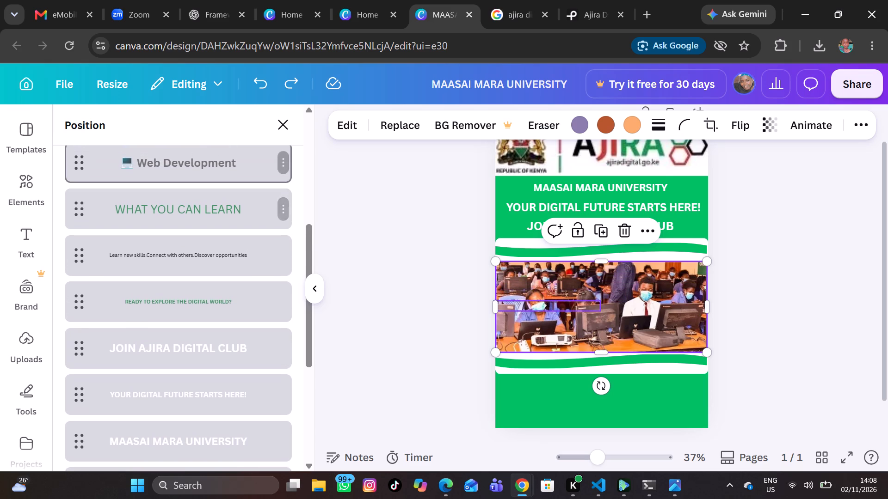
scroll(210, 179, "up", 2)
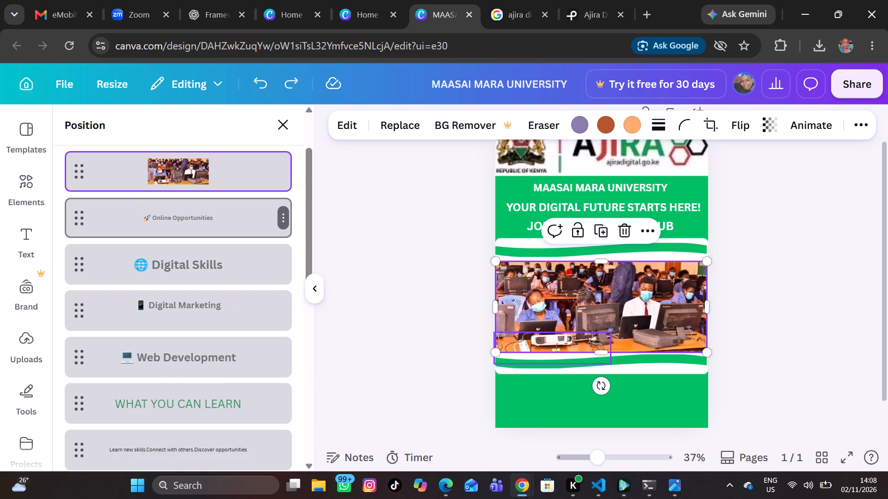
scroll(196, 174, "up", 1)
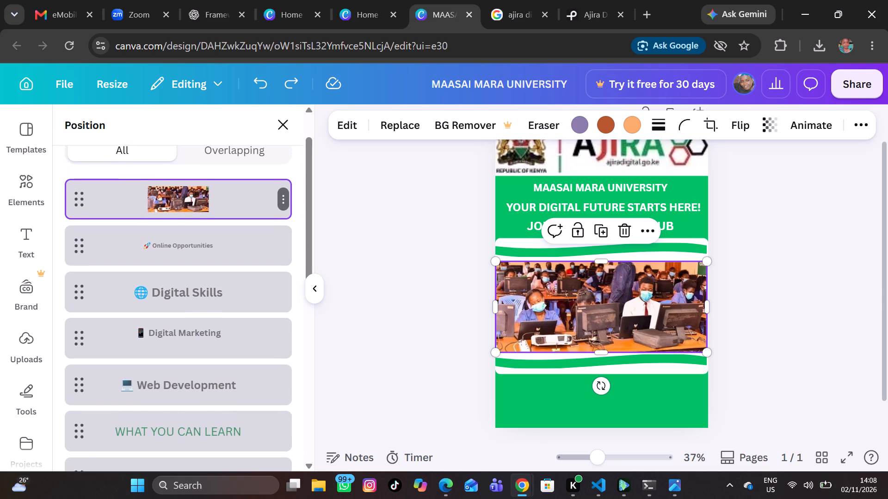
scroll(196, 174, "up", 1)
Send the class photo one layer backward, placing it beneath the Online Opportunities text.
left_click(277, 219)
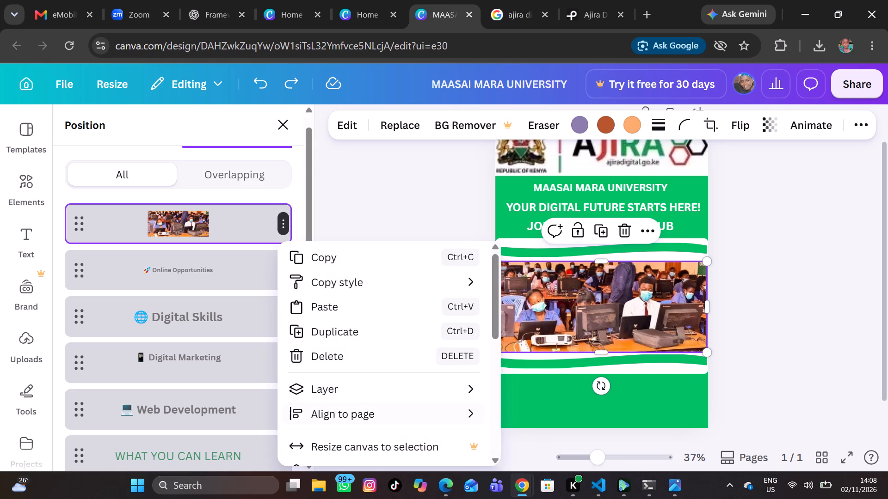
left_click(332, 396)
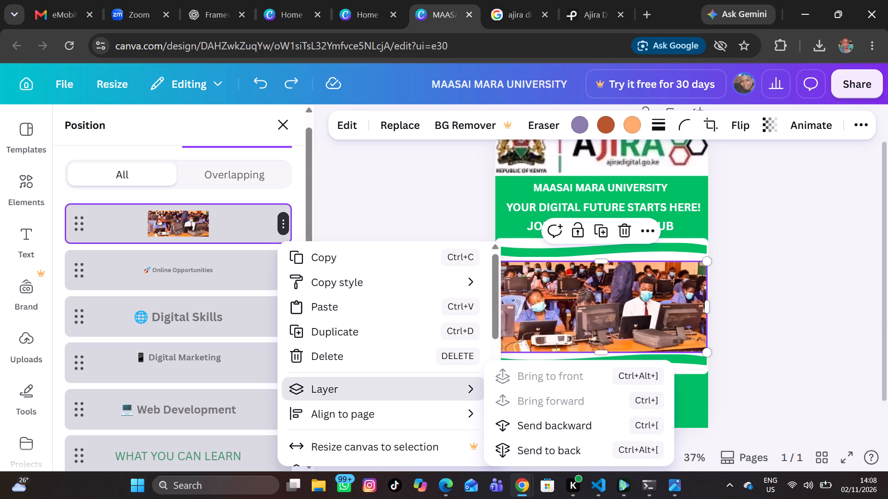
left_click(539, 426)
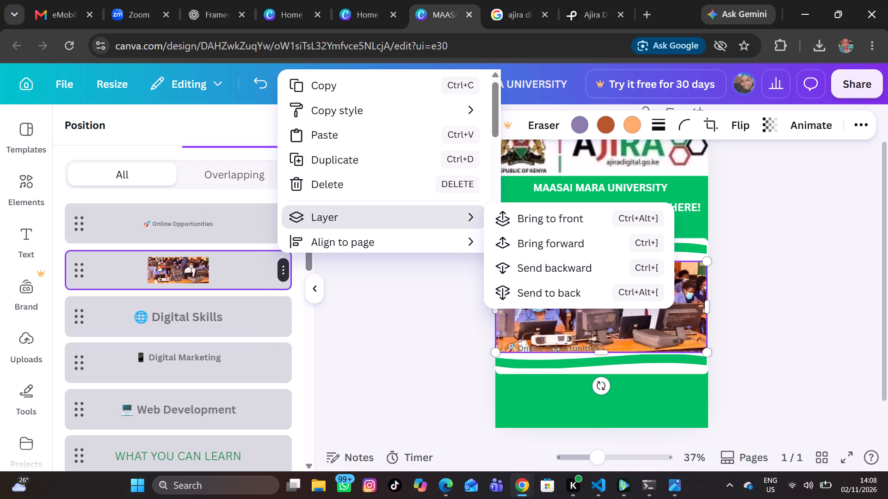
left_click(456, 409)
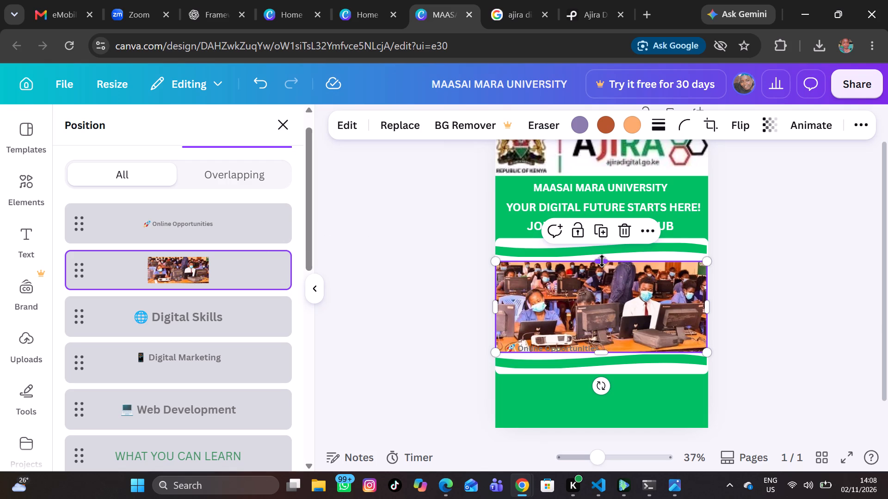
left_click_drag(602, 261, 599, 250)
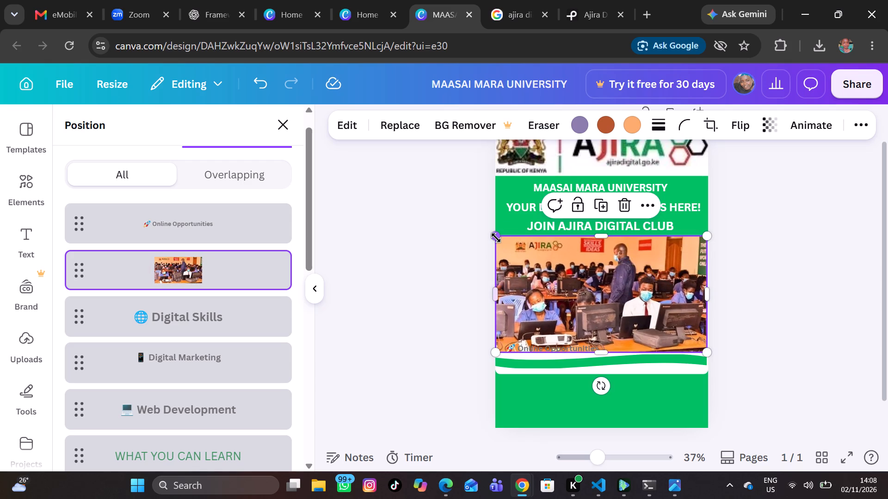
Scale the class photo down to about 172 by 95 mm, and widen it back to the poster's right edge.
left_click_drag(496, 237, 509, 253)
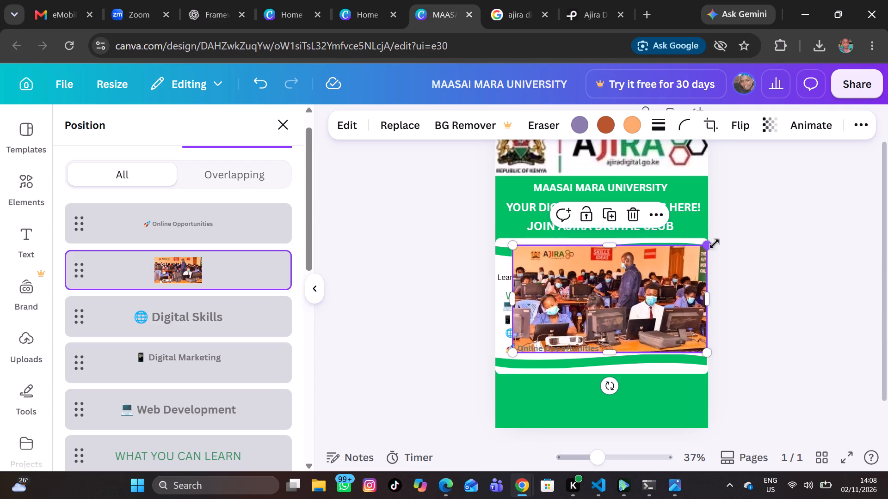
left_click_drag(707, 244, 690, 255)
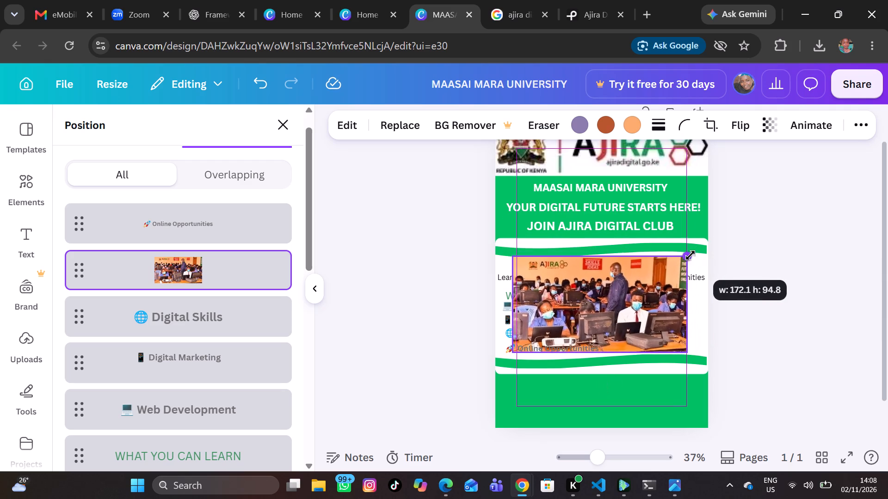
left_click_drag(690, 255, 685, 259)
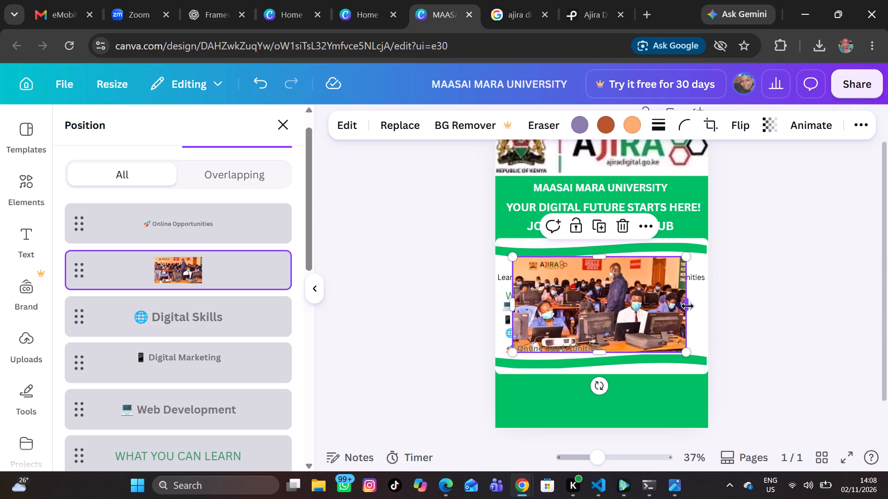
left_click_drag(687, 306, 708, 306)
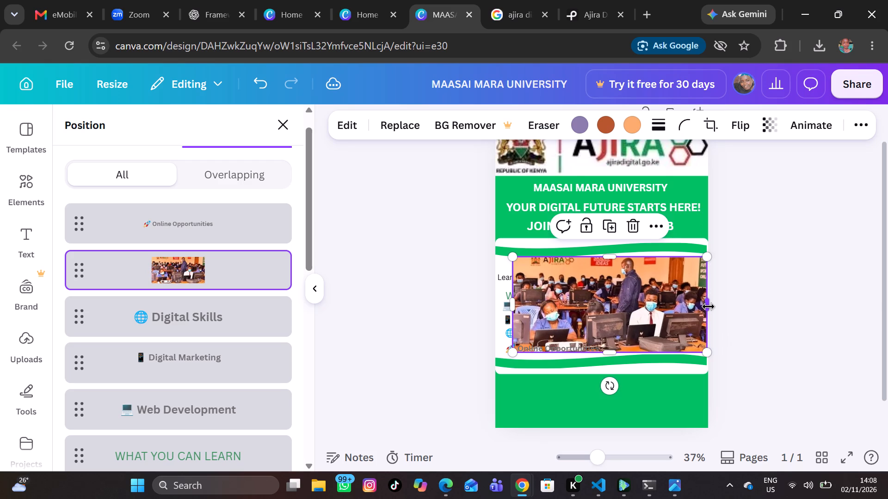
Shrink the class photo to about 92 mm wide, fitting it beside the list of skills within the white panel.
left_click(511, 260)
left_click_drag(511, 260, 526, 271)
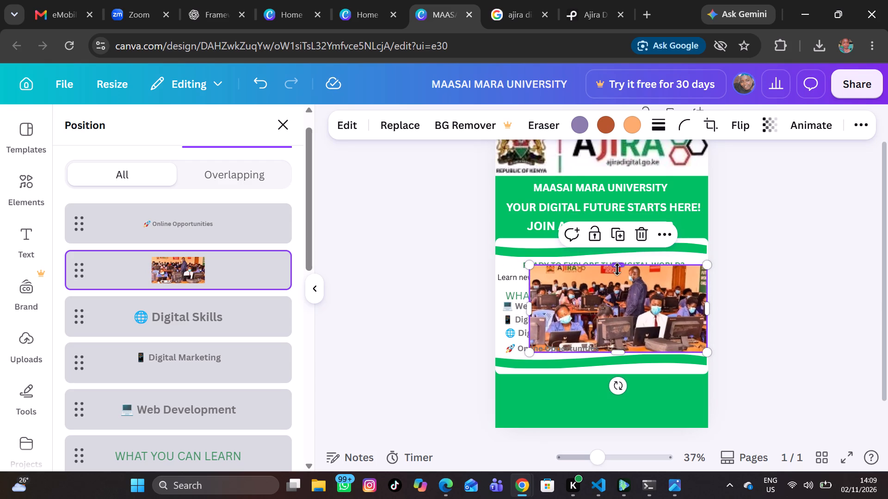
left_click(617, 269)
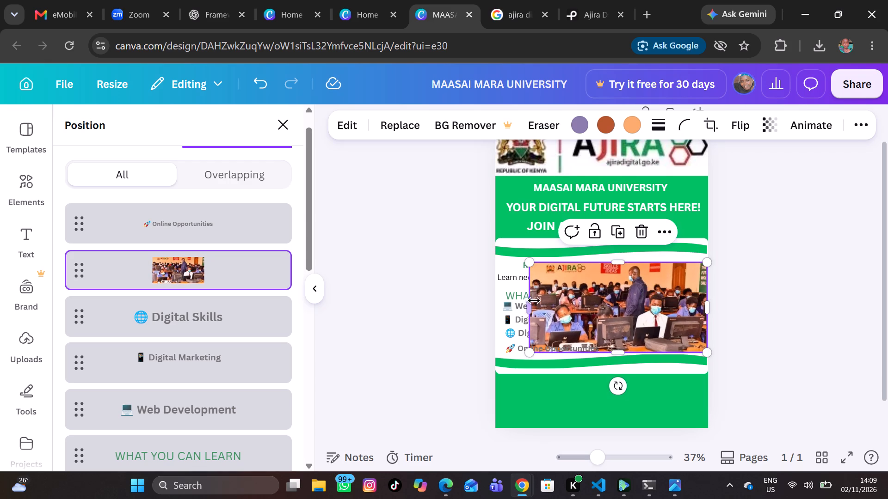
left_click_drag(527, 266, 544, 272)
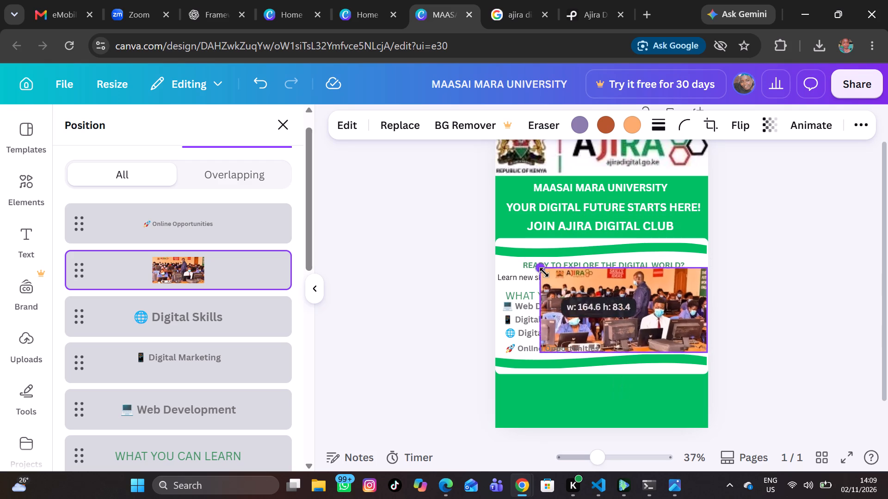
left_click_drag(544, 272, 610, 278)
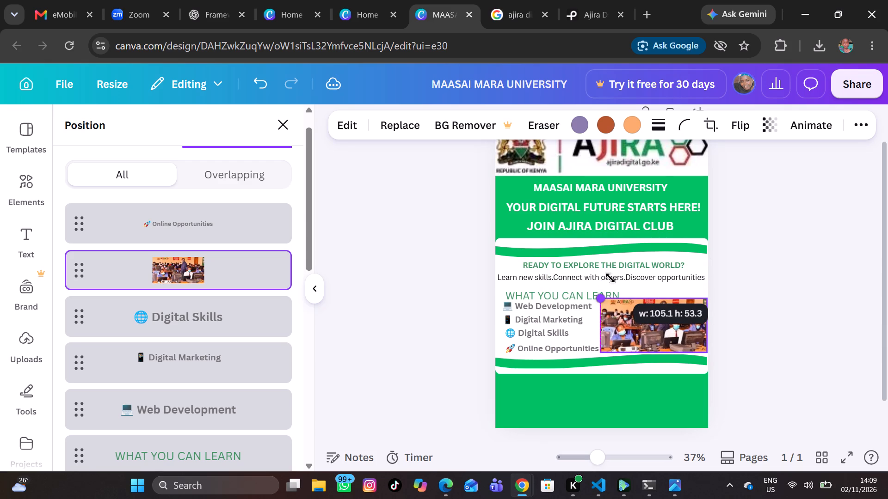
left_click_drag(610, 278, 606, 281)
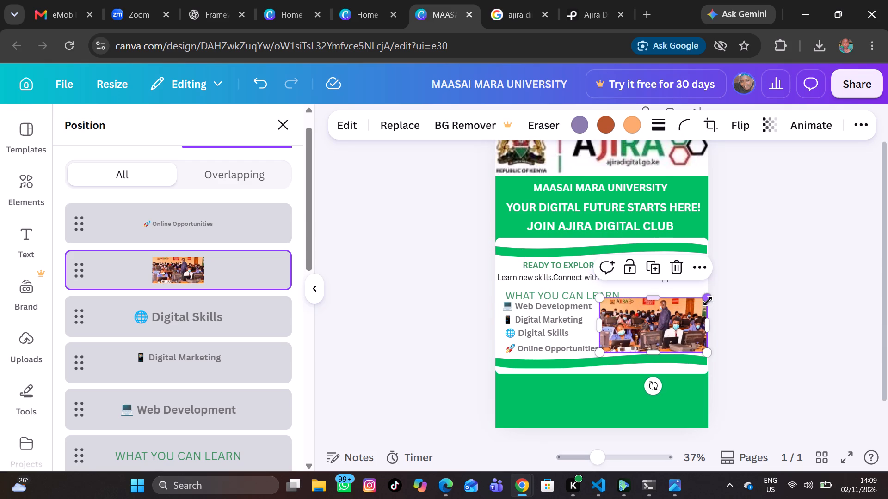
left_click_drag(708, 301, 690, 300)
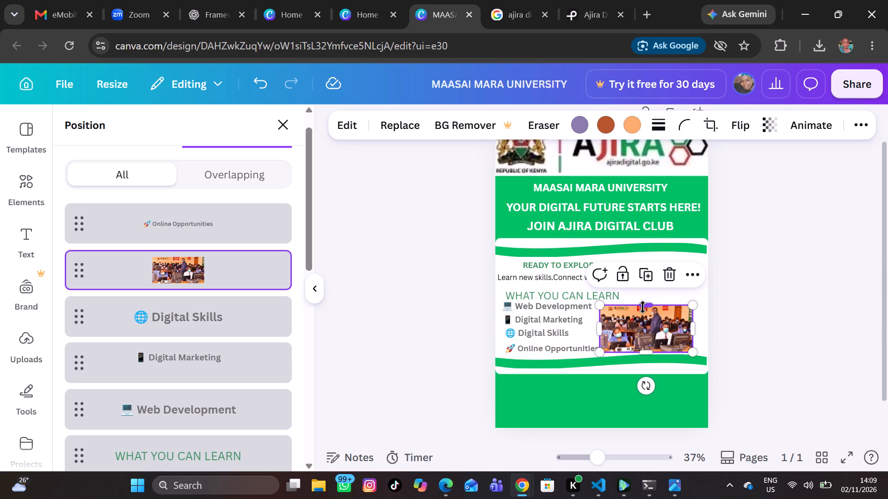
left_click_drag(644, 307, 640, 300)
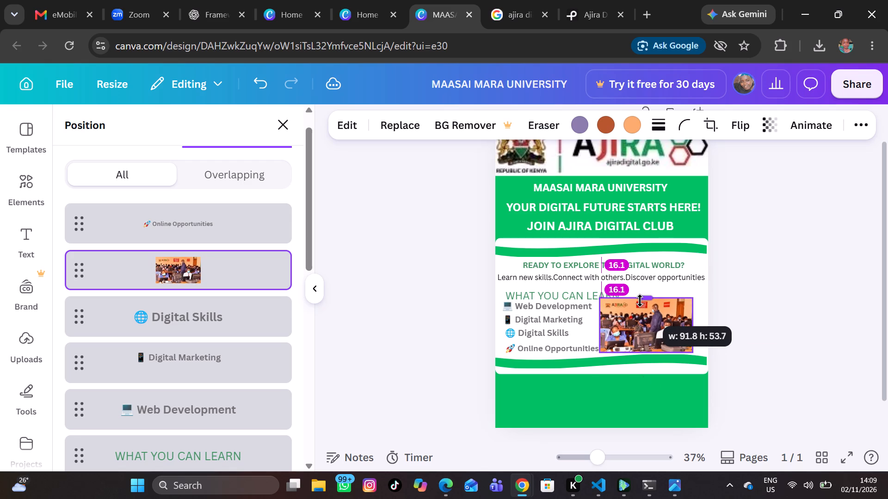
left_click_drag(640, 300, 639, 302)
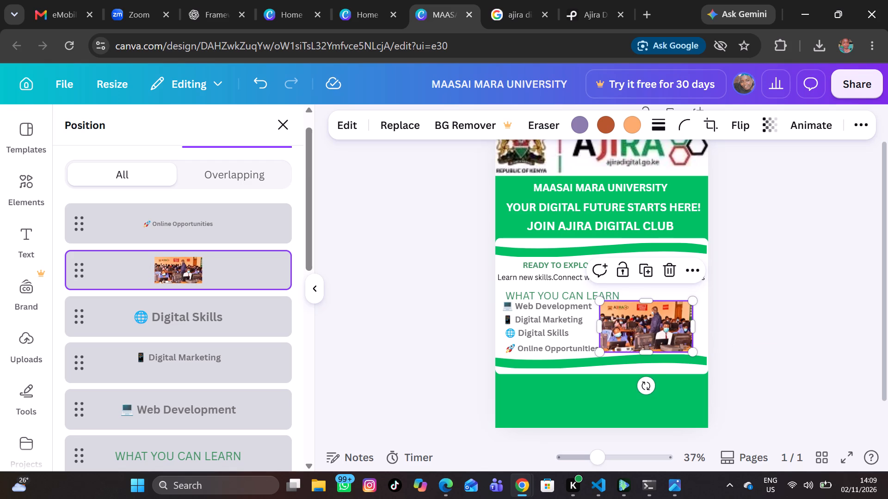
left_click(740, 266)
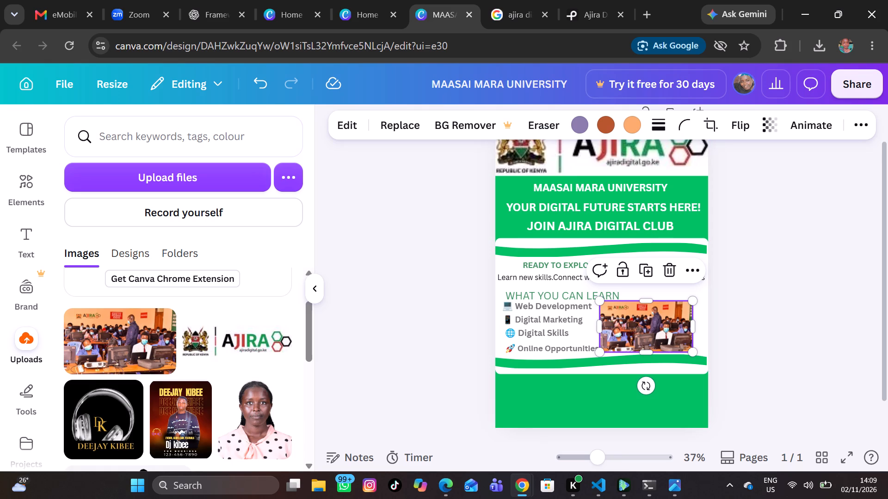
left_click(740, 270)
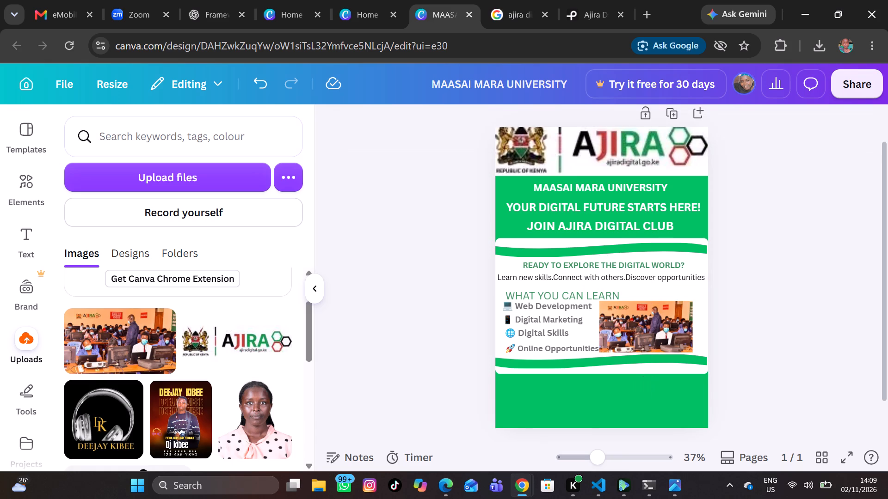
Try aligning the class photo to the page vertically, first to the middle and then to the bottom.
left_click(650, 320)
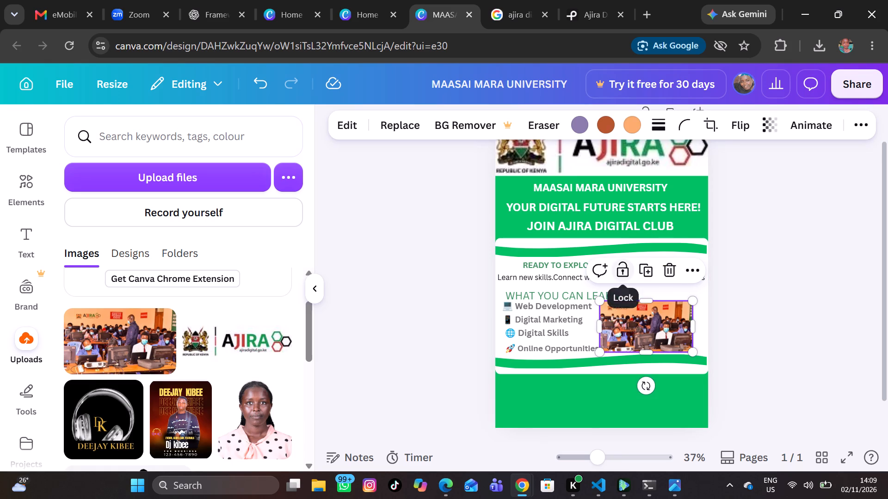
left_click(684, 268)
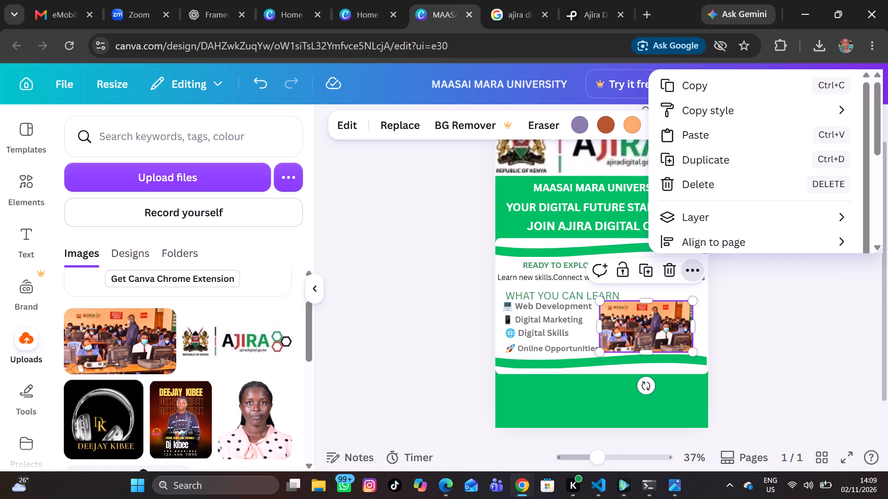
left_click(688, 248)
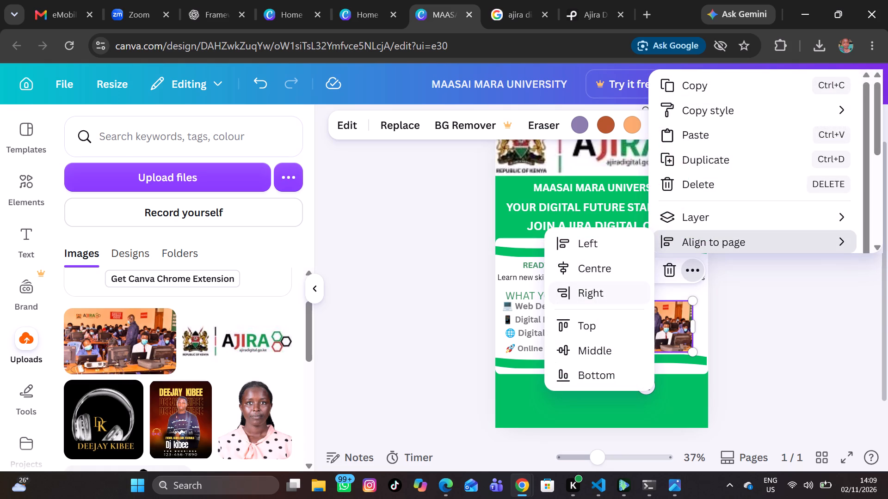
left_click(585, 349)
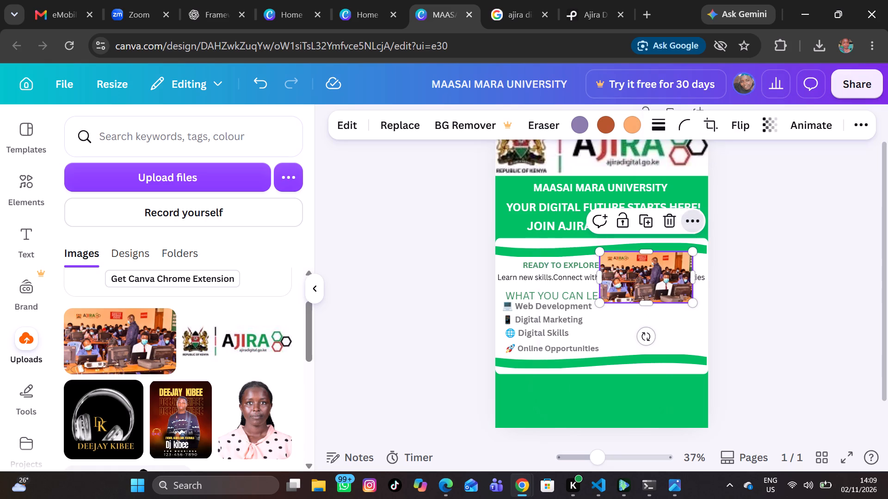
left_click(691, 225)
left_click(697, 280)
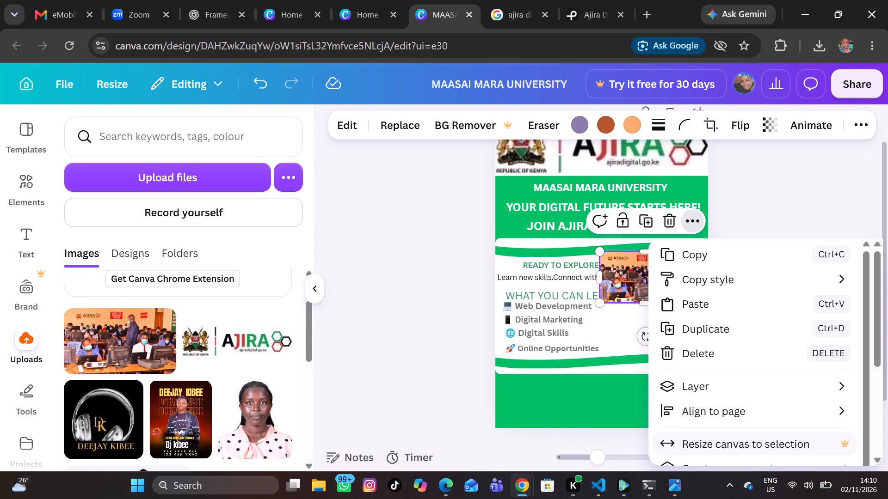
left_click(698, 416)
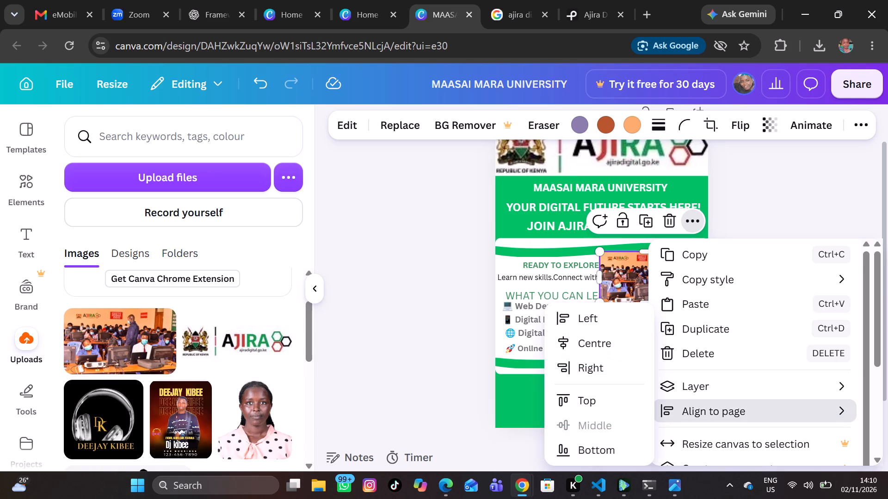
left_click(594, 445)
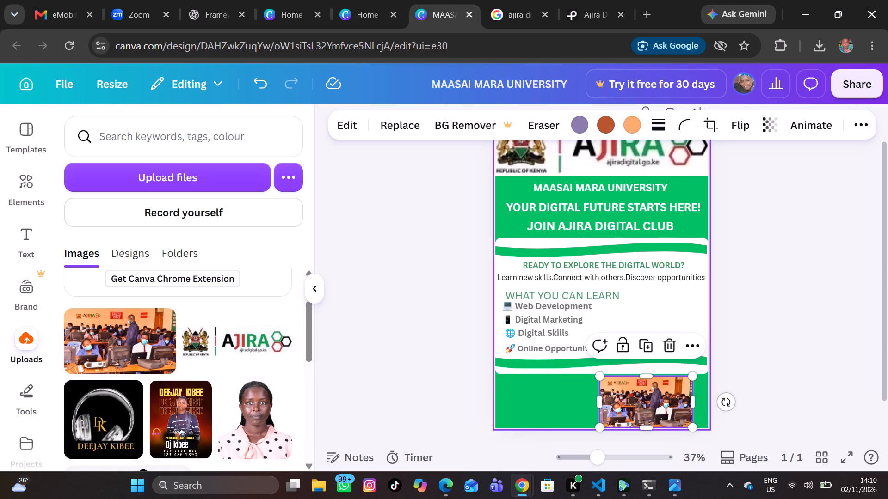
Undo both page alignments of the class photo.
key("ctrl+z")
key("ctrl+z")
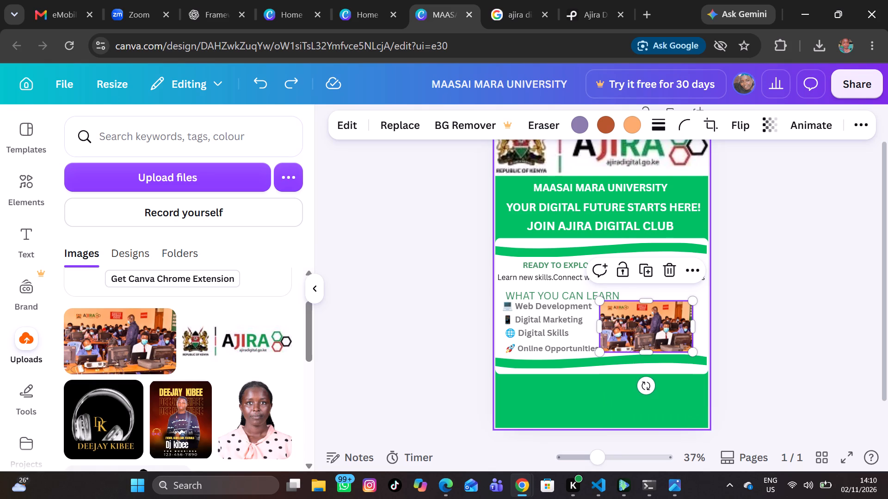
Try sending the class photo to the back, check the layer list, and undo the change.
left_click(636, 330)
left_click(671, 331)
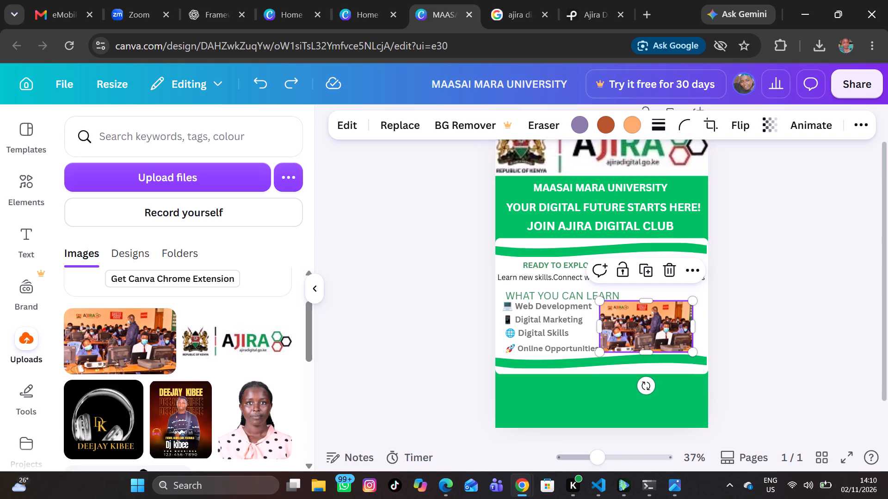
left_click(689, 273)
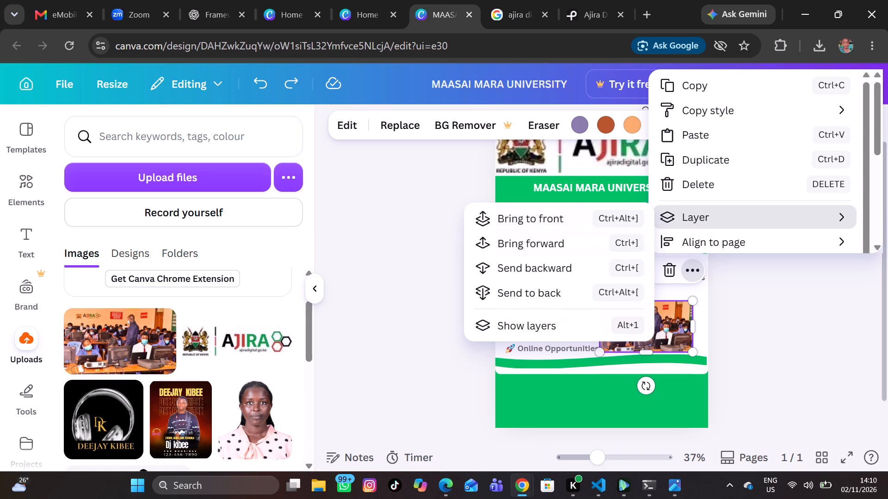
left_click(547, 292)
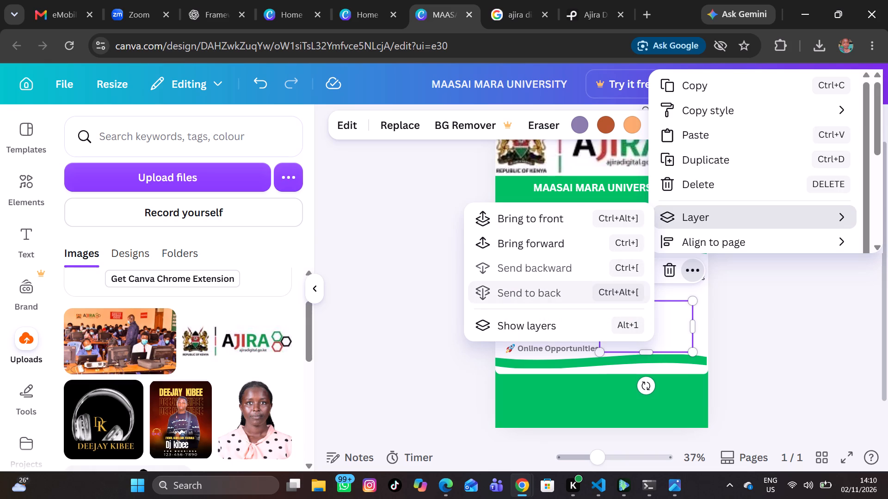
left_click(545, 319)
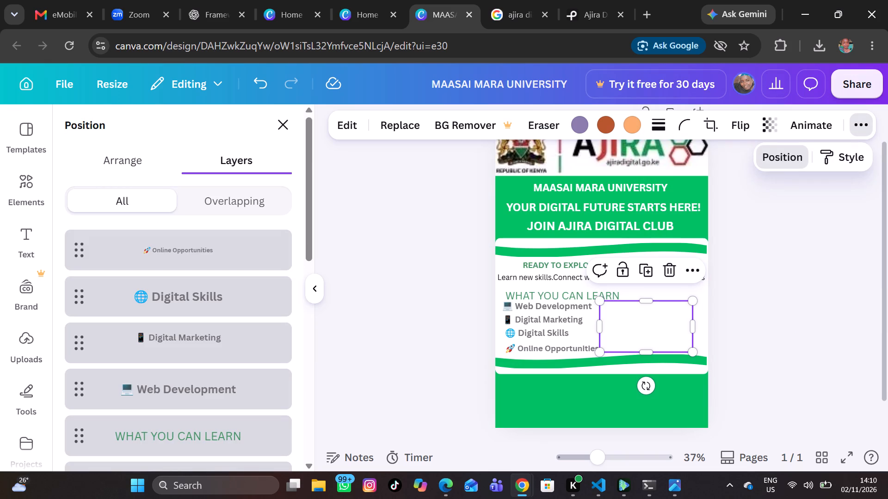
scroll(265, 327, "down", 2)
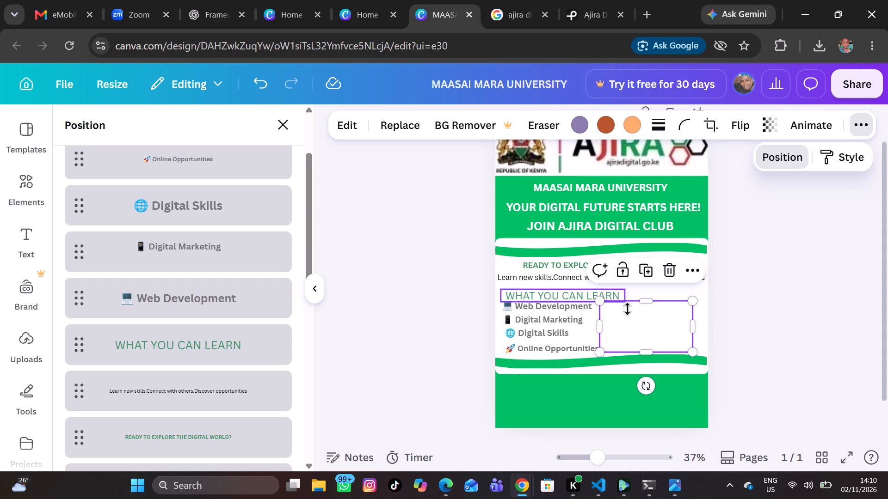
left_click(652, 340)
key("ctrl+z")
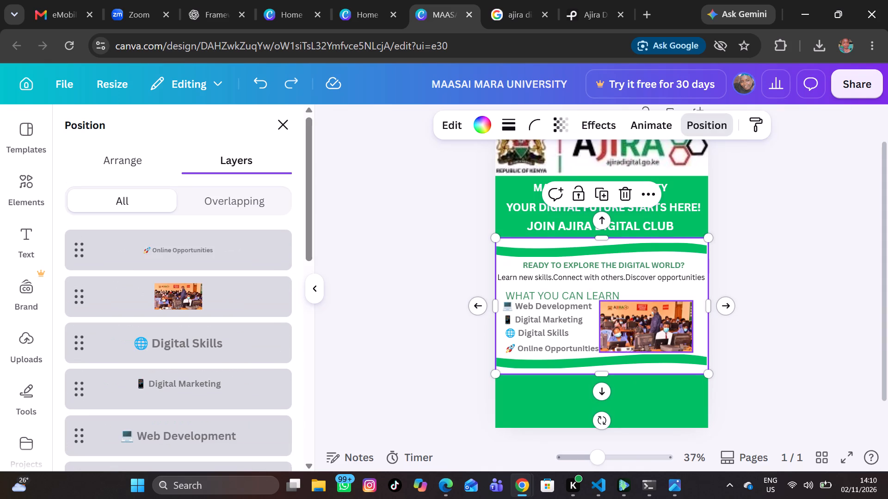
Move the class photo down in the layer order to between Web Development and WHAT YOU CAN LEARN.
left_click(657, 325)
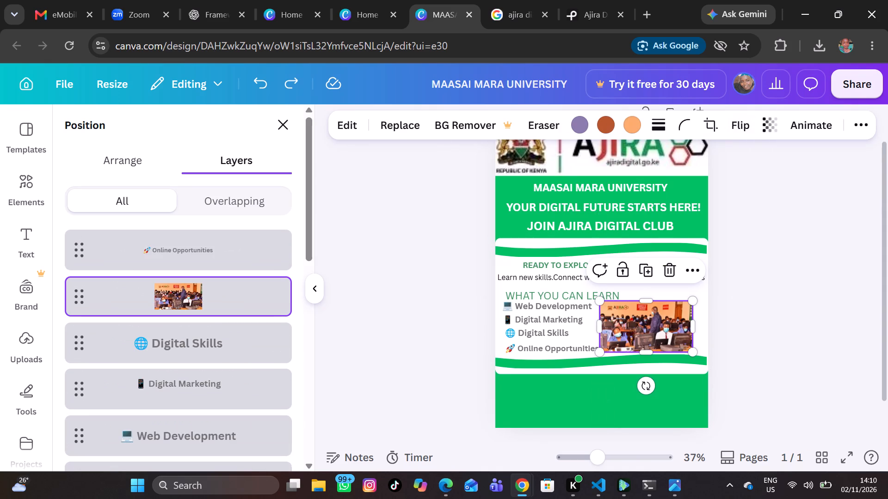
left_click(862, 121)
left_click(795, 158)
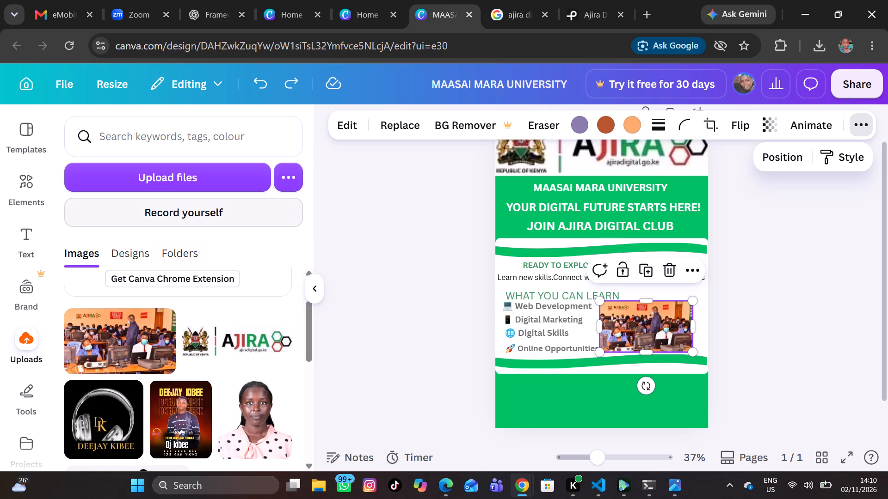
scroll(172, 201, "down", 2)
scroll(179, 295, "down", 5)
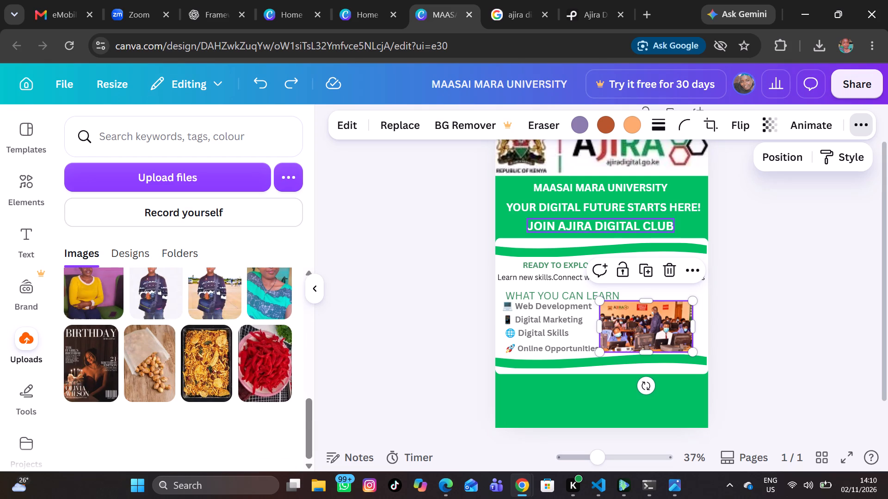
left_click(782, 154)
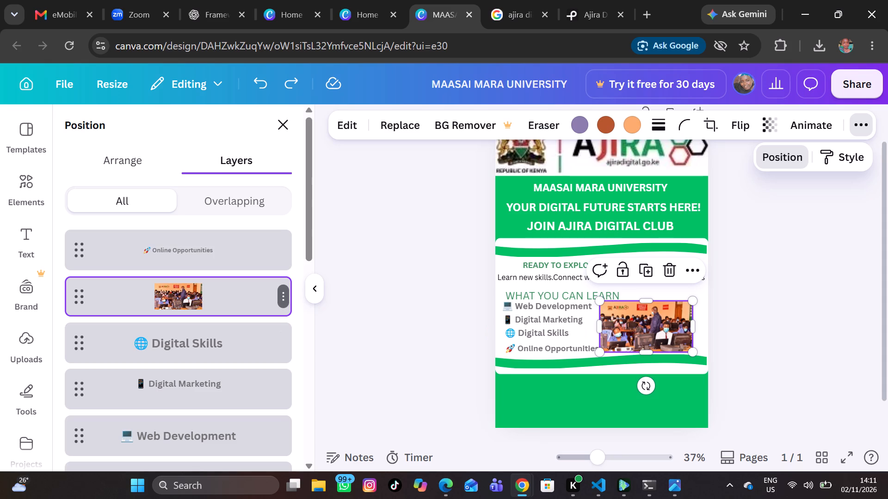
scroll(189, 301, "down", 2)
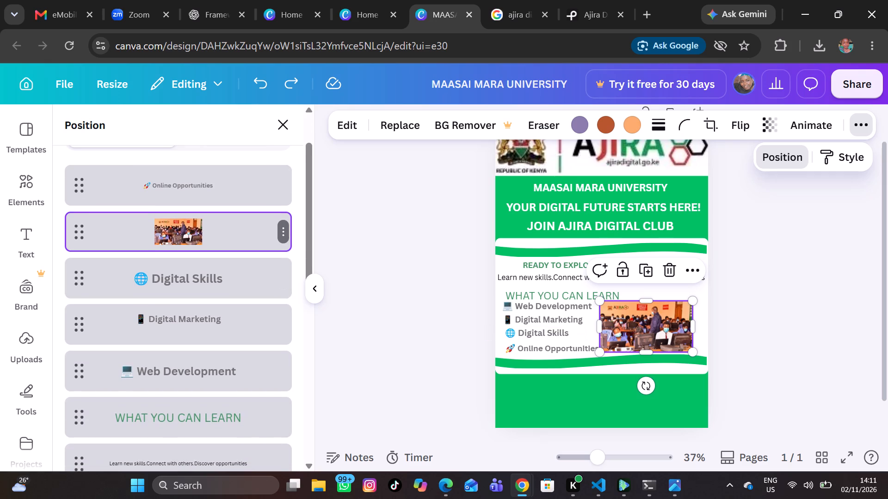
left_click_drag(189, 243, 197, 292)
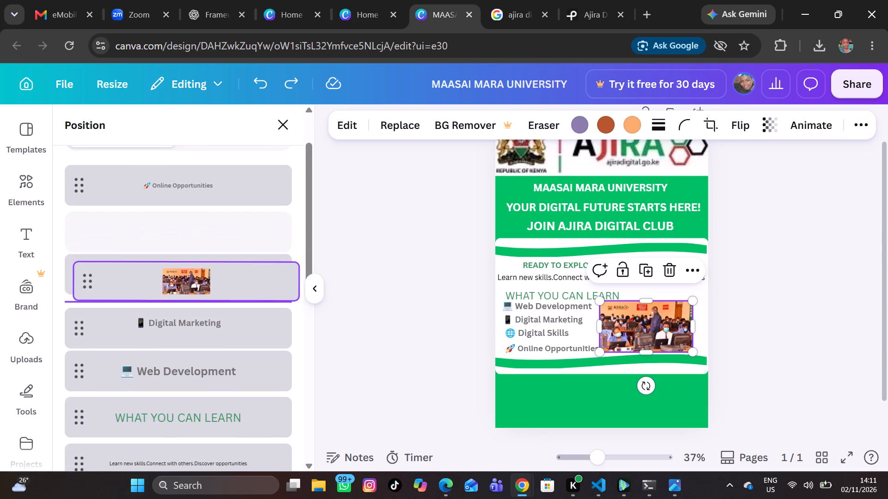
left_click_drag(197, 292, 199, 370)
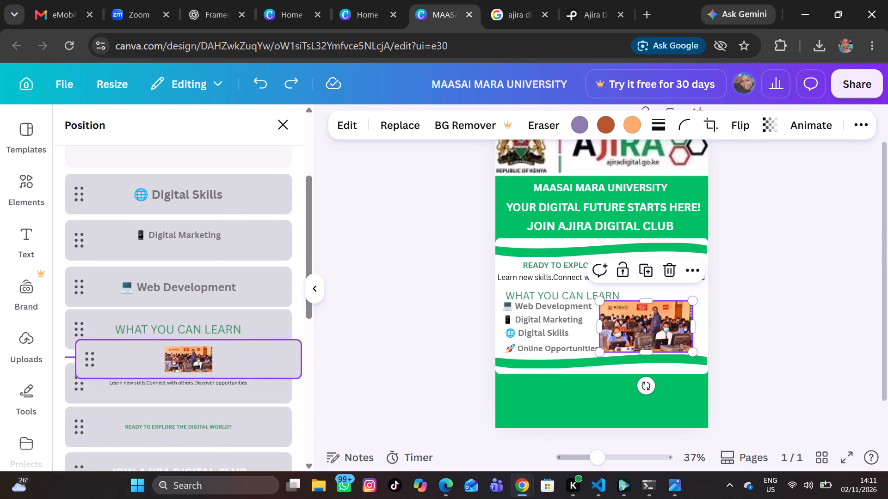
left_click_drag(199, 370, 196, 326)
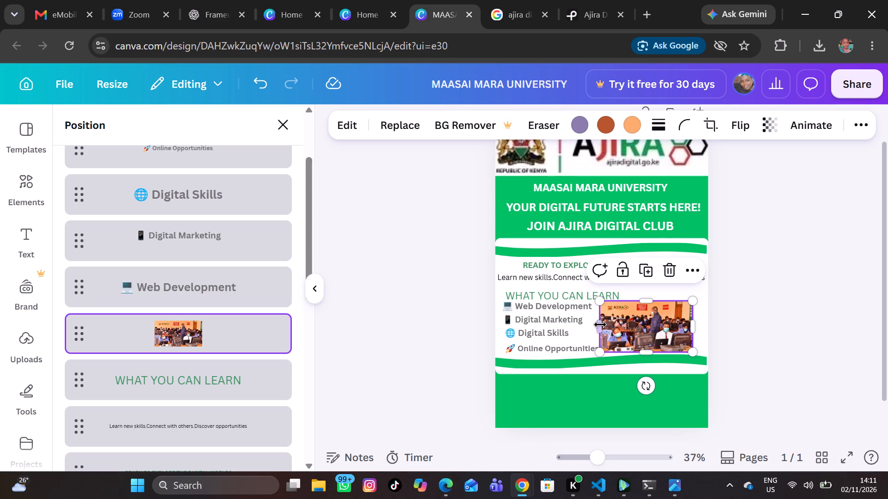
left_click(660, 327)
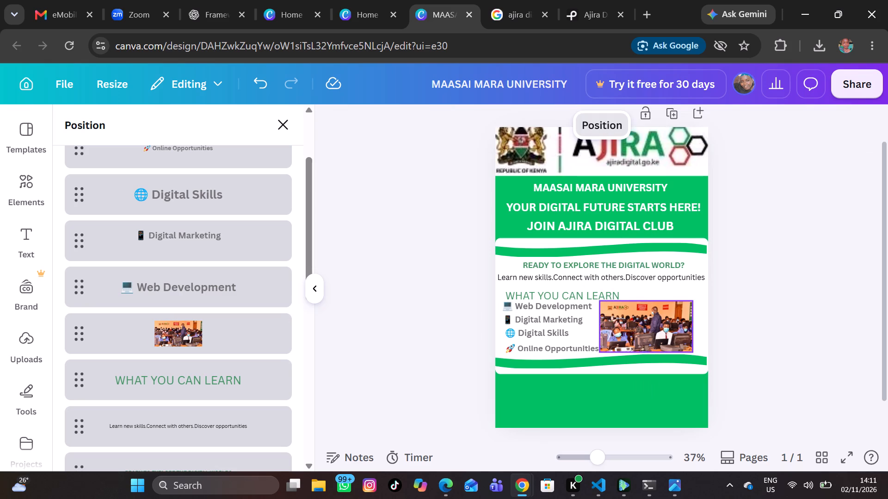
left_click(663, 323)
left_click(669, 277)
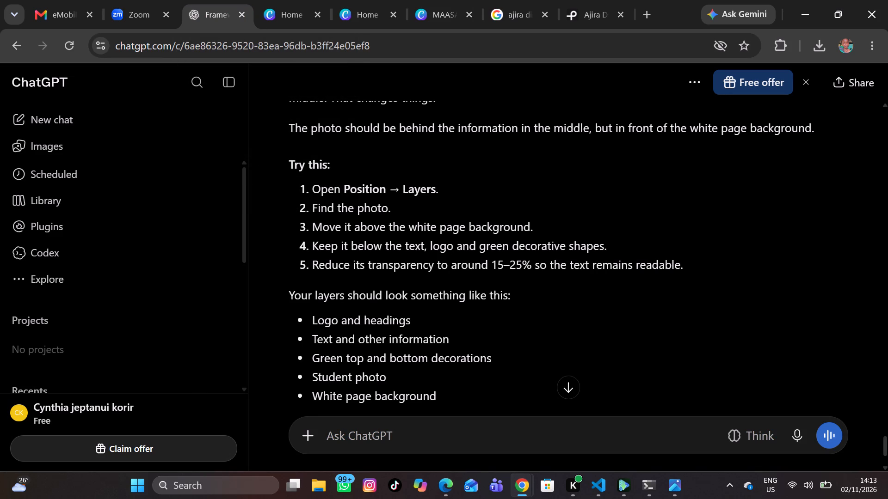
left_click(455, 11)
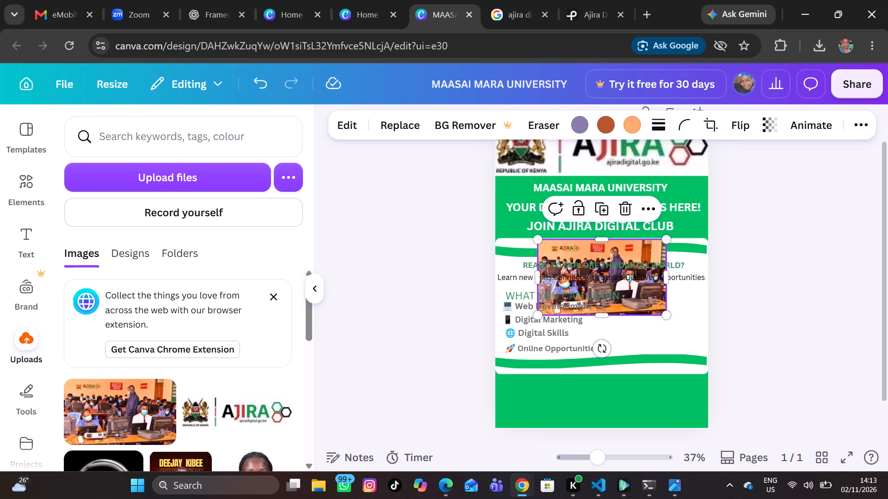
left_click(858, 118)
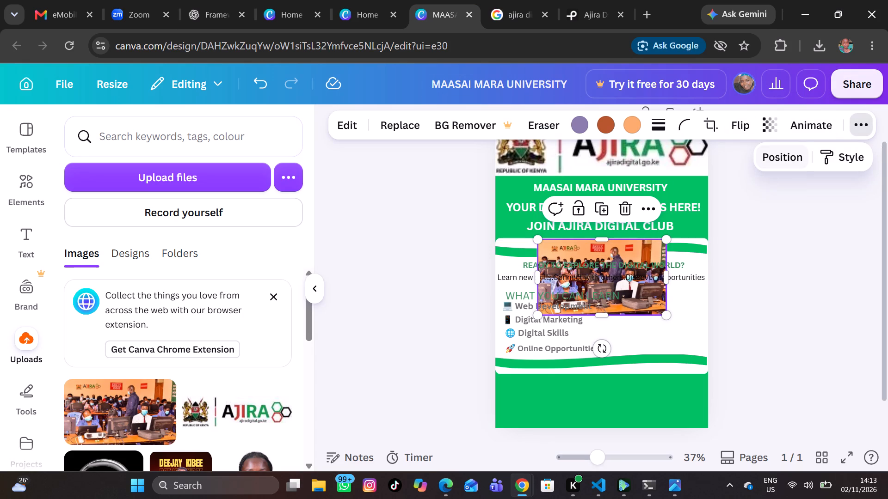
left_click(790, 154)
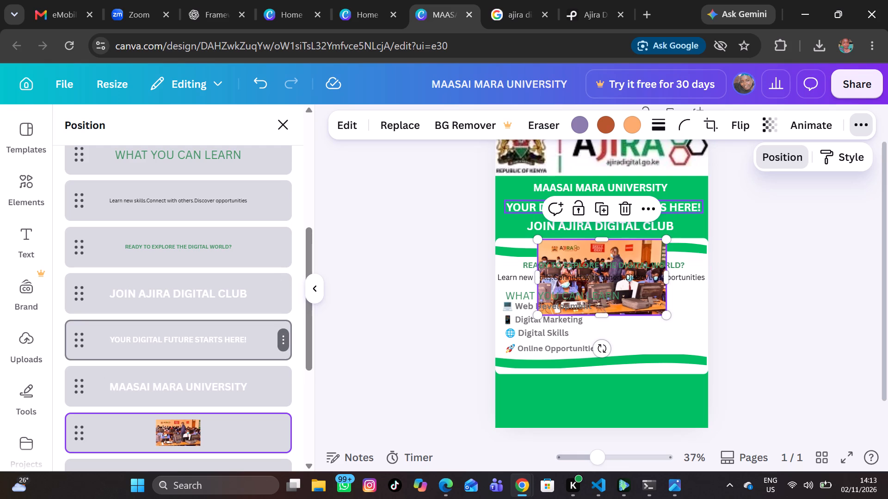
scroll(200, 352, "down", 1)
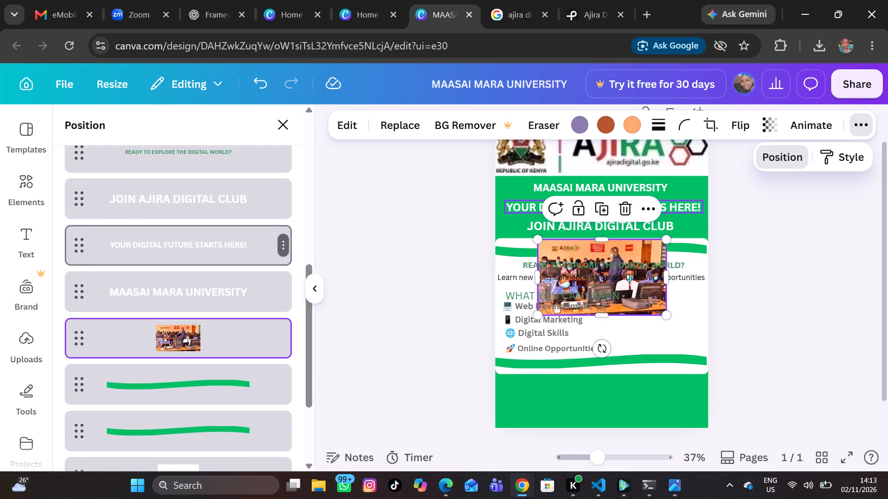
scroll(200, 352, "down", 2)
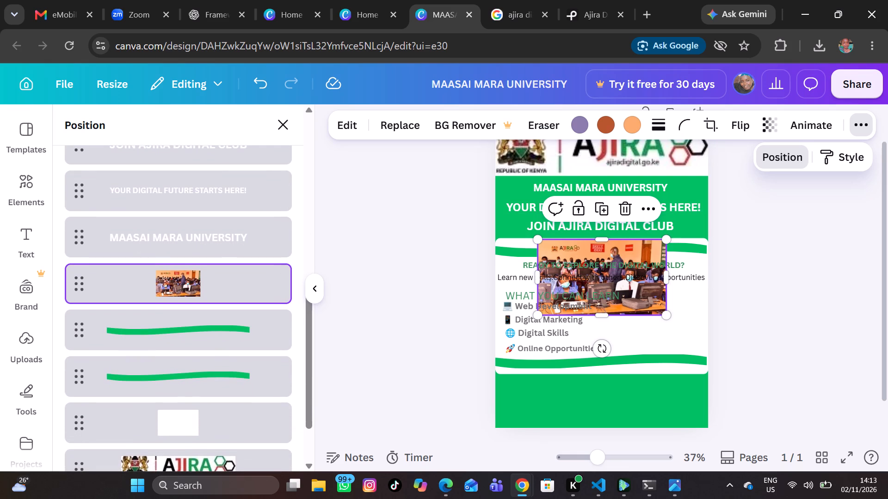
left_click_drag(195, 283, 194, 285)
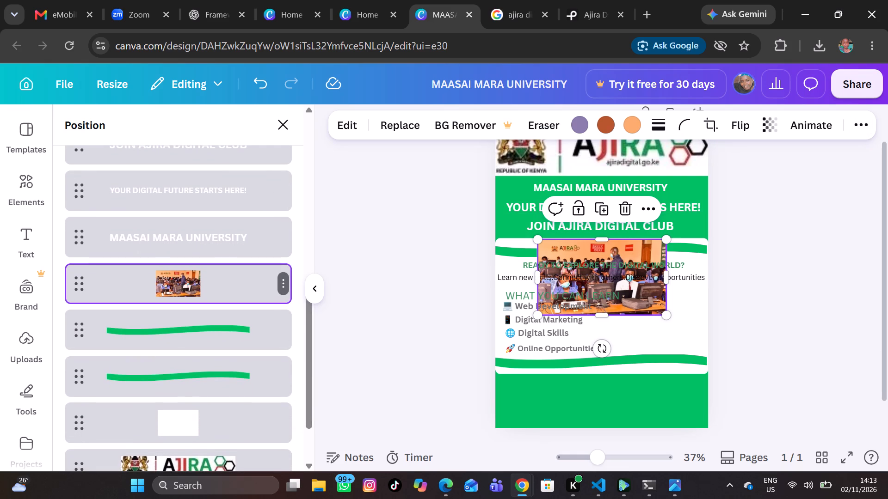
left_click_drag(194, 285, 198, 352)
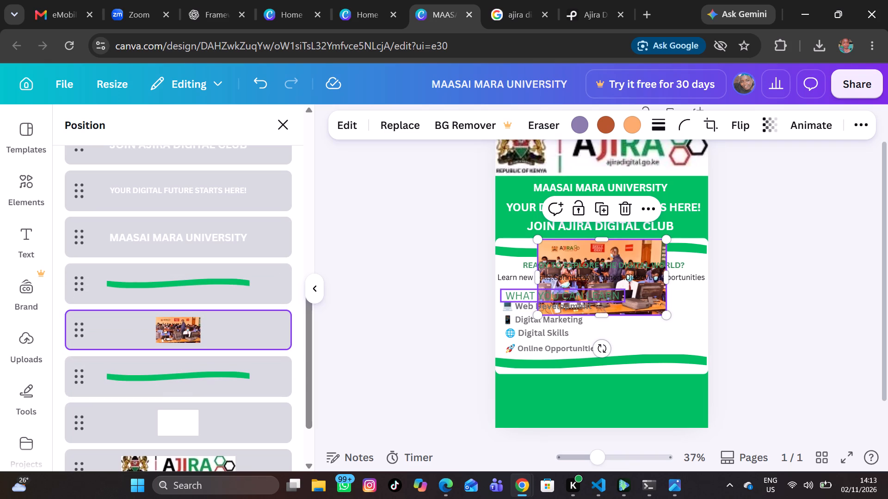
Move the class photo down into the white middle section and stretch its four sides to fill the area between the green waves.
left_click_drag(656, 294, 650, 310)
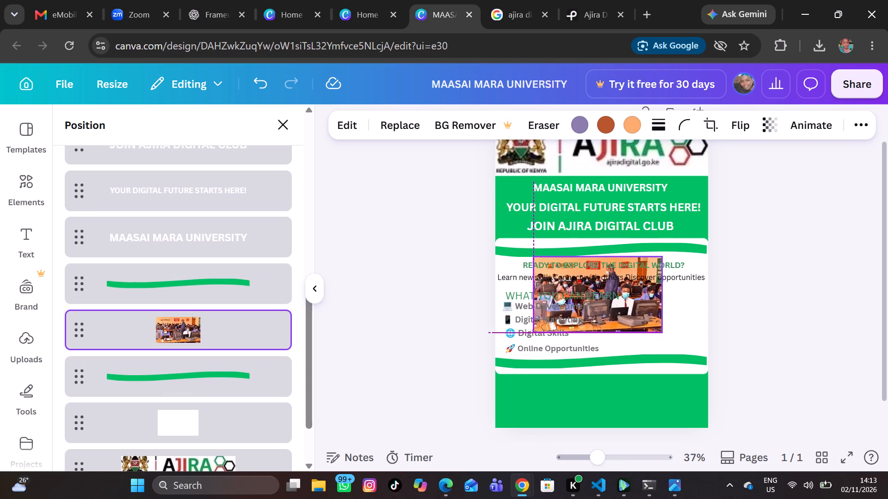
left_click_drag(650, 310, 648, 320)
scroll(642, 322, "left", 1)
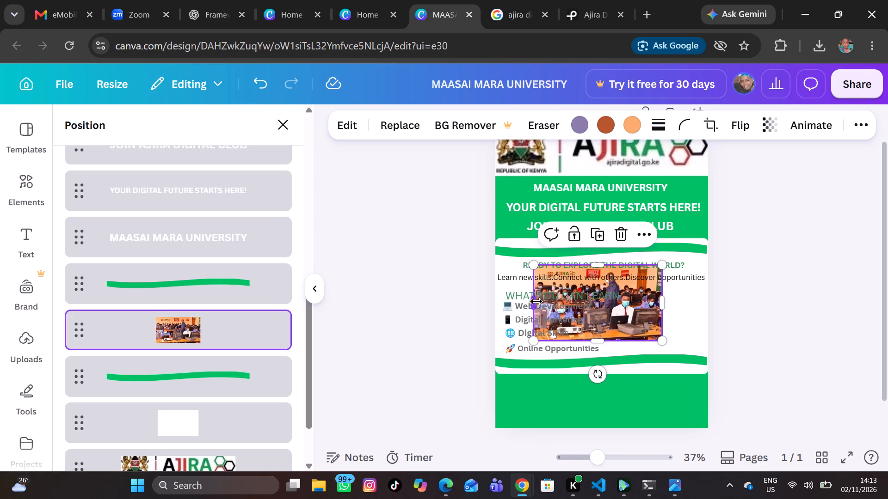
scroll(536, 301, "left", 1)
left_click_drag(535, 302, 504, 307)
scroll(528, 295, "right", 1)
left_click_drag(580, 267, 582, 259)
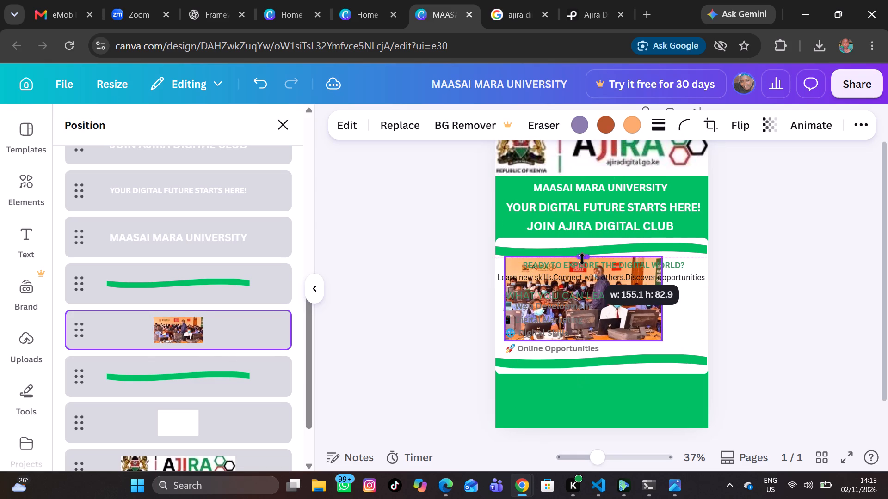
left_click_drag(582, 259, 582, 251)
scroll(582, 257, "up", 1)
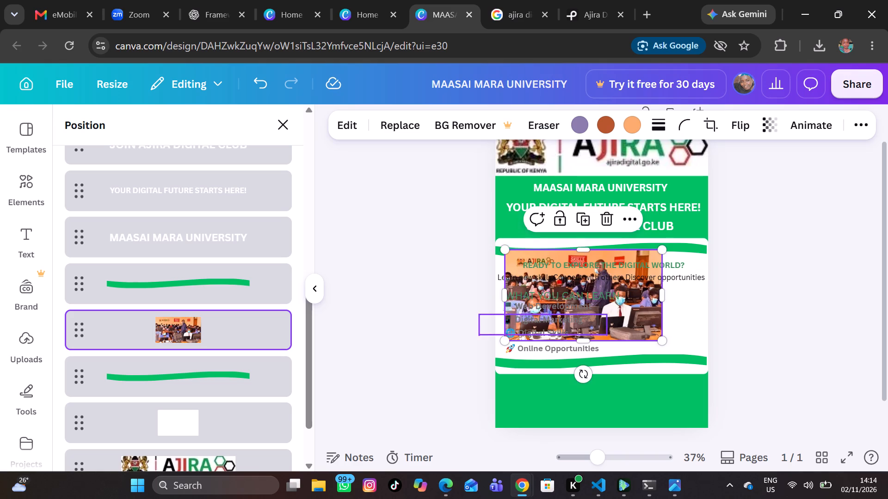
left_click_drag(585, 339, 586, 352)
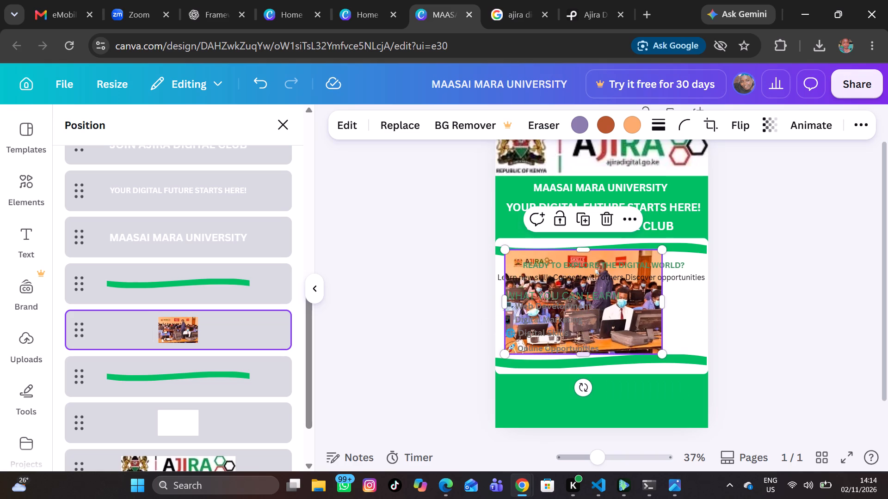
left_click_drag(662, 302, 702, 301)
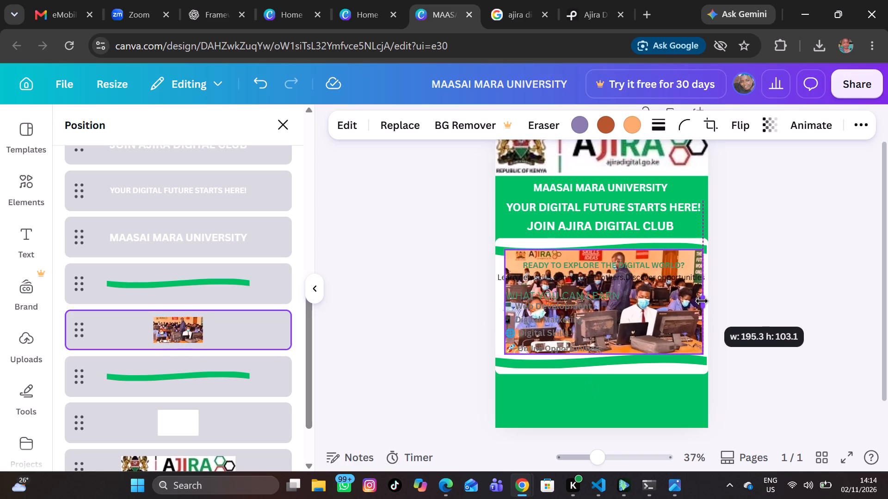
left_click_drag(702, 301, 707, 302)
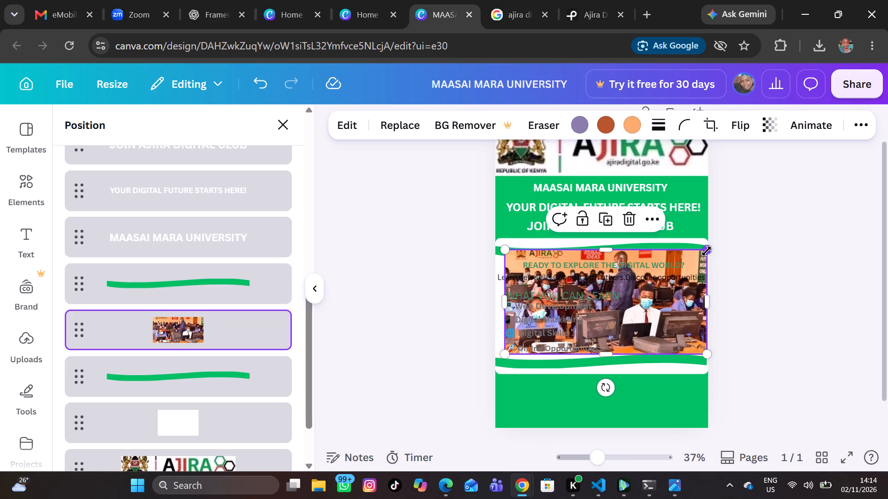
Scale the class photo down slightly from its upper corners so it sits below the upper green wave.
left_click_drag(706, 251, 688, 275)
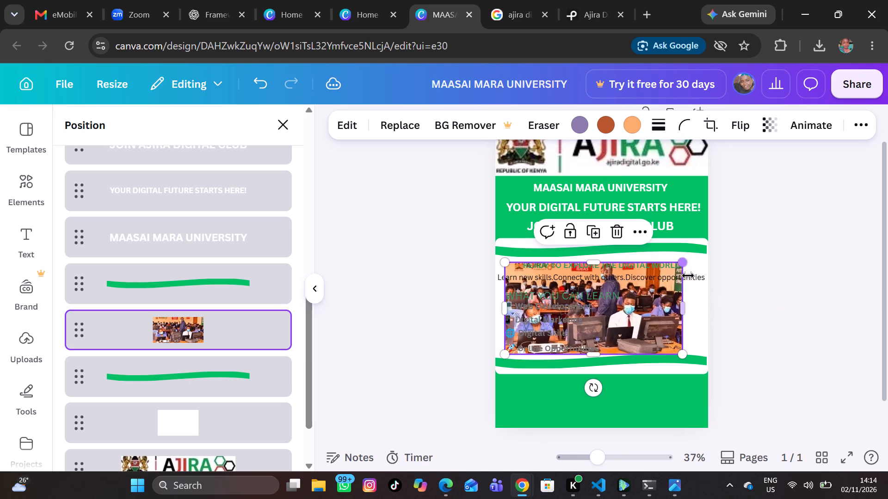
scroll(607, 275, "left", 1)
left_click(499, 257)
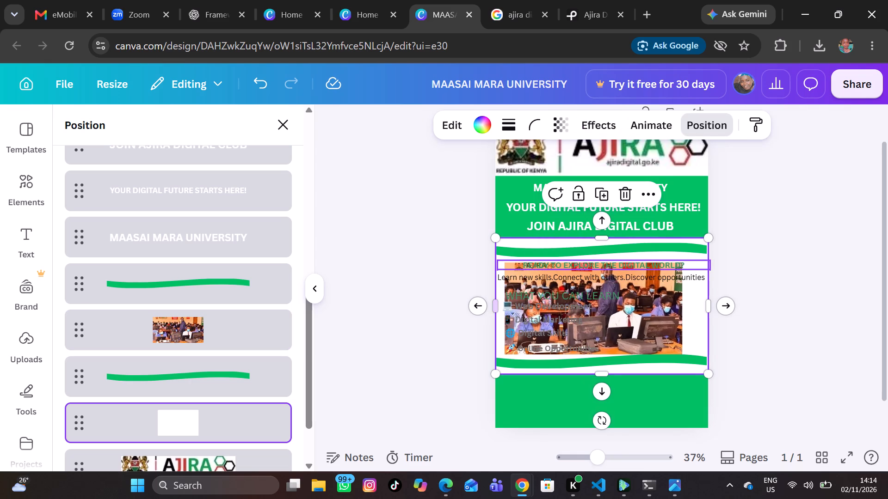
left_click(512, 268)
left_click(525, 280)
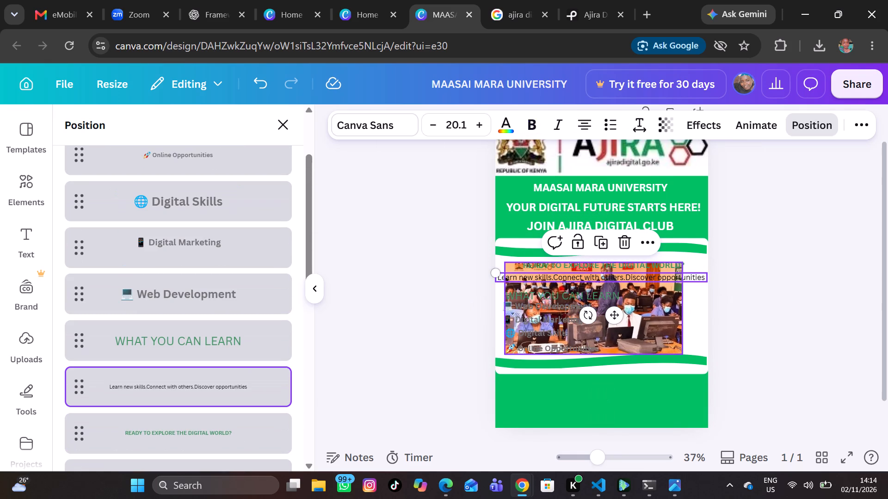
left_click(664, 337)
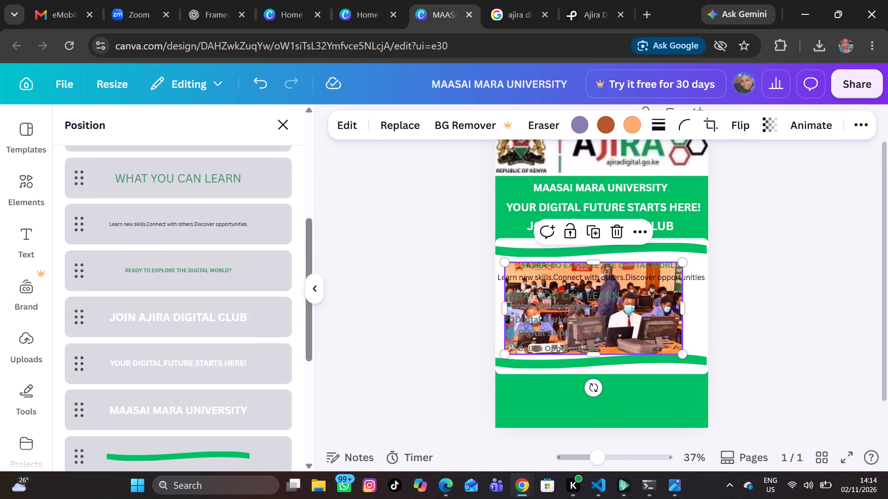
left_click_drag(505, 262, 513, 268)
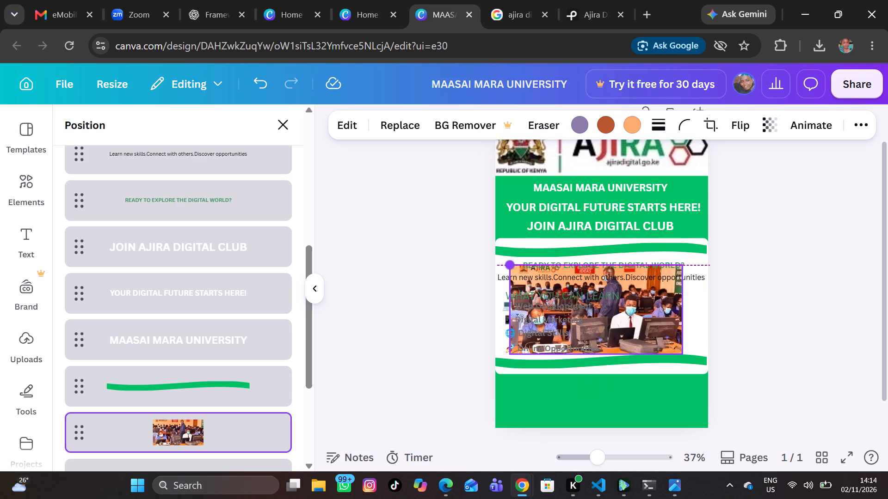
left_click_drag(513, 268, 515, 269)
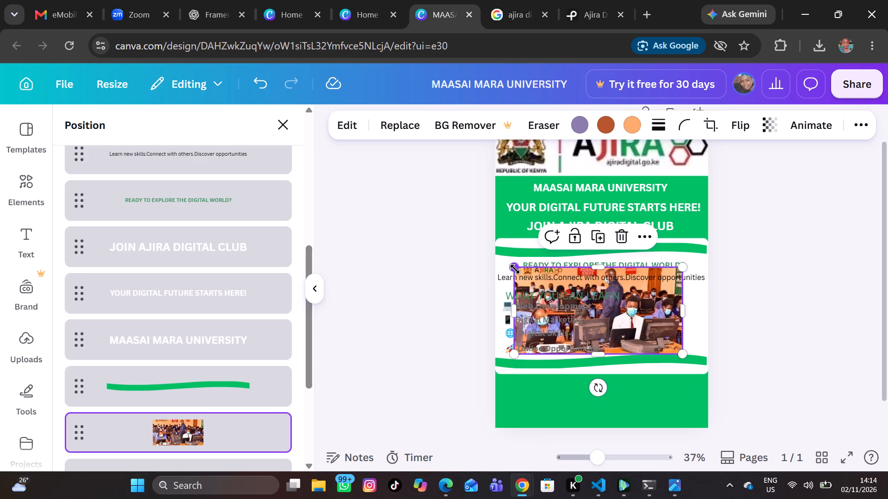
Extend the class photo's top, left and right edges to a size of about 202.7 by 96.2.
scroll(617, 262, "right", 1)
left_click_drag(599, 269, 598, 259)
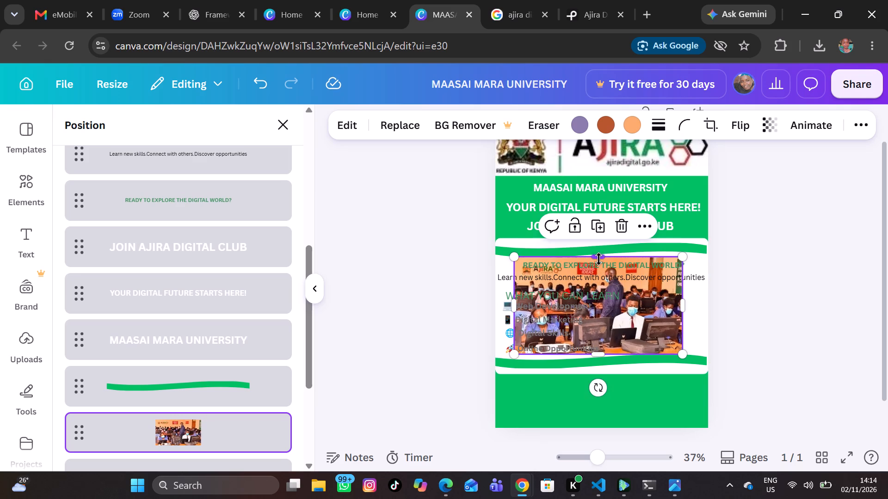
scroll(586, 274, "left", 1)
left_click_drag(512, 312, 499, 310)
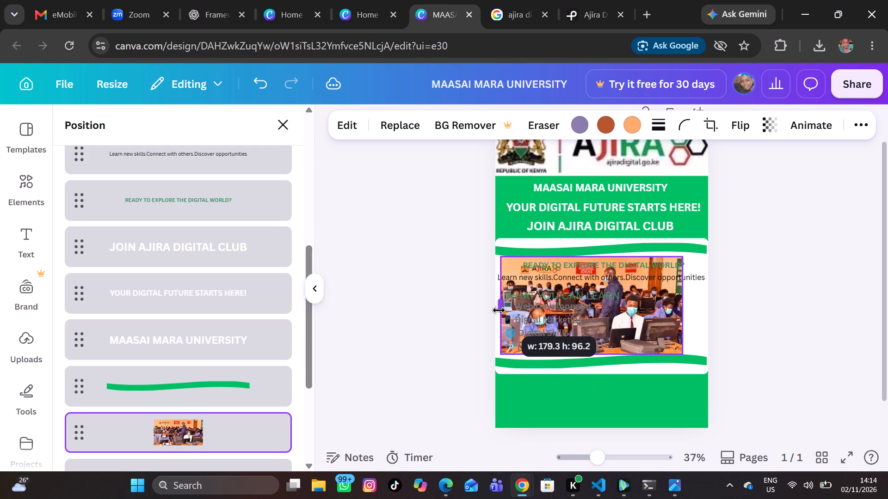
left_click_drag(499, 310, 494, 309)
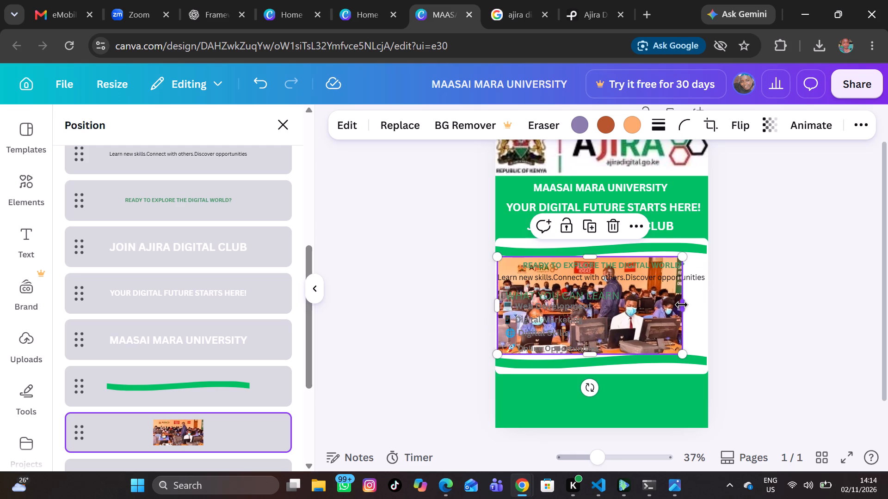
left_click_drag(681, 304, 701, 304)
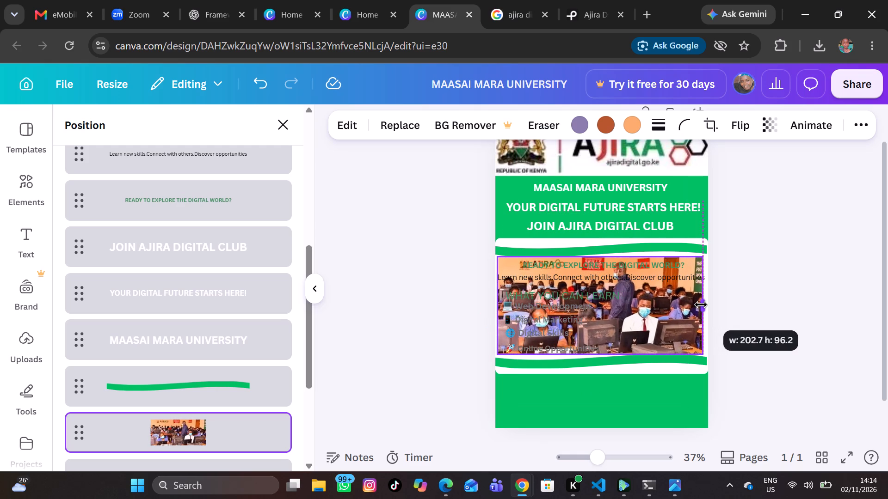
left_click_drag(701, 304, 700, 304)
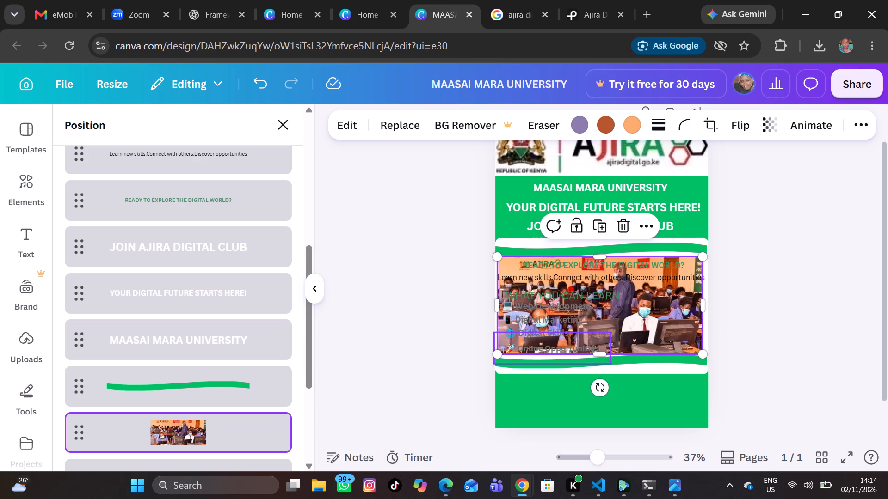
Trim the class photo's bottom, left and top edges slightly to leave a white margin around it.
scroll(598, 345, "left", 1)
left_click_drag(598, 351, 598, 345)
scroll(553, 347, "left", 1)
left_click_drag(496, 301, 497, 301)
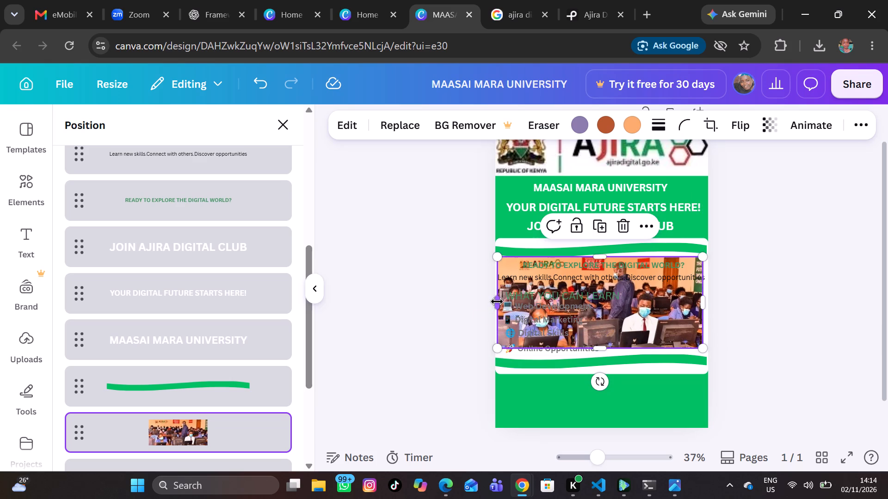
left_click_drag(497, 301, 504, 306)
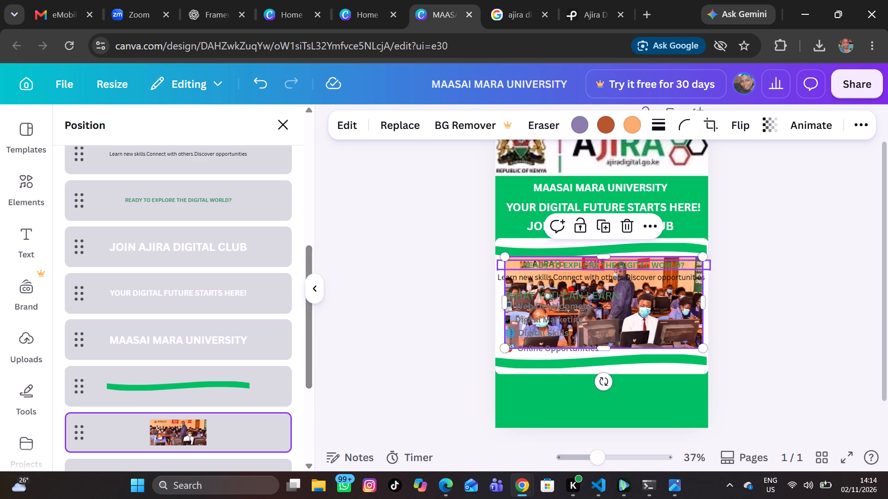
left_click(599, 256)
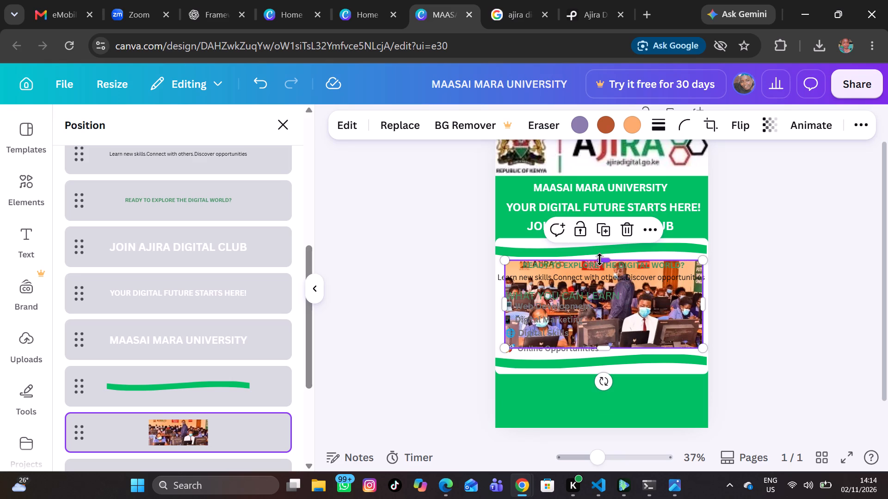
left_click(699, 305)
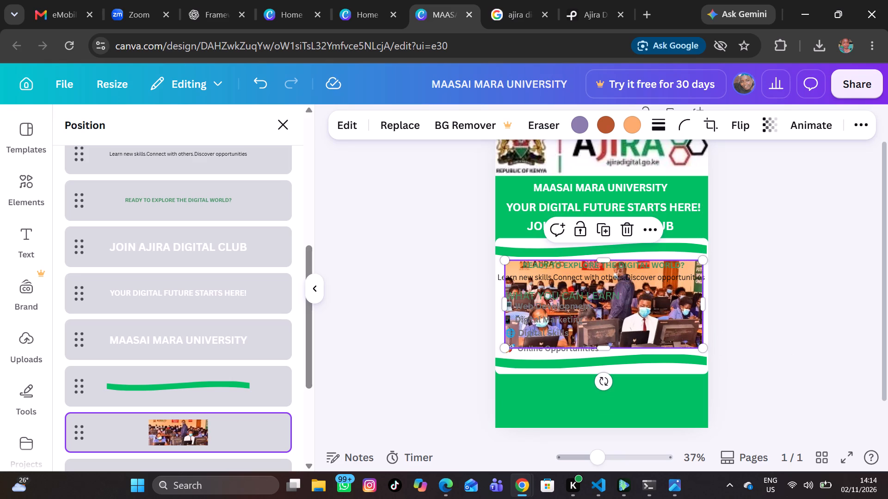
left_click(683, 317)
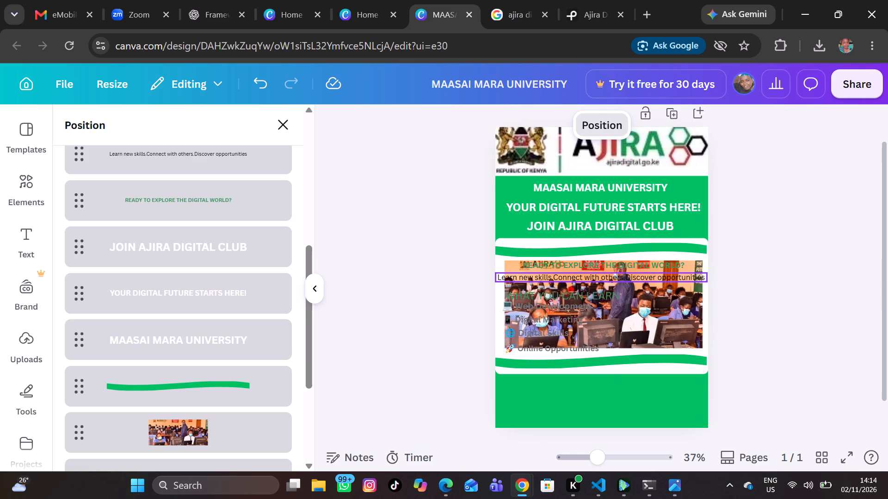
Set the class photo's transparency to 37 so the text over it is readable.
left_click(650, 308)
left_click(760, 129)
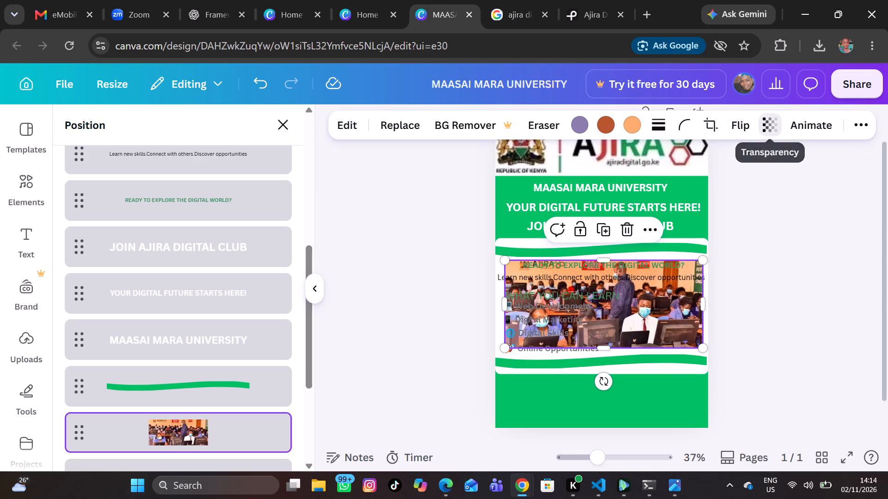
left_click(718, 179)
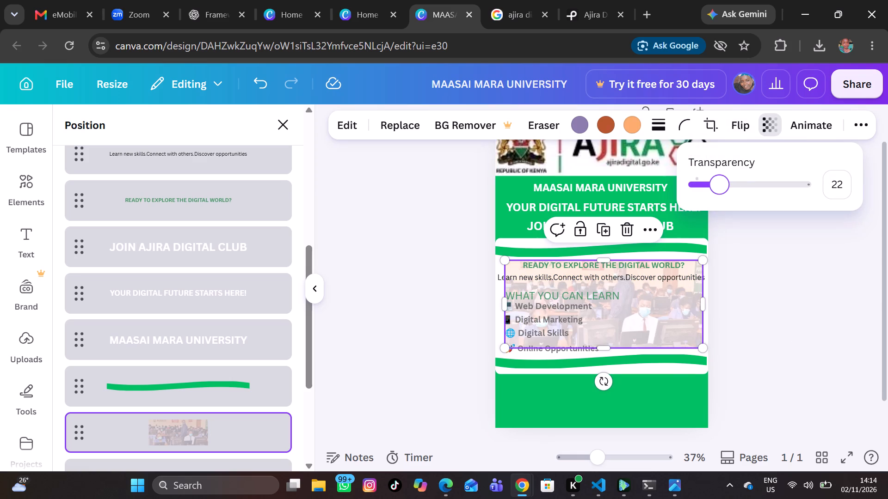
left_click(735, 186)
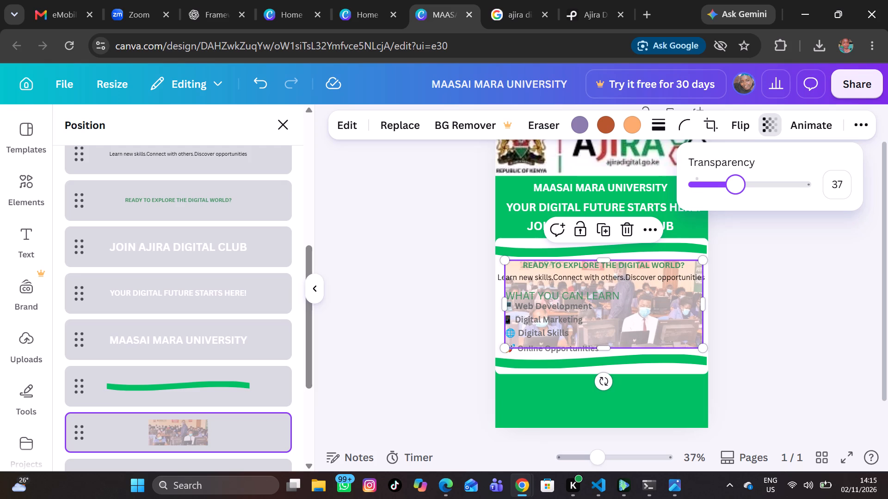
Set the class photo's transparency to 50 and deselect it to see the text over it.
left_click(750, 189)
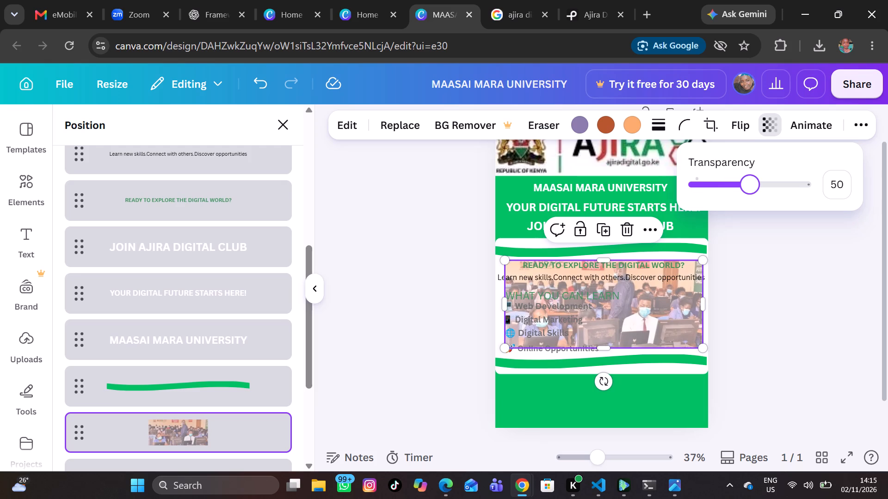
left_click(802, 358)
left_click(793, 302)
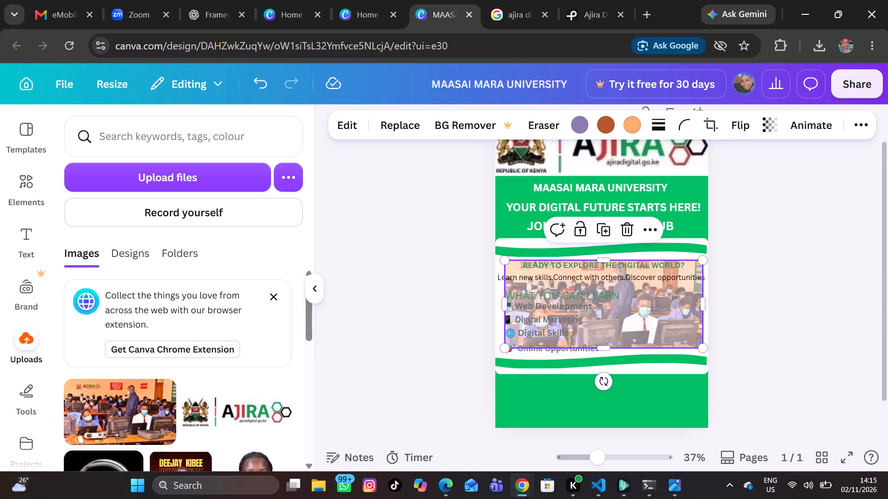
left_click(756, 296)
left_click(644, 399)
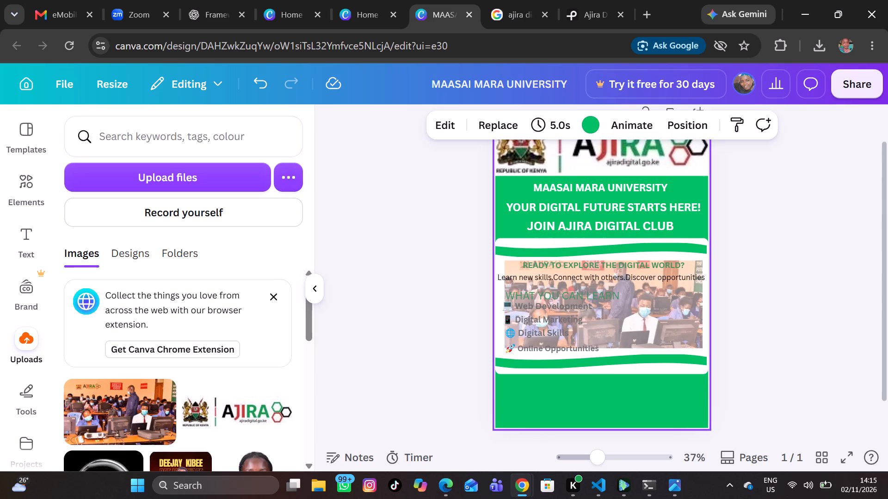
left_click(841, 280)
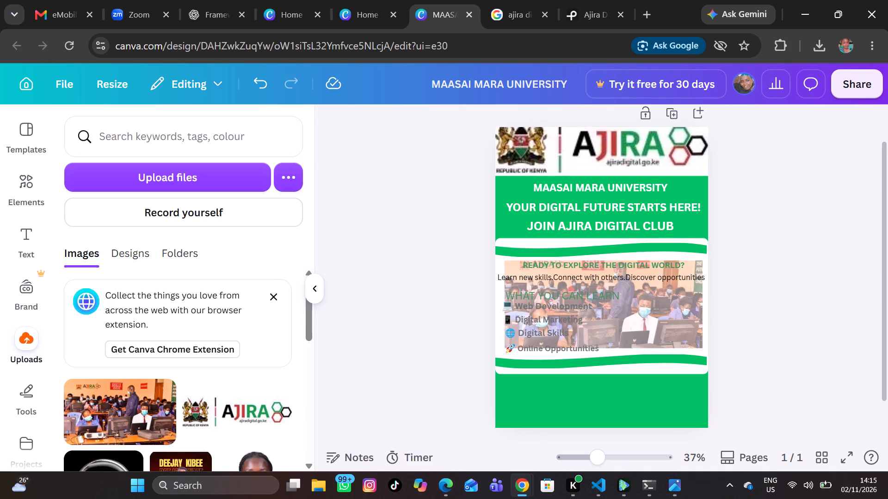
Undo the class photo's transparency, sizing and placement edits back to before the photo was added to the poster.
key("ctrl+z")
key("ctrl+z")
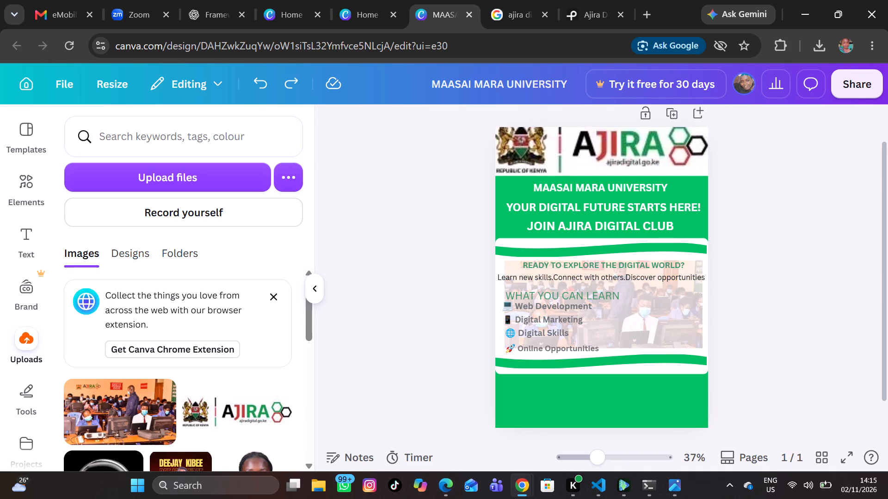
key("ctrl+z")
key("ctrl+z")
key("ctrl+z")
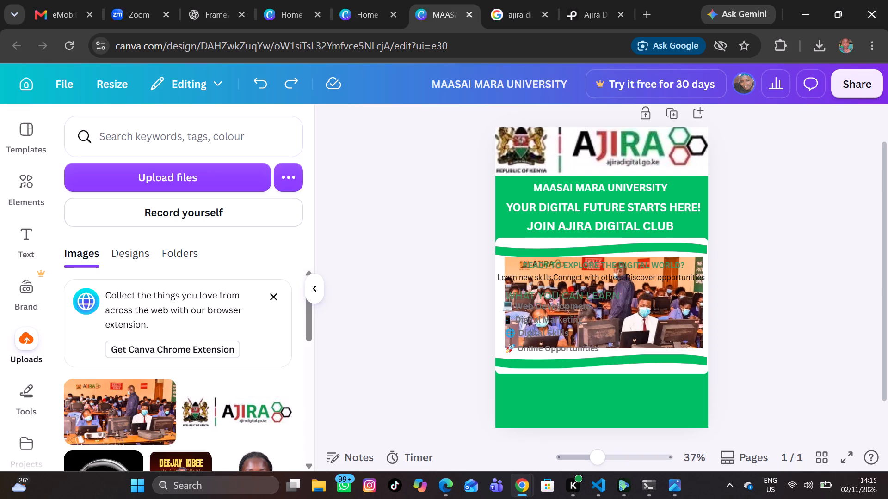
key("ctrl+z")
key("ctrl+z")
key("ctrl+z")
key("ctrl+z")
key("ctrl+z")
key("ctrl+z")
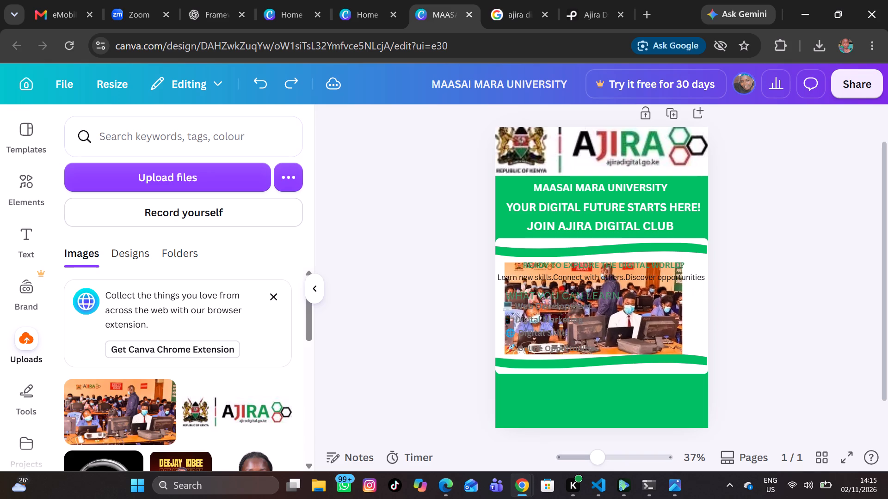
key("ctrl+z")
key("ctrl+z")
key("ctrl+z")
key("ctrl+z")
key("ctrl+z")
key("ctrl+z")
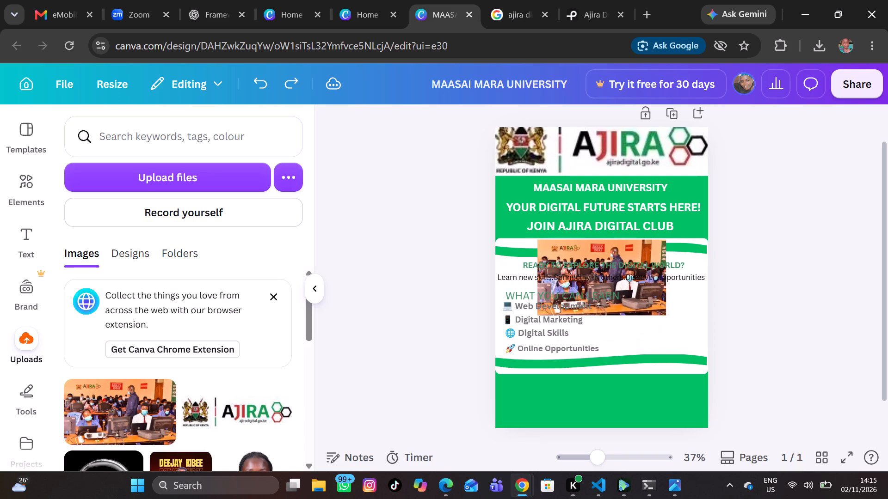
key("ctrl+z")
key("ctrl+z")
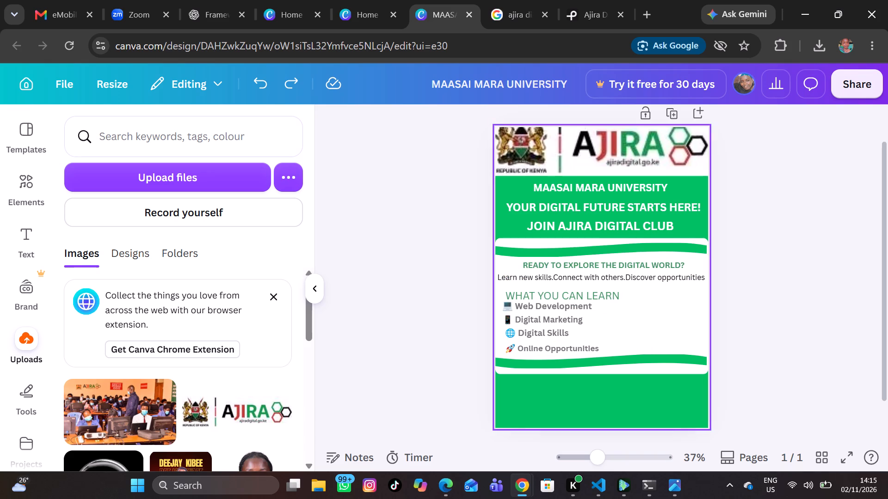
Switch to Pexels and rerun the recent photo search for "students doing a digital skill".
left_click(575, 14)
scroll(503, 224, "down", 1)
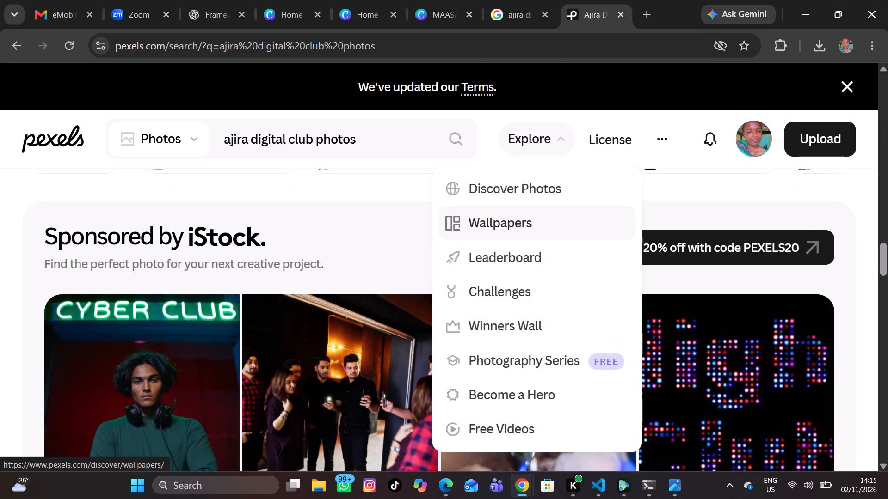
scroll(439, 261, "up", 4)
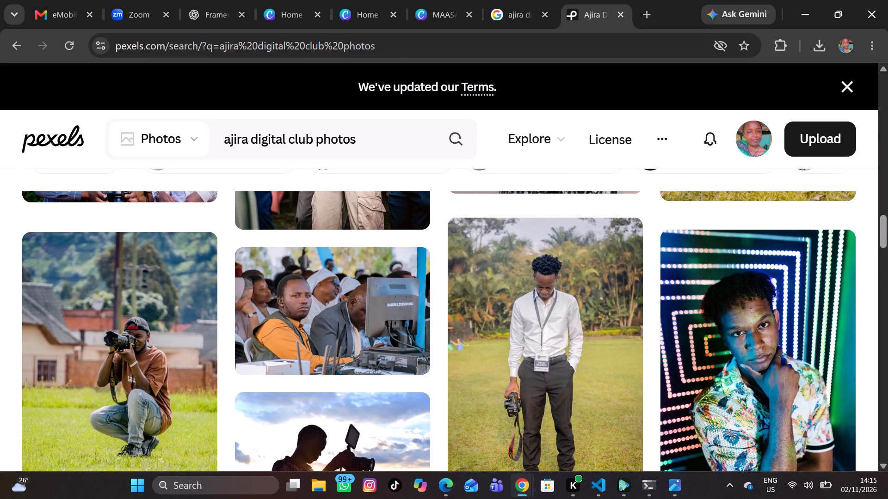
left_click(401, 130)
key("BackSpace")
key("BackSpace")
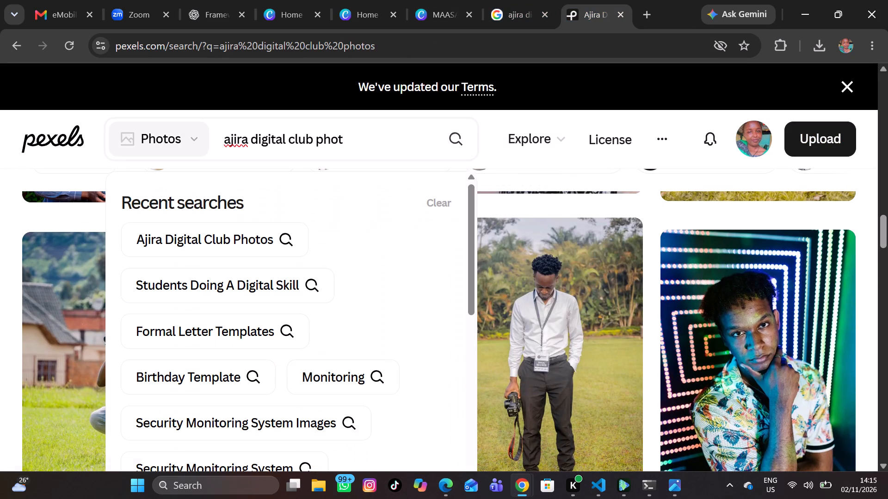
left_click(249, 293)
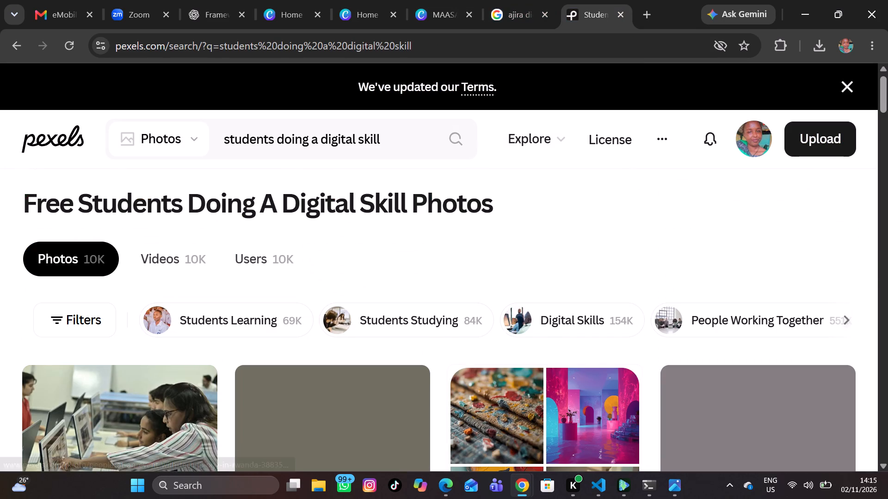
Browse the search results and download the photo of students at computers on green classroom desks.
scroll(249, 293, "down", 2)
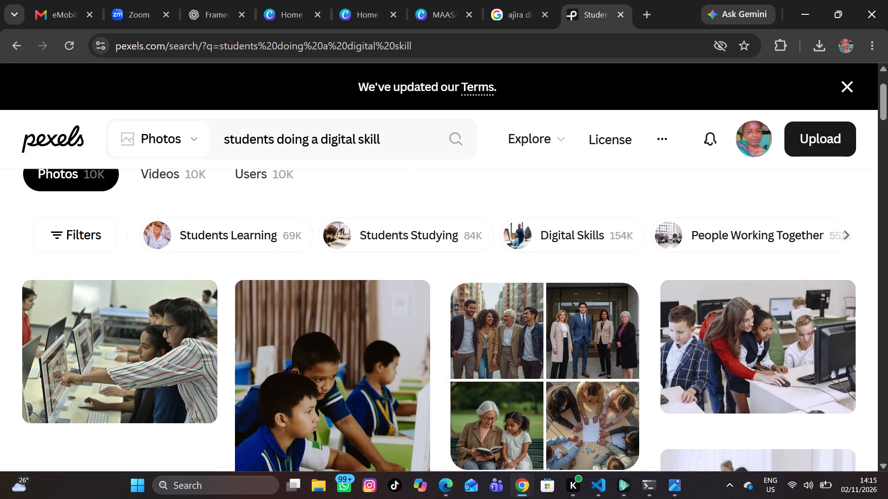
scroll(249, 293, "down", 3)
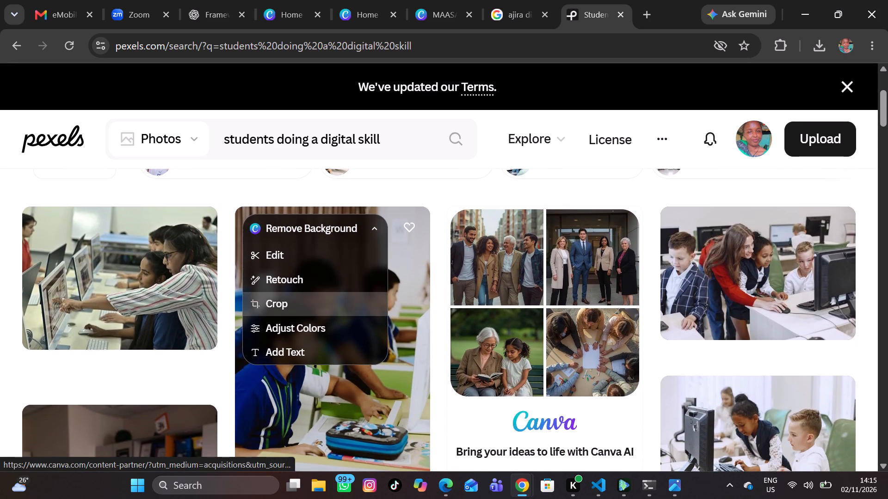
scroll(360, 316, "down", 2)
scroll(472, 394, "down", 5)
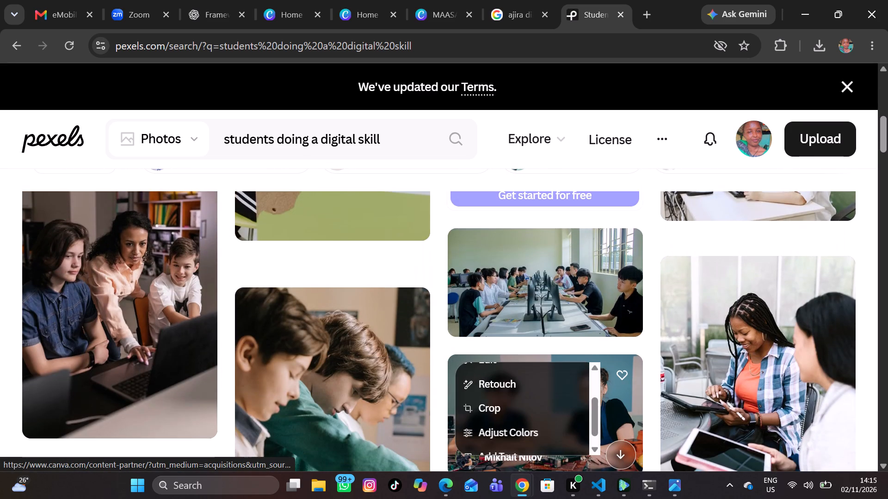
scroll(472, 394, "down", 1)
scroll(465, 274, "down", 1)
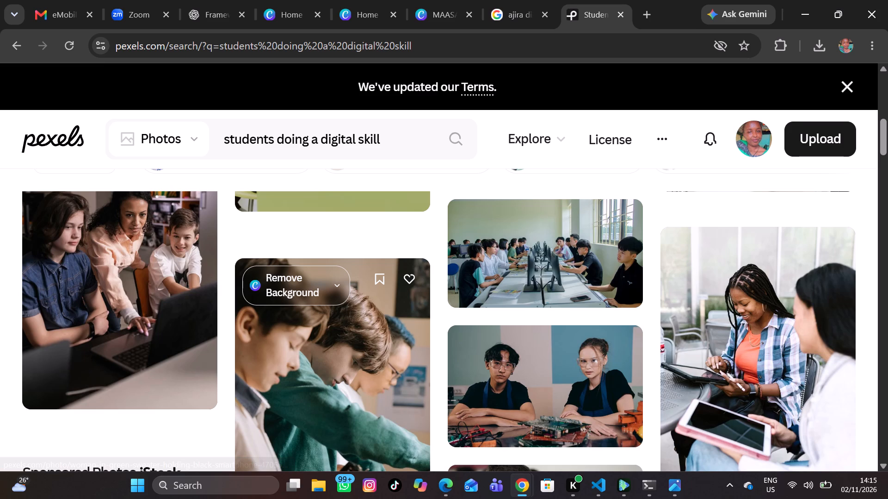
scroll(419, 300, "down", 3)
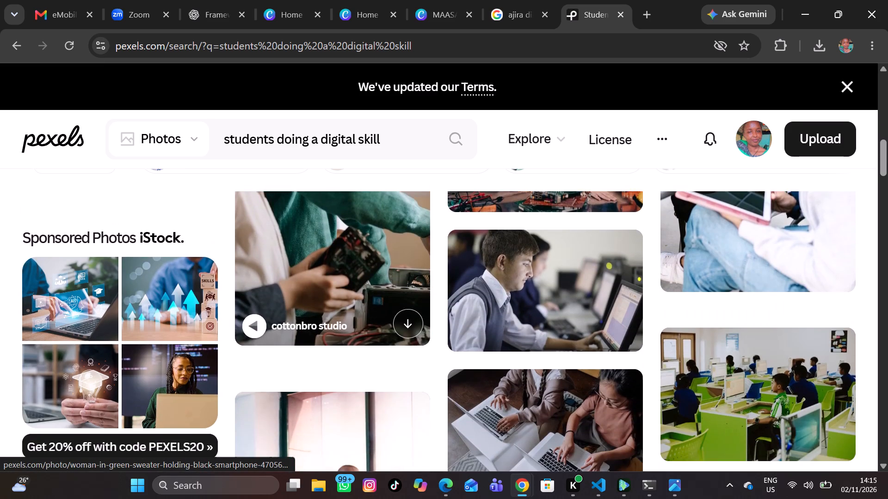
scroll(419, 298, "down", 1)
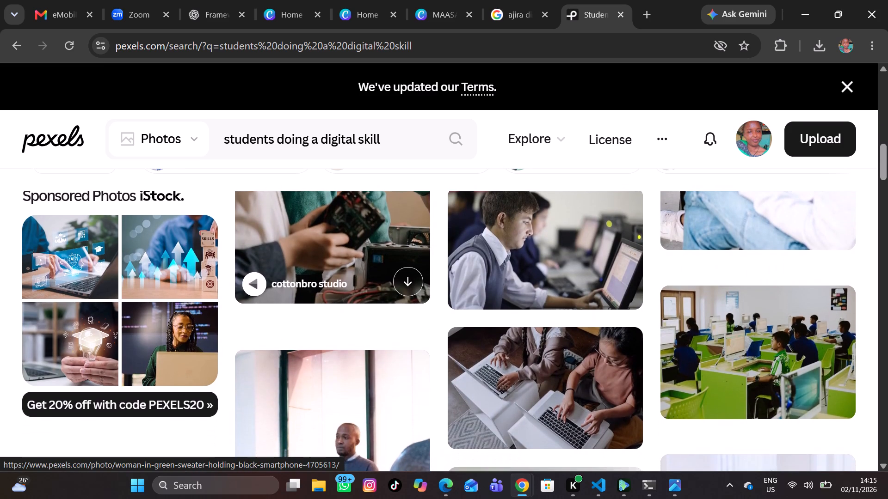
scroll(419, 298, "down", 1)
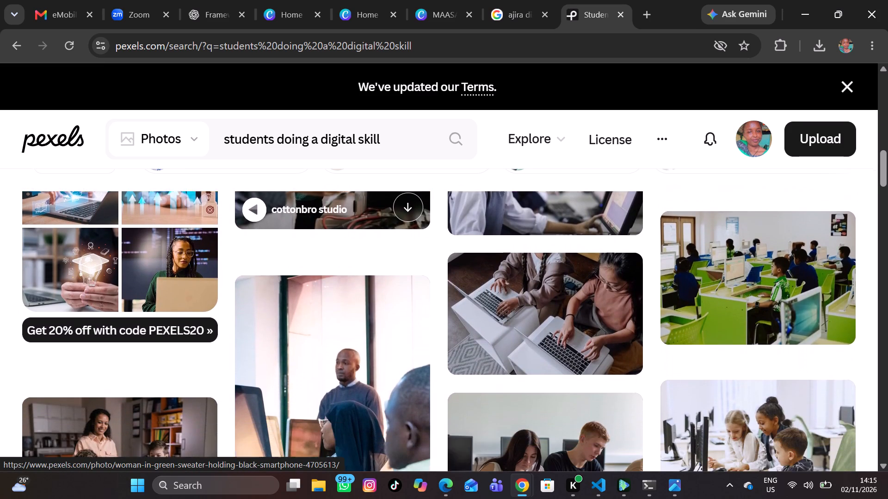
scroll(419, 298, "down", 1)
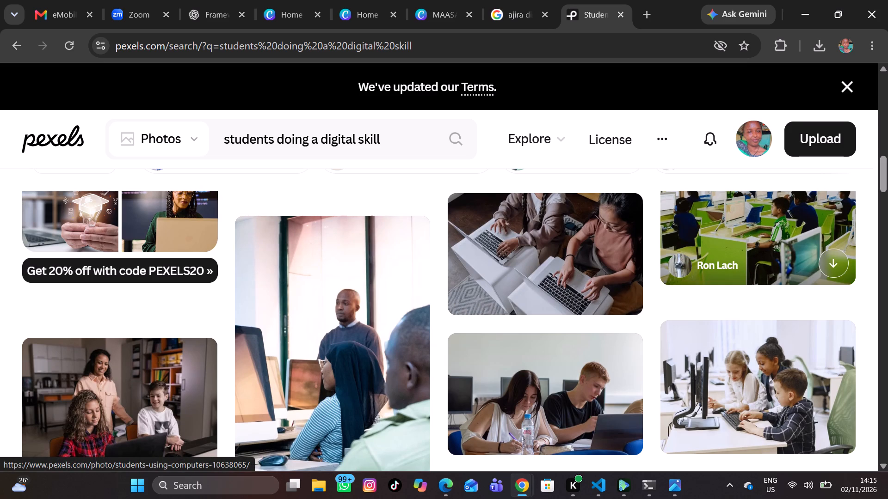
right_click(744, 239)
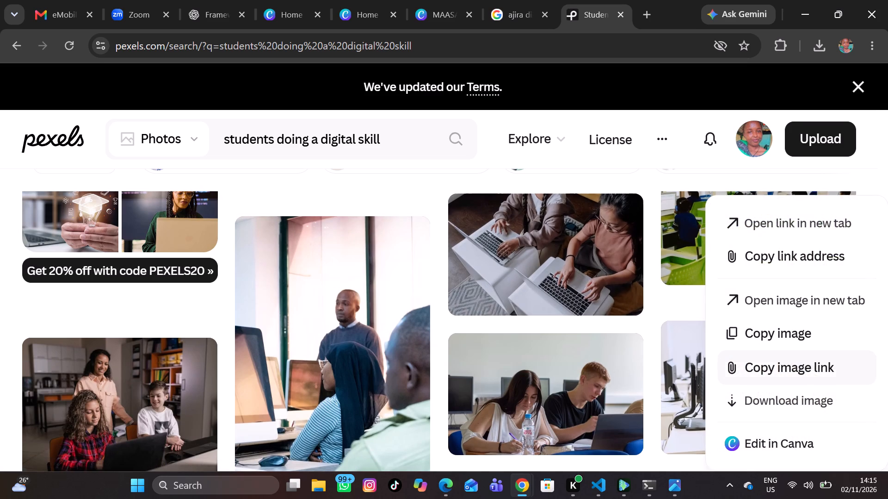
left_click(769, 390)
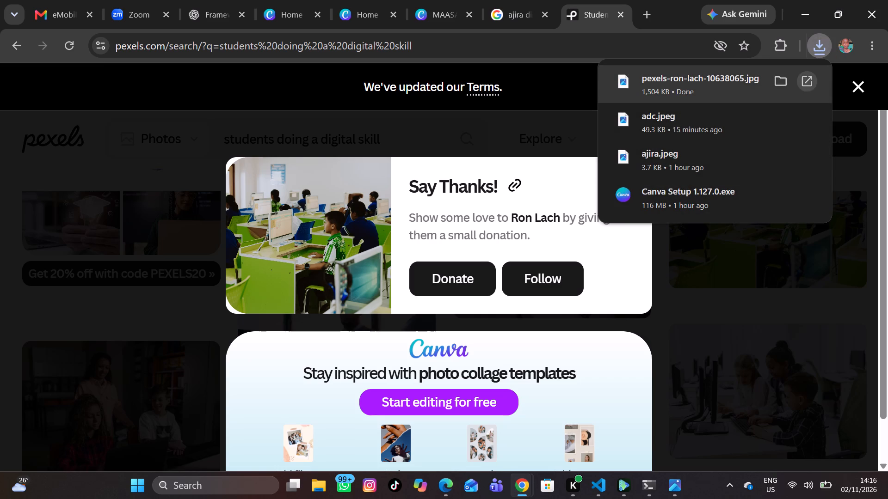
Open the downloaded classroom photo in Photos and save a JPEG copy to the Desktop as "skill".
left_click(807, 86)
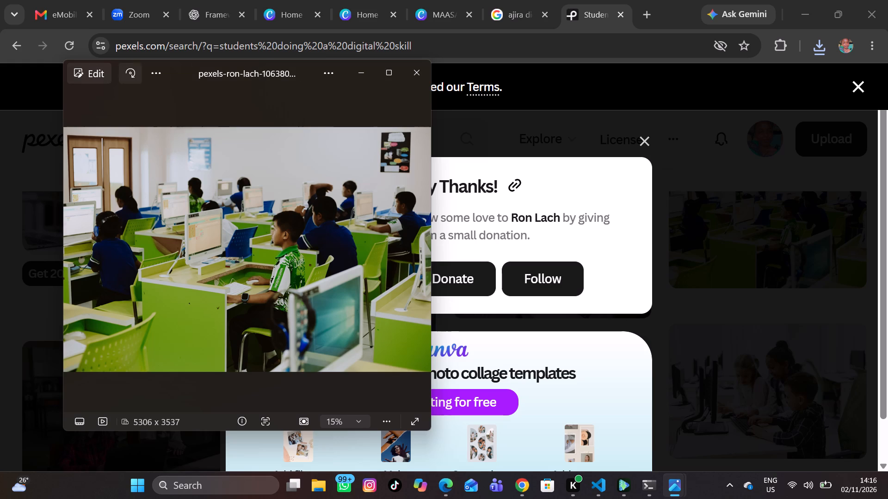
left_click(151, 66)
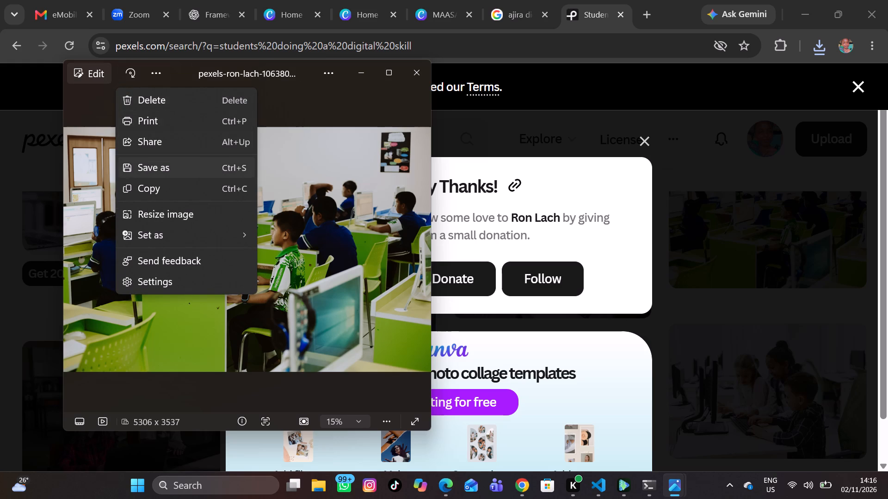
left_click(158, 173)
left_click(158, 173)
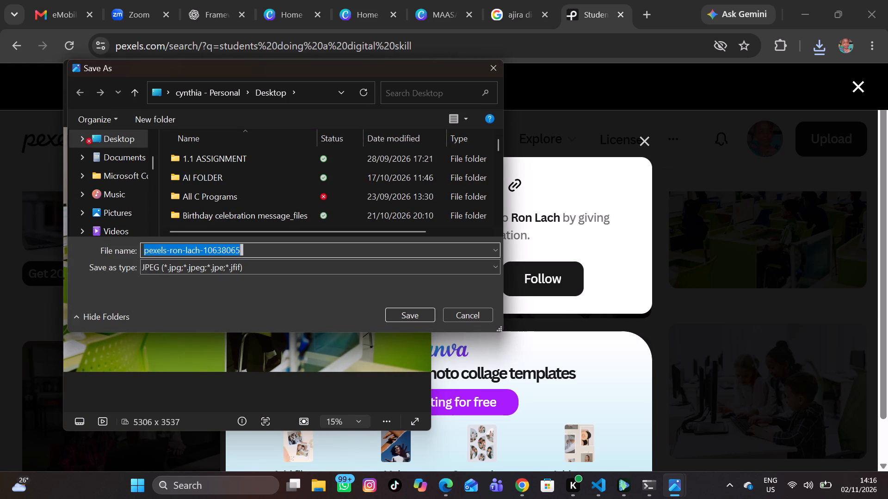
key("BackSpace")
key("BackSpace")
key("BackSpace")
key("BackSpace")
key("BackSpace")
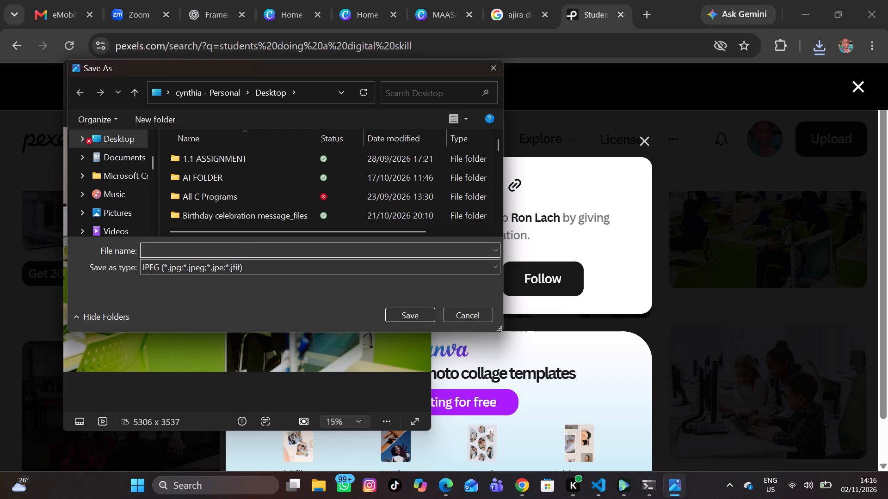
key("s")
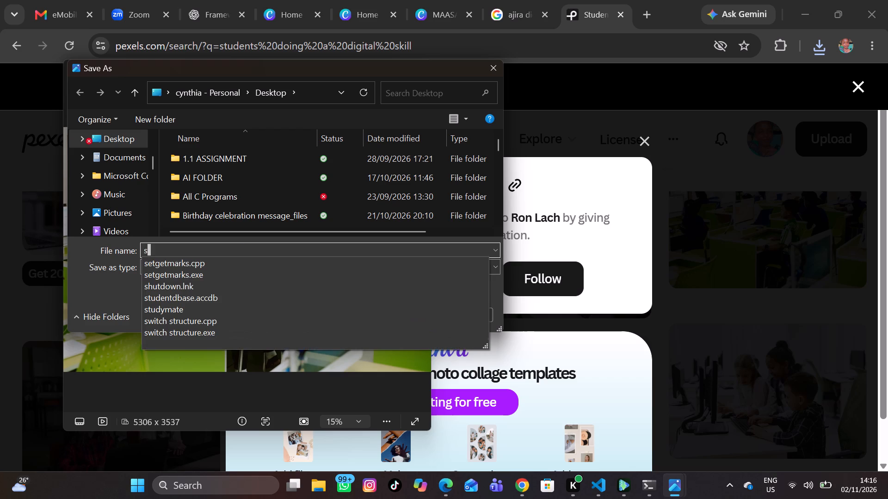
type("kill")
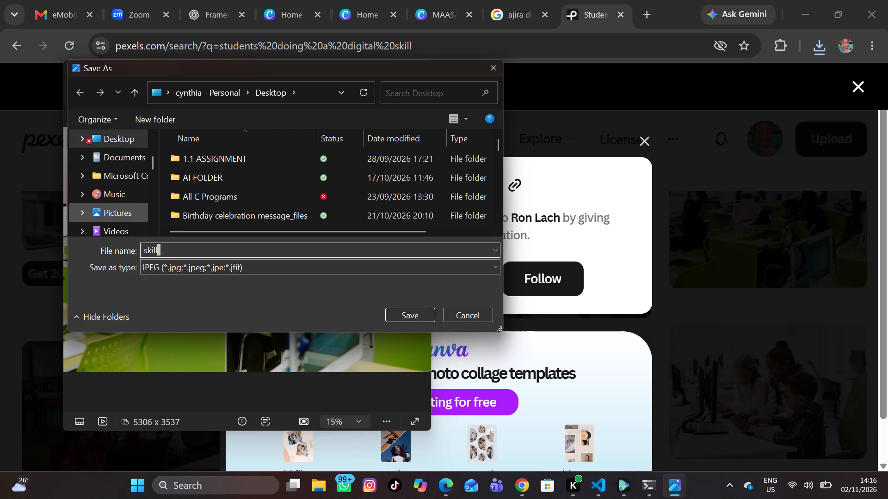
scroll(115, 212, "down", 1)
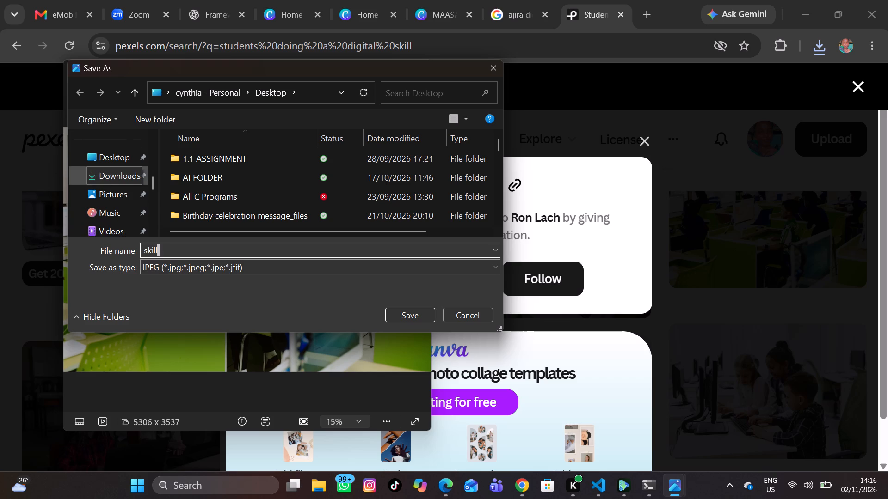
left_click(412, 314)
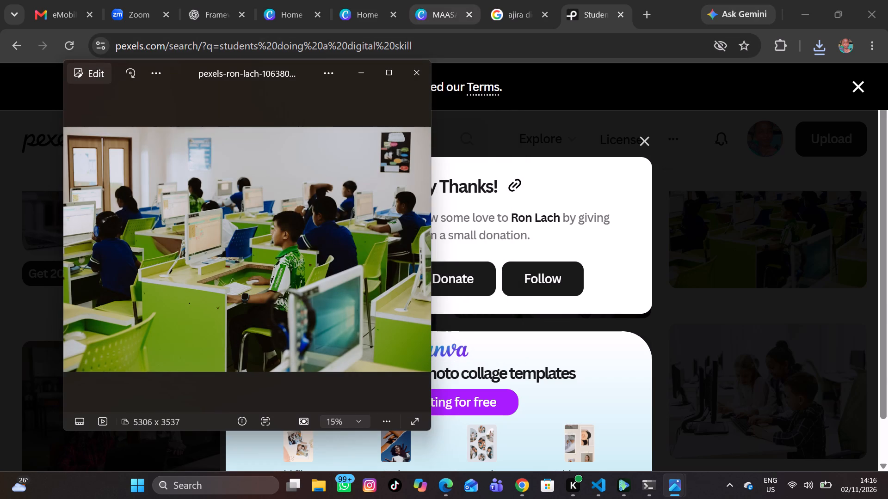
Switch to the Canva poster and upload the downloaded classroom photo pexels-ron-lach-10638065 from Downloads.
left_click(434, 10)
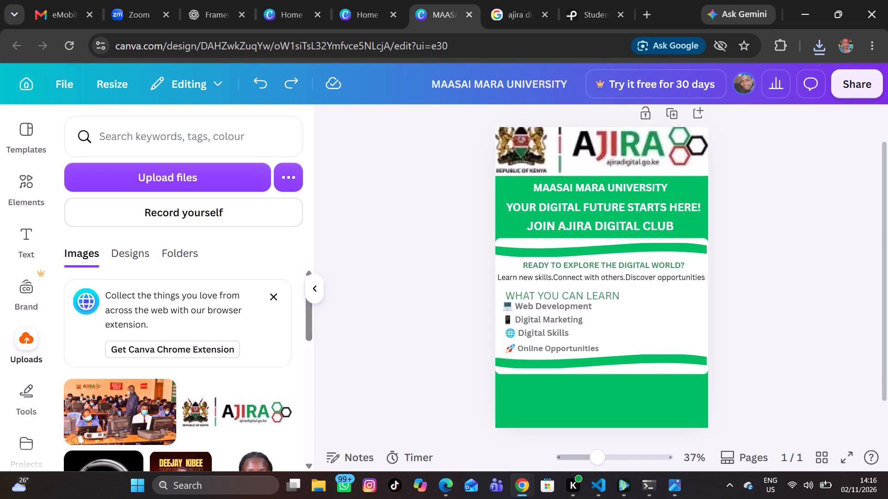
left_click(16, 351)
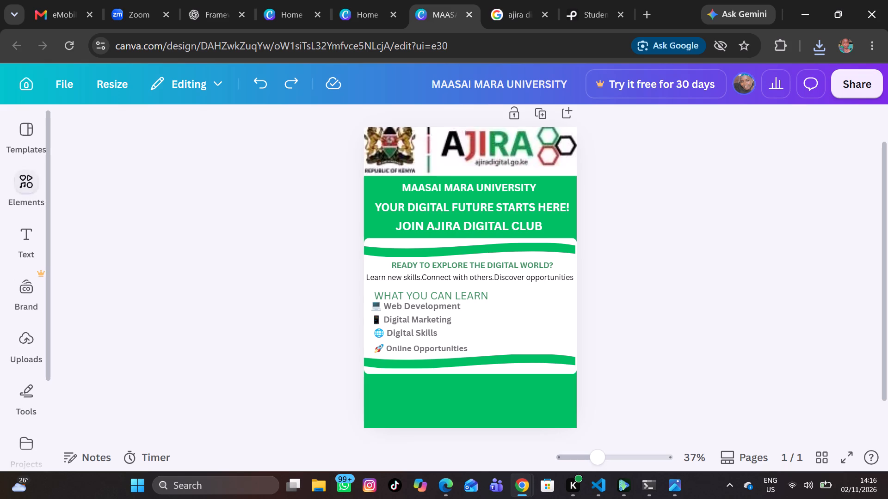
left_click(26, 353)
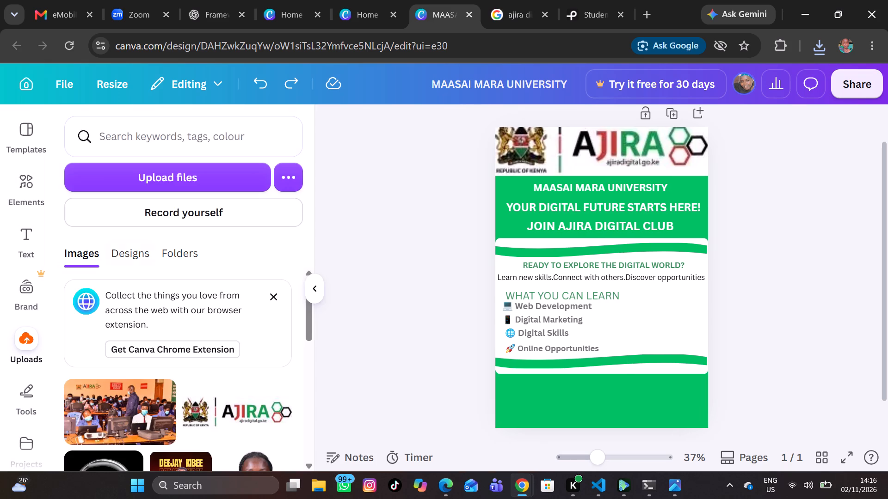
left_click(166, 177)
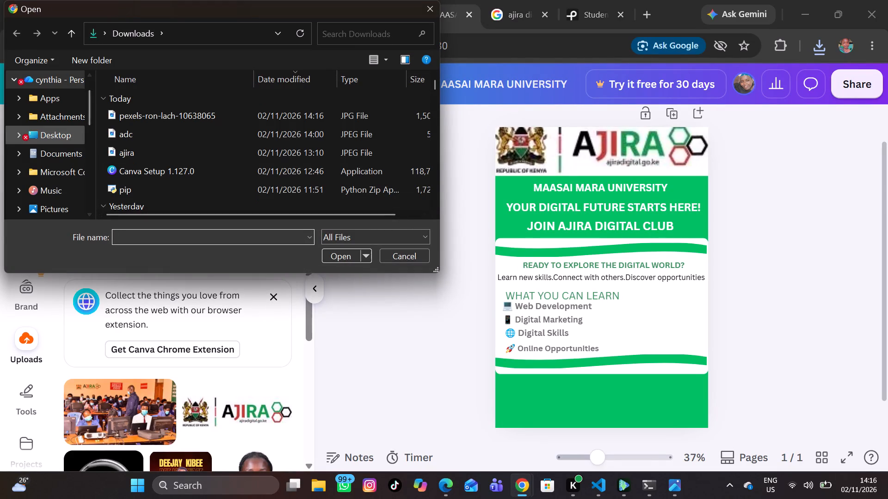
scroll(57, 180, "down", 1)
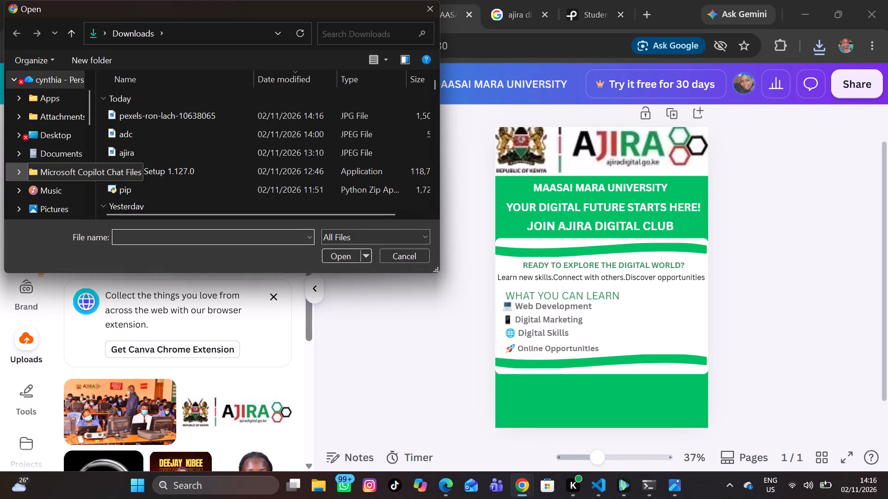
scroll(57, 180, "down", 1)
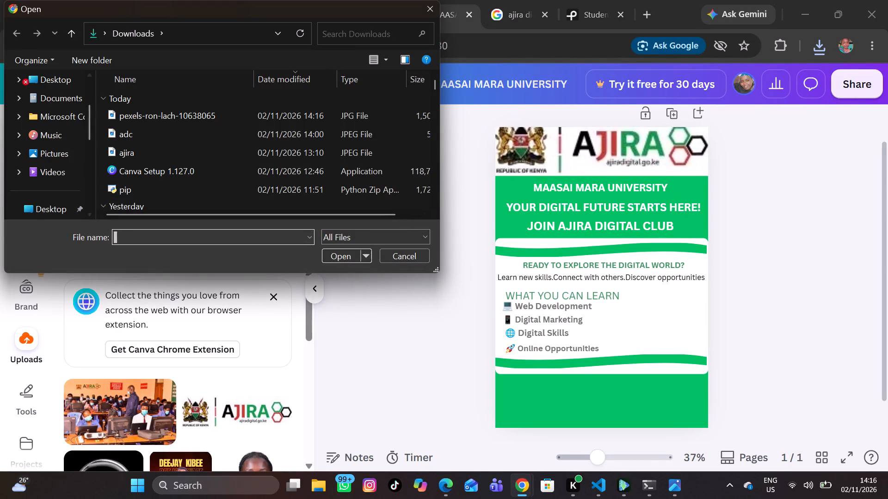
left_click(149, 120)
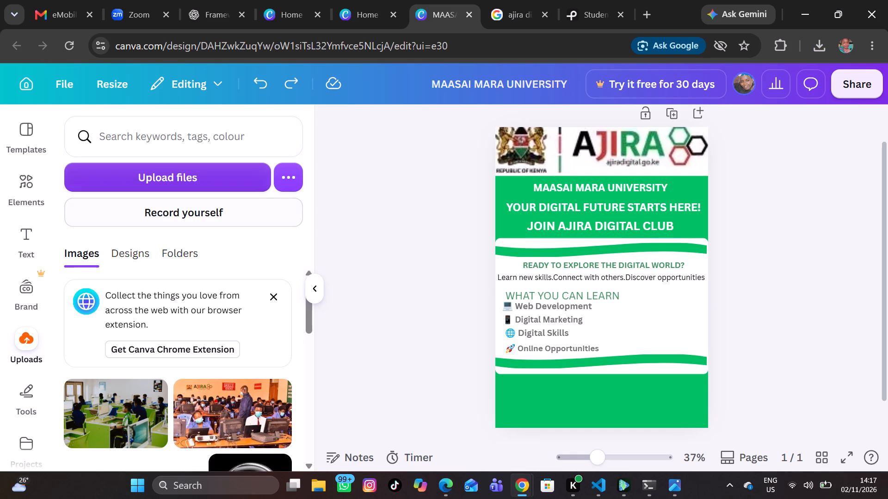
Add the uploaded classroom photo to the poster and open its position in the layer order.
left_click(103, 390)
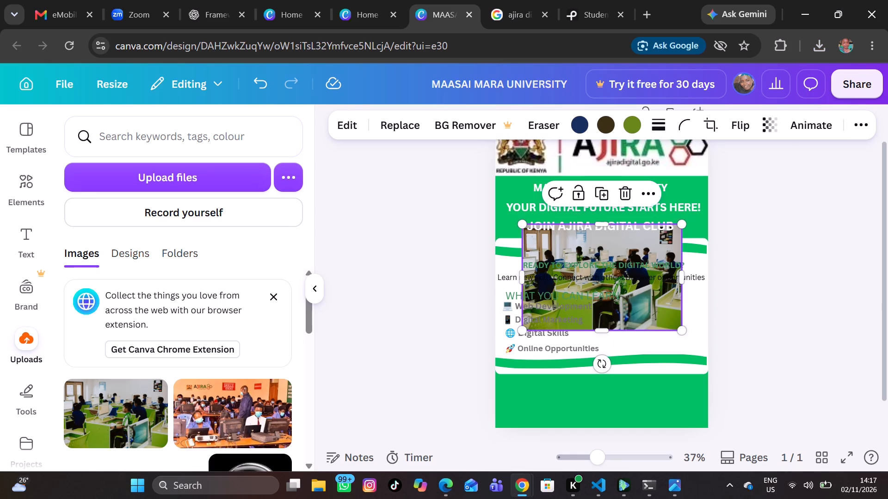
left_click(858, 134)
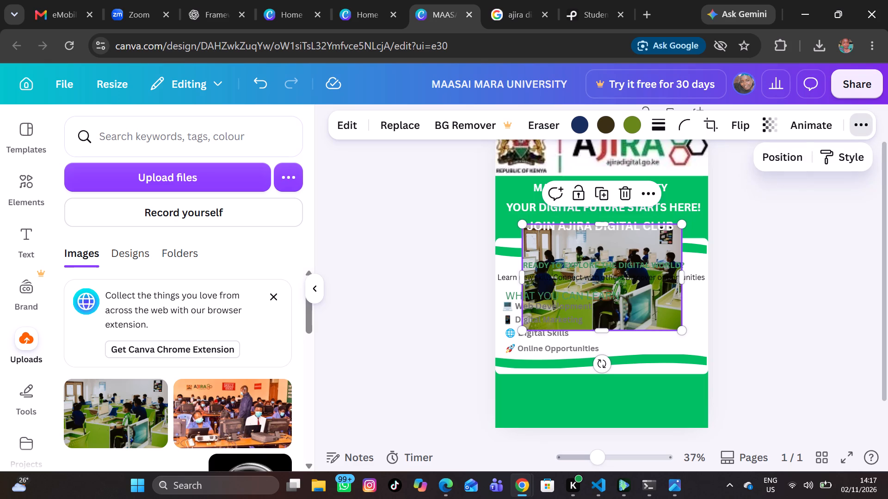
left_click(790, 152)
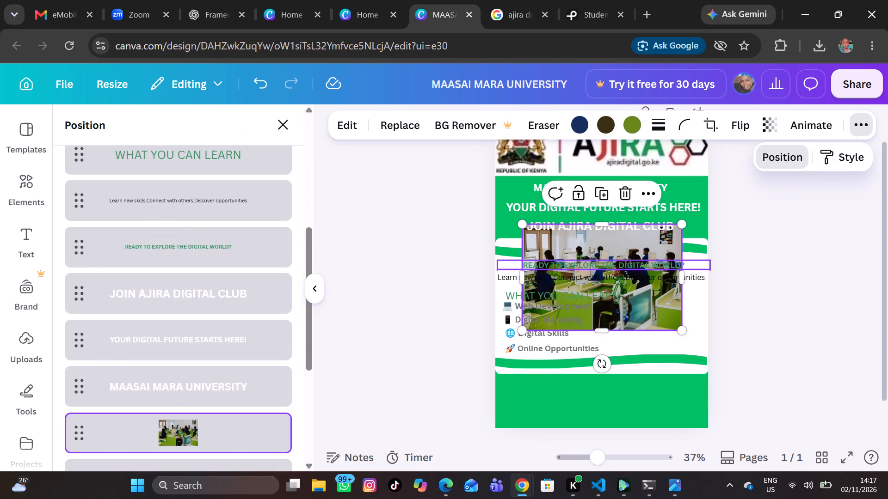
scroll(235, 393, "down", 1)
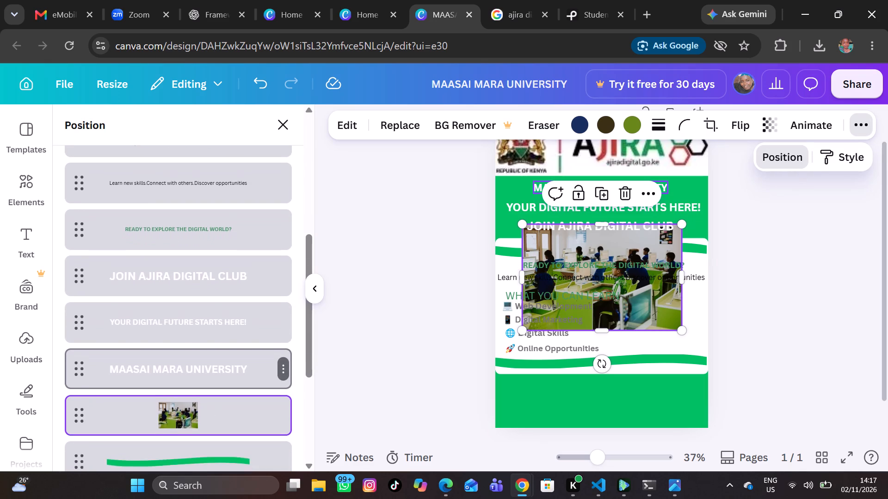
scroll(235, 393, "down", 2)
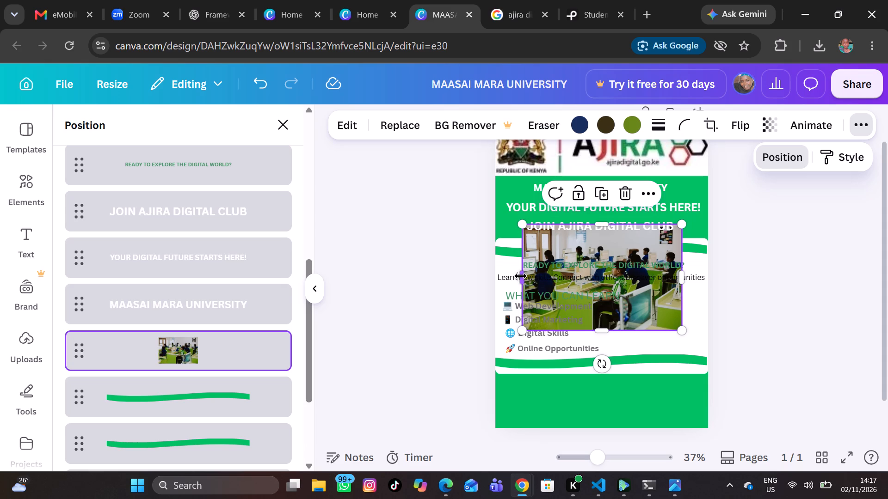
Stretch the classroom photo over the poster's white section to about 195.6 wide by 110.7 high, starting below the JOIN AJIRA DIGITAL CLUB heading.
left_click_drag(520, 276, 511, 276)
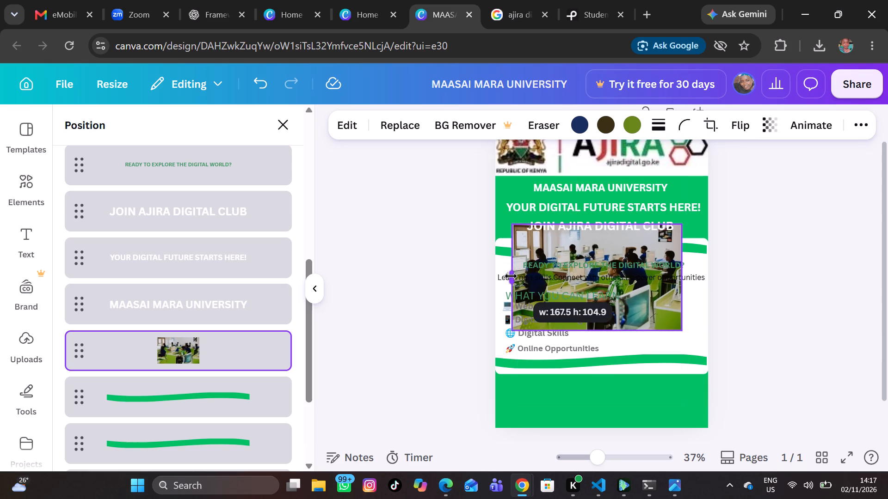
left_click_drag(511, 276, 495, 281)
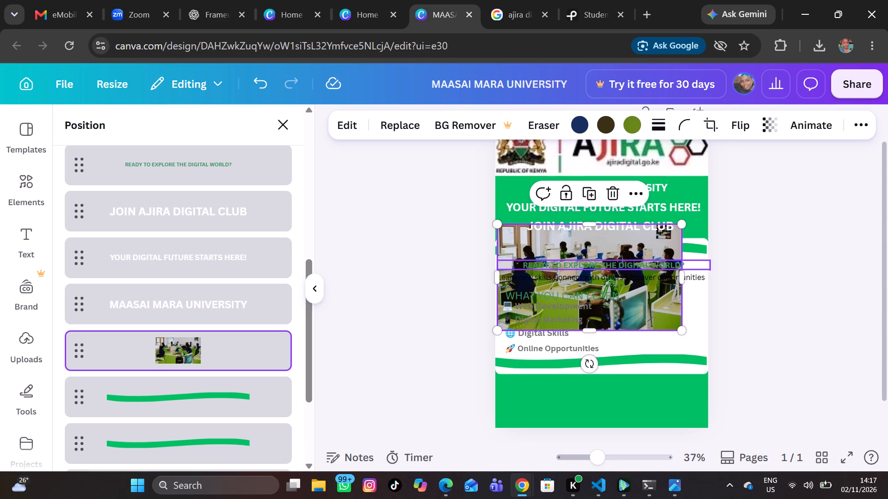
left_click_drag(592, 224, 592, 237)
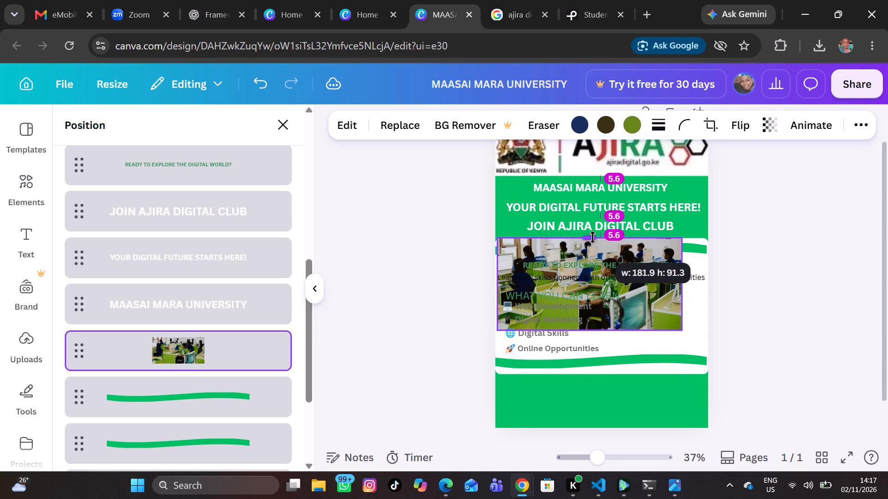
left_click_drag(592, 237, 593, 237)
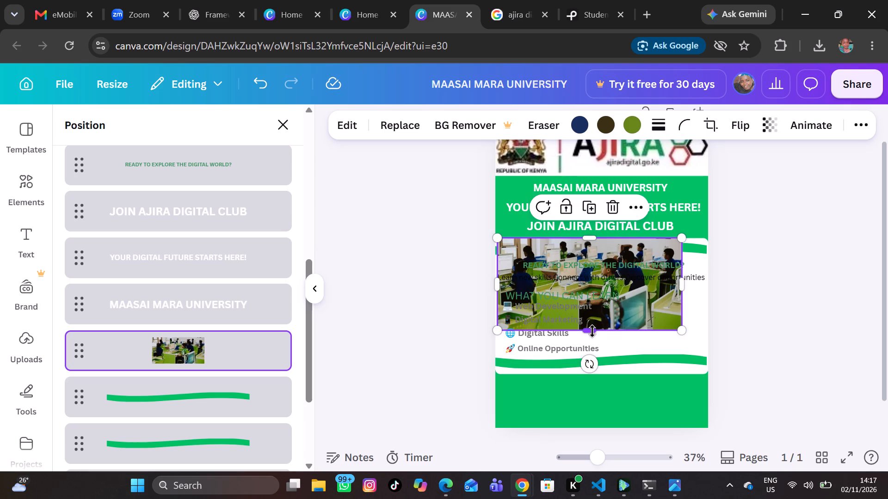
left_click_drag(592, 331, 602, 351)
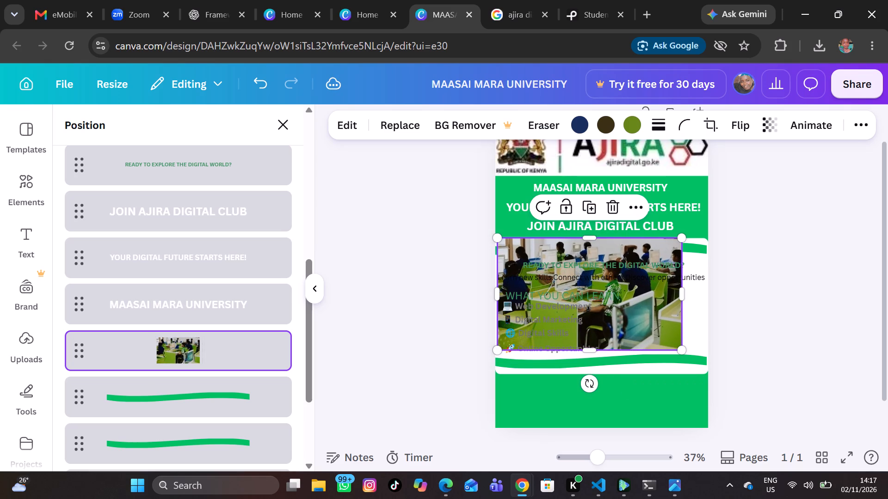
left_click_drag(680, 292, 694, 293)
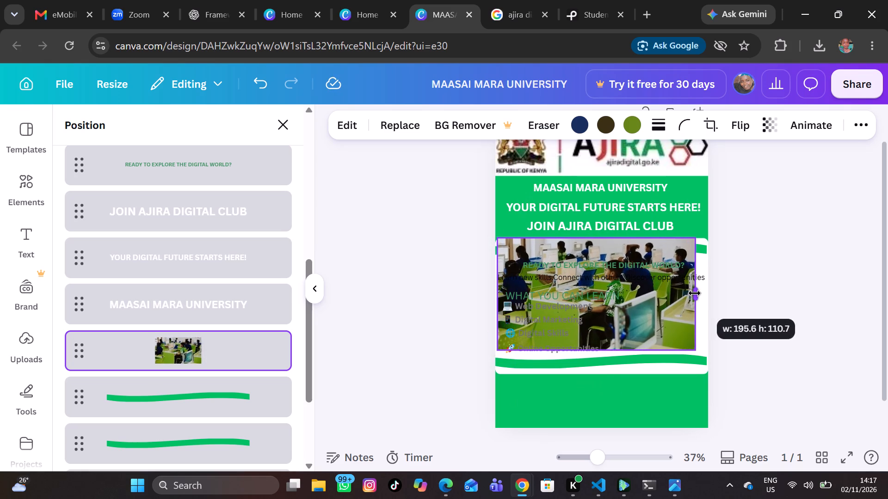
left_click_drag(694, 293, 696, 294)
Scale the classroom photo down from its upper corners so its top edge sits just below the upper green wave.
left_click_drag(698, 234, 683, 253)
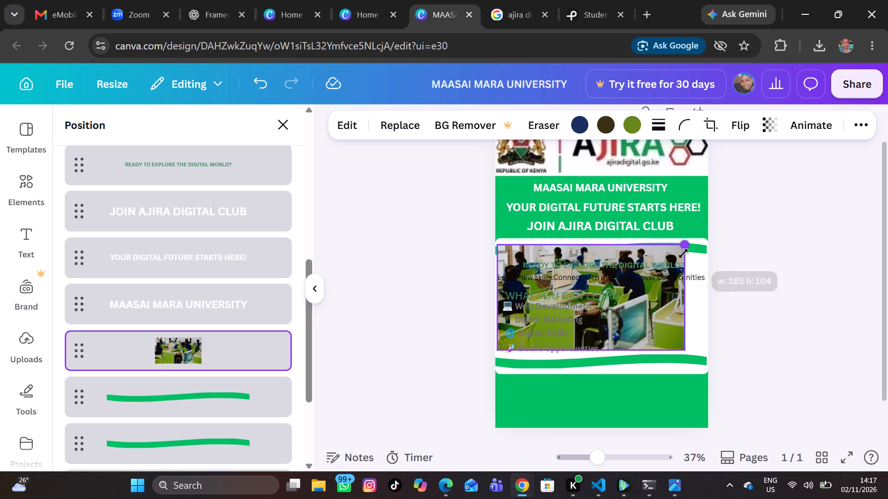
left_click_drag(683, 253, 680, 260)
scroll(508, 247, "left", 1)
left_click_drag(493, 245, 499, 249)
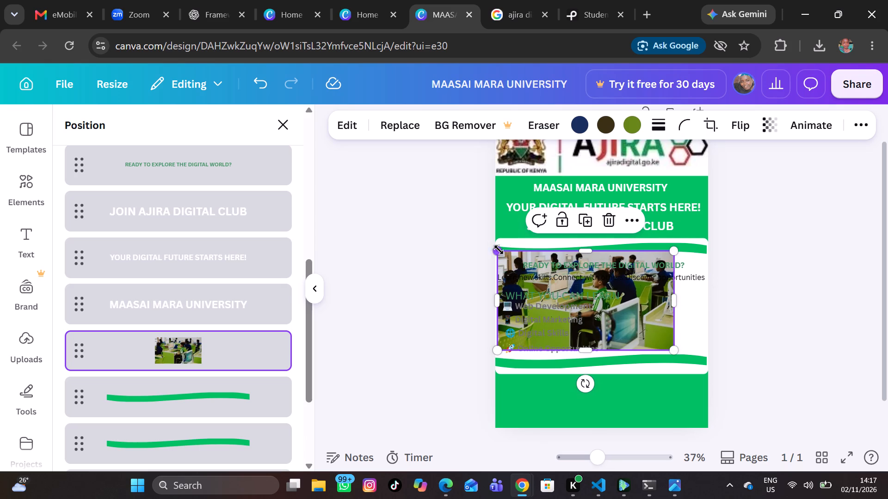
left_click_drag(499, 249, 510, 262)
scroll(509, 270, "up", 1)
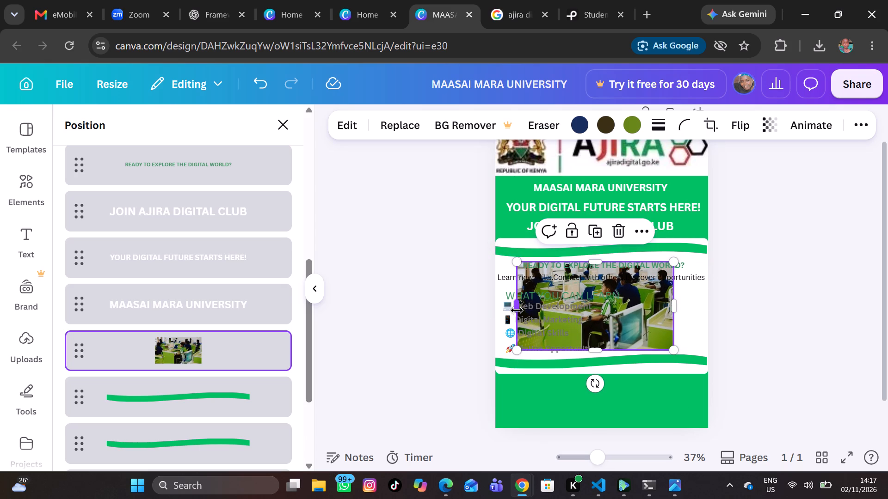
scroll(517, 310, "up", 1)
Widen the classroom photo to nearly the poster's full width and trim it to fit between the two green waves.
left_click_drag(517, 310, 501, 311)
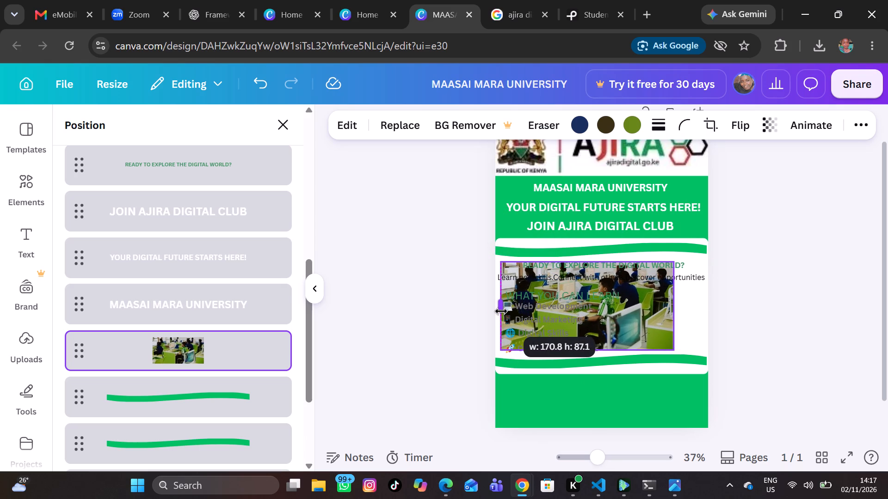
left_click_drag(501, 311, 497, 313)
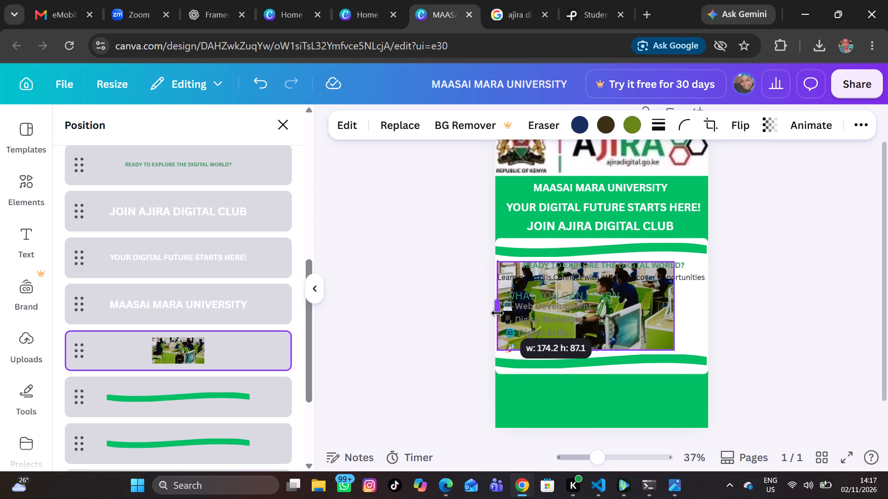
left_click_drag(497, 313, 499, 314)
scroll(500, 314, "right", 1)
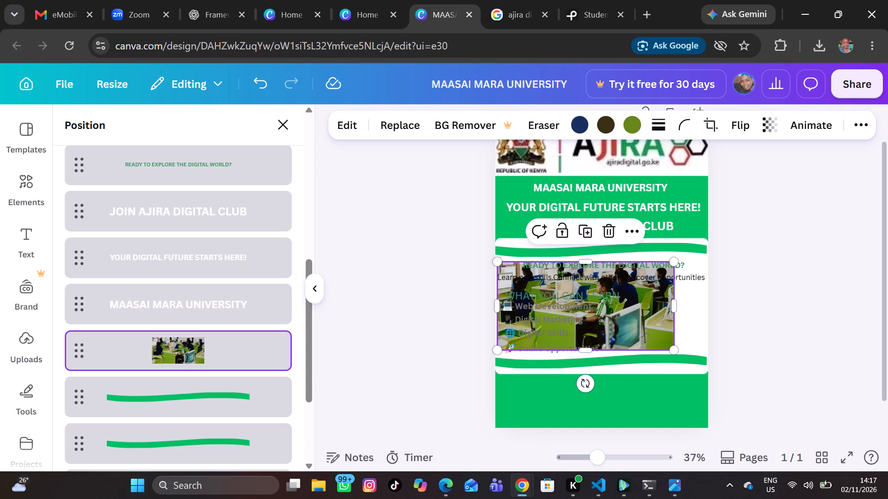
scroll(637, 303, "right", 1)
left_click_drag(674, 305, 701, 307)
scroll(696, 307, "left", 1)
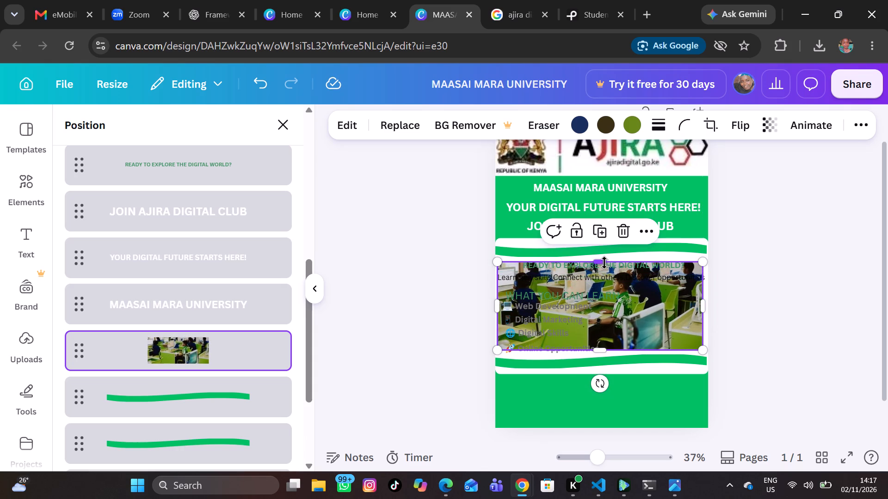
scroll(604, 262, "left", 1)
left_click(601, 262)
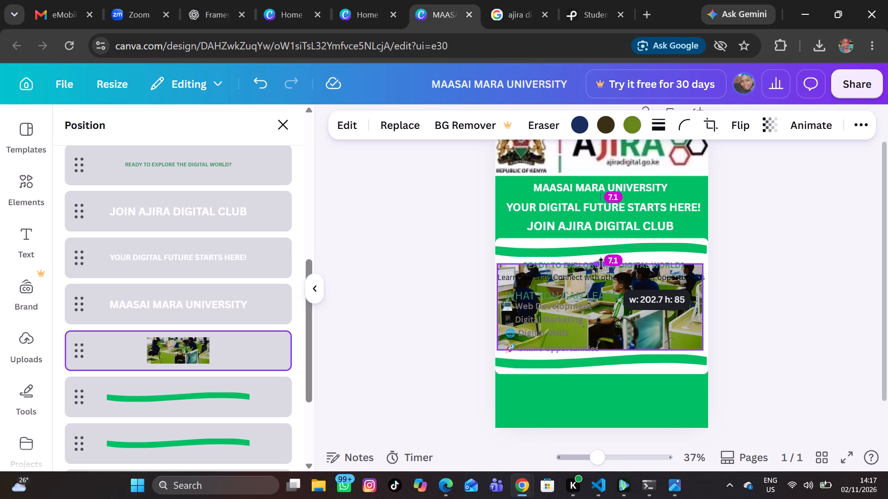
scroll(601, 262, "right", 1)
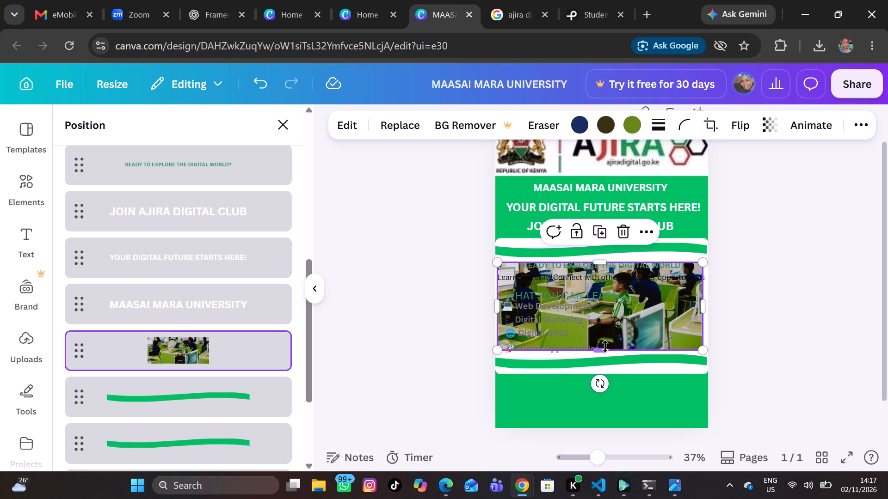
scroll(605, 346, "right", 1)
left_click_drag(700, 347, 696, 340)
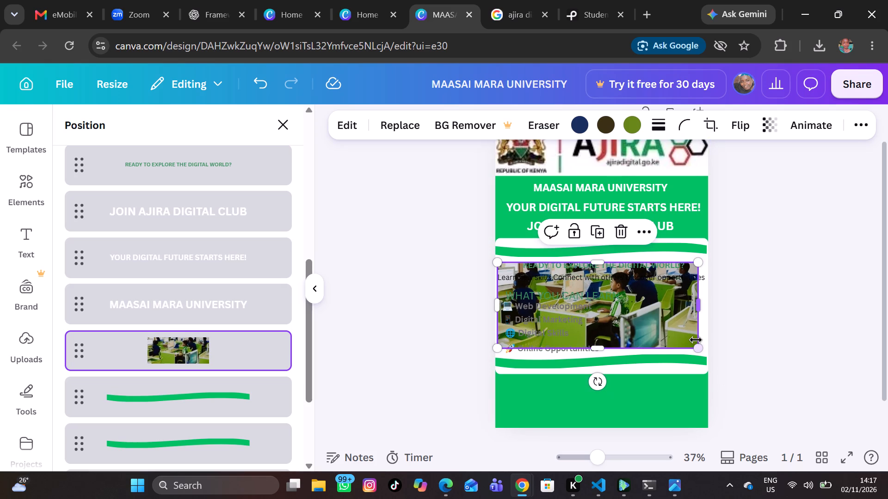
left_click(674, 330)
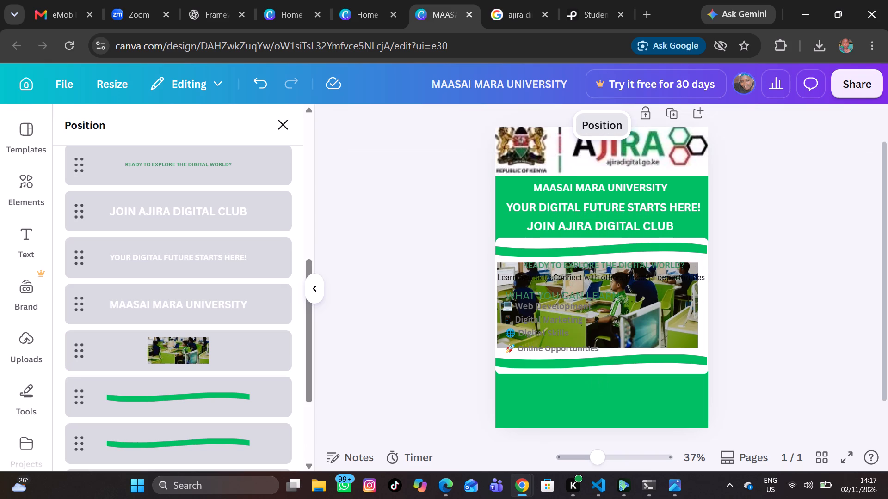
Set the classroom photo's transparency to 32 behind the WHAT YOU CAN LEARN text.
left_click(646, 337)
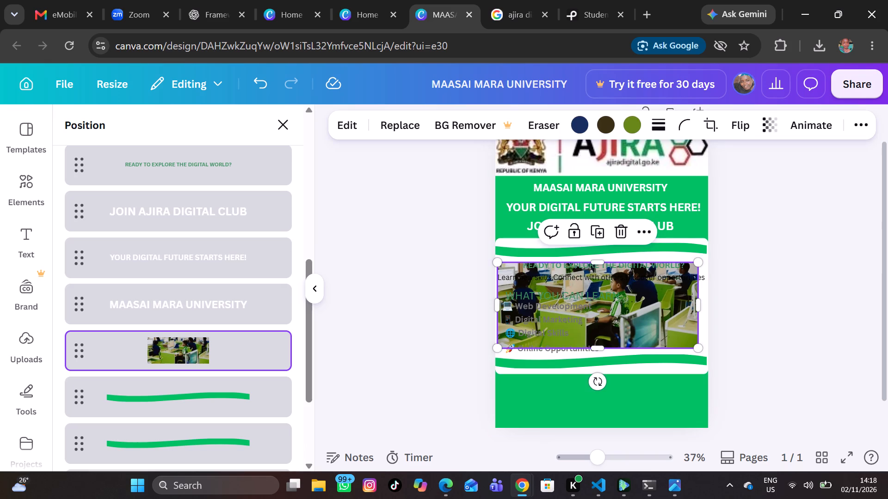
left_click(767, 124)
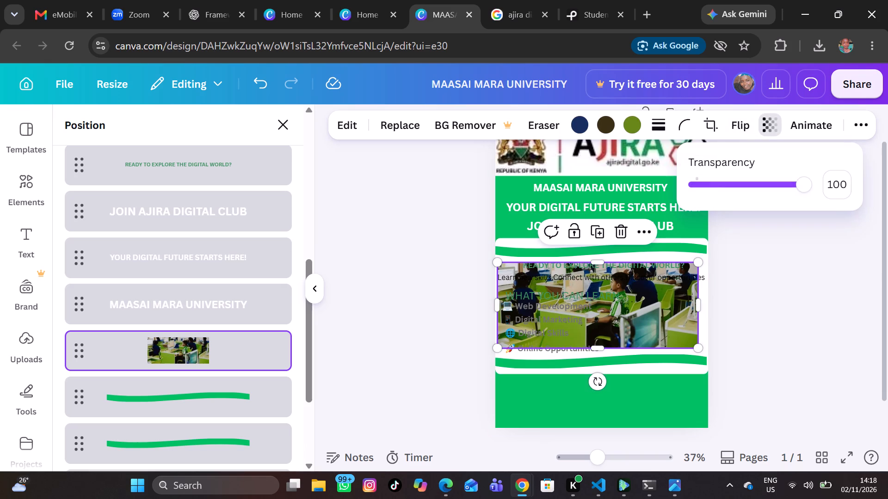
left_click(743, 179)
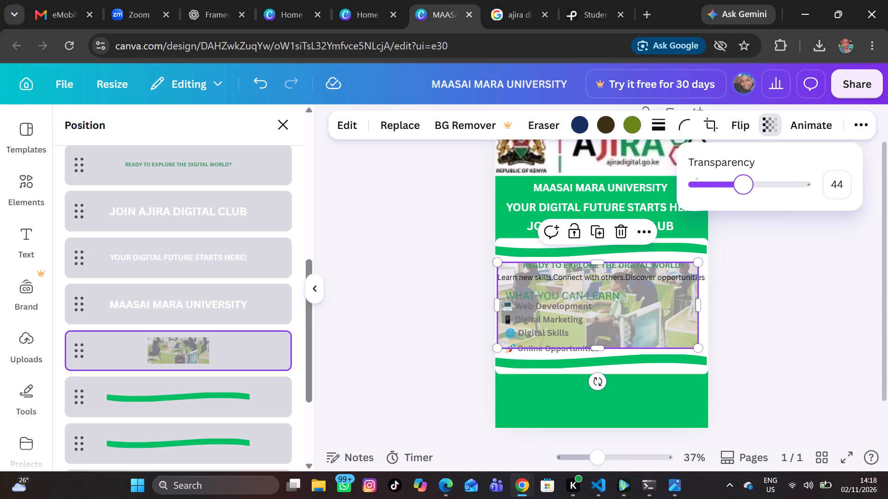
left_click(717, 183)
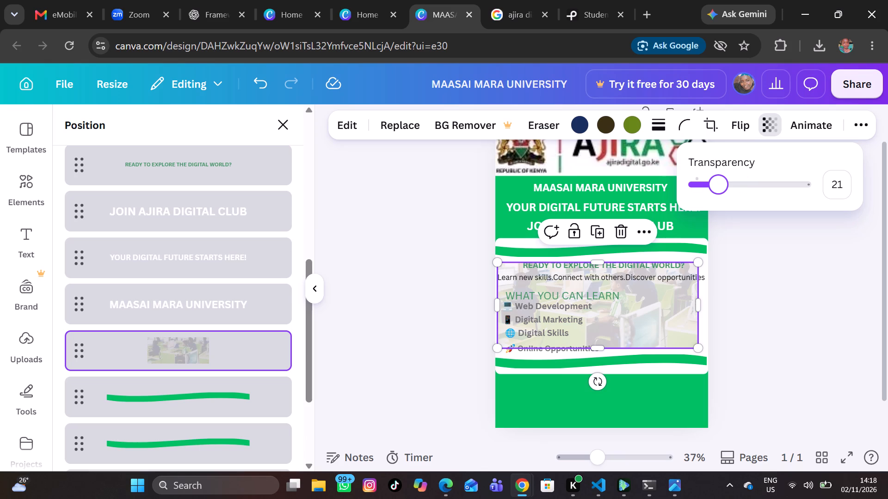
left_click(730, 186)
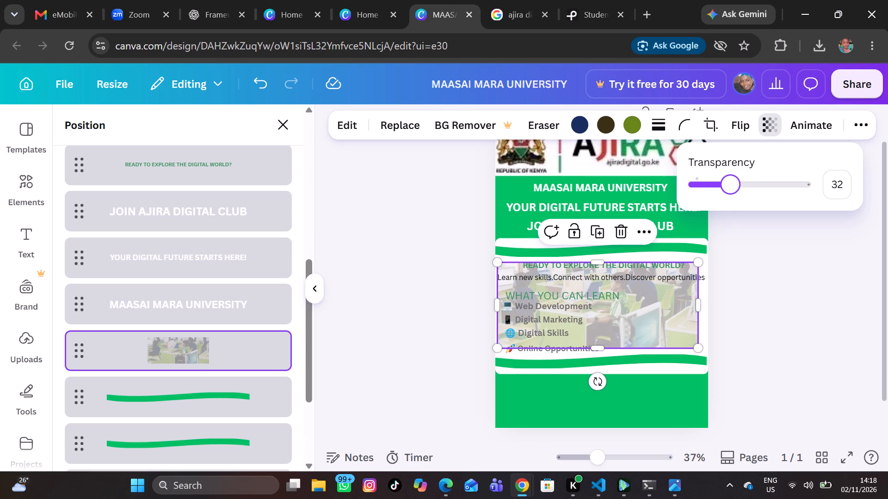
left_click(784, 296)
left_click(784, 296)
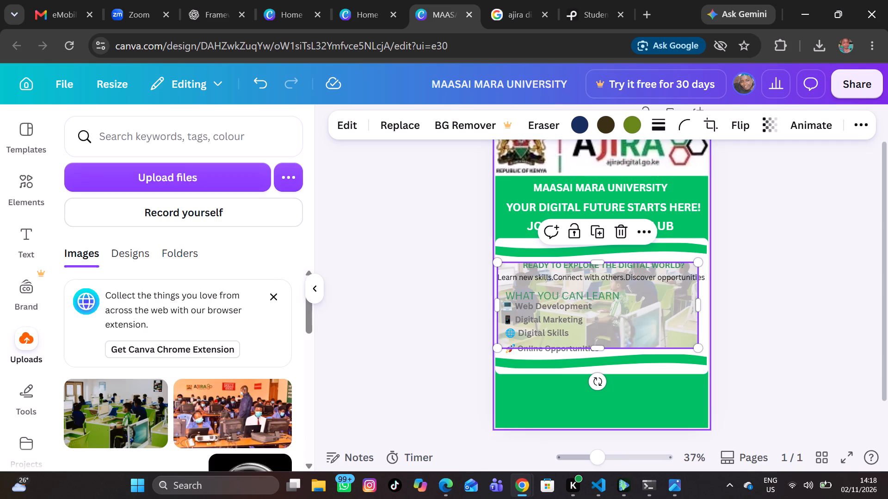
Enlarge the faded classroom photo to the poster's full width, about 211.4, covering both green waves between the upper and lower solid green blocks.
left_click(654, 389)
left_click(654, 389)
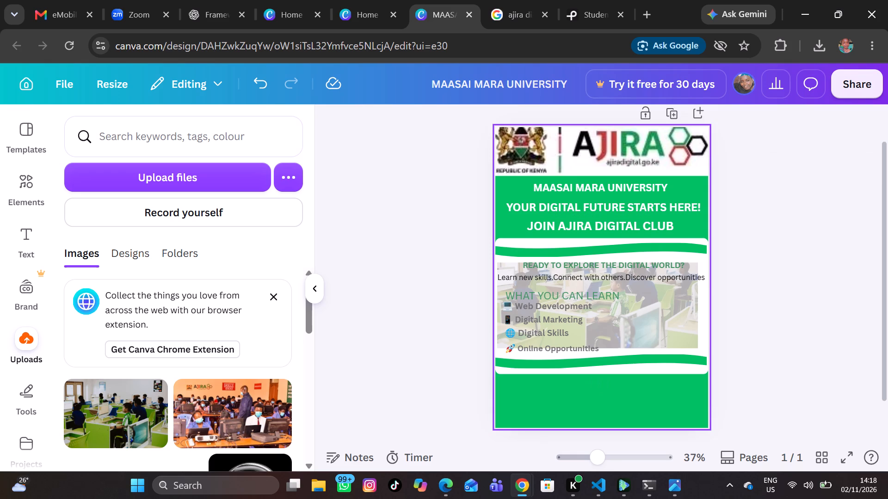
left_click(654, 326)
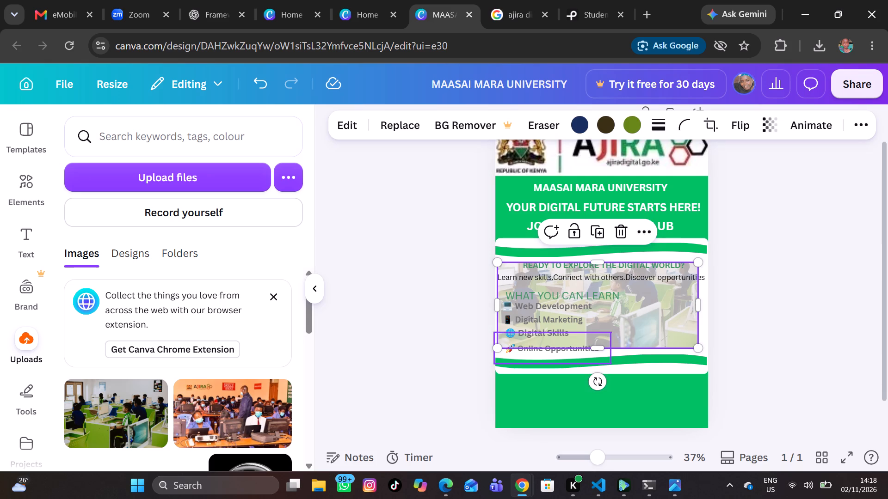
left_click_drag(599, 347, 599, 362)
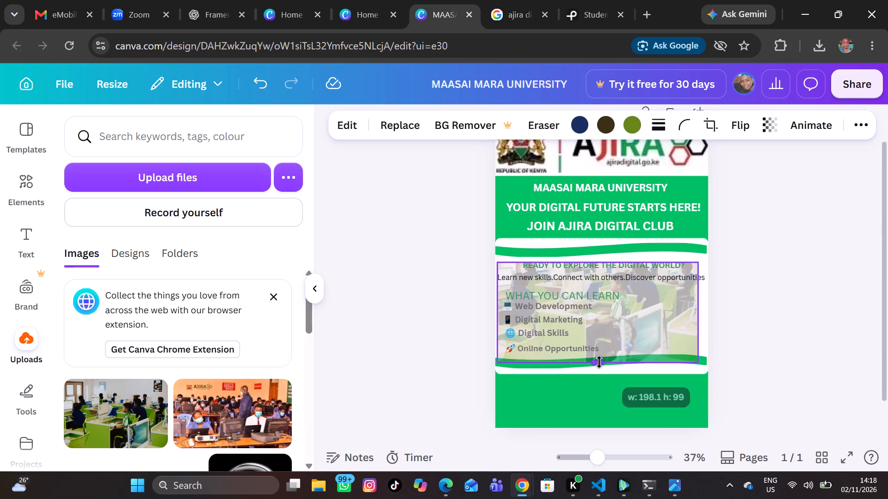
left_click_drag(599, 362, 600, 403)
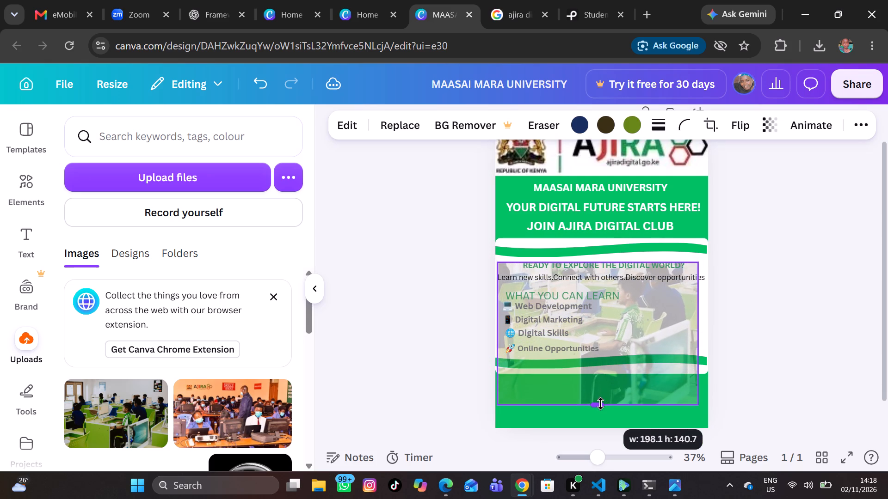
left_click_drag(600, 403, 624, 372)
left_click_drag(699, 317, 709, 317)
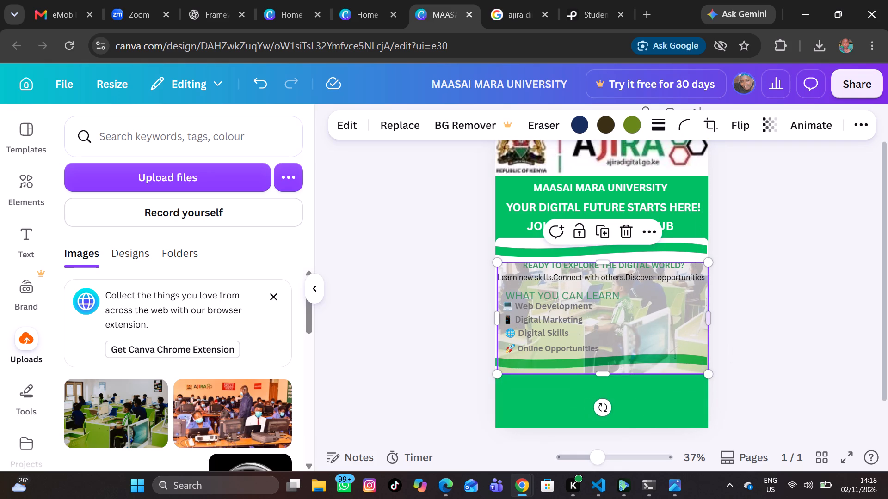
left_click(494, 316)
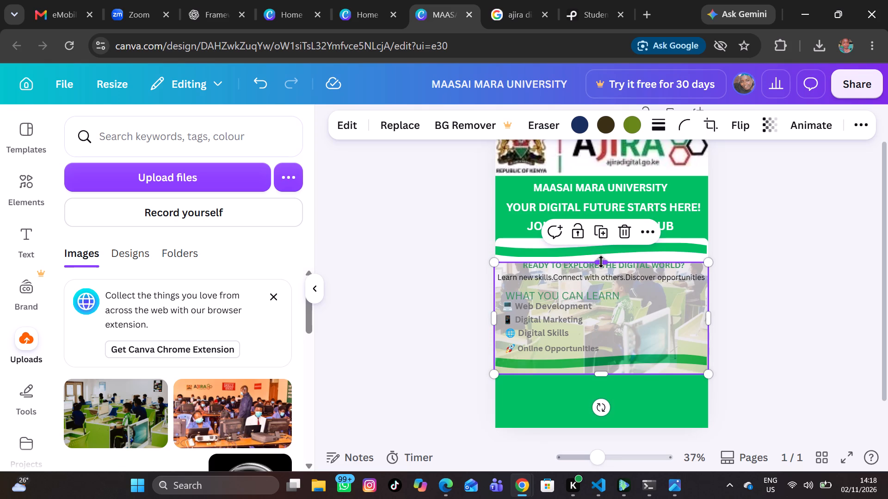
left_click_drag(601, 262, 598, 251, "shift")
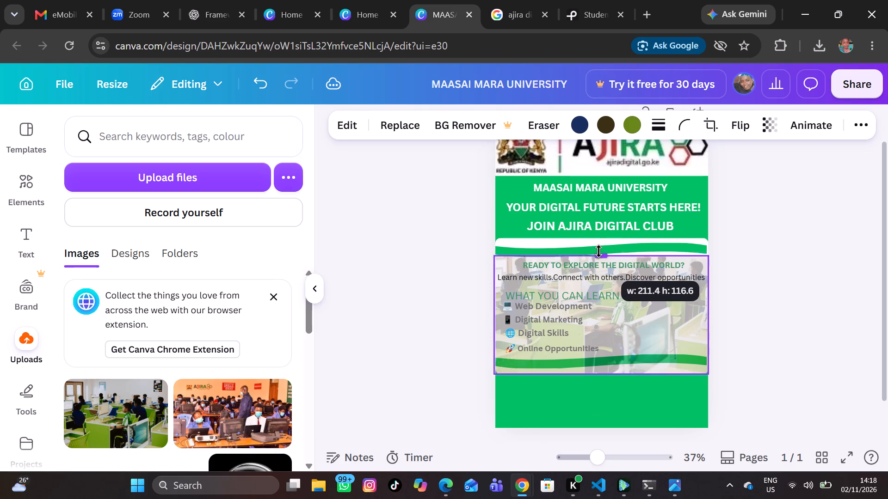
left_click_drag(598, 251, 597, 236, "shift")
left_click(772, 287)
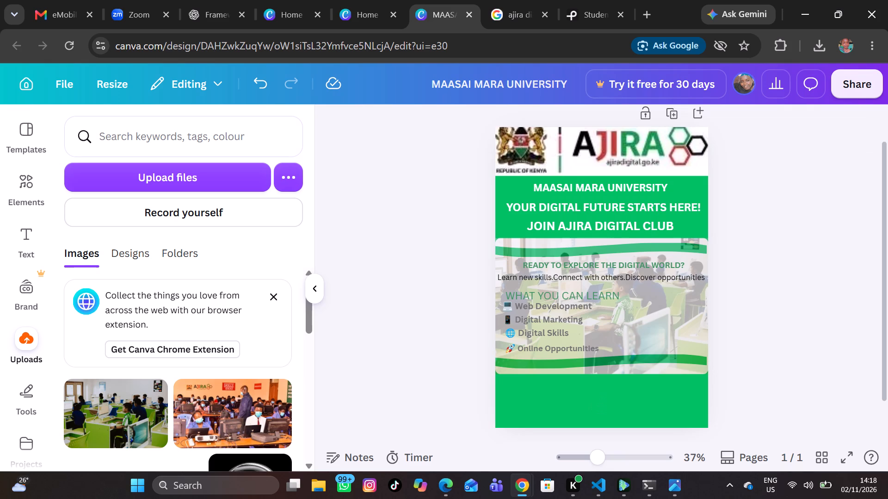
left_click(761, 297)
Change the text colour of the Web Development line to black.
left_click(558, 307)
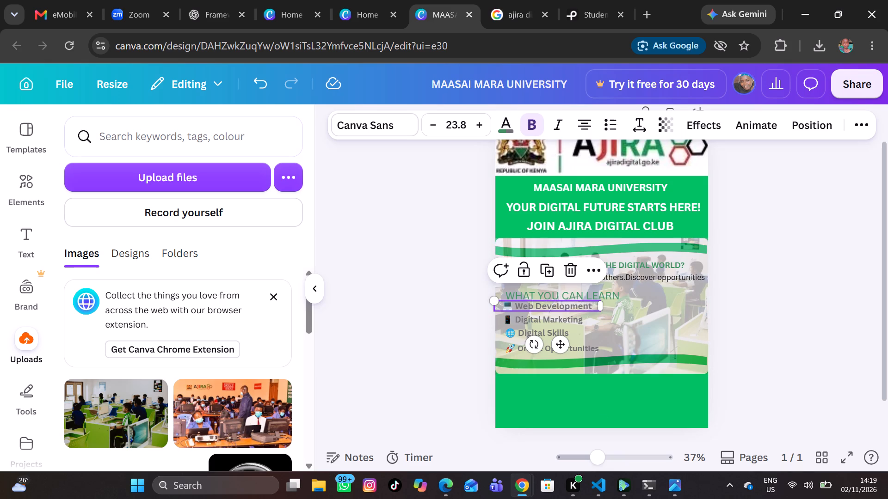
left_click(503, 126)
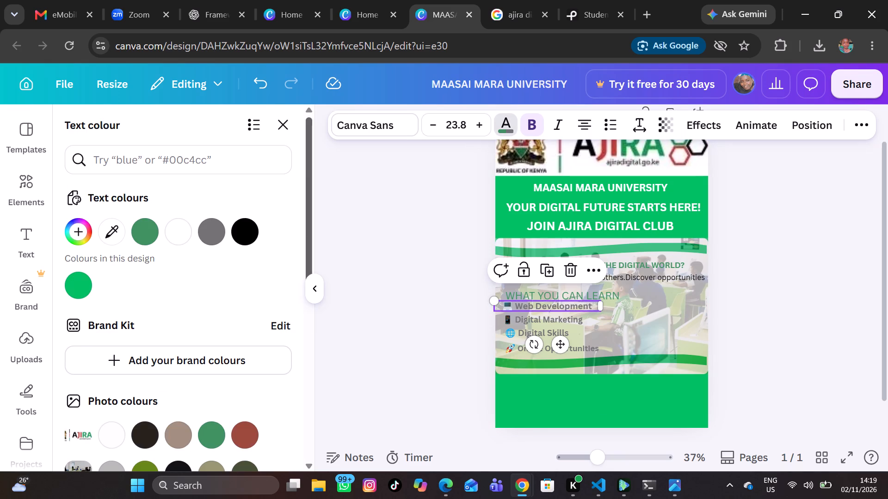
left_click(248, 228)
left_click(407, 308)
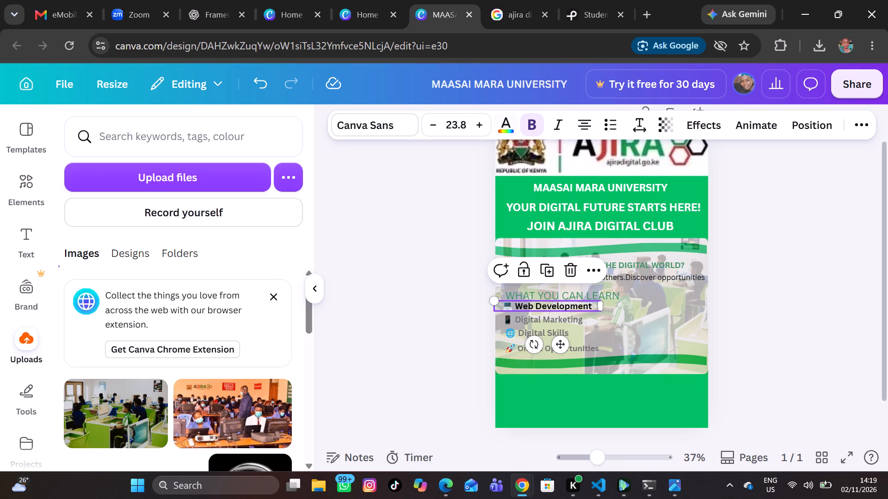
left_click(685, 317)
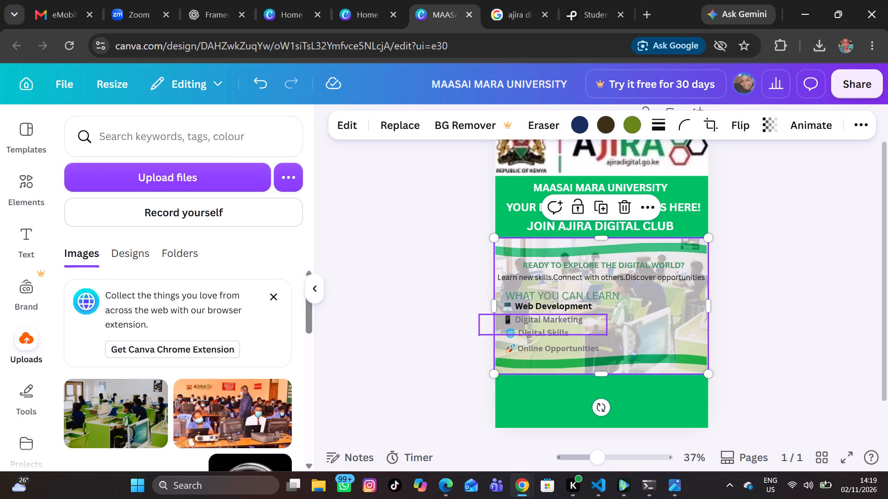
Change the text colour of the Digital Marketing line to black.
left_click(556, 317)
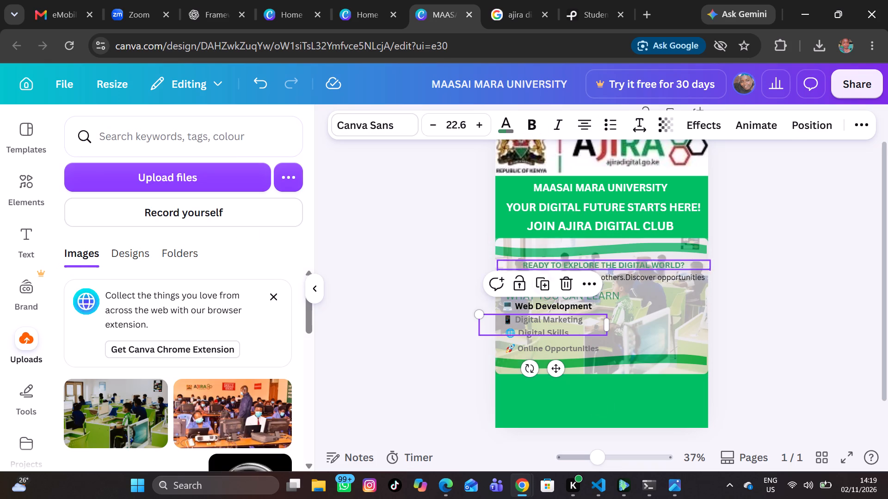
left_click(506, 130)
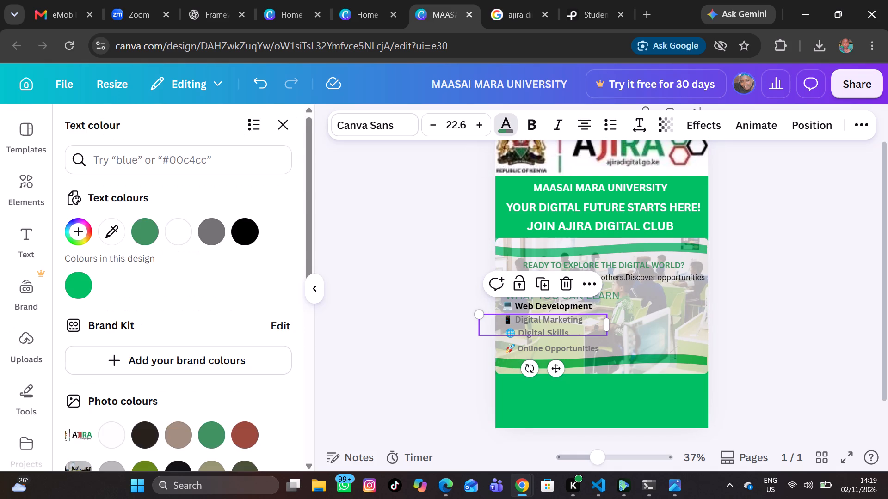
left_click(240, 231)
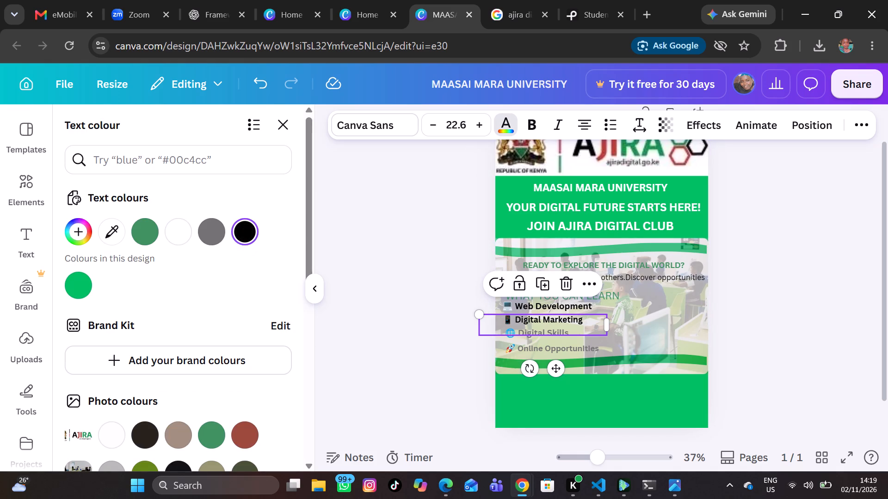
scroll(256, 339, "down", 4)
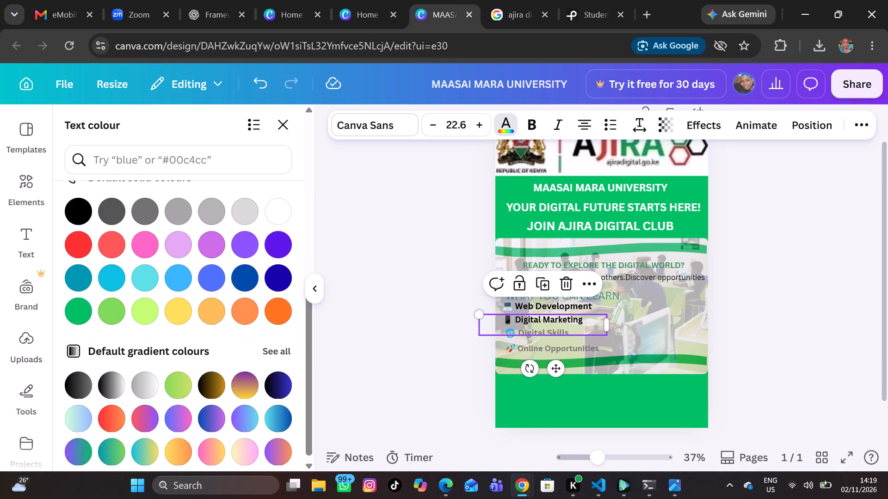
Change the text colour of the Digital Skills line to black.
left_click(555, 328)
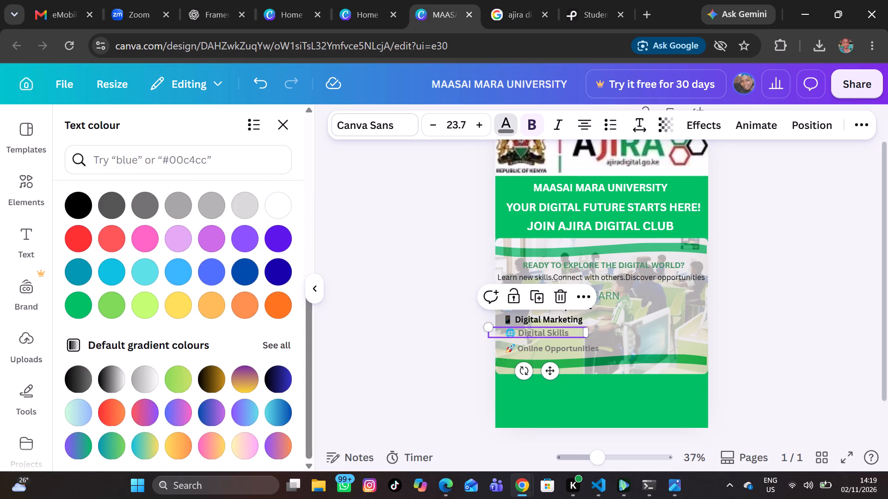
left_click(506, 128)
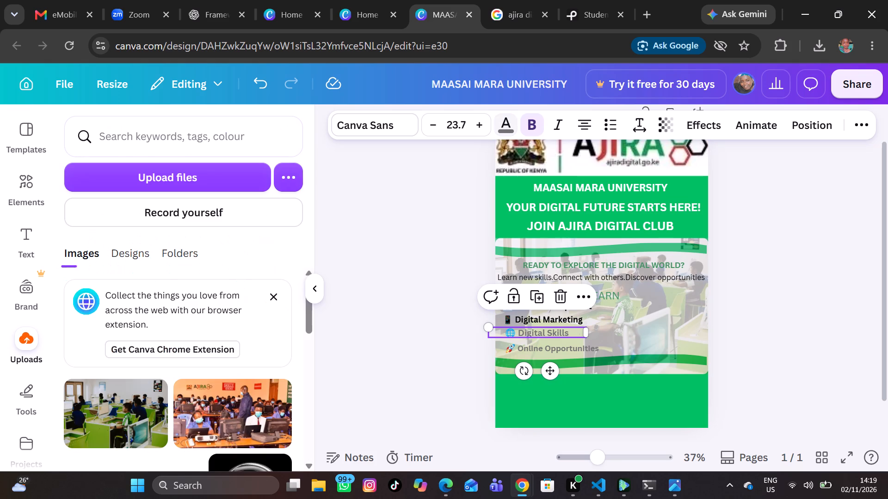
scroll(221, 256, "up", 5)
scroll(221, 256, "down", 3)
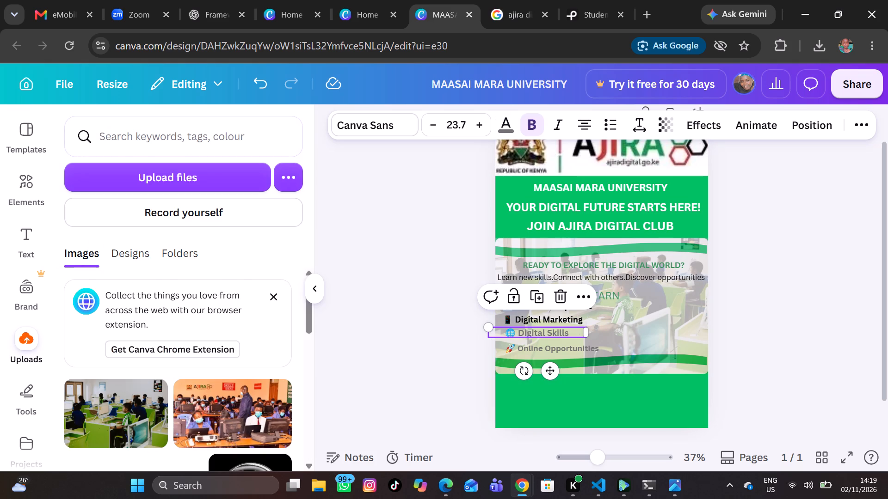
scroll(221, 256, "up", 2)
left_click(370, 241)
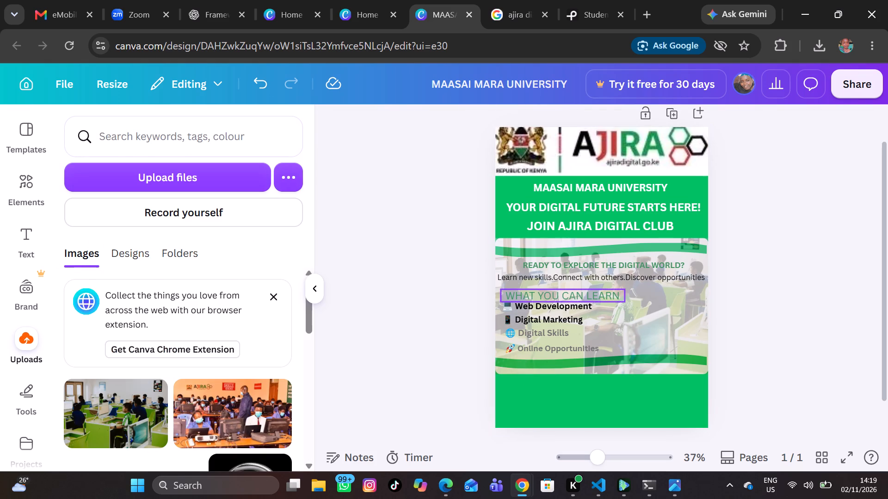
left_click(547, 331)
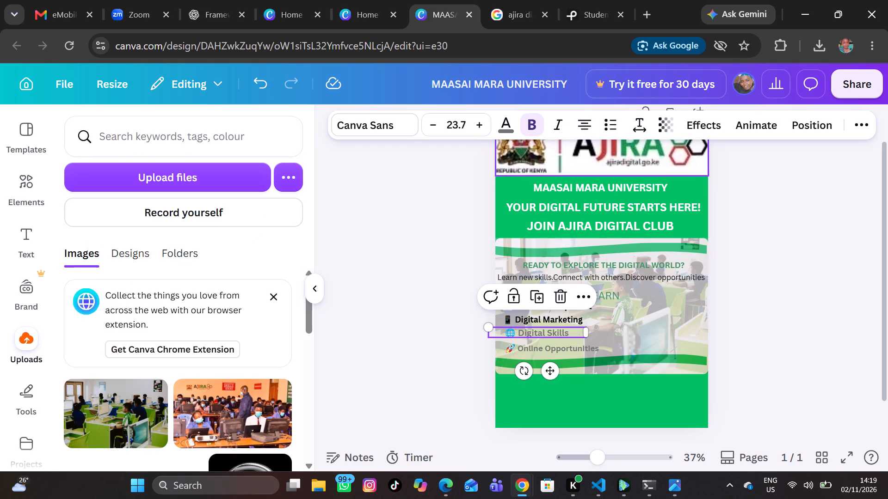
left_click(506, 128)
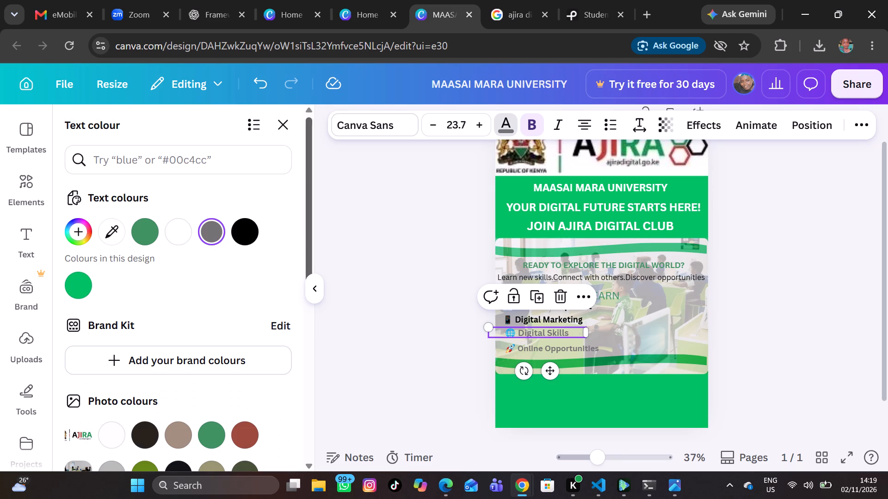
left_click(250, 224)
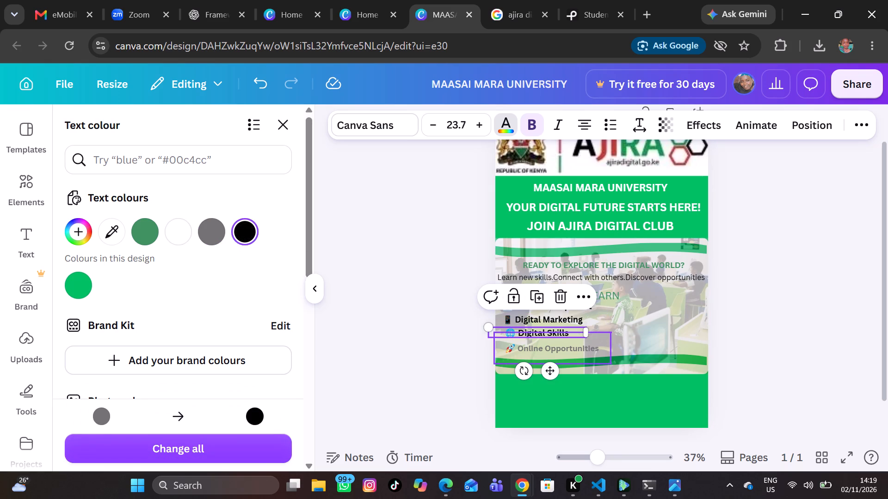
Change the text colour of the Online Opportunities line to black (#000000).
left_click(540, 341)
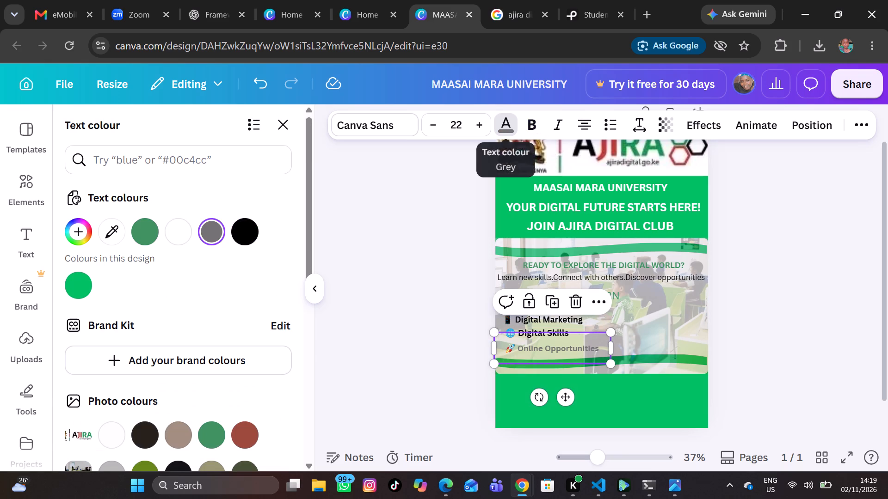
left_click(507, 124)
left_click(505, 122)
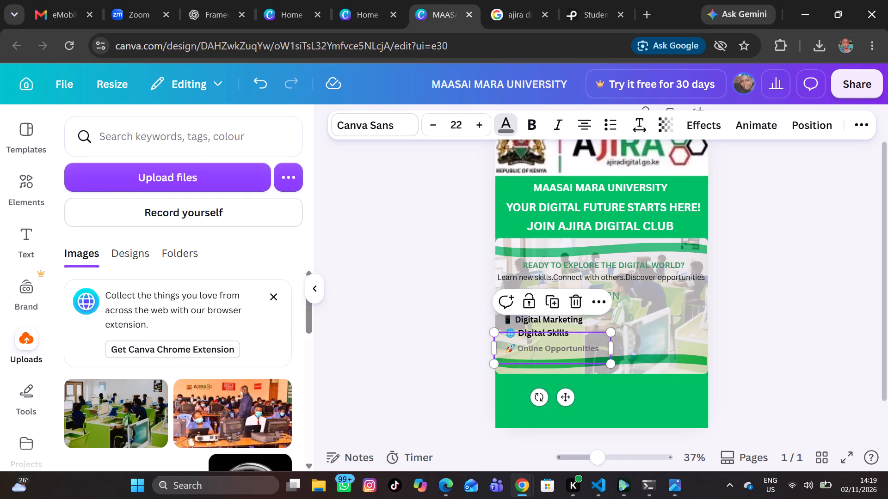
left_click(244, 223)
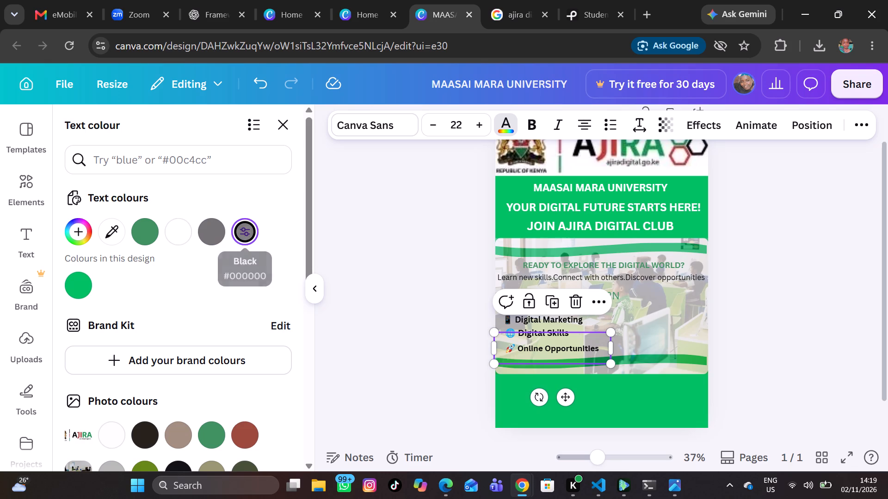
left_click(426, 290)
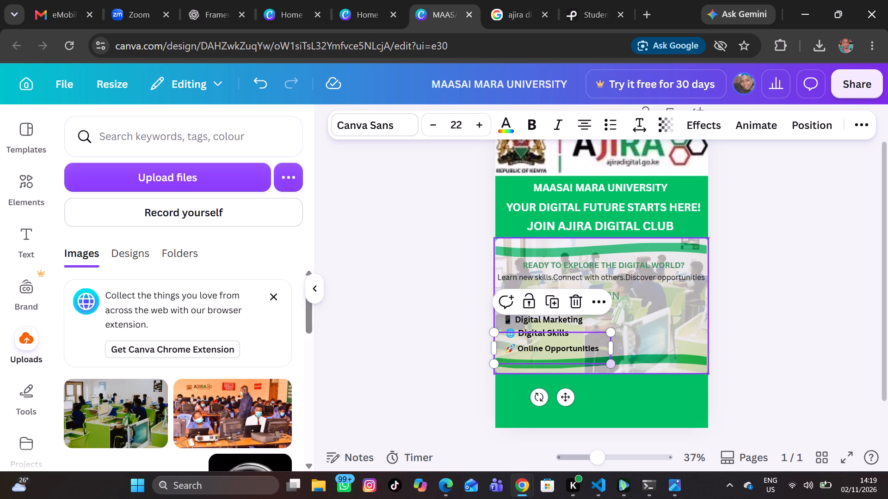
Increase the Web Development line's font size to 25.8, keeping it bold.
left_click(665, 334)
left_click(555, 310)
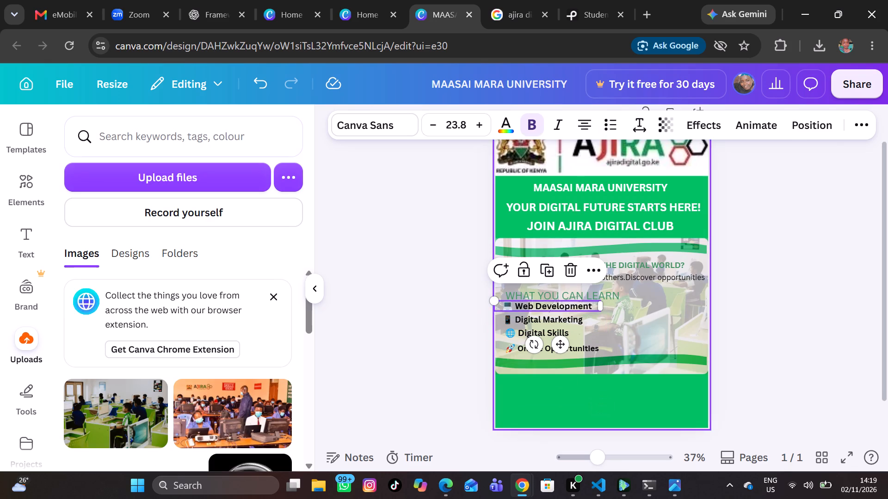
left_click(532, 124)
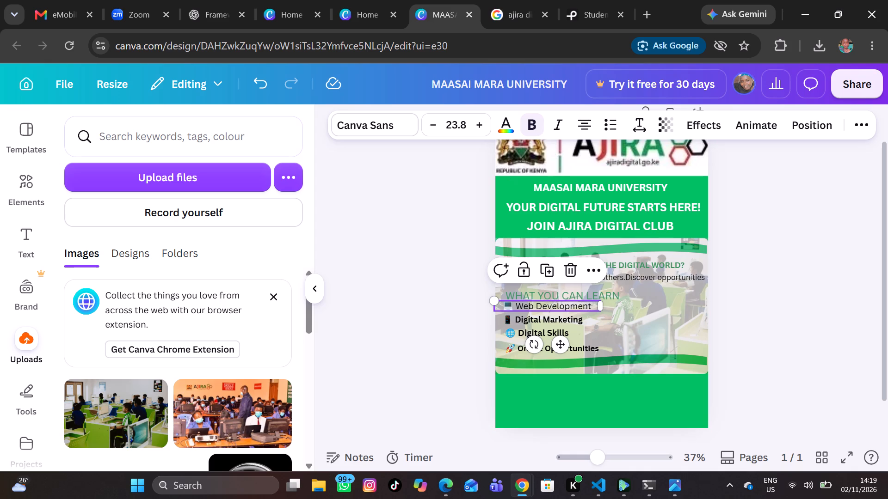
left_click(532, 124)
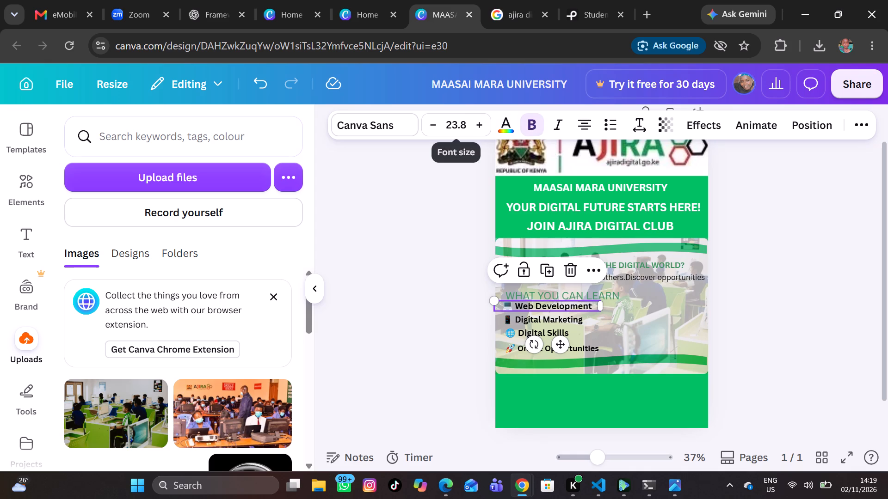
double_click(475, 125)
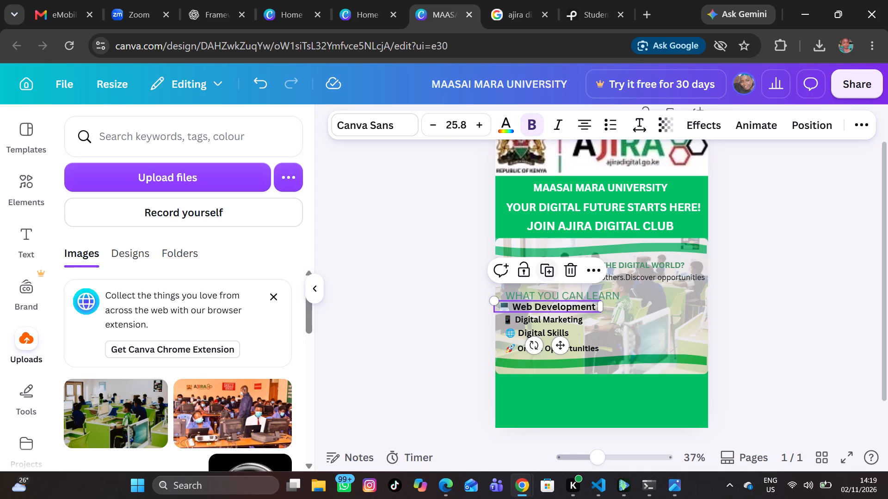
Increase the Digital Marketing line's font size to 25.6.
left_click(536, 317)
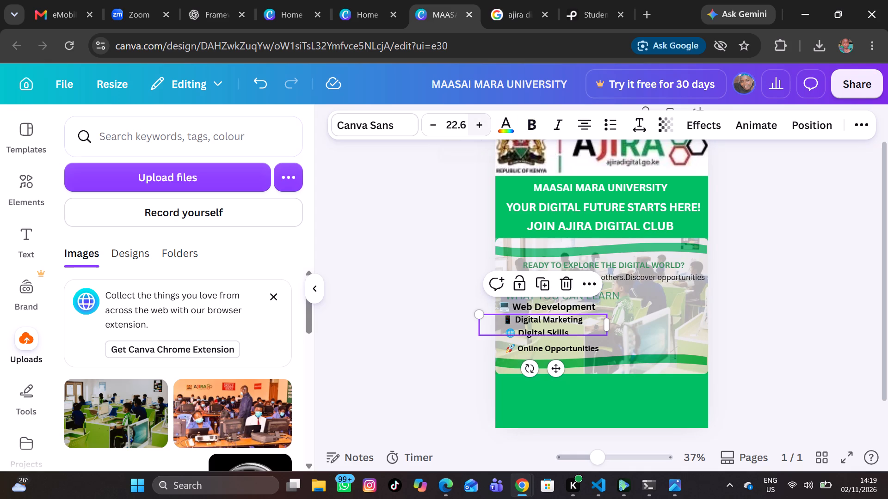
double_click(476, 127)
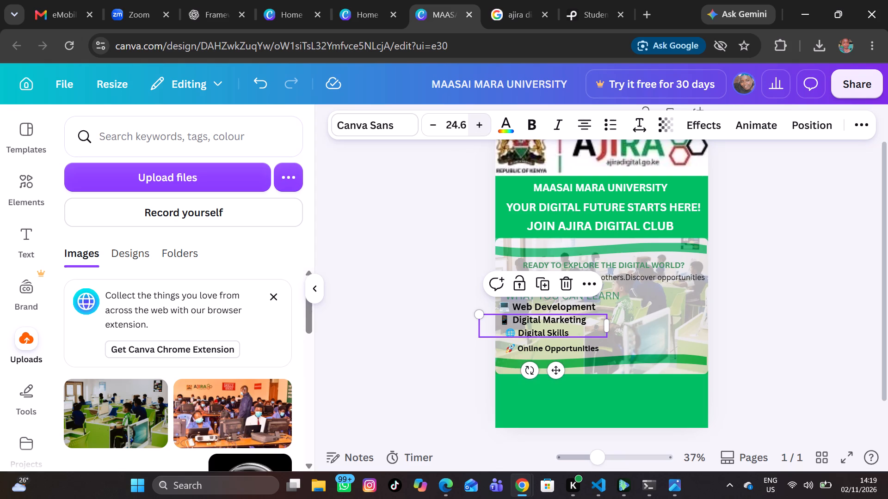
left_click(476, 127)
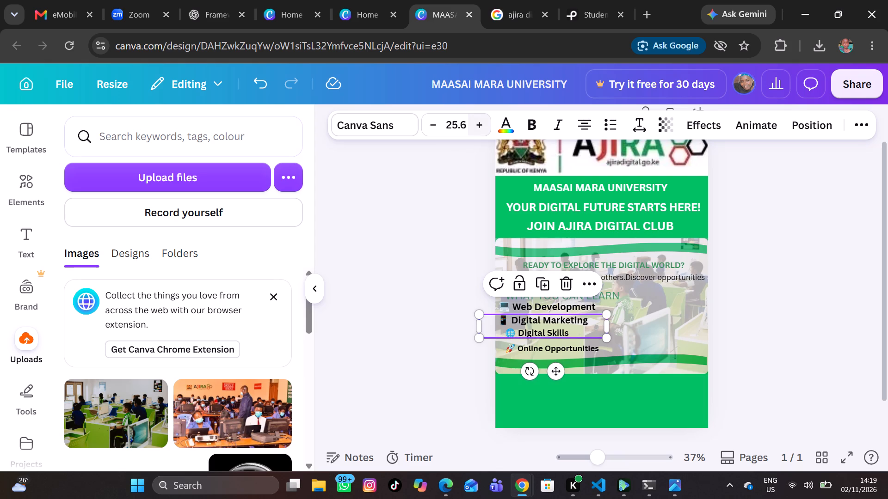
Increase the Online Opportunities line's font size to 25.
left_click(544, 335)
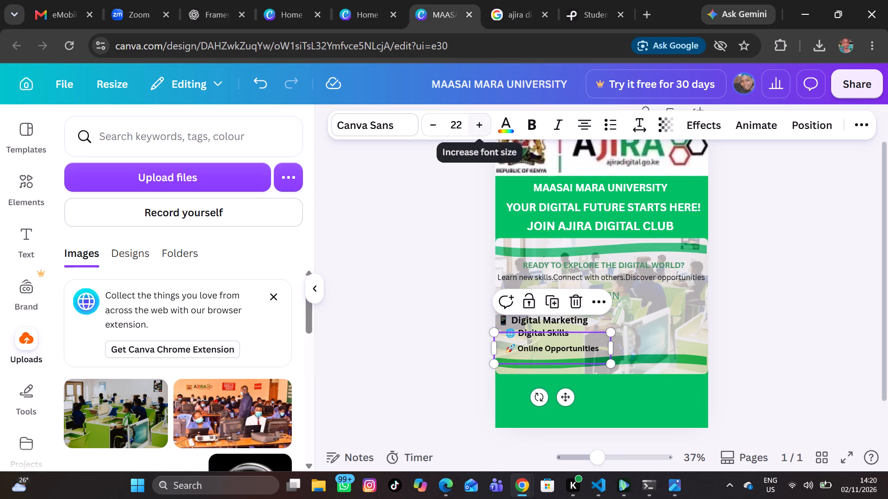
triple_click(475, 128)
left_click(475, 128)
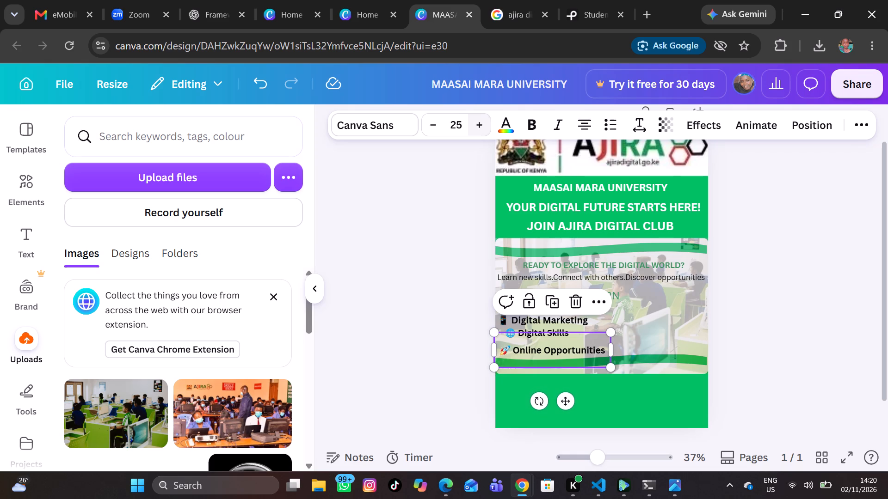
left_click(437, 123)
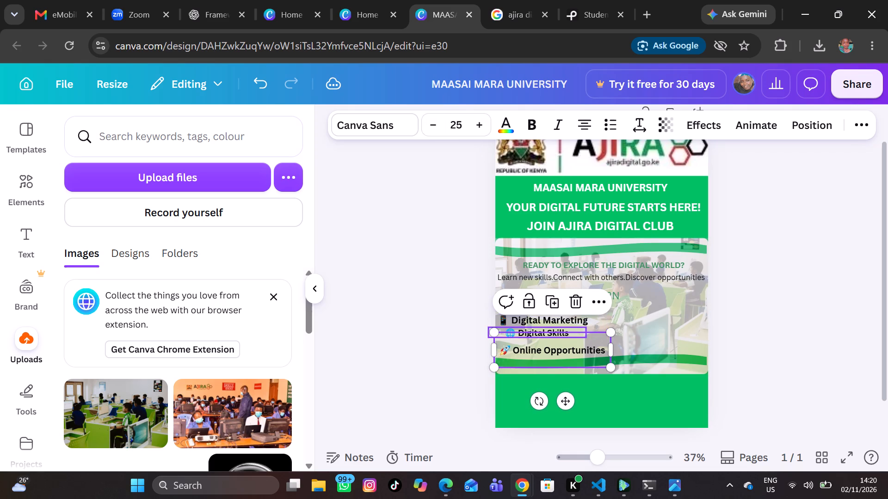
Increase the Digital Skills line's font size to 25.7, keeping it bold.
left_click(553, 327)
left_click(478, 126)
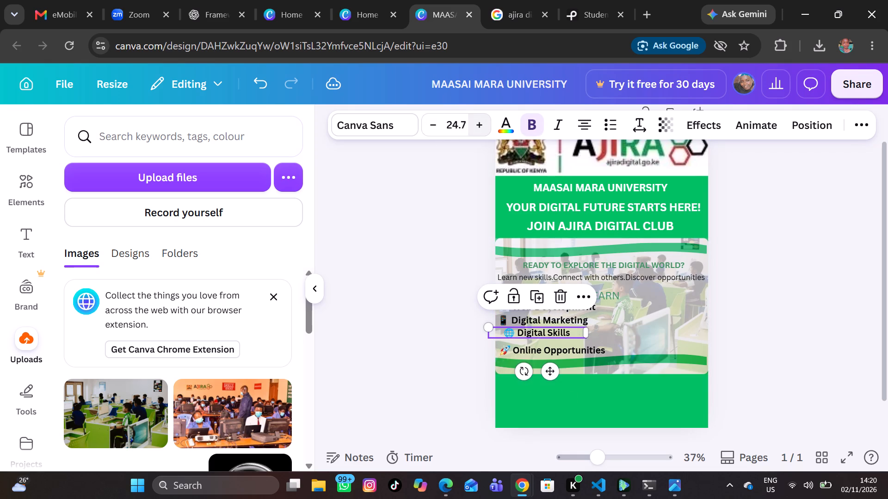
left_click(478, 126)
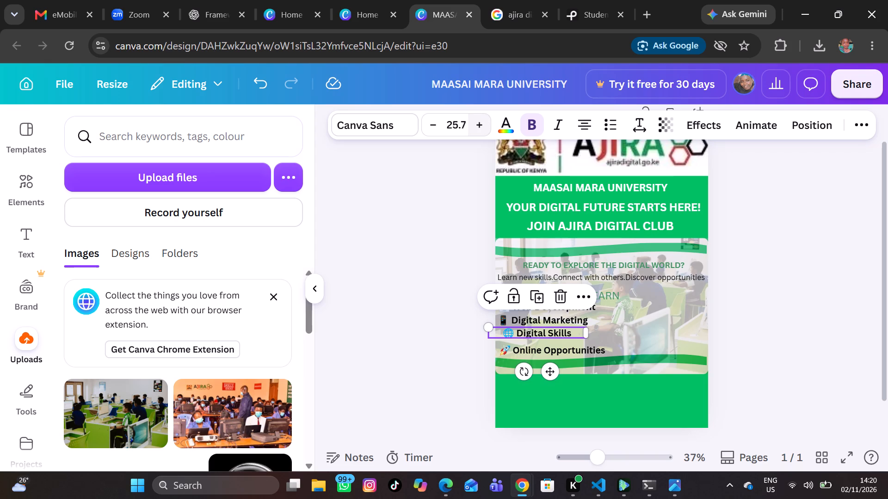
left_click(672, 321)
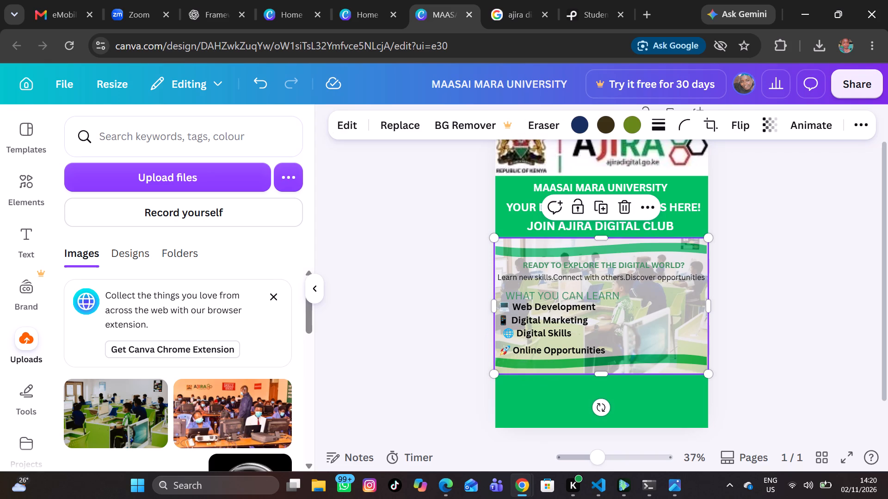
Nudge the Digital Marketing and Online Opportunities lines slightly right, and the latter slightly up, to tidy the skills list.
left_click(545, 325)
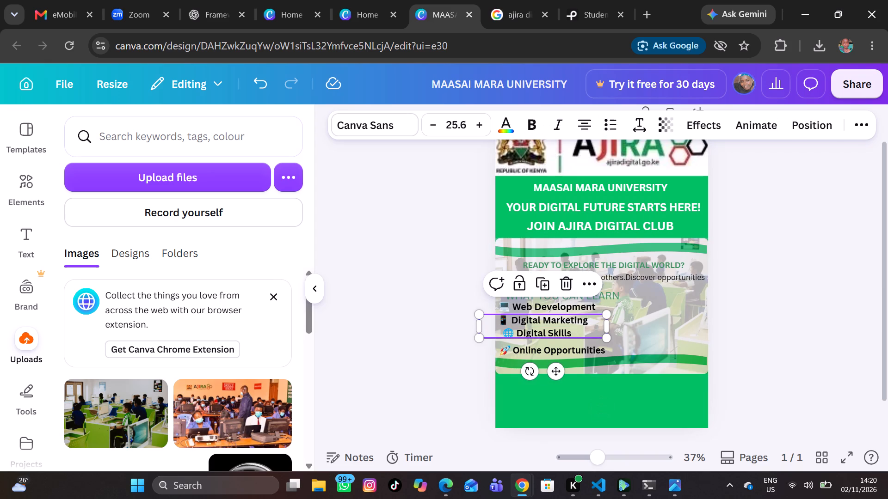
left_click(545, 328)
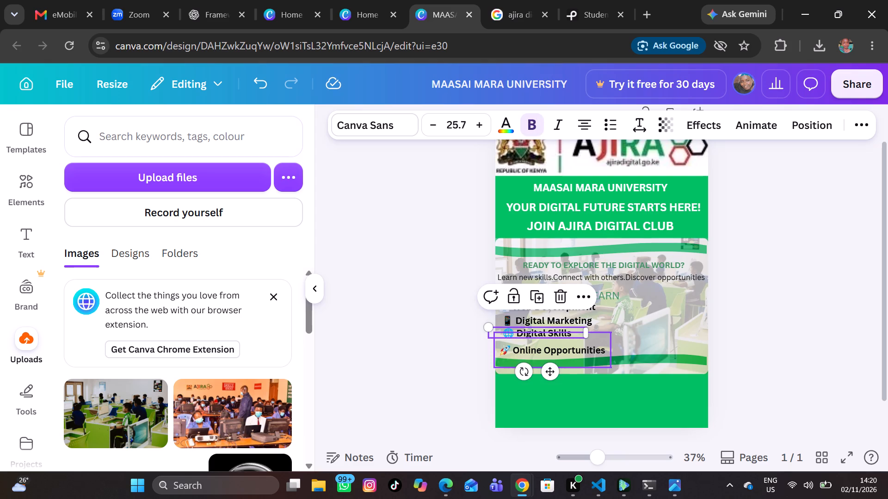
left_click(562, 347)
left_click(647, 305)
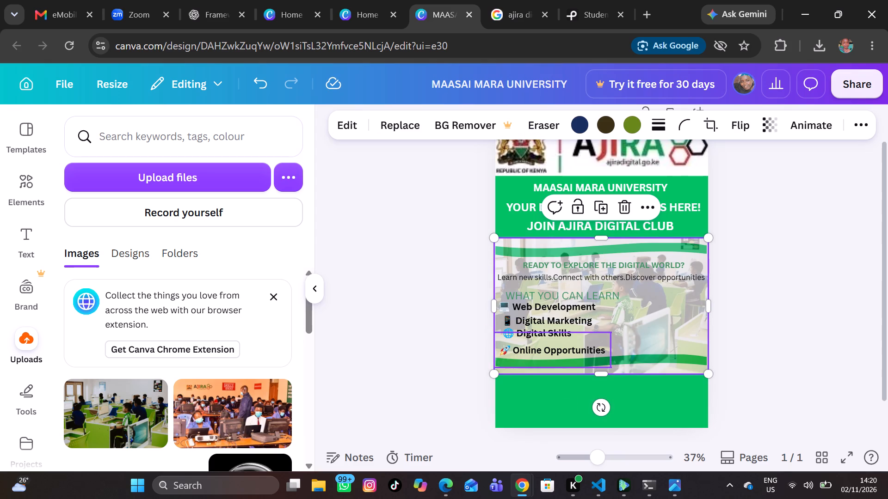
left_click(583, 349)
left_click(583, 349)
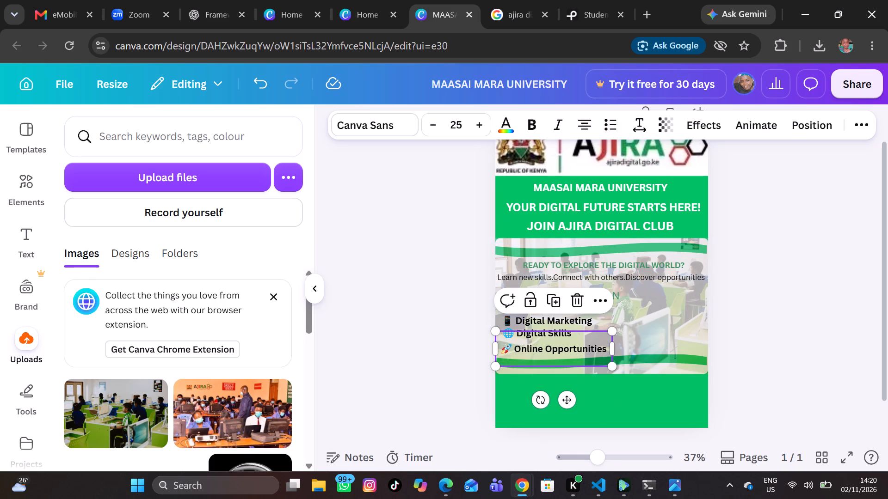
left_click(704, 334)
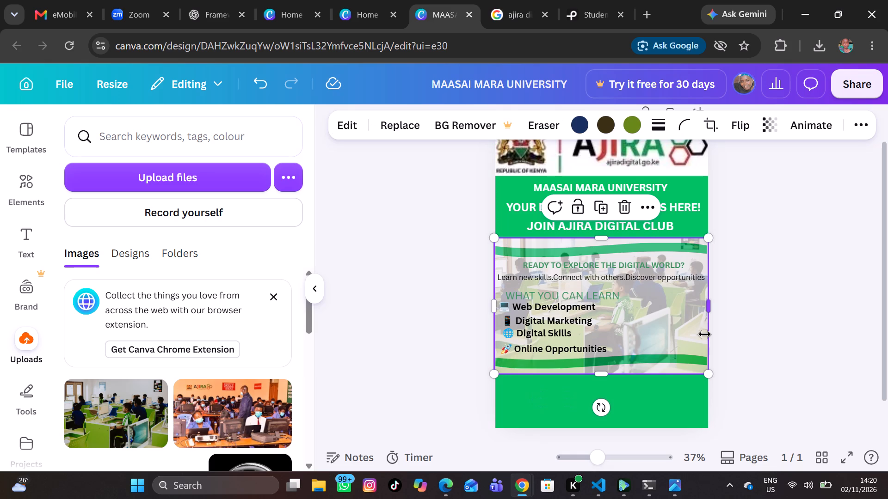
left_click(769, 289)
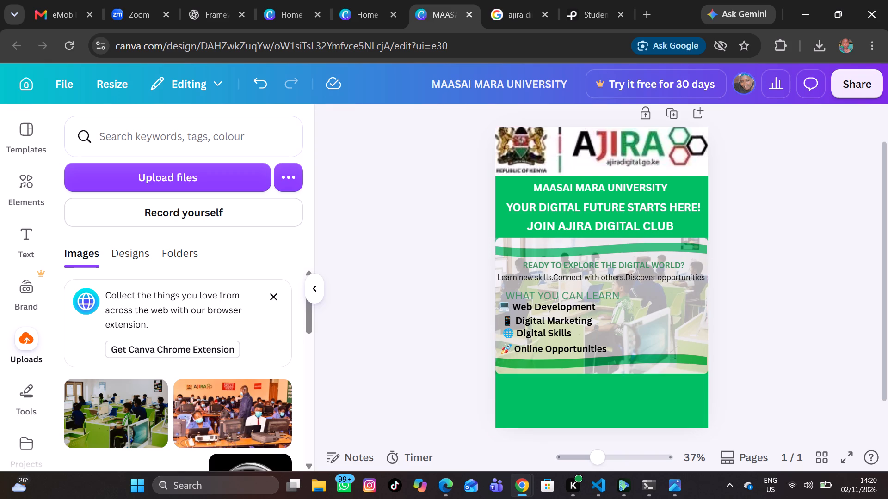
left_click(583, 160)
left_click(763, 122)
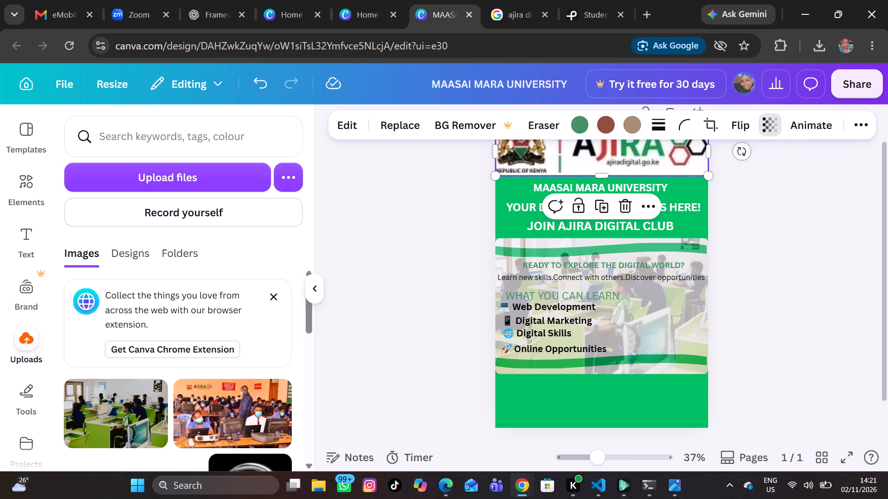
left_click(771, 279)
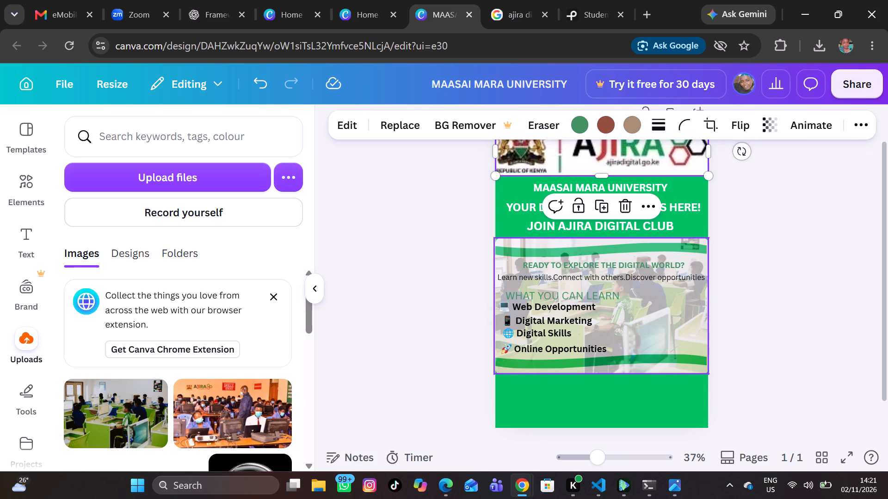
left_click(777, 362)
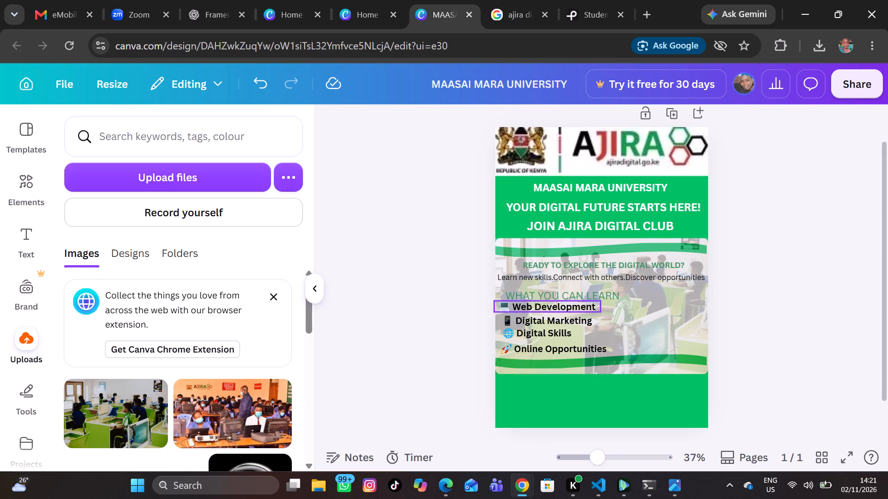
left_click(542, 297)
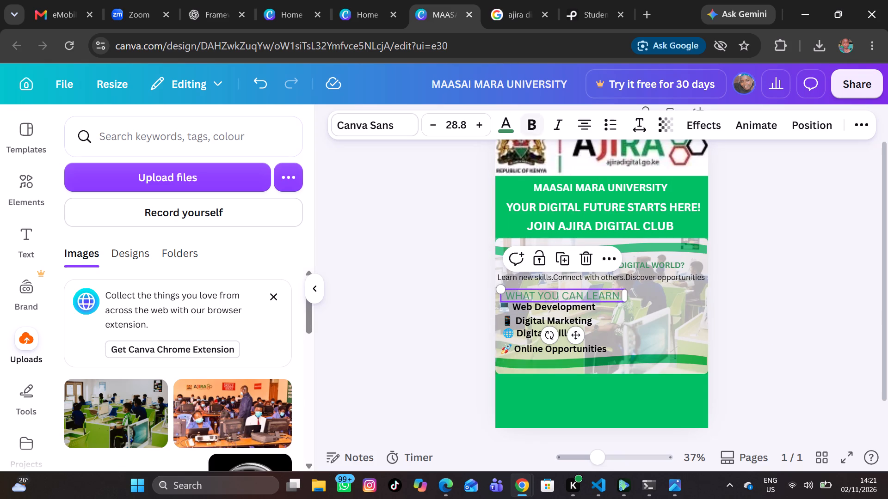
left_click(537, 124)
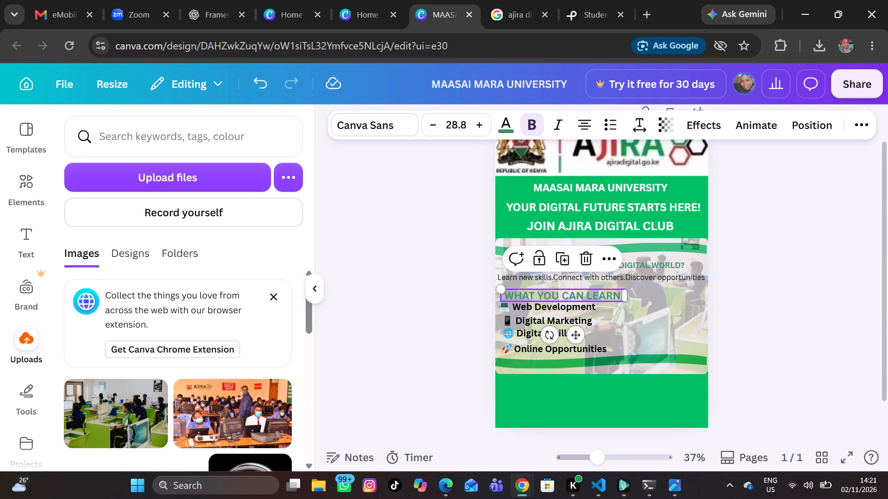
triple_click(479, 122)
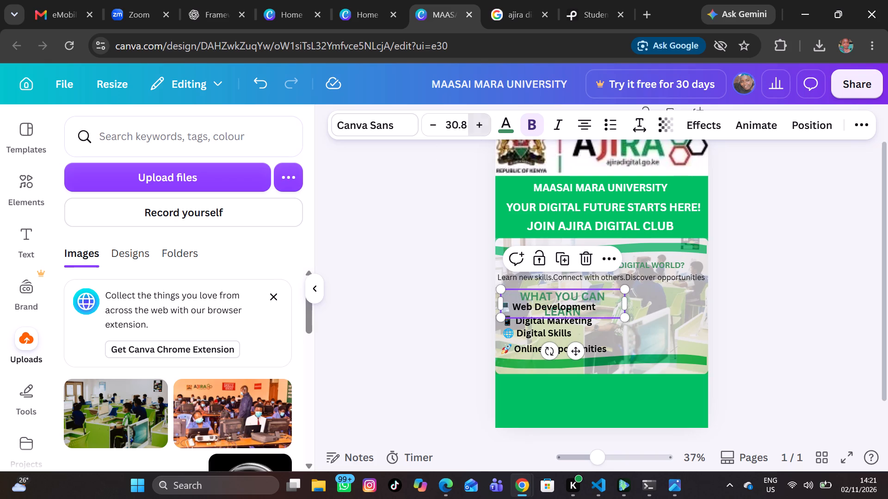
double_click(426, 125)
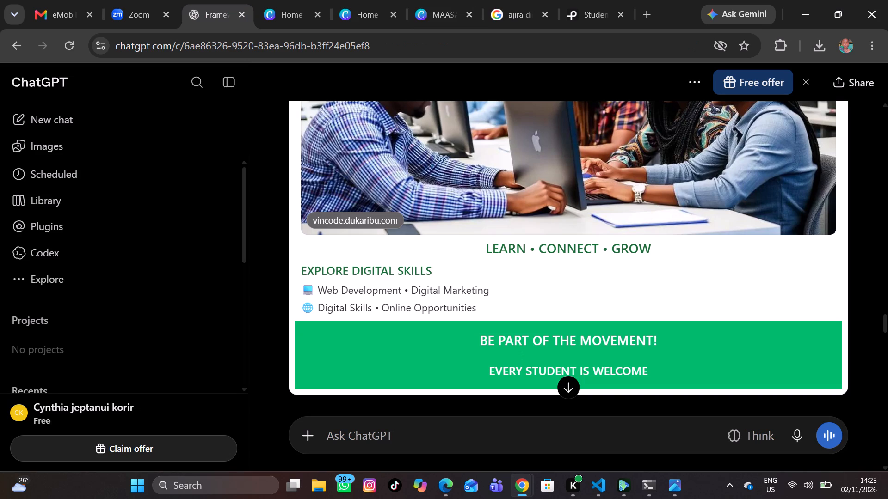
left_click(443, 8)
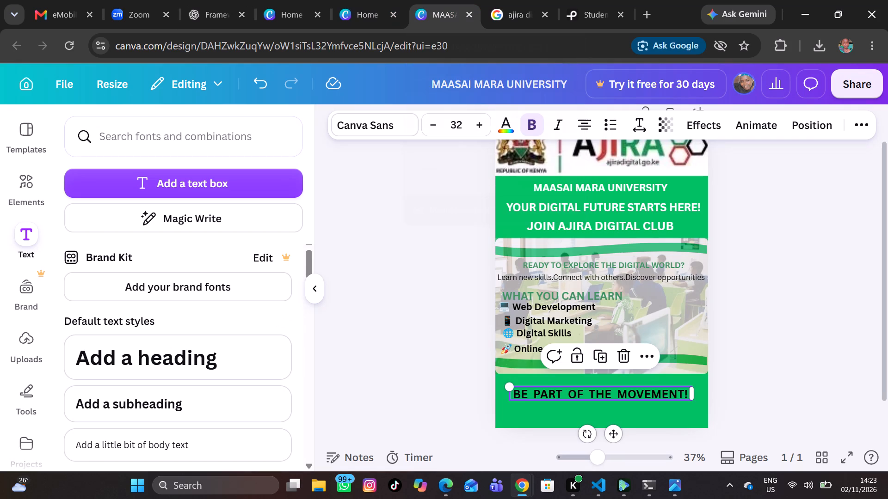
left_click(531, 421)
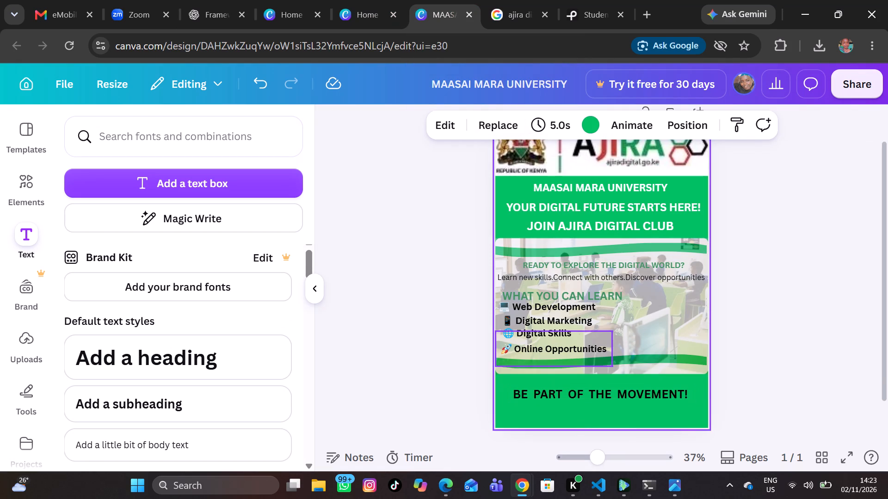
left_click(541, 327)
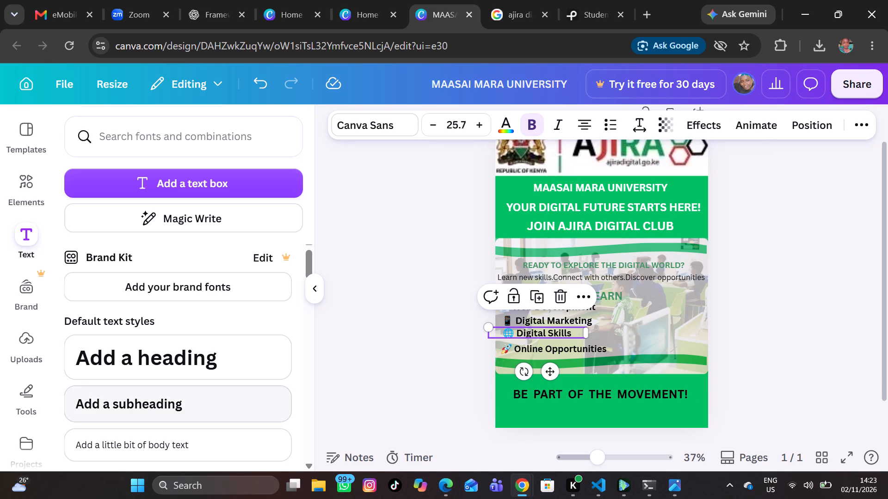
scroll(247, 390, "down", 1)
left_click(213, 360)
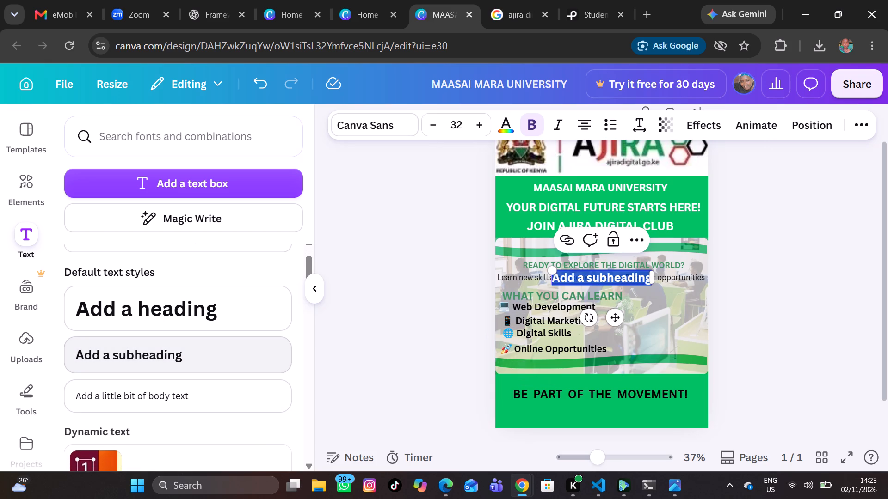
left_click(594, 280)
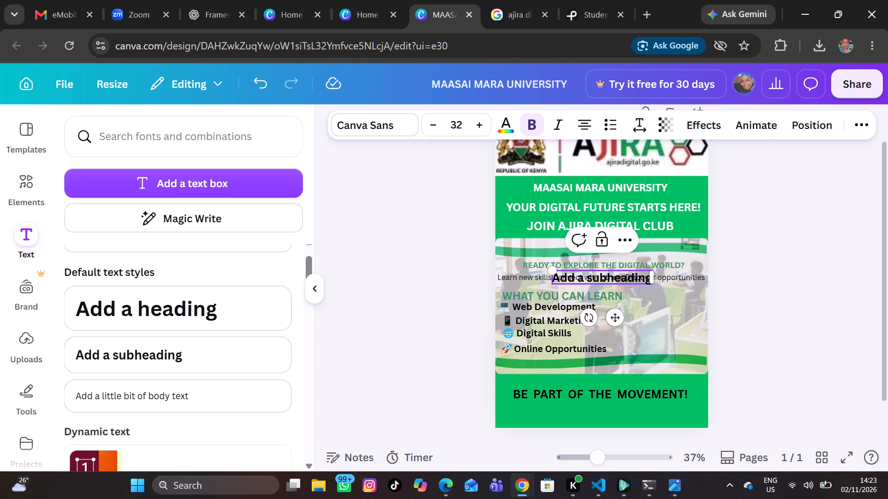
left_click_drag(638, 290, 623, 383)
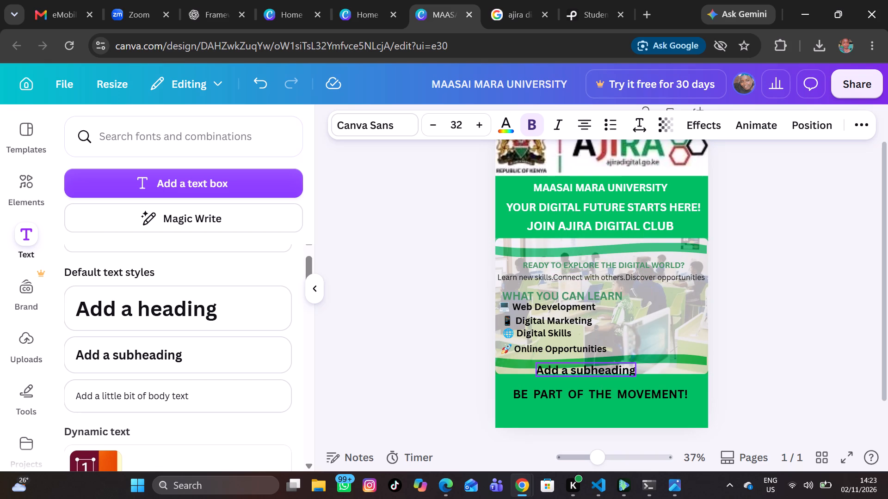
left_click_drag(623, 383, 587, 430)
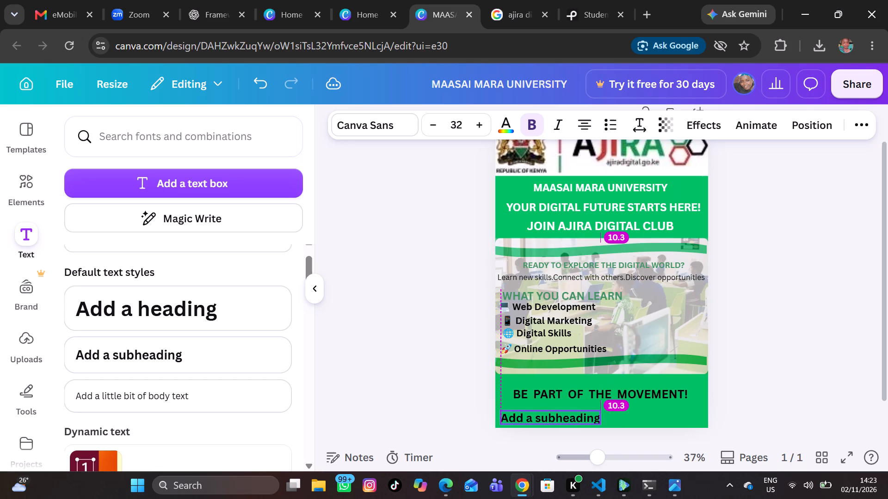
left_click_drag(587, 430, 584, 430)
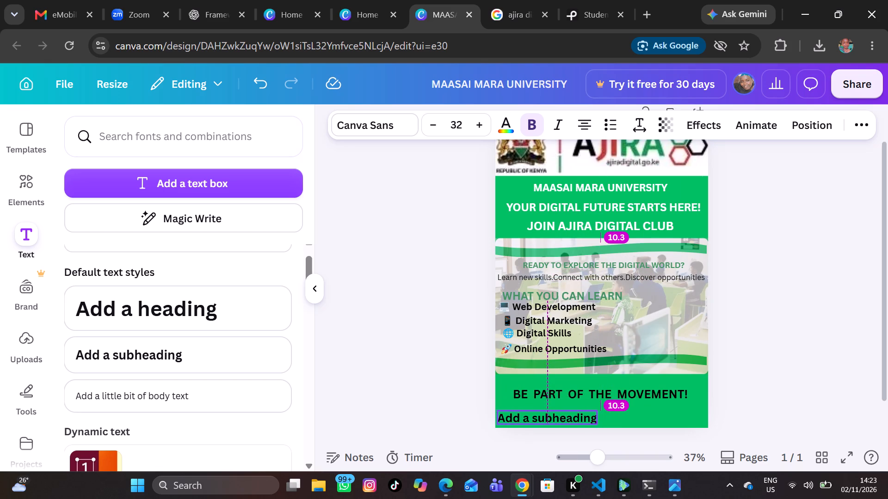
left_click_drag(584, 430, 577, 431)
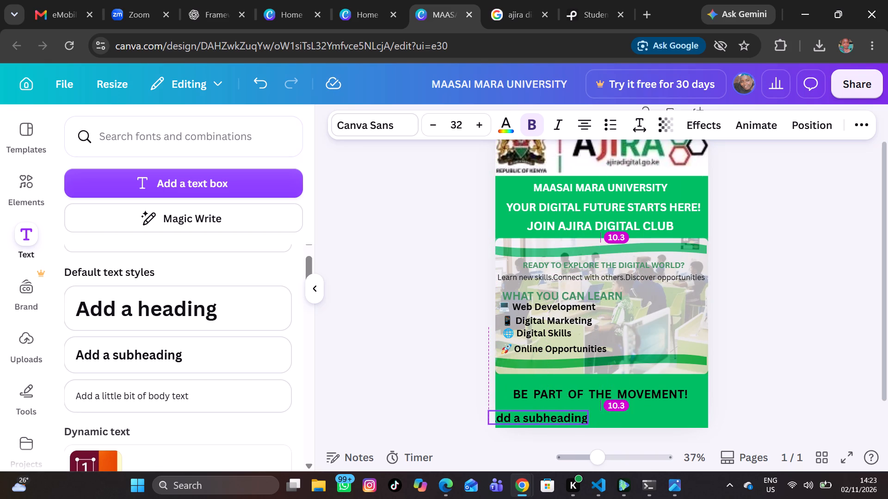
left_click_drag(577, 431, 583, 430)
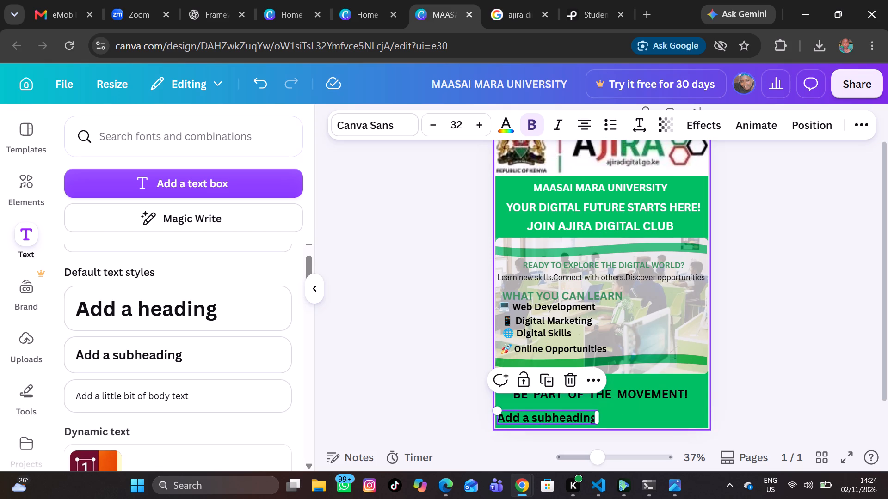
Narrow the new footer subheading box and scale it down to font size 28.9.
left_click(598, 416)
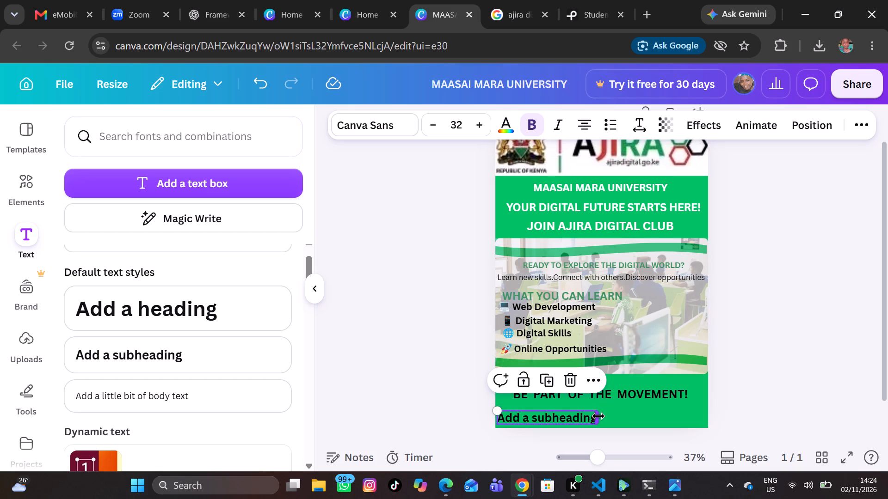
left_click_drag(598, 416, 577, 415)
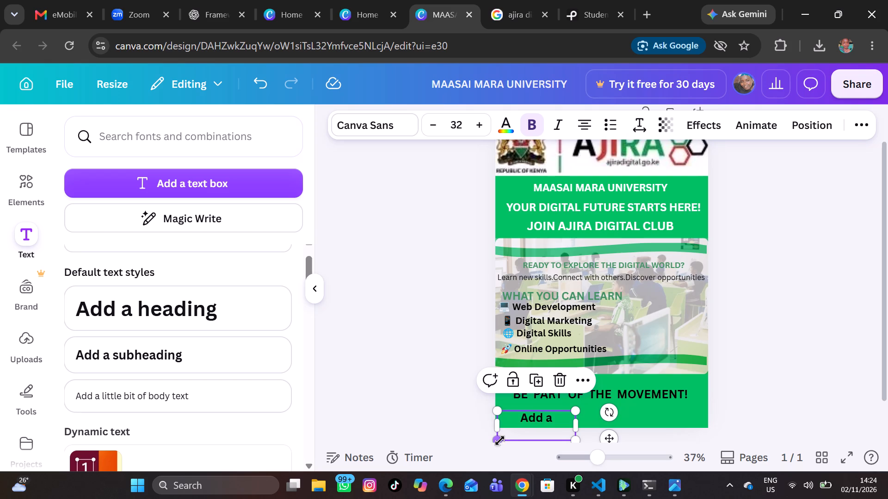
left_click_drag(499, 440, 501, 423)
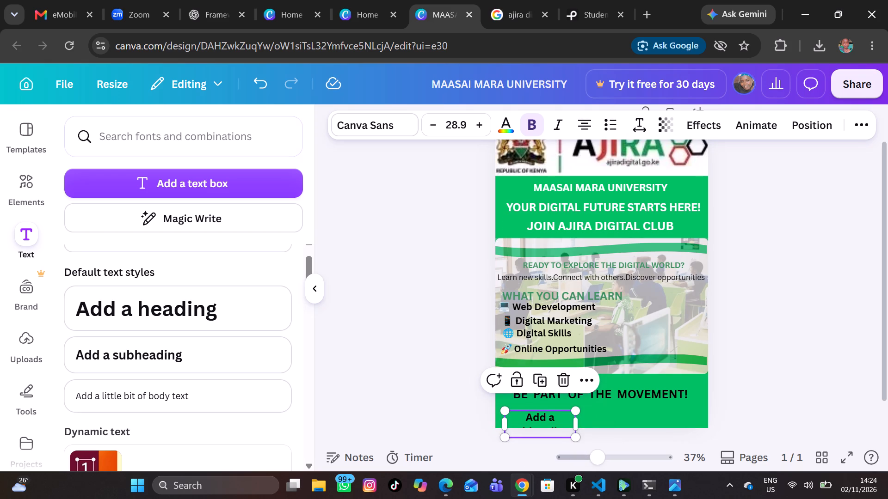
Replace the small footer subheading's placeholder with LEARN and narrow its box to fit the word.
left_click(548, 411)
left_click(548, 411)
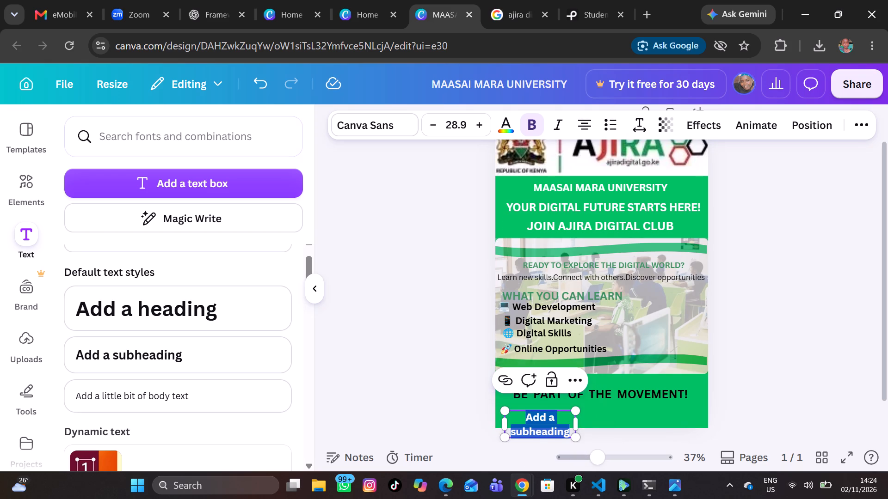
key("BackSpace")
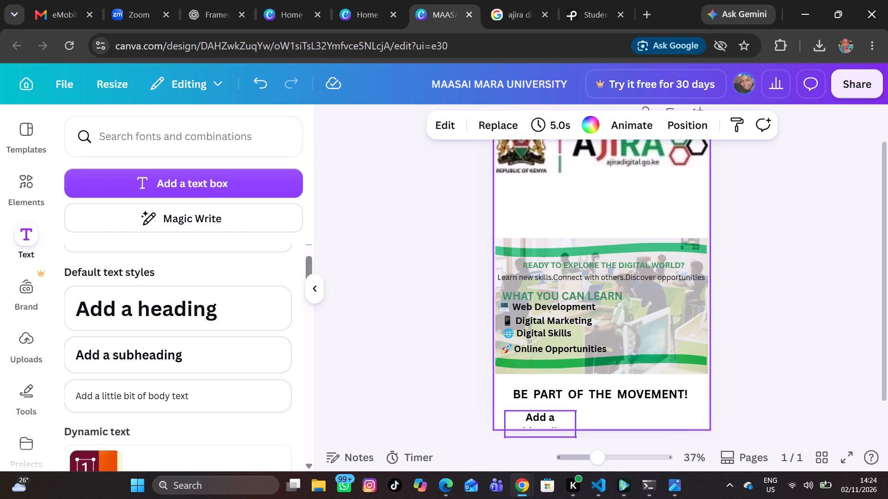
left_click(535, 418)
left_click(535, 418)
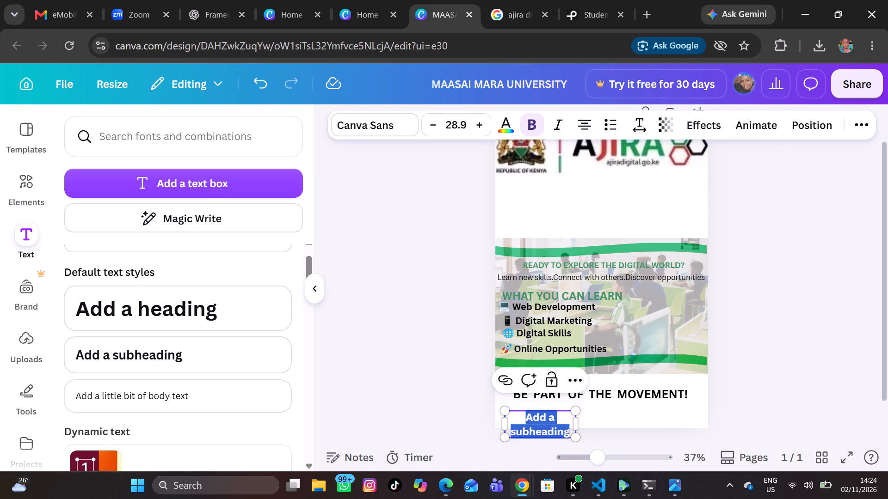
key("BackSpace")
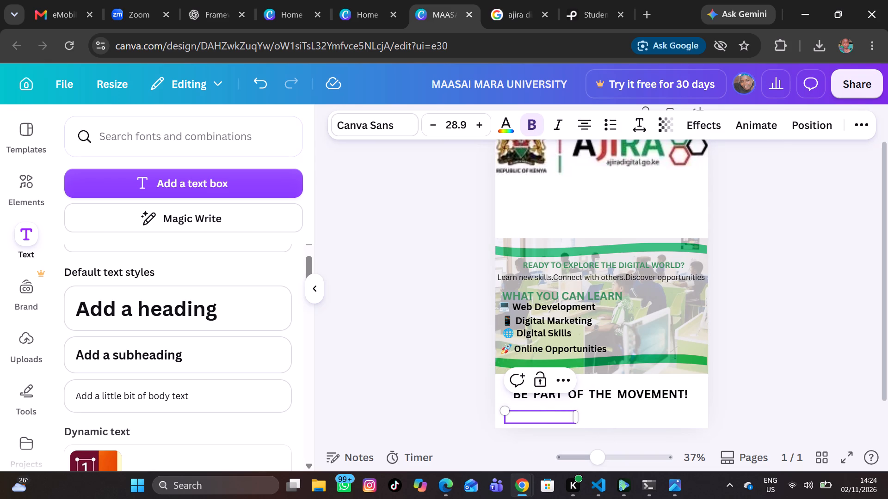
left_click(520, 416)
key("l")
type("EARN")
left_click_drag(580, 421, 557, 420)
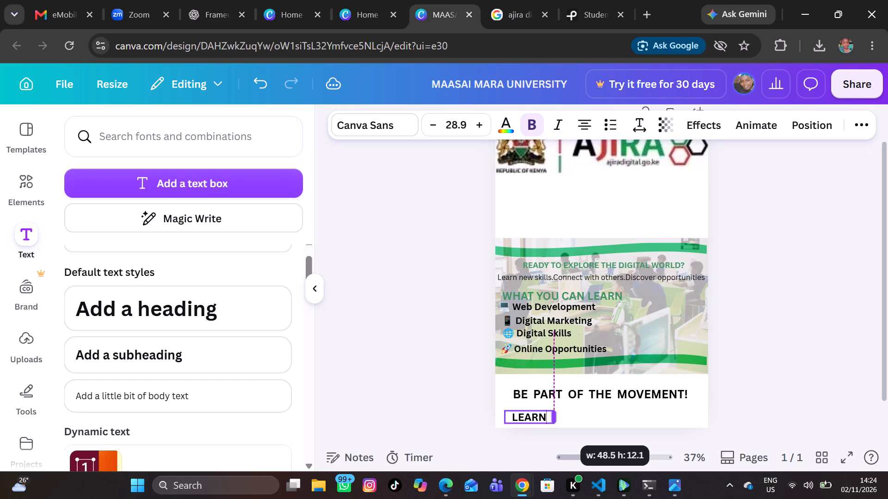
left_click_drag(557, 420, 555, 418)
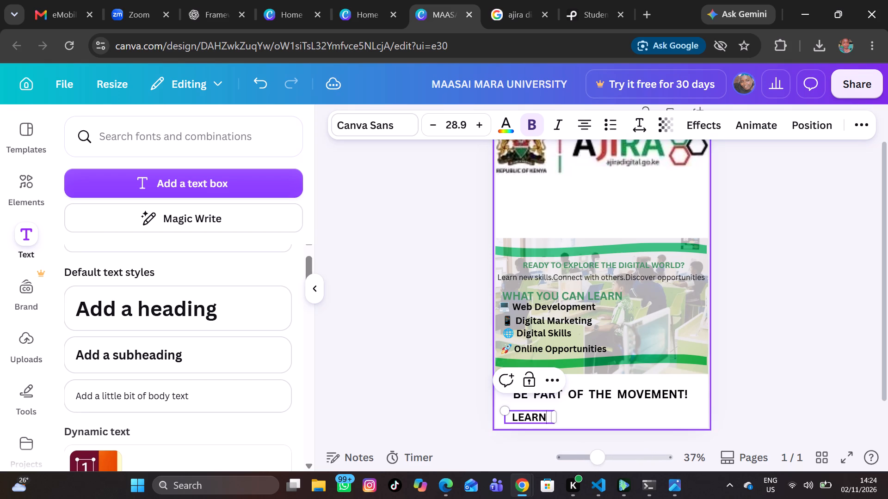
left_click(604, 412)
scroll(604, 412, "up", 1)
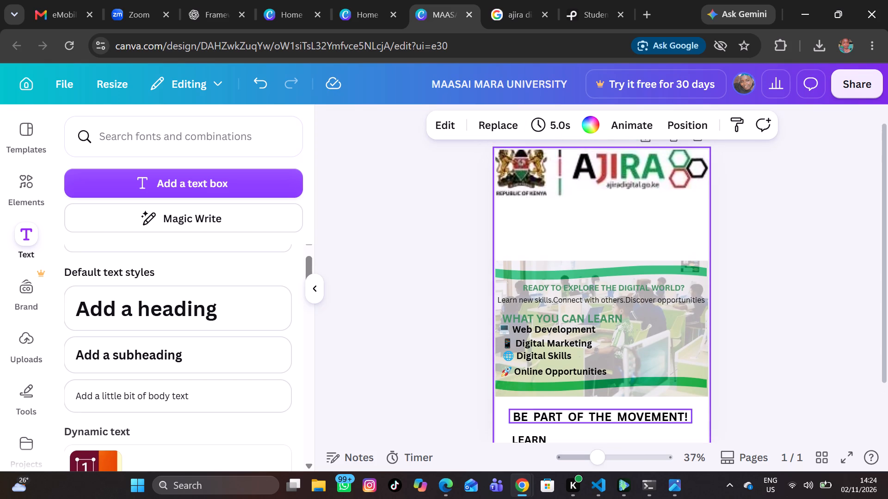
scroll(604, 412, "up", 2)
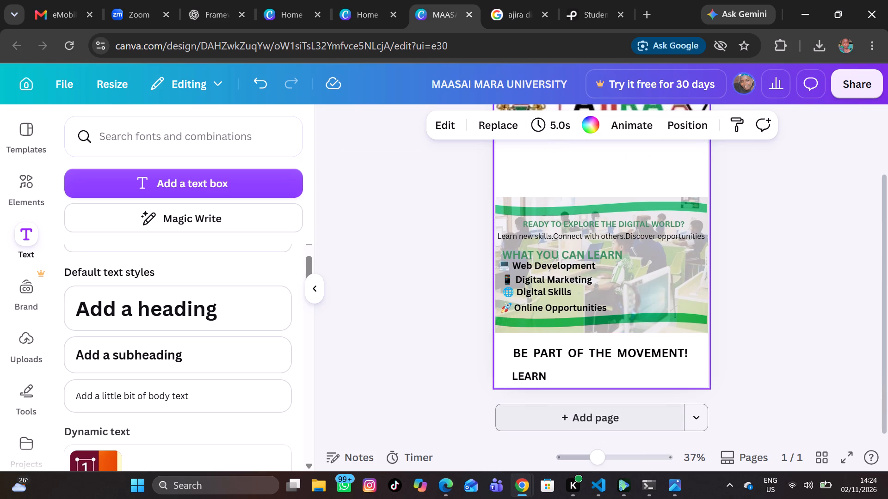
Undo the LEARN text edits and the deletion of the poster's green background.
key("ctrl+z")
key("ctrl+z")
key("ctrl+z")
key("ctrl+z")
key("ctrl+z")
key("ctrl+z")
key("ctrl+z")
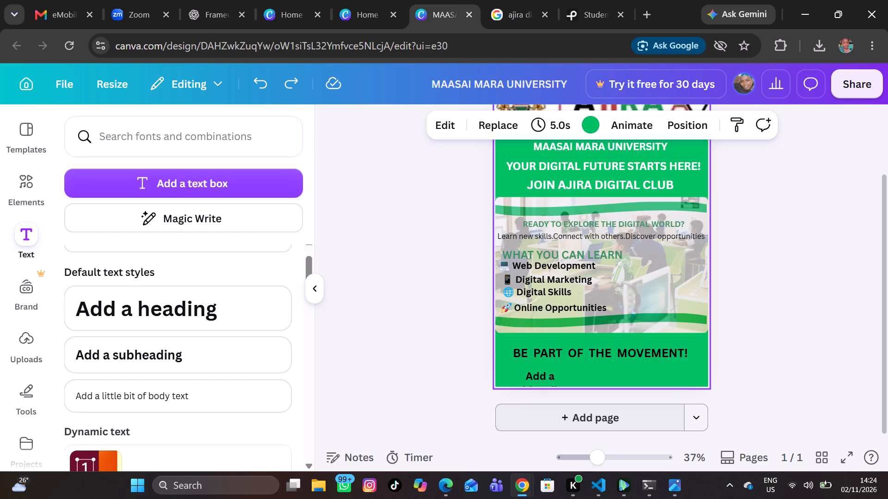
Replace the placeholder in the small subheading under BE PART OF THE MOVEMENT! with LEARN.
left_click(550, 373)
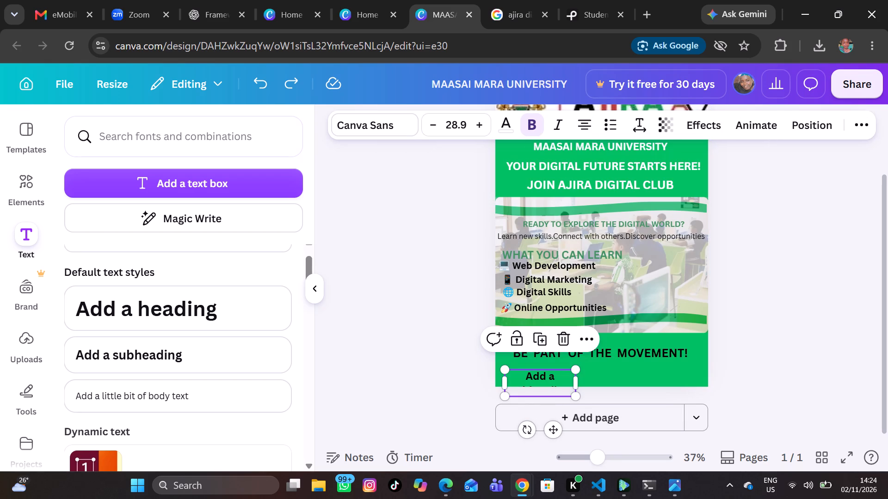
left_click(546, 377)
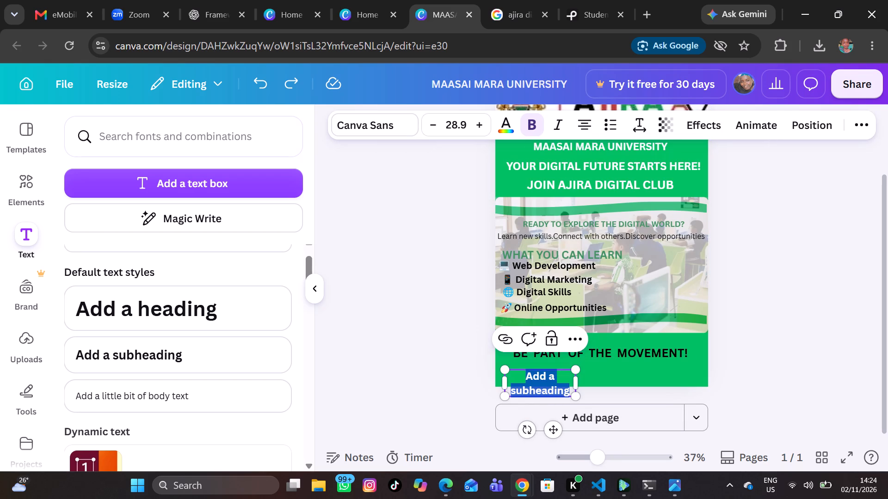
key("BackSpace")
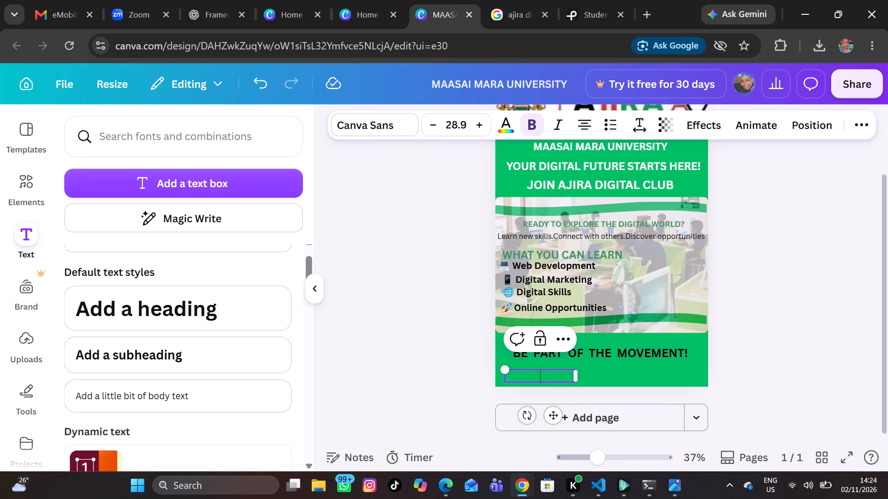
type("LEAR")
key("n")
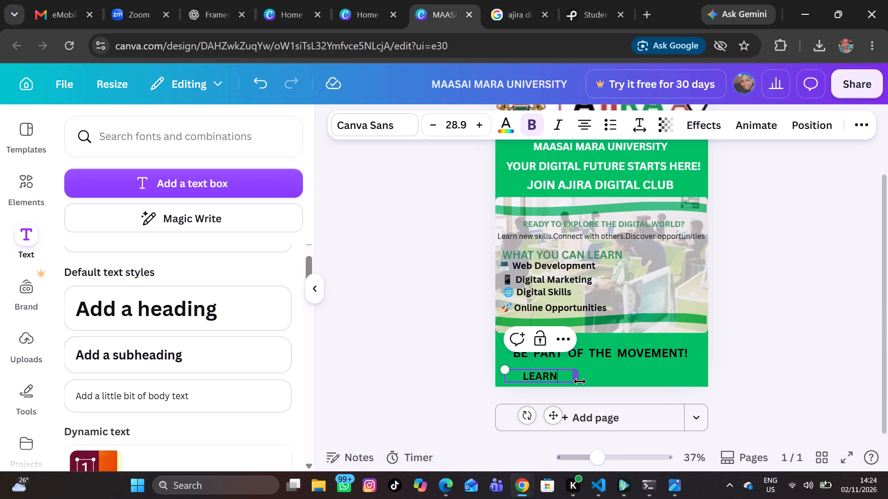
Narrow the LEARN box to fit the word and enlarge it to font size 34 toward the footer's left edge.
left_click_drag(580, 381, 554, 385)
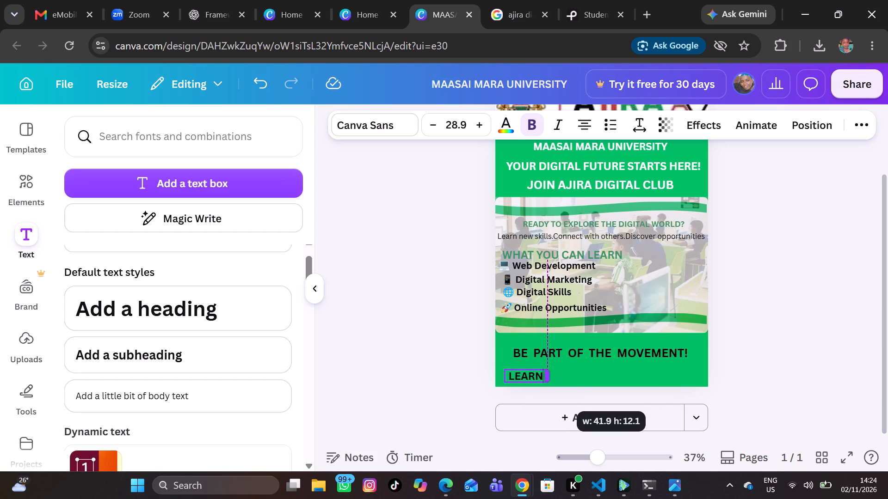
left_click_drag(554, 385, 547, 385)
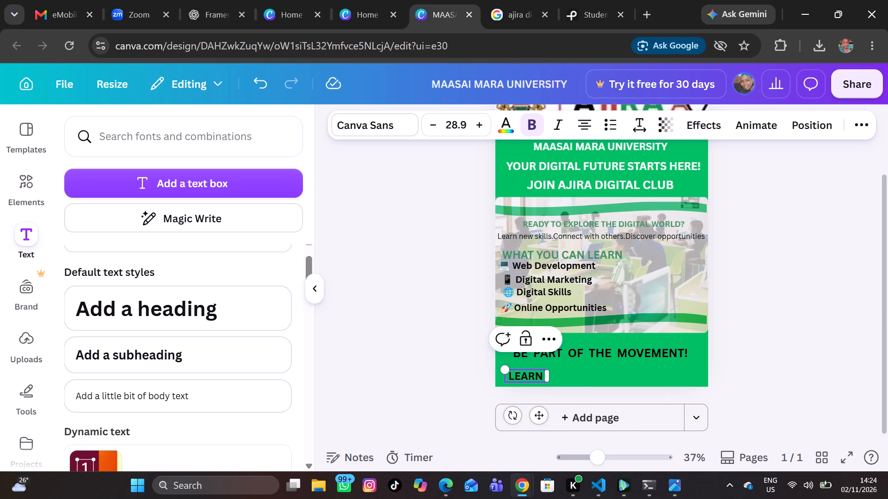
left_click_drag(505, 372, 498, 372)
left_click(581, 375)
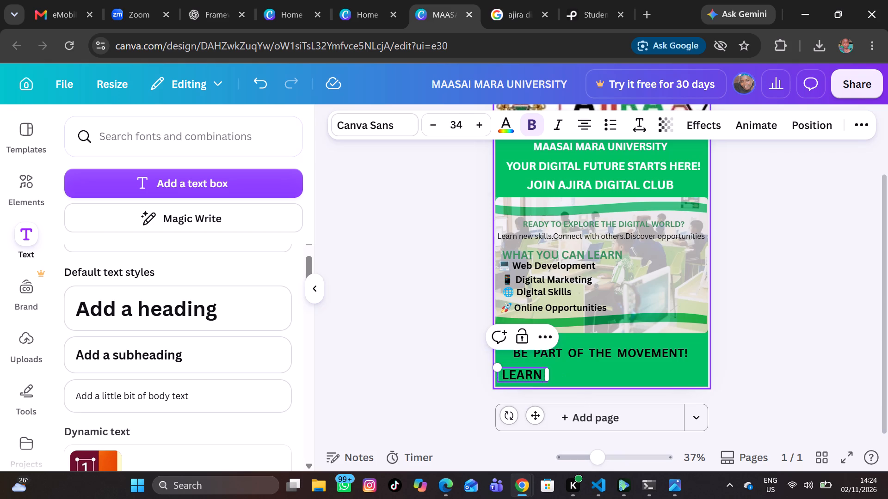
Retype the footer word LEARN as Learn, with only the first letter capitalised.
left_click(517, 376)
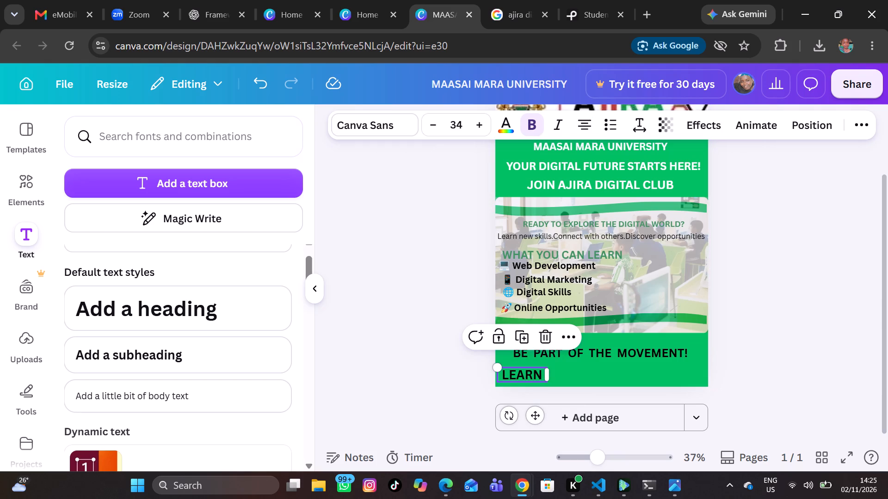
left_click(517, 376)
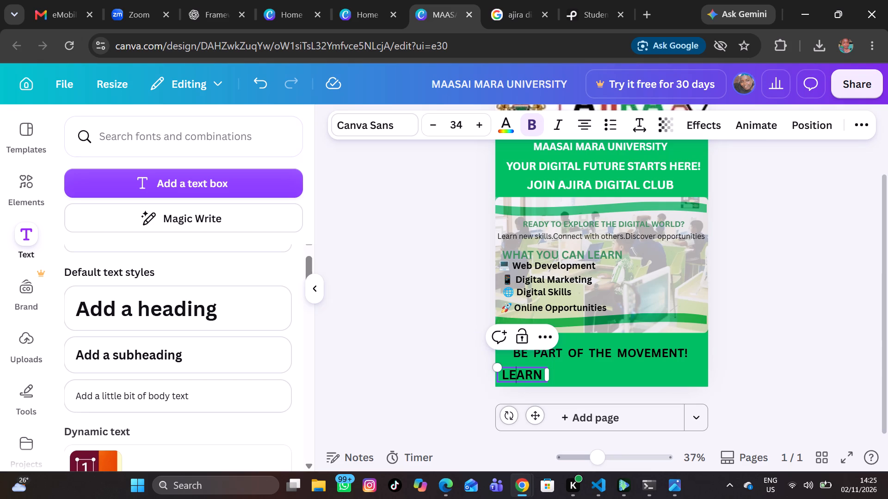
key("BackSpace")
key("Delete")
key("Delete")
key("Delete")
key("e")
key("BackSpace")
type("ear")
key("n")
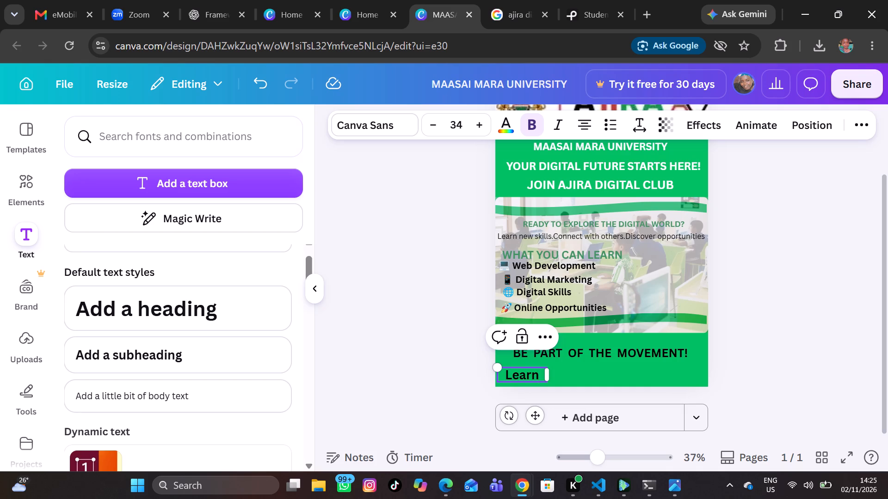
Duplicate the Learn text box and arrange the two side by side, one at the footer's left and one near its middle.
left_click(547, 341)
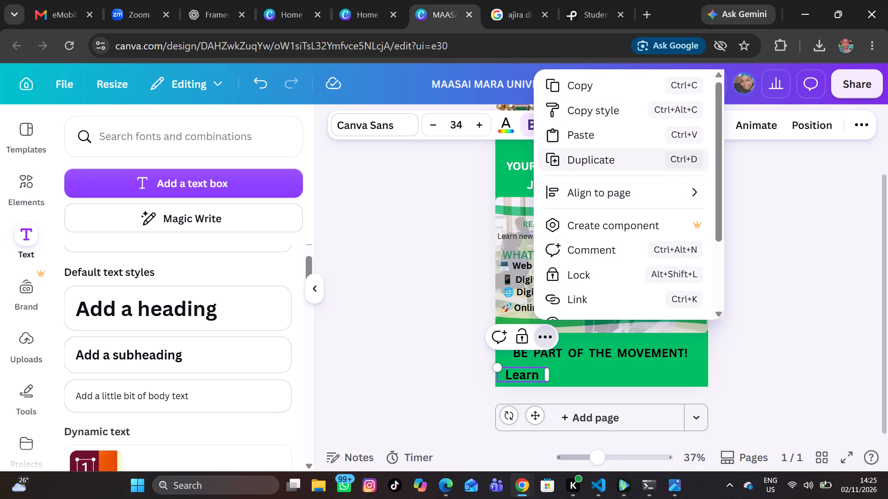
left_click(586, 155)
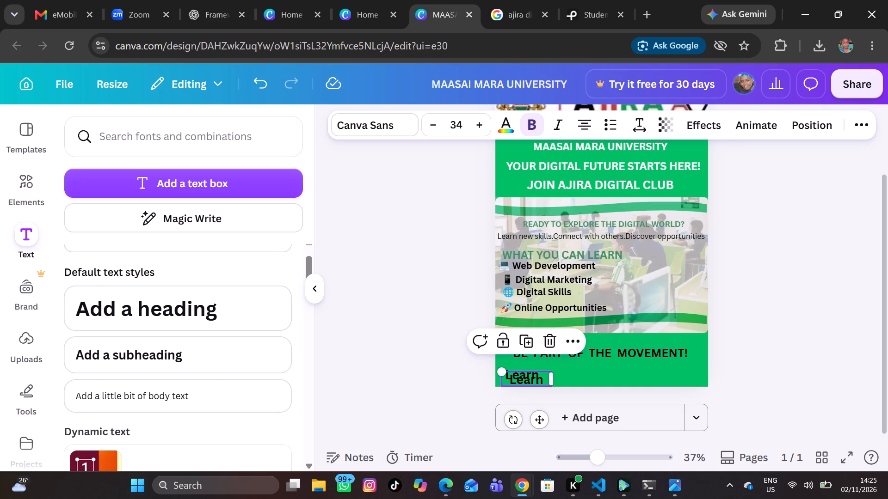
left_click_drag(529, 370, 550, 367)
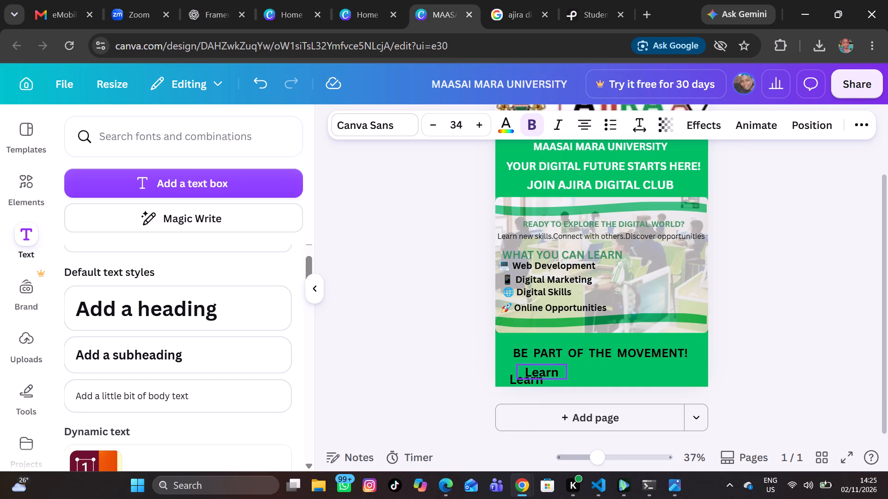
left_click_drag(550, 367, 594, 375)
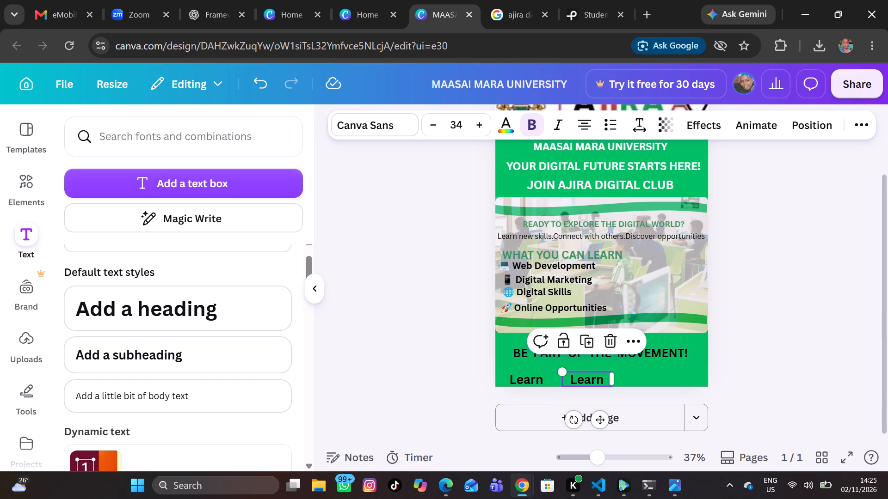
Duplicate the middle Learn text box and place a third Learn in line at the right end of the footer row.
left_click(626, 345)
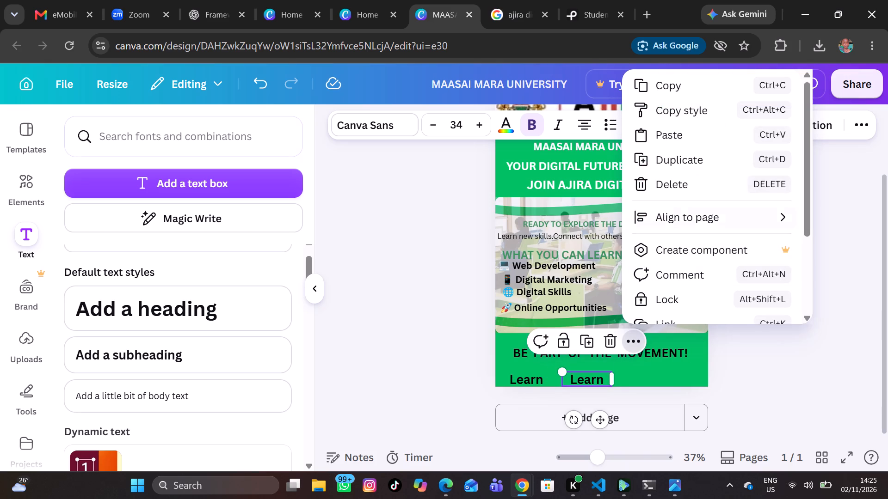
left_click(675, 151)
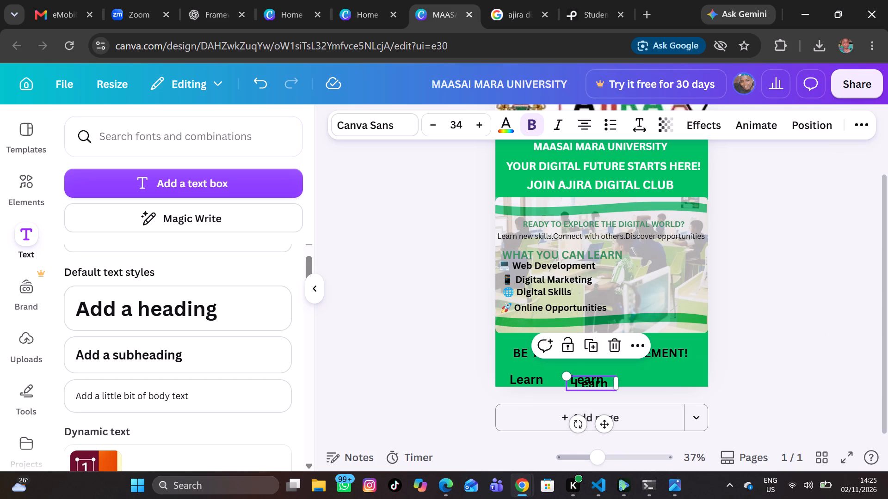
left_click_drag(586, 378, 660, 373)
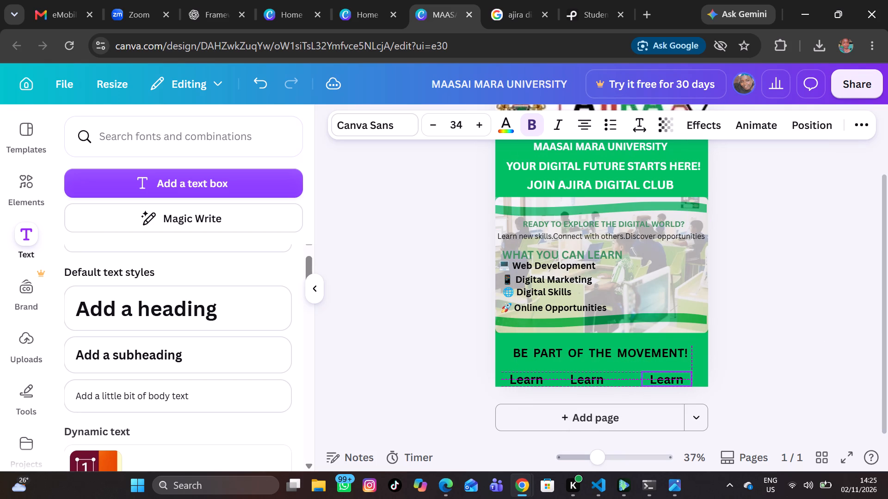
left_click_drag(660, 373, 663, 373)
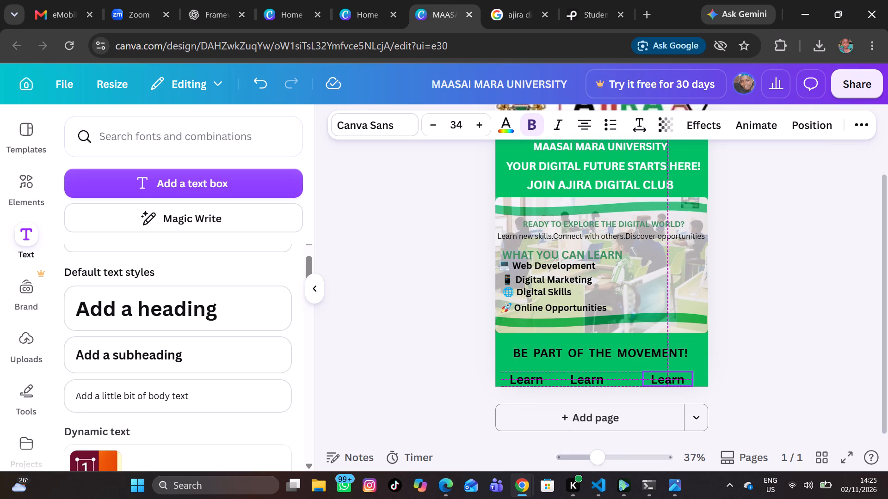
left_click_drag(663, 373, 665, 373)
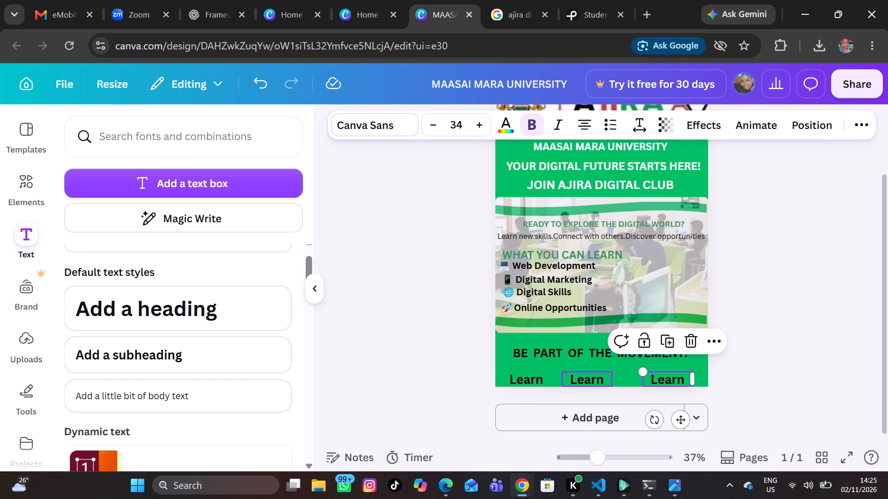
Delete the middle Learn text box from the footer row.
left_click(592, 382)
key("BackSpace")
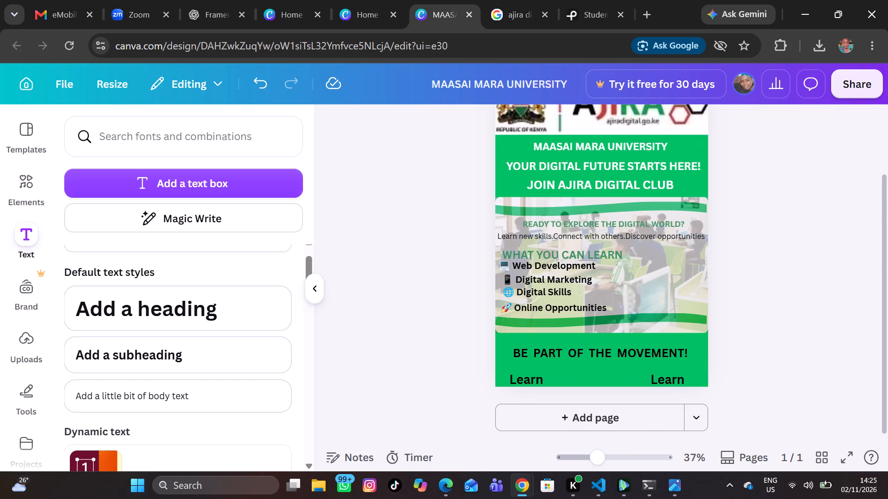
Undo the deletion of the middle Learn text box in the footer row.
key("ctrl+z")
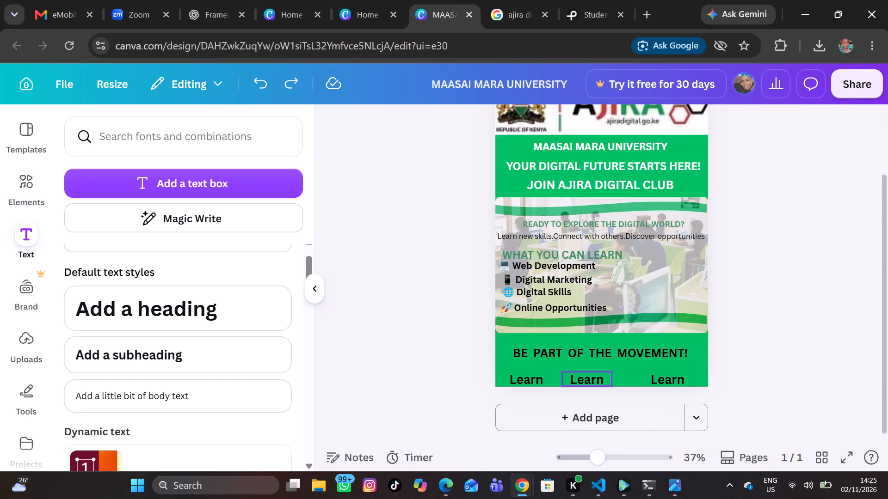
Replace the middle footer word Learn with Connect and widen its text box so the word fits on one line.
left_click(588, 376)
left_click(588, 376)
key("BackSpace")
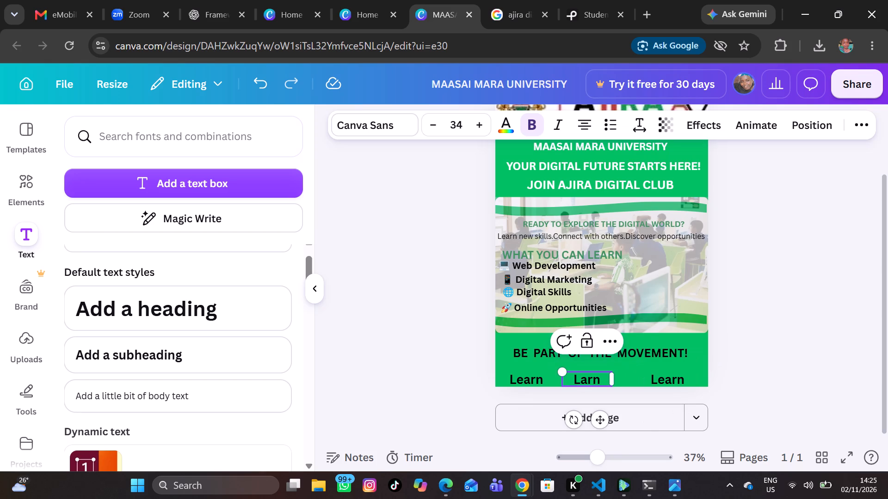
key("BackSpace")
key("Delete")
key("Delete")
key("Delete")
key("c")
key("o")
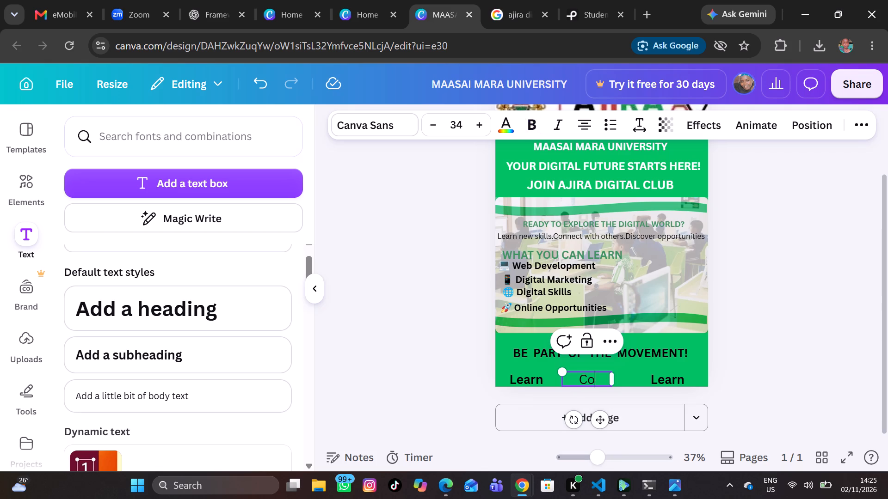
type("nn")
type("ect")
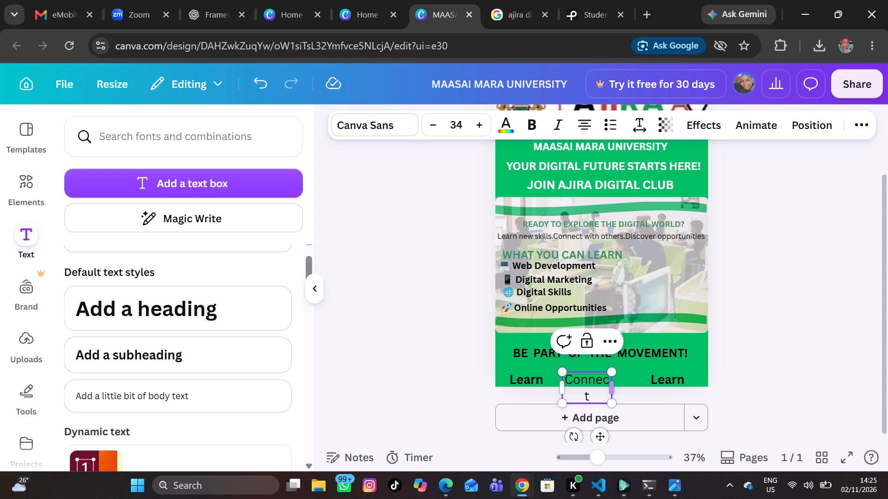
left_click_drag(617, 384, 619, 383)
left_click_drag(619, 383, 630, 379)
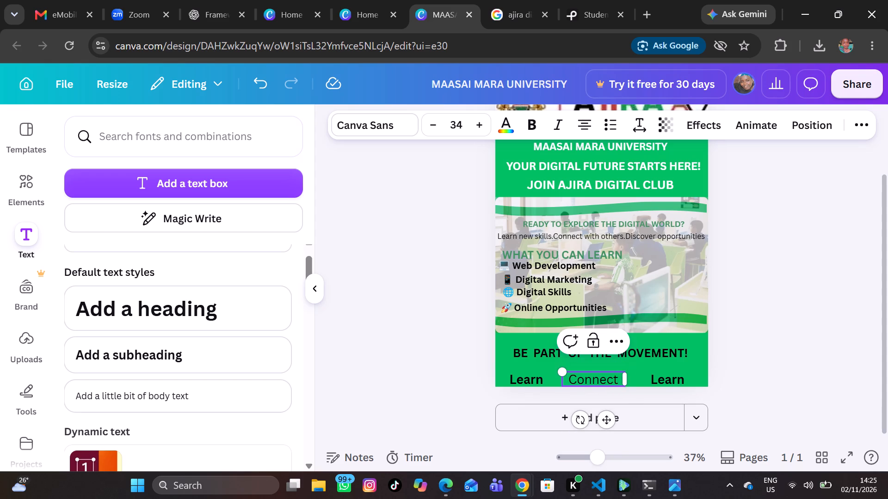
Make the footer word Connect bold.
left_click(587, 378)
left_click(612, 344)
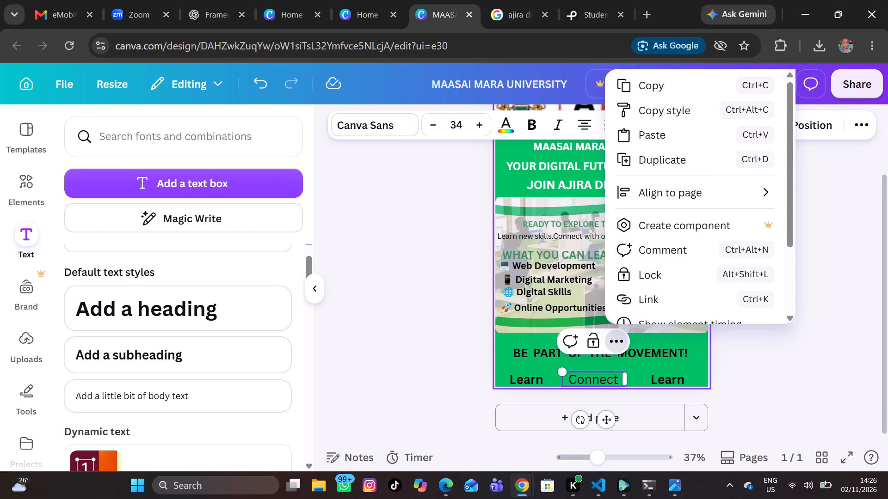
left_click(596, 370)
left_click(595, 372)
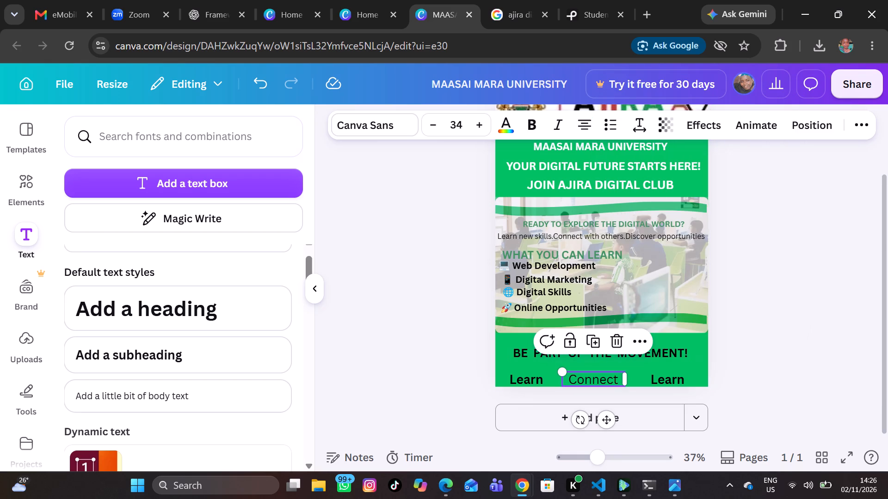
left_click(530, 121)
Replace the last Learn in the footer row with Grow.
left_click(666, 380)
left_click(666, 380)
key("BackSpace")
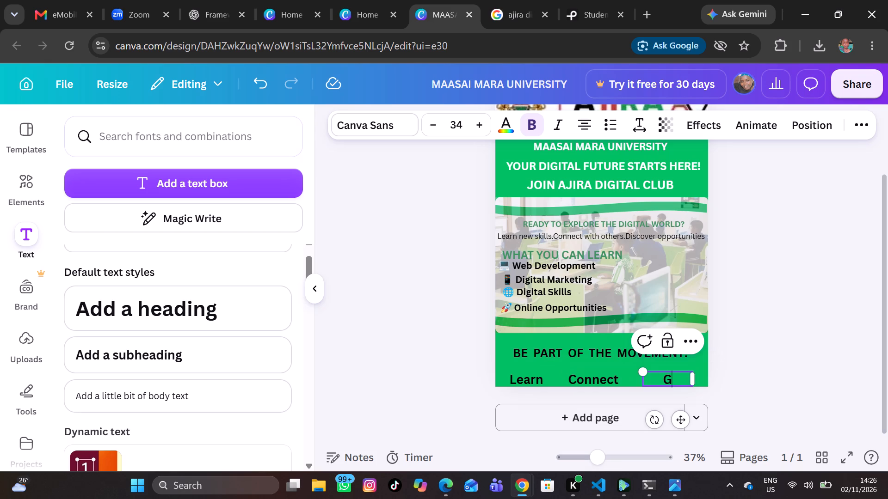
type("ro")
key("w")
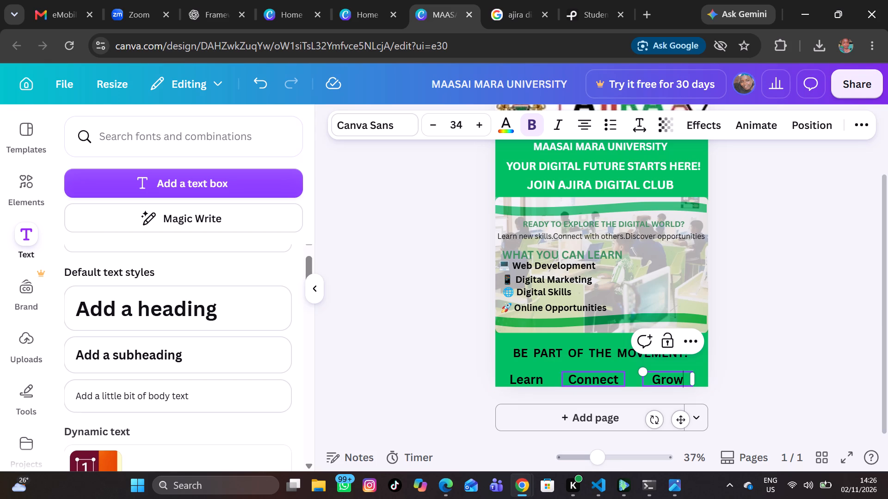
Reduce the footer words' font sizes, setting Learn to 31 and both Connect and Grow to 32.
left_click(534, 372)
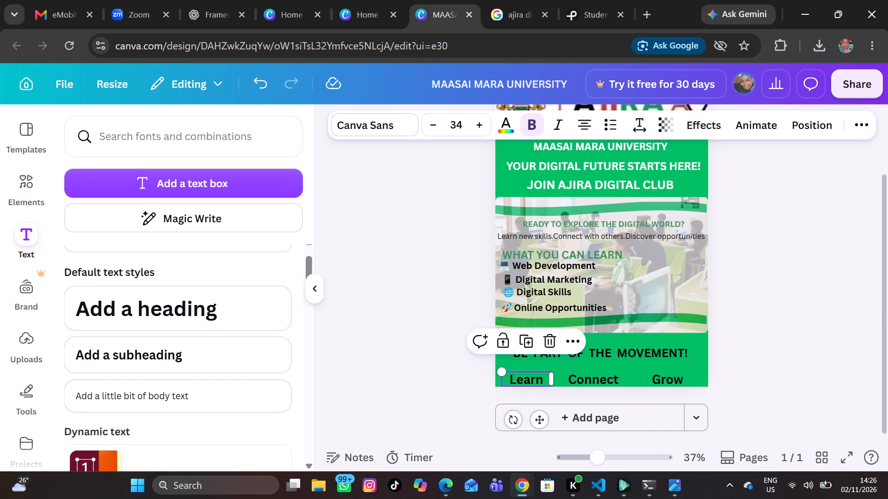
left_click(433, 132)
left_click(433, 132)
left_click(433, 132)
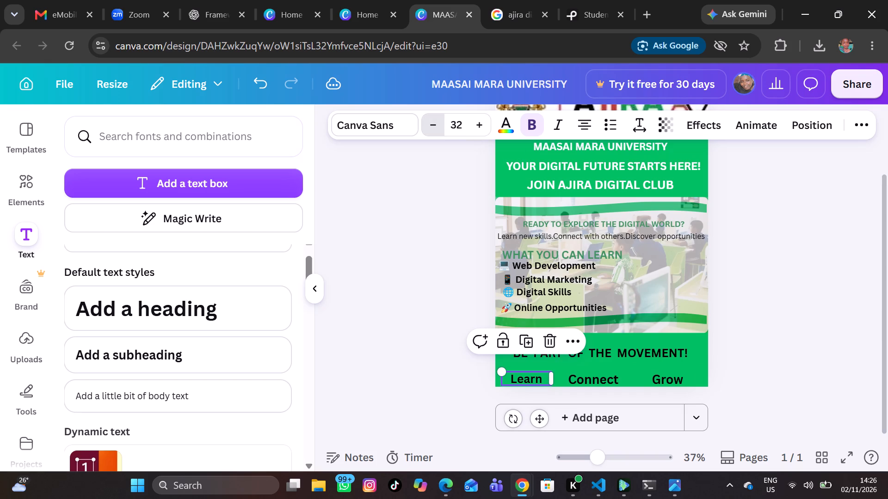
left_click(606, 384)
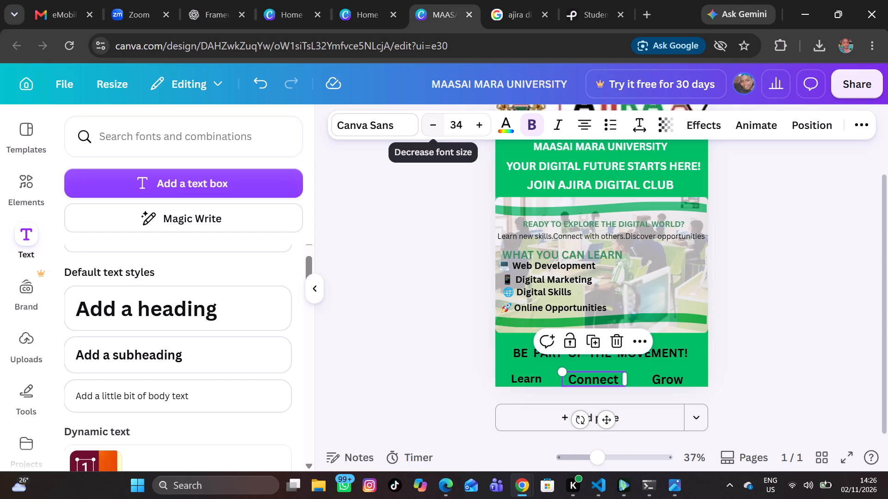
left_click(433, 122)
left_click(433, 122)
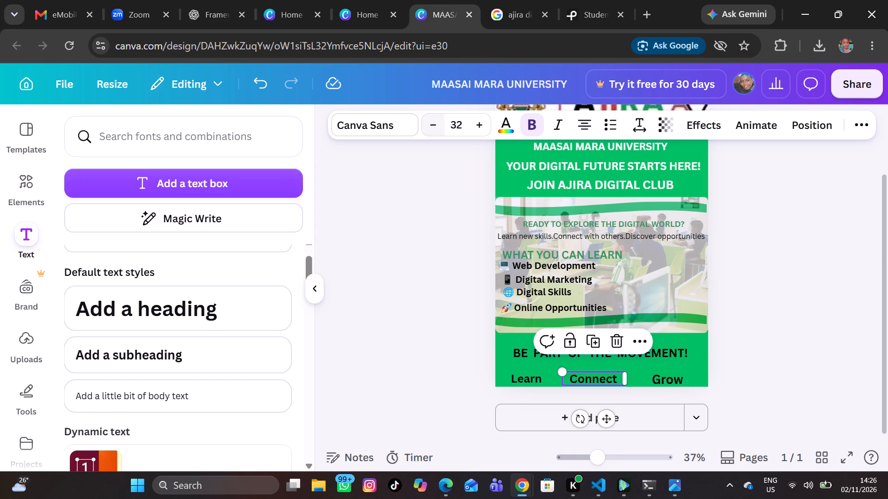
left_click(433, 122)
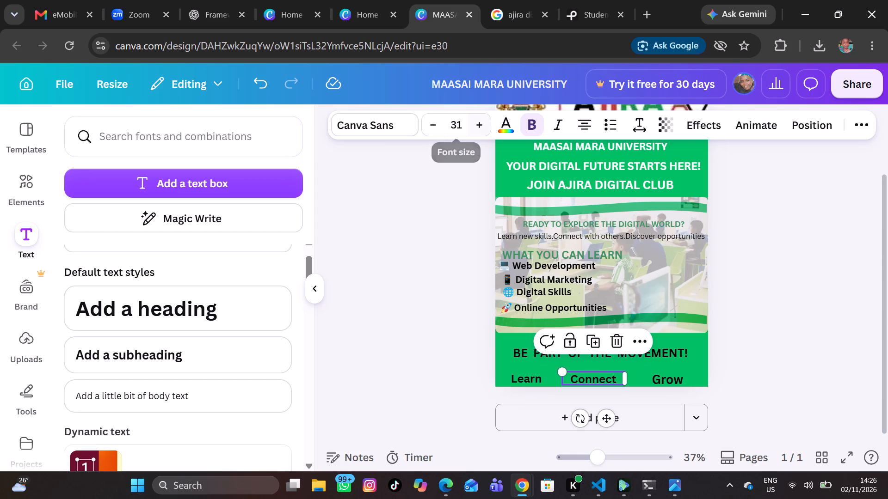
left_click(478, 126)
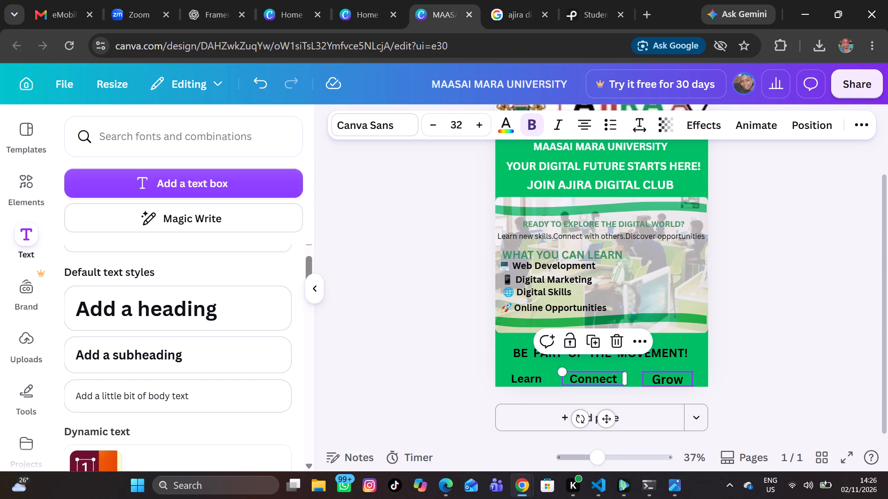
left_click(671, 383)
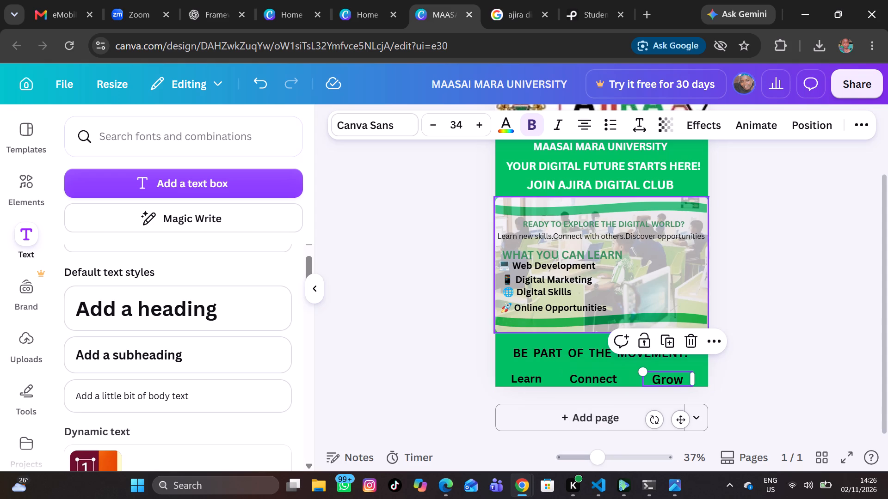
left_click(440, 123)
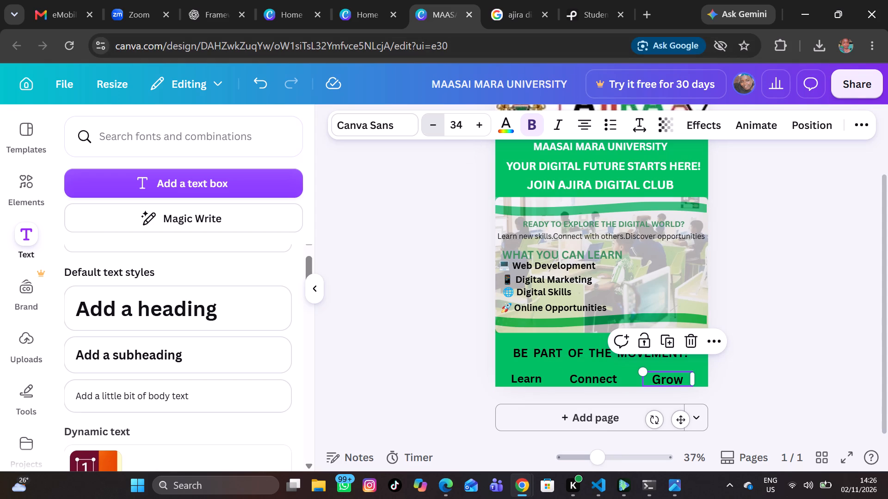
left_click(440, 123)
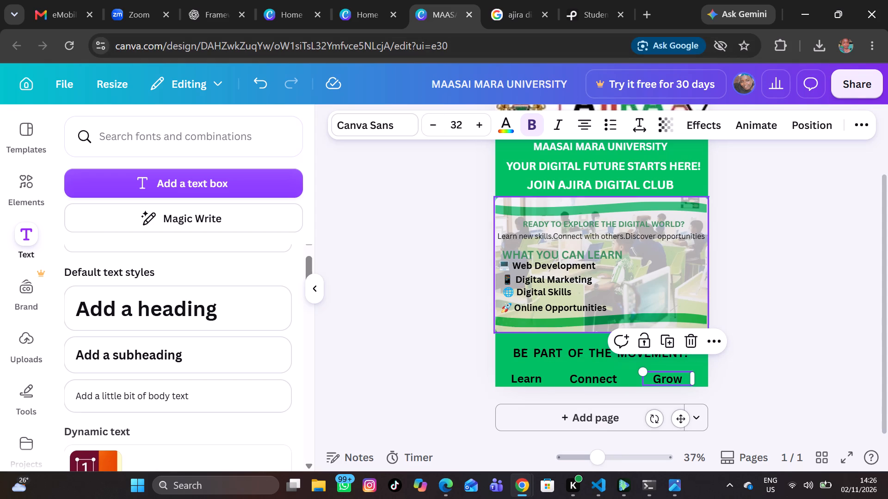
left_click(730, 282)
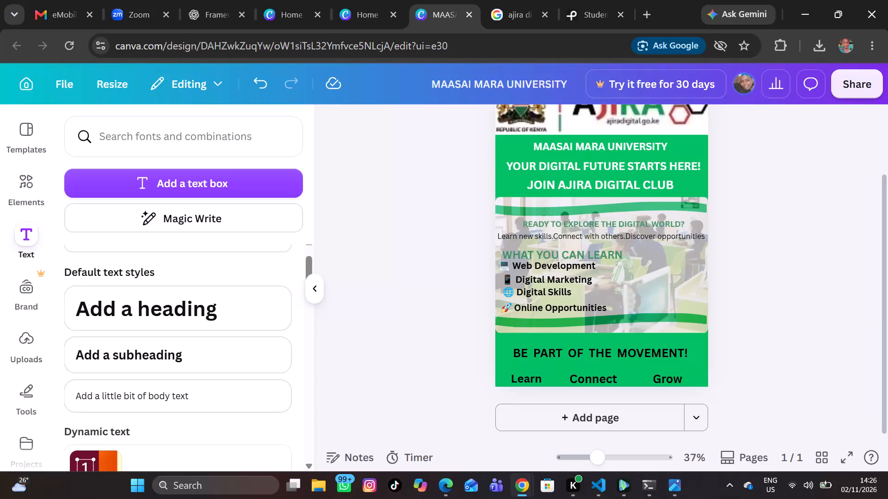
Change the text colour of the BE PART OF THE MOVEMENT! line to white (#ffffff).
left_click(605, 351)
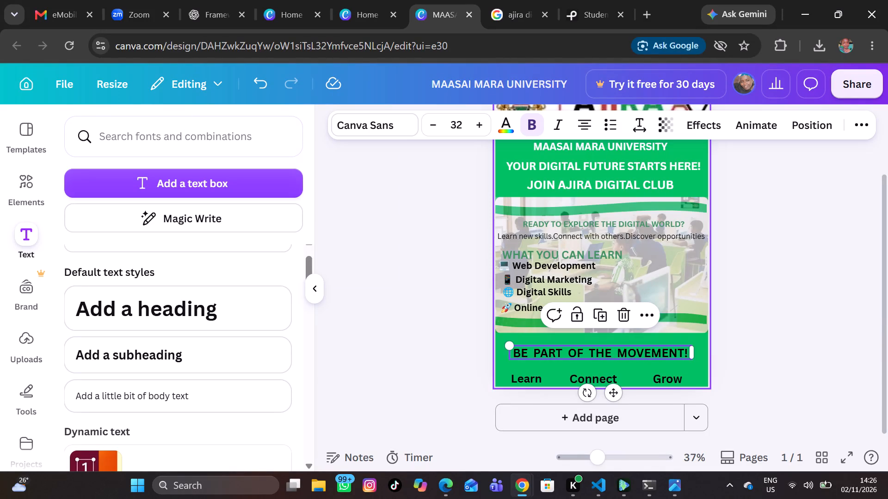
left_click(504, 128)
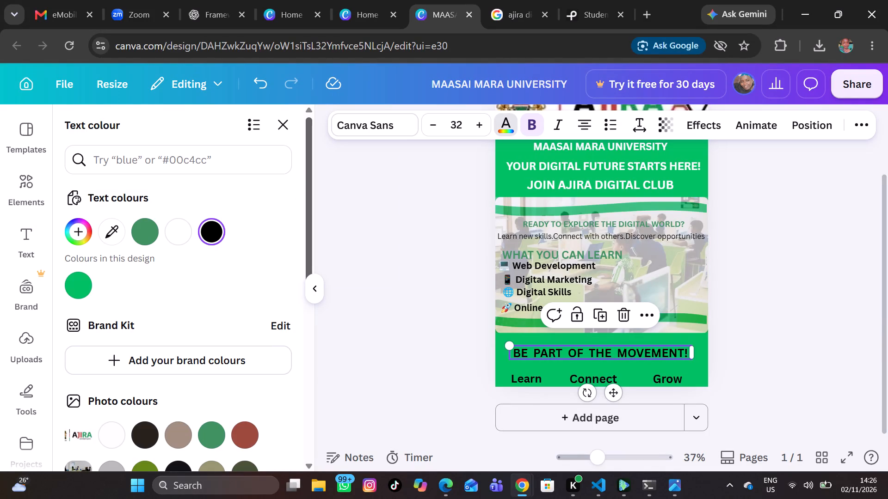
left_click(178, 232)
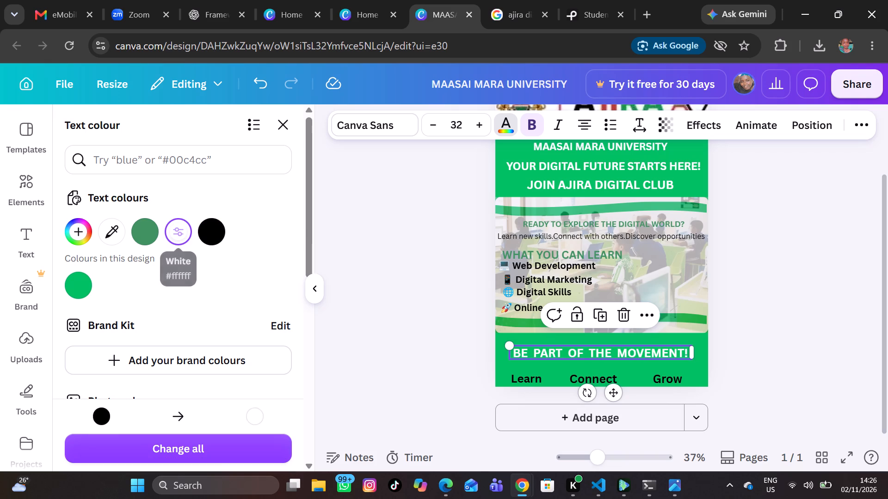
left_click(385, 317)
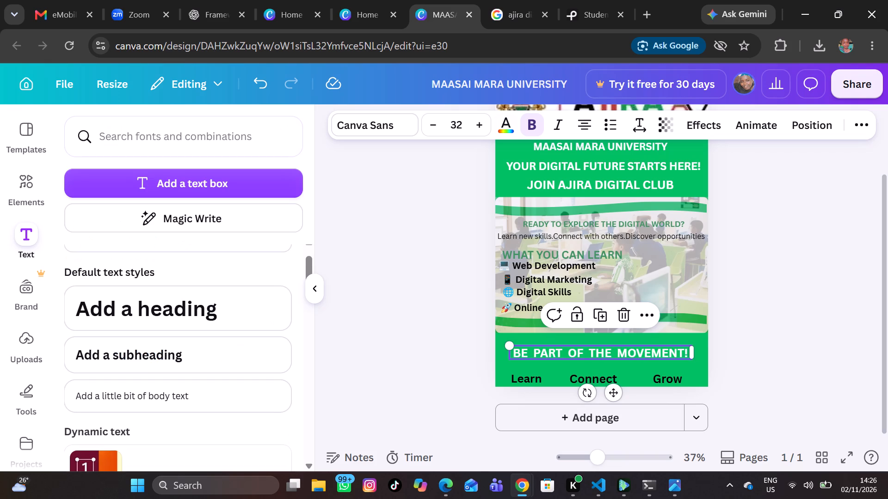
left_click(777, 275)
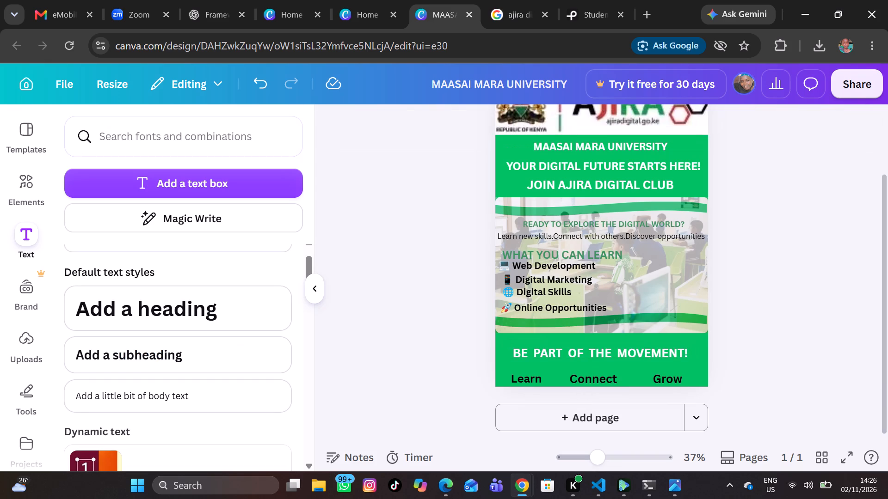
Set the font size of the READY TO EXPLORE THE DIGITAL WORLD? heading to 24.
scroll(777, 275, "up", 1)
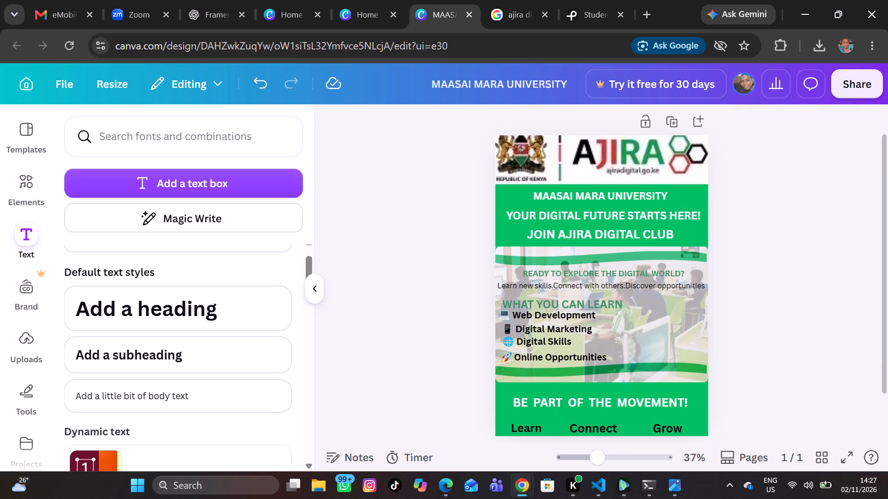
left_click(641, 275)
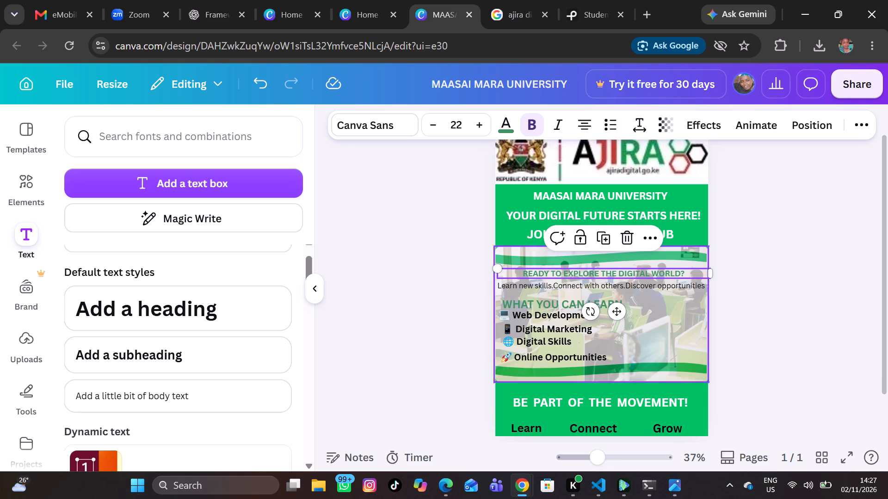
left_click(481, 128)
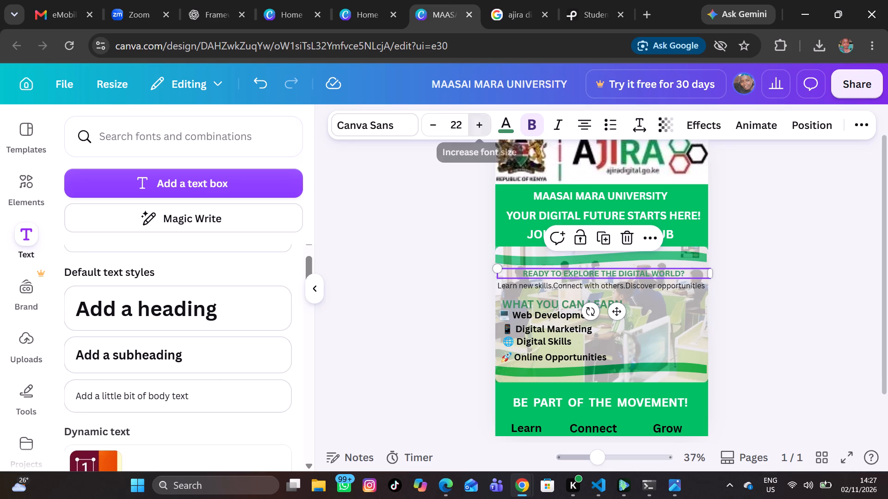
left_click(481, 128)
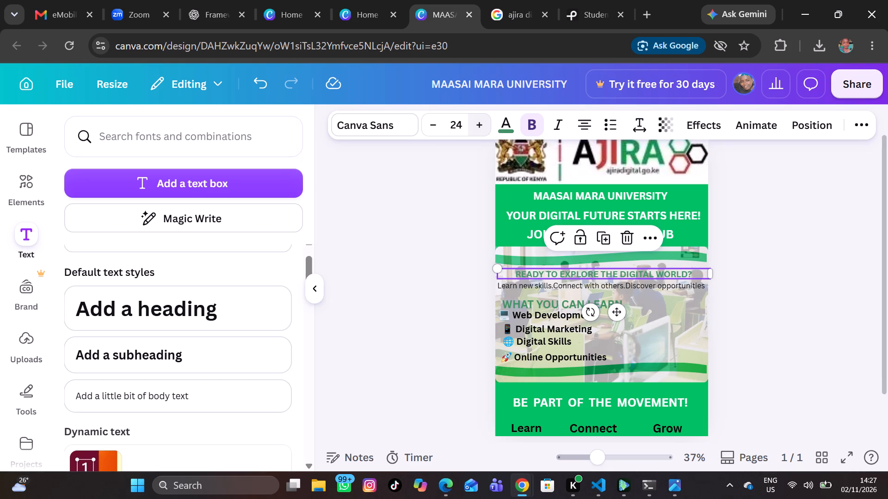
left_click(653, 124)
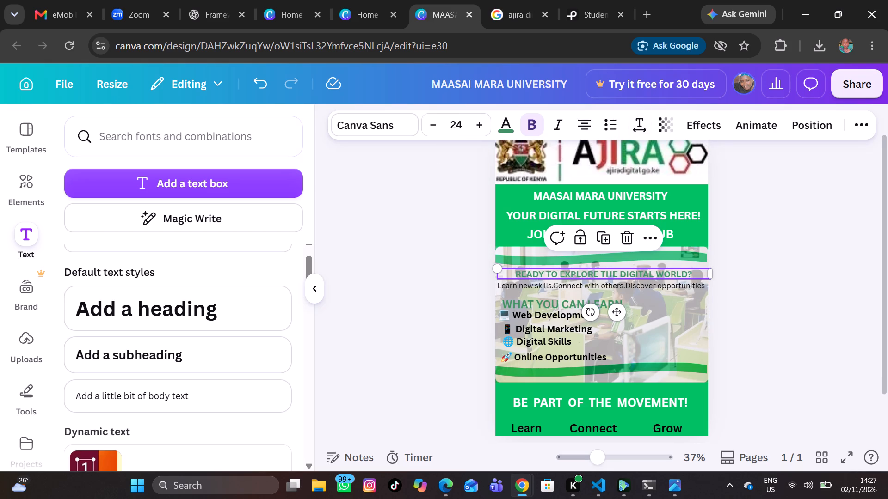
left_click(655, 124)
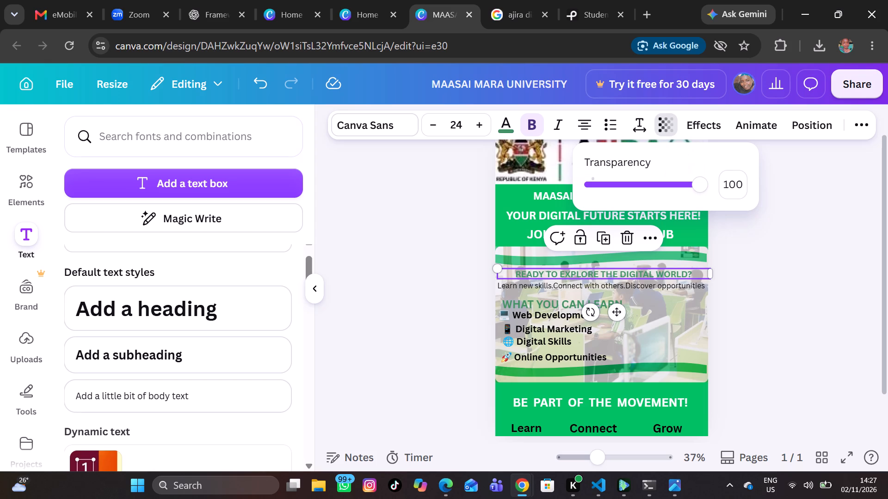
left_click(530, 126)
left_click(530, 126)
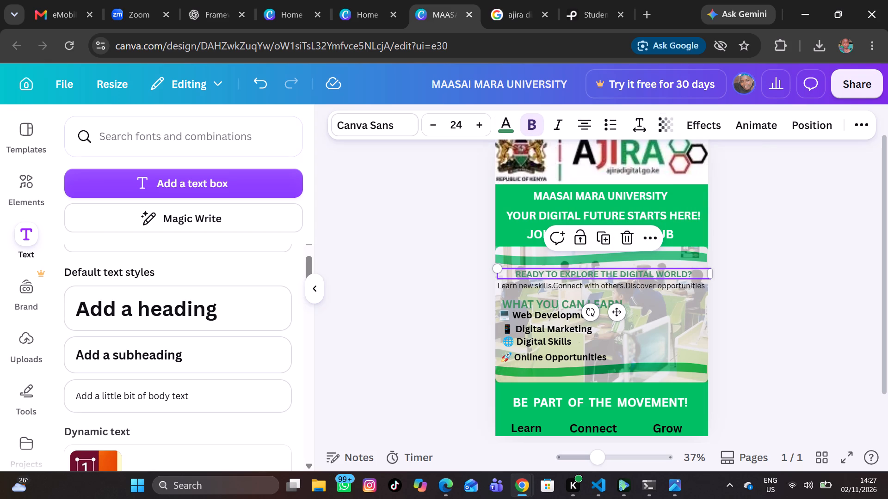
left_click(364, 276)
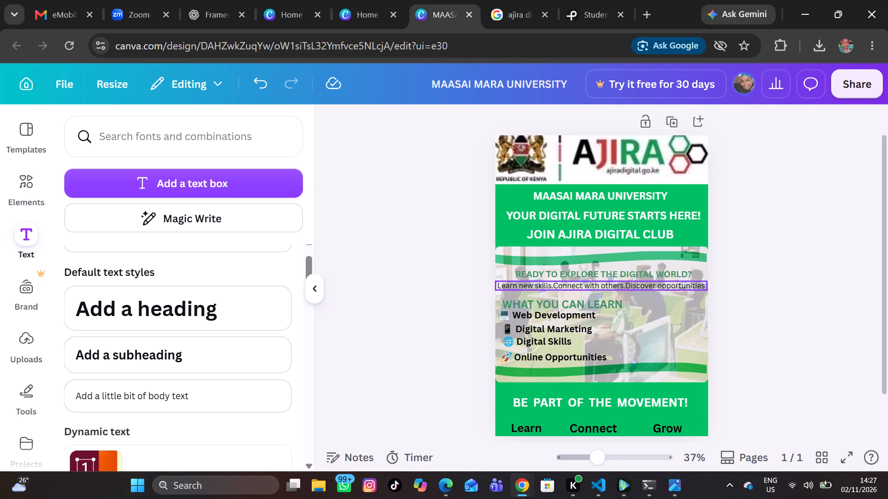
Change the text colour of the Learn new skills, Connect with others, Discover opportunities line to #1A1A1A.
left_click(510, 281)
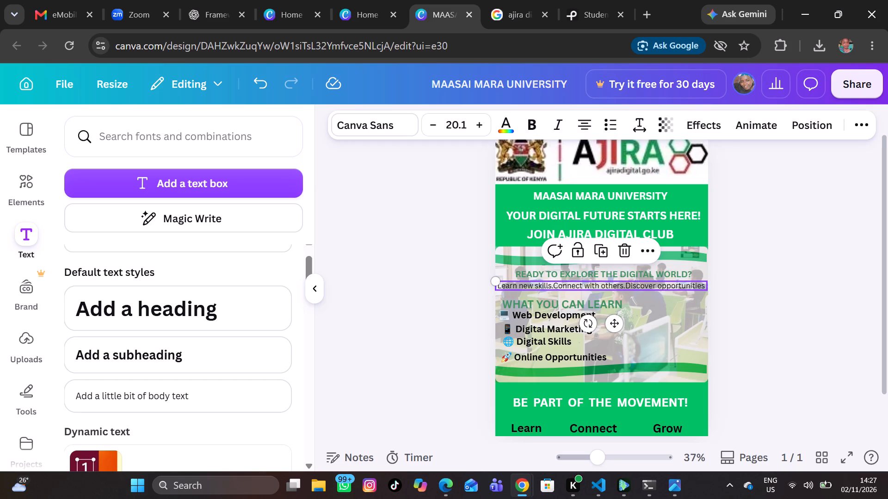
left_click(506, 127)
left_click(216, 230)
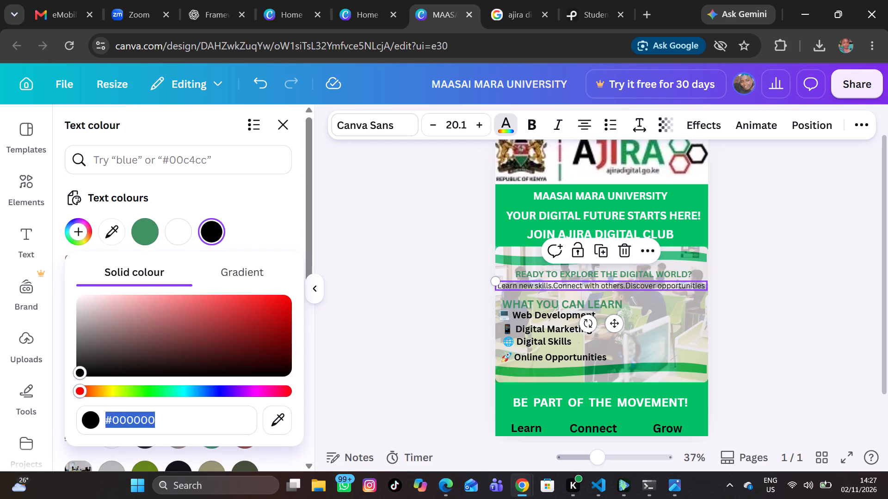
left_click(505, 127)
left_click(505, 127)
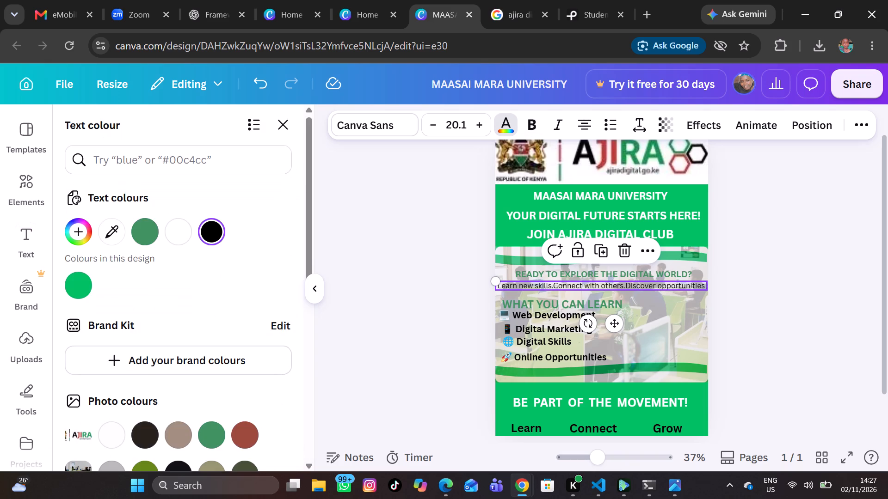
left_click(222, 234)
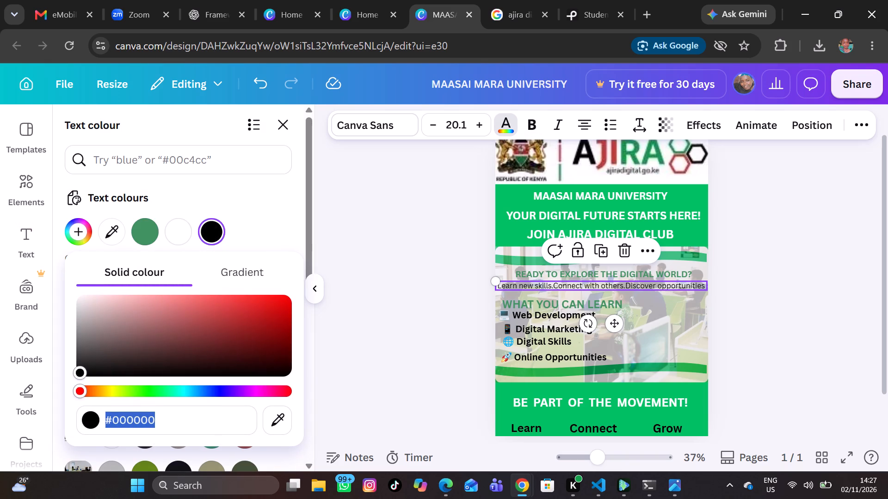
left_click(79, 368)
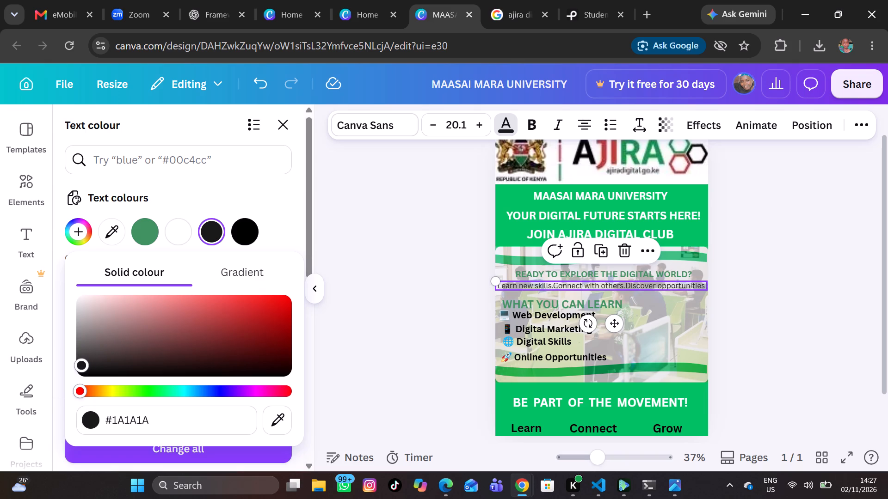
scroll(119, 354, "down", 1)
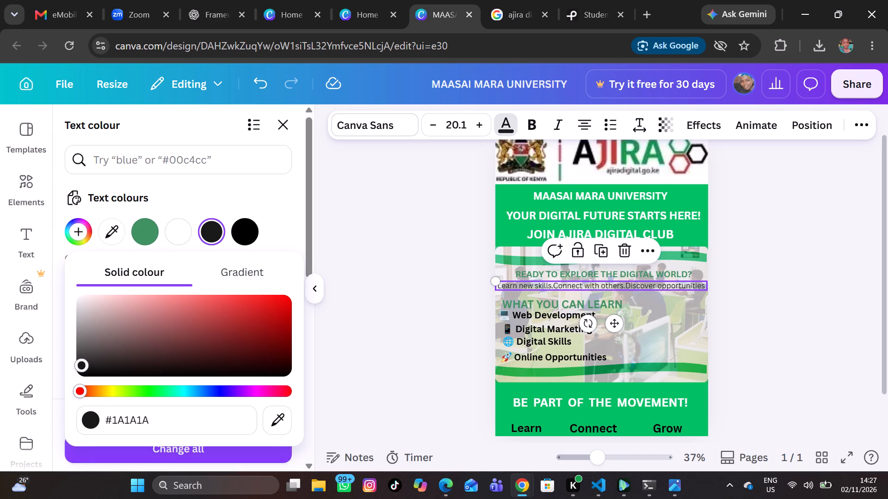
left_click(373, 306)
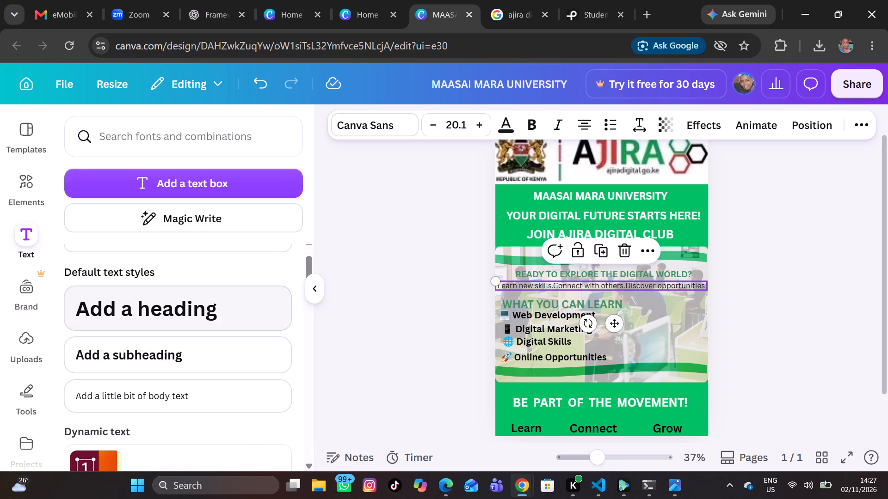
Recolour the Learn new skills line, trying black (#000000) and settling on the near-black swatch from the Ajira logo's photo colours.
left_click(507, 131)
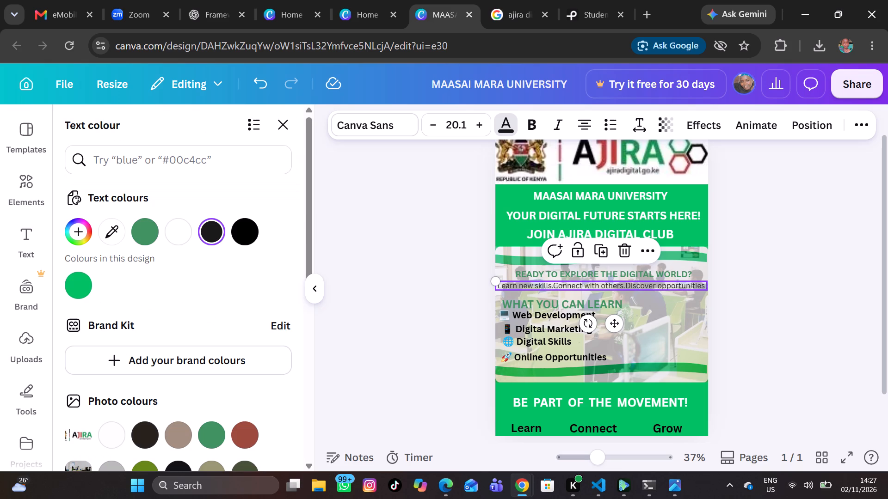
left_click(244, 228)
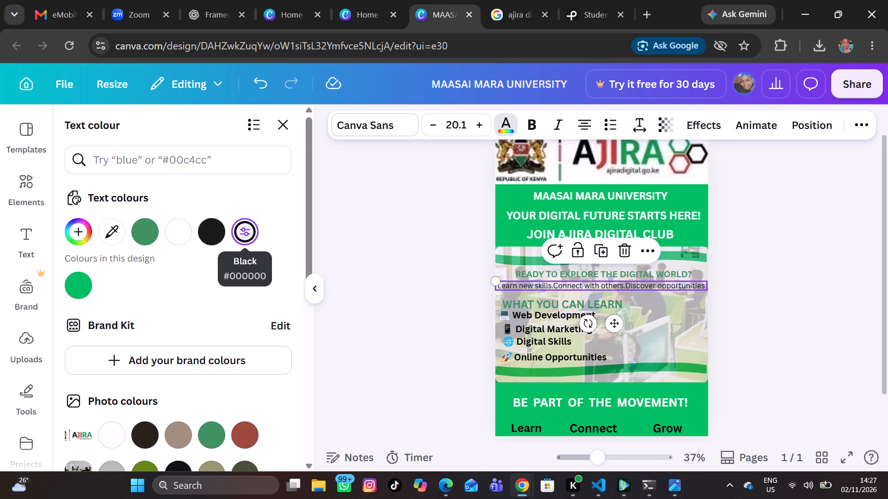
left_click(145, 434)
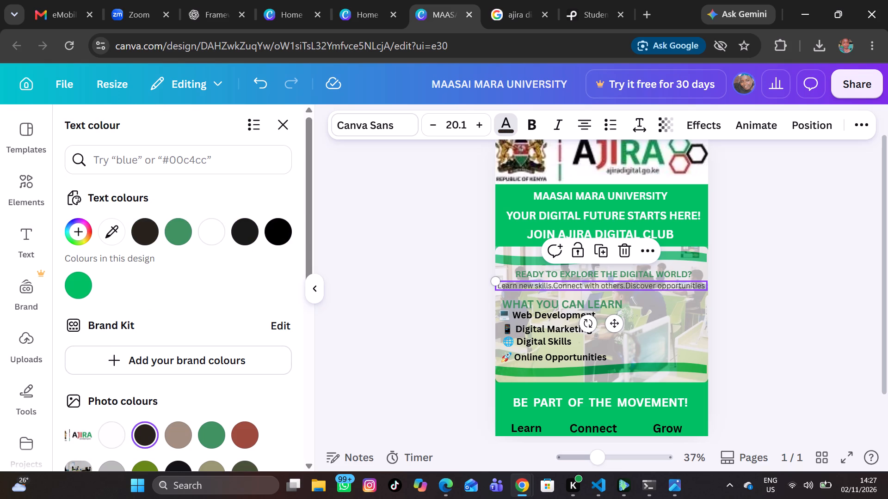
left_click(358, 344)
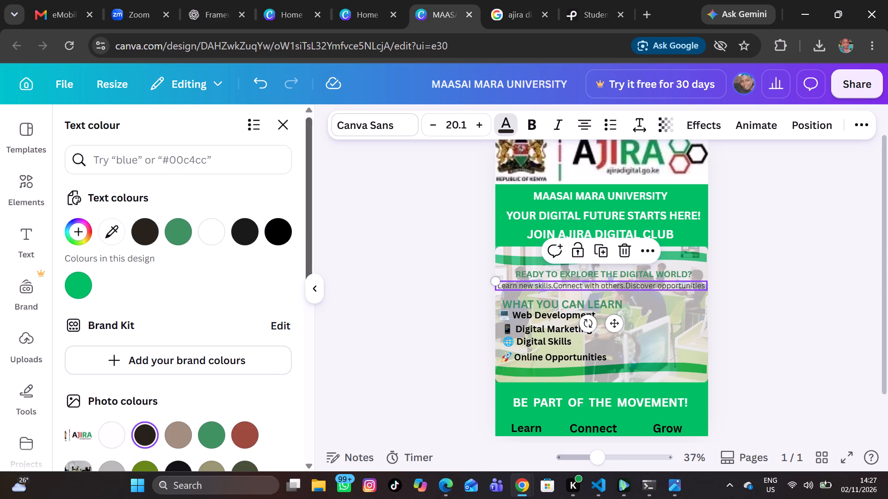
left_click(391, 359)
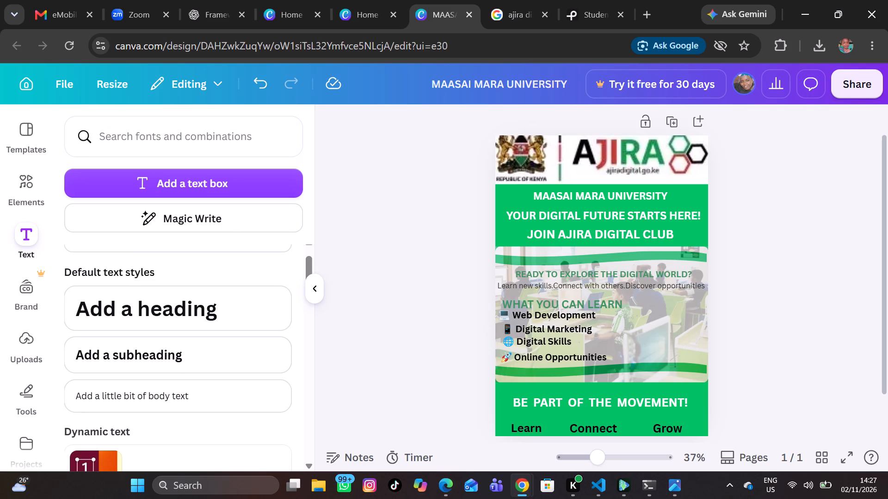
Look over the poster from the Ajira logo header to the Learn, Connect, Grow footer.
scroll(710, 334, "down", 3)
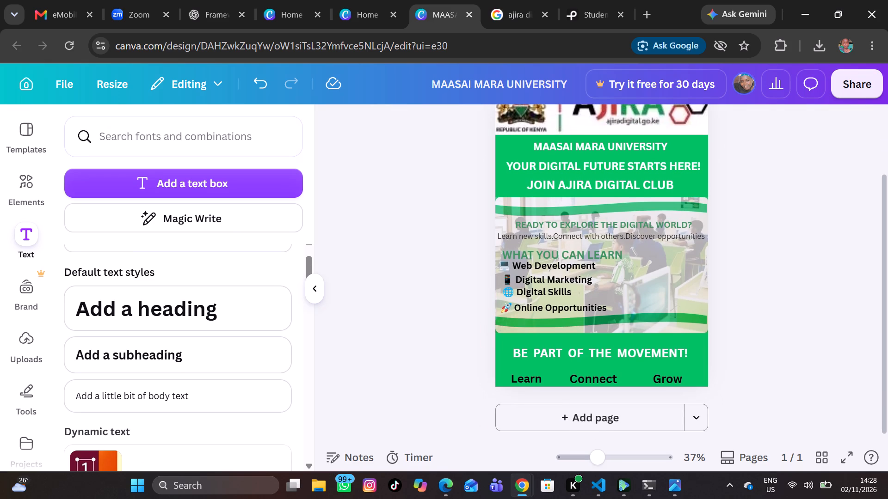
scroll(710, 334, "down", 1)
scroll(710, 334, "up", 1)
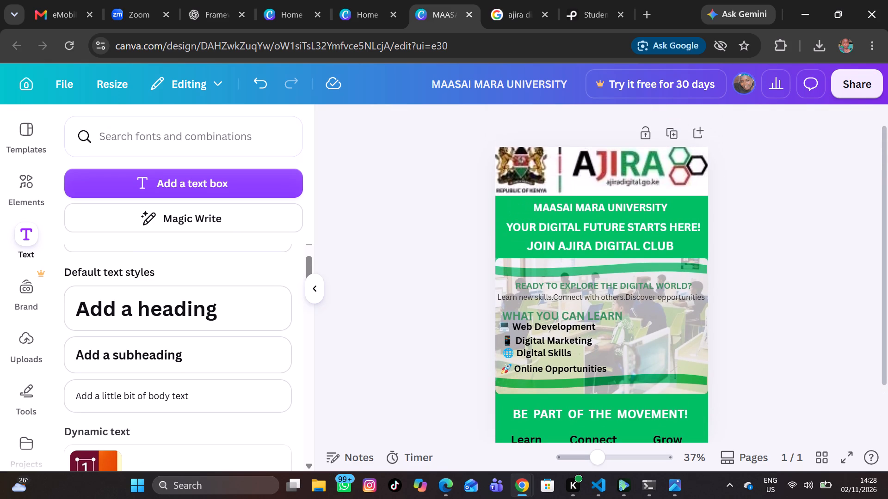
scroll(710, 334, "up", 1)
scroll(710, 334, "down", 1)
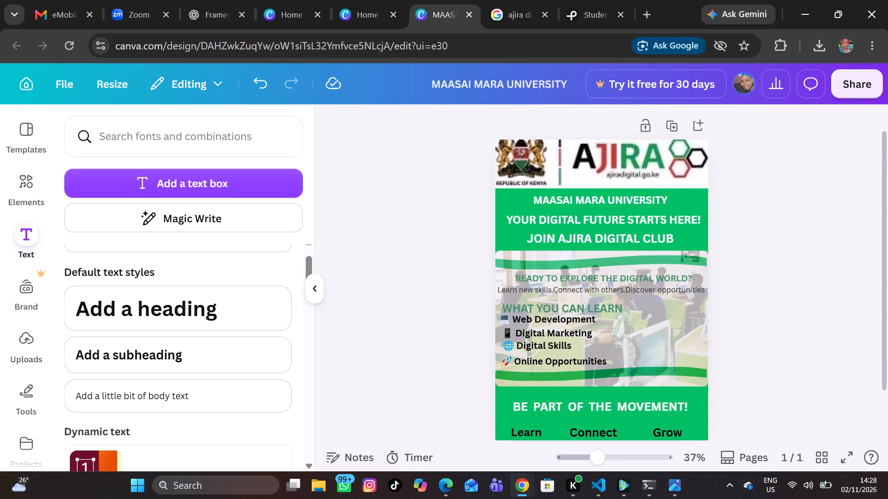
scroll(710, 334, "down", 1)
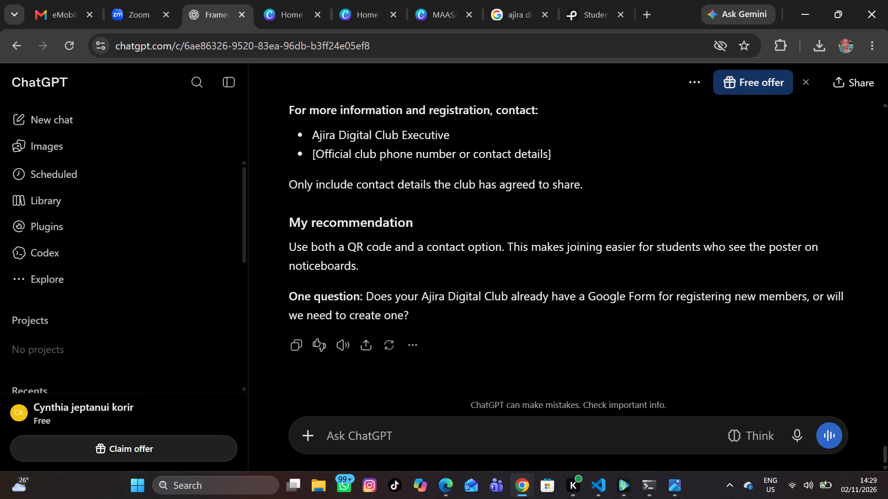
Switch back to the Canva poster and apply the Skate text animation to the word Learn in the footer.
left_click(450, 7)
scroll(451, 315, "up", 1)
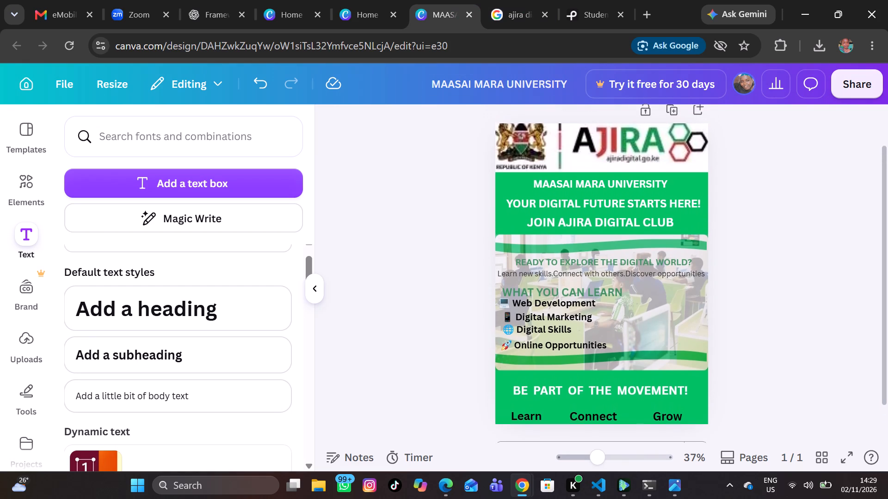
scroll(451, 315, "up", 1)
scroll(451, 315, "down", 1)
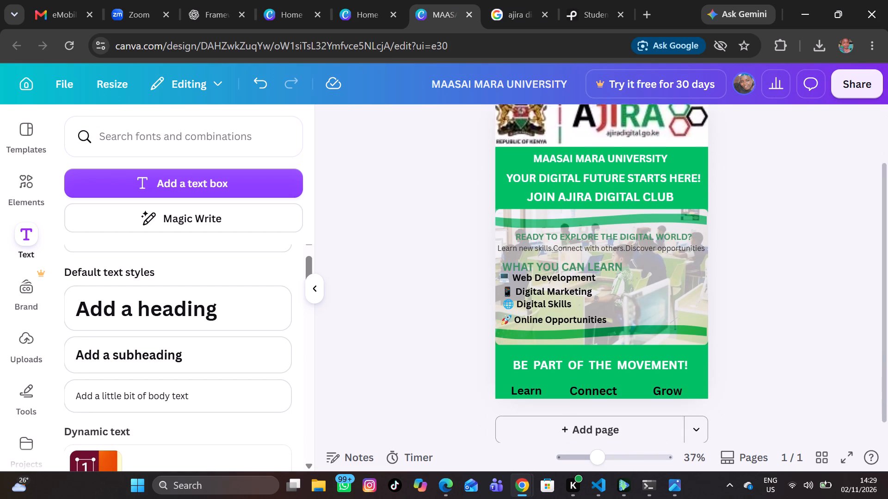
scroll(451, 315, "down", 1)
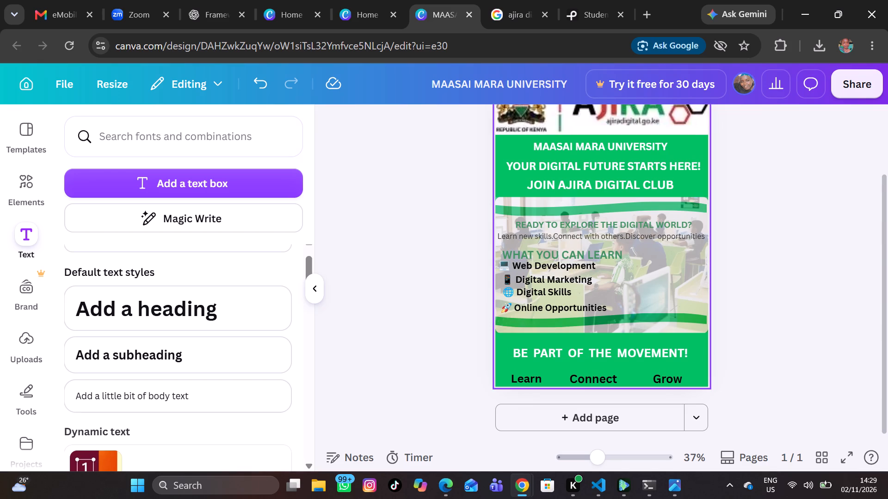
left_click(536, 375)
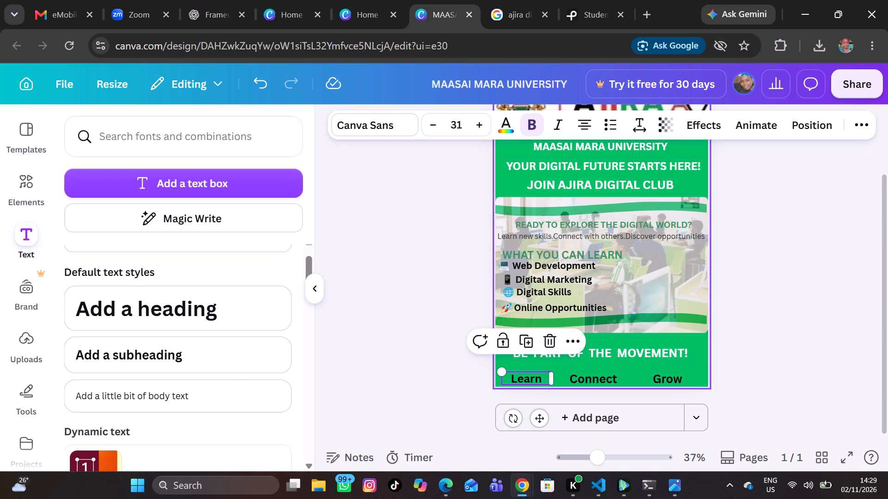
left_click(672, 128)
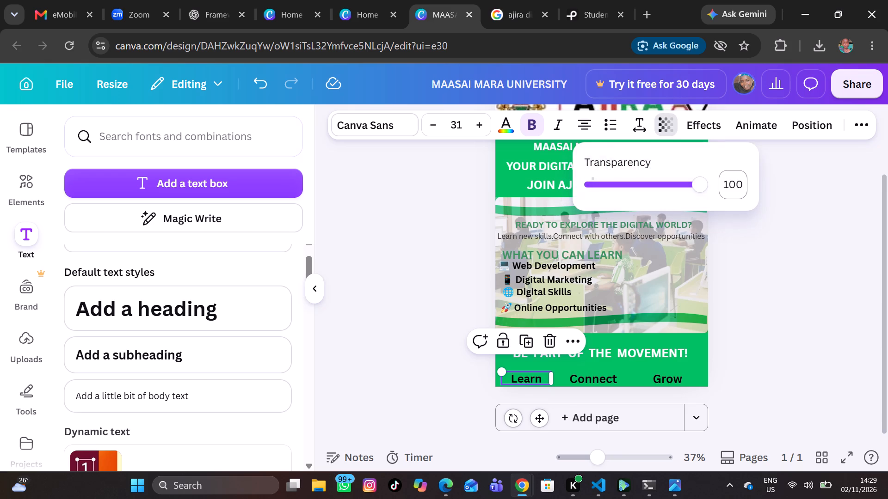
left_click(766, 248)
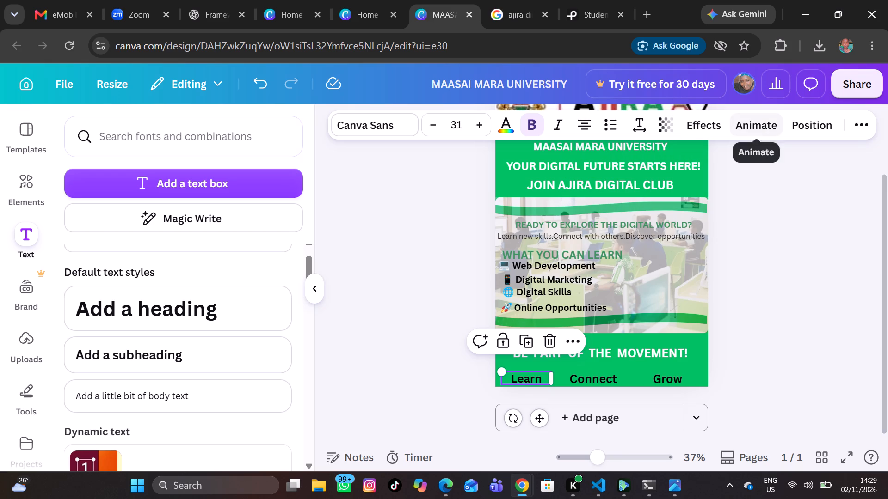
left_click(755, 124)
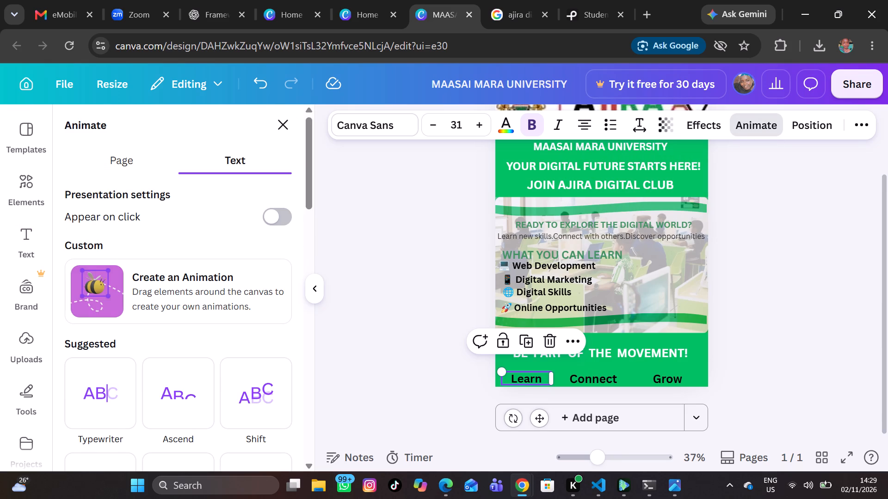
scroll(236, 329, "down", 2)
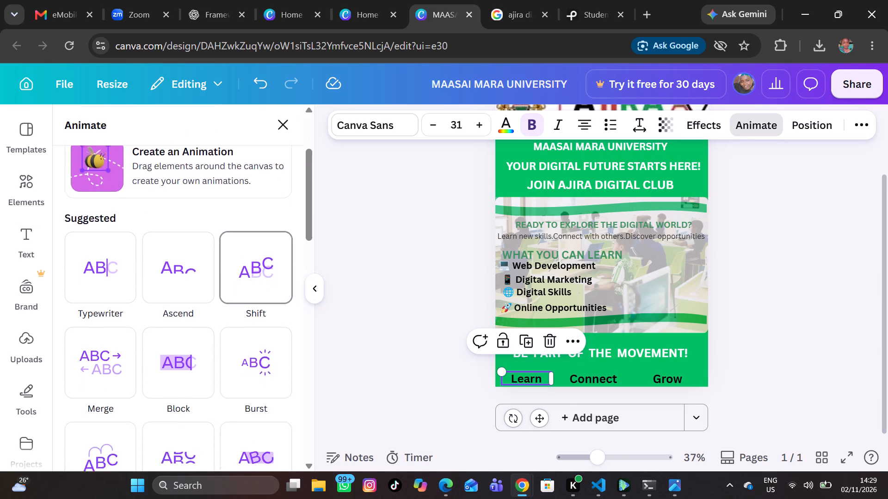
scroll(236, 329, "down", 3)
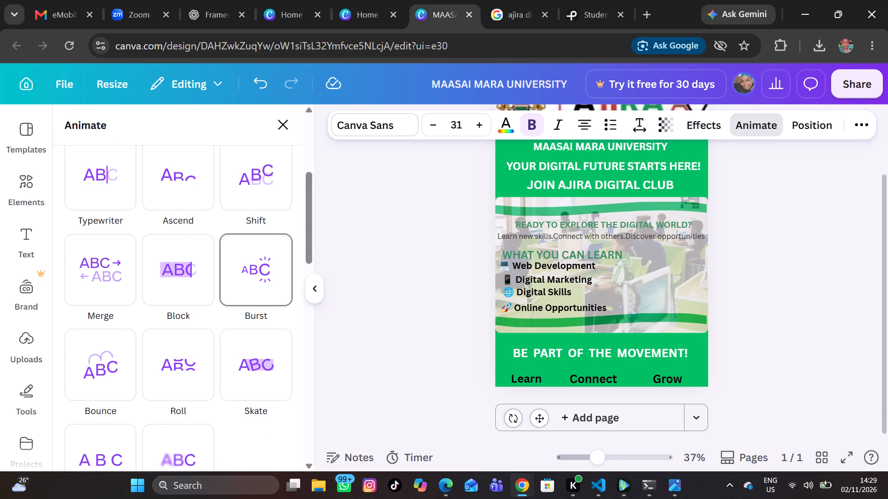
scroll(236, 329, "down", 1)
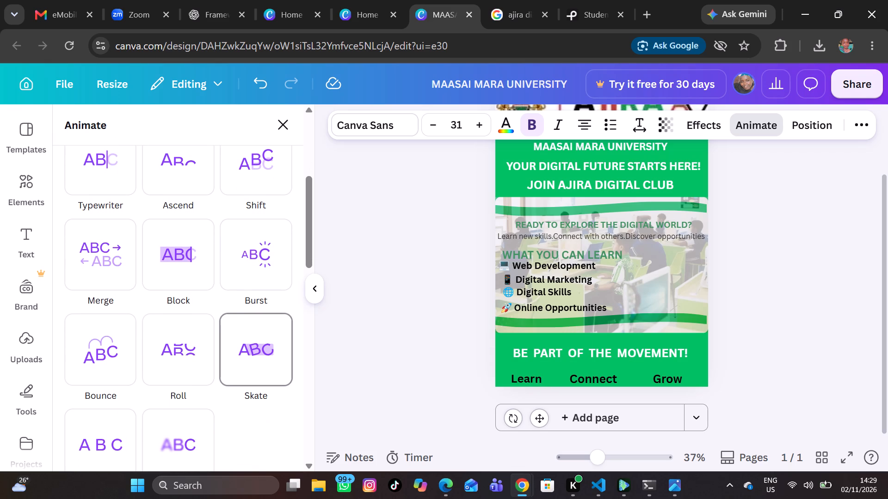
left_click(236, 329)
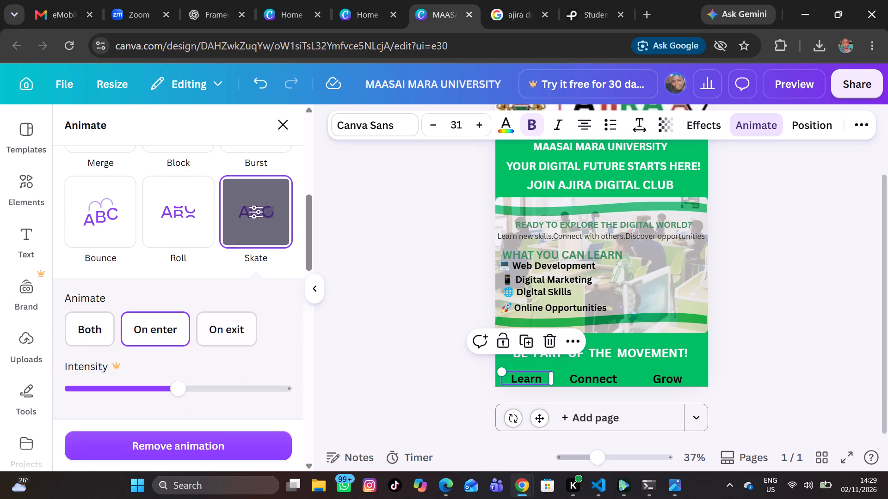
Apply the Burst text animation to the word Connect in the poster's footer.
left_click(582, 384)
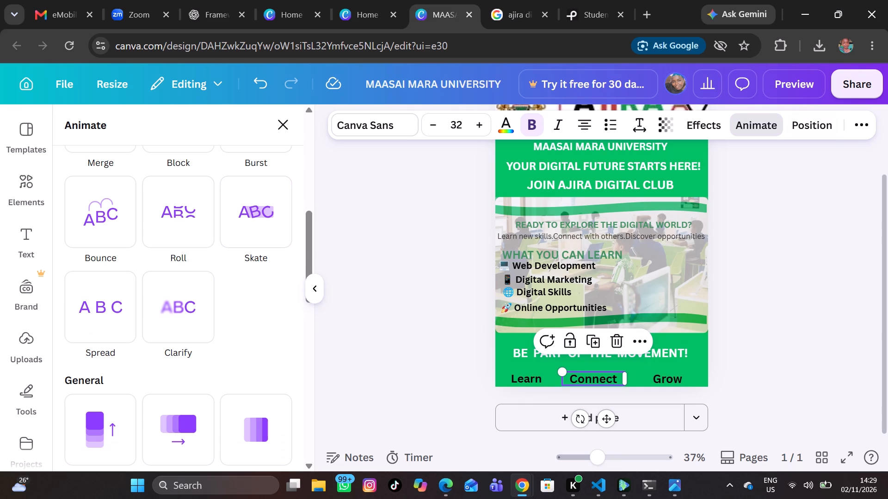
left_click(769, 124)
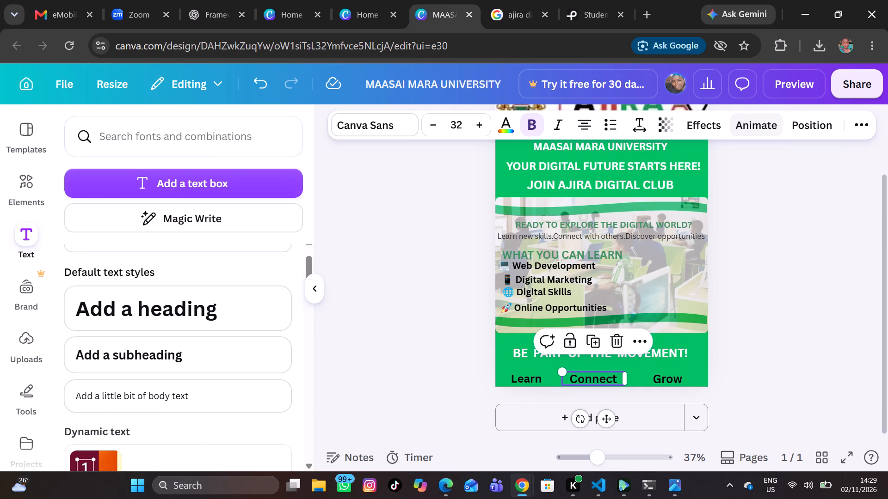
left_click(769, 124)
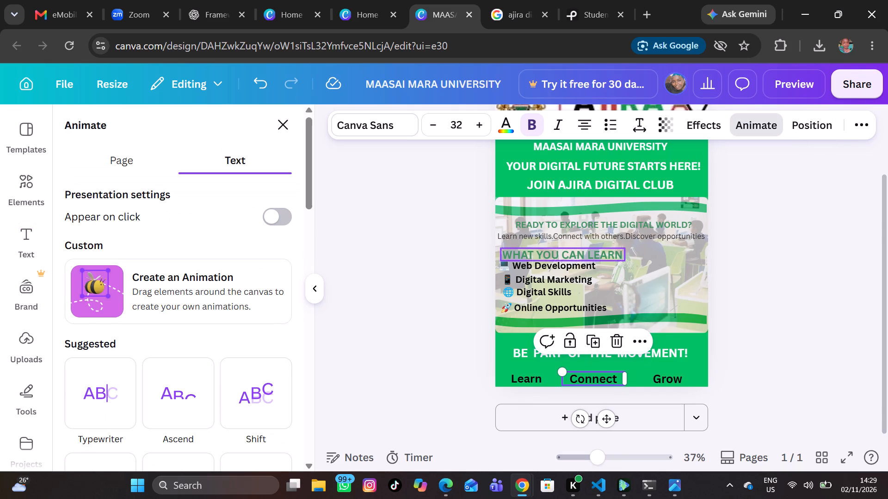
scroll(143, 436, "down", 2)
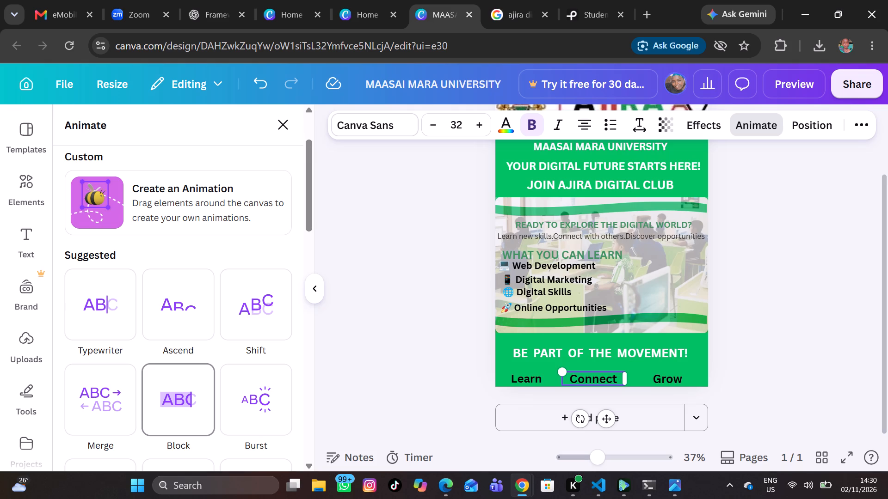
left_click(240, 409)
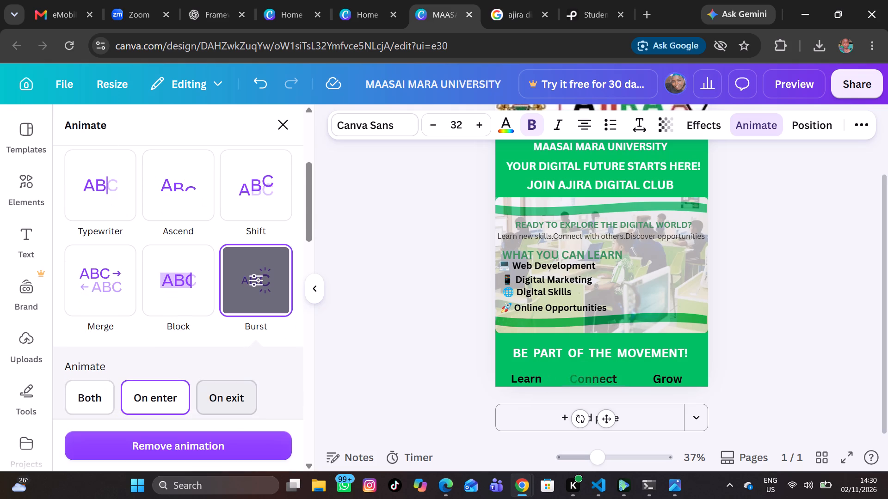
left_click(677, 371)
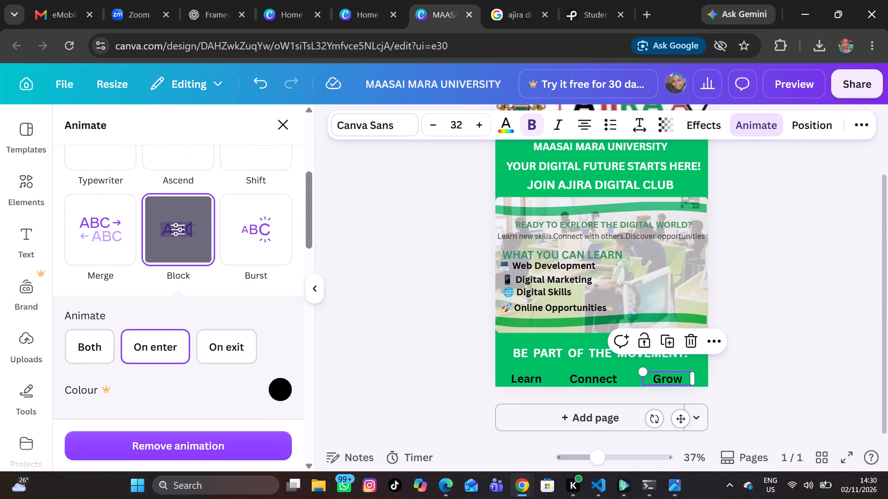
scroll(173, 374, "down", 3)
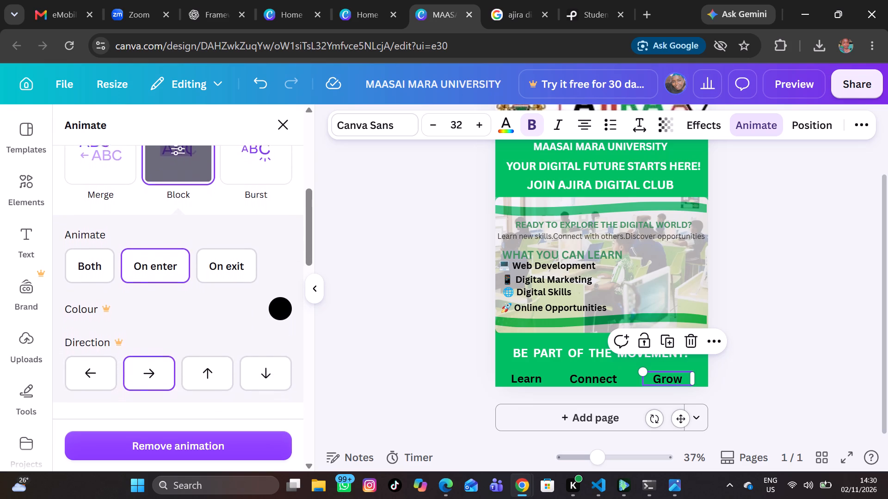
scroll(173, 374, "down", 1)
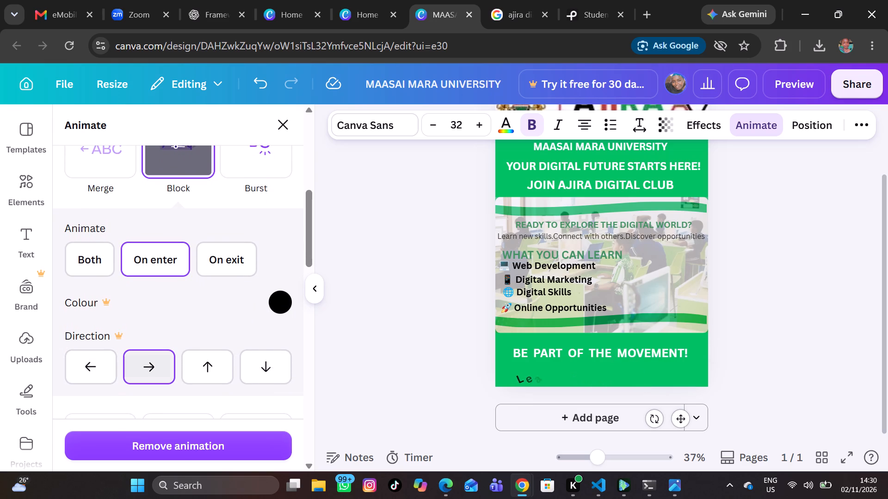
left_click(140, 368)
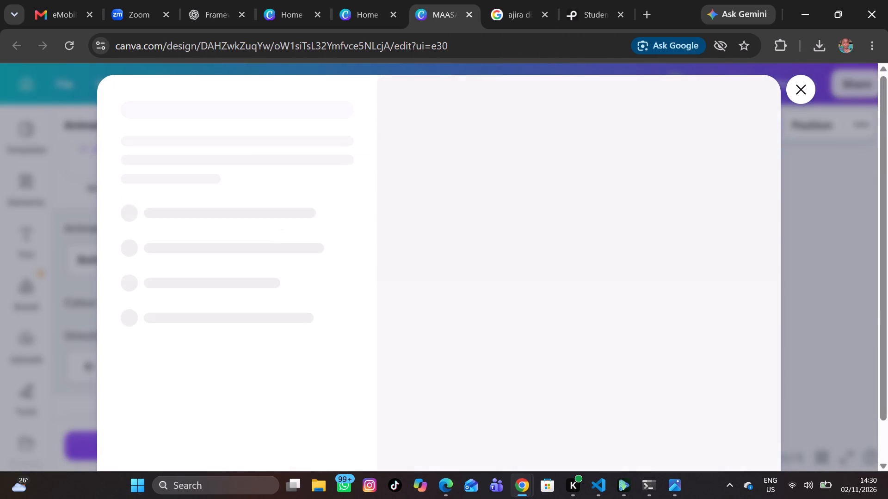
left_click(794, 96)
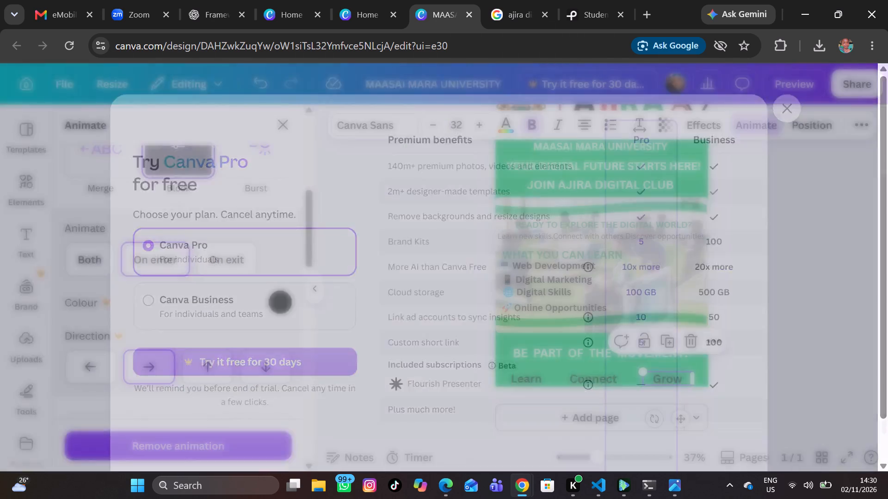
Change the text animation of the footer word Grow to Bounce.
scroll(149, 372, "down", 3)
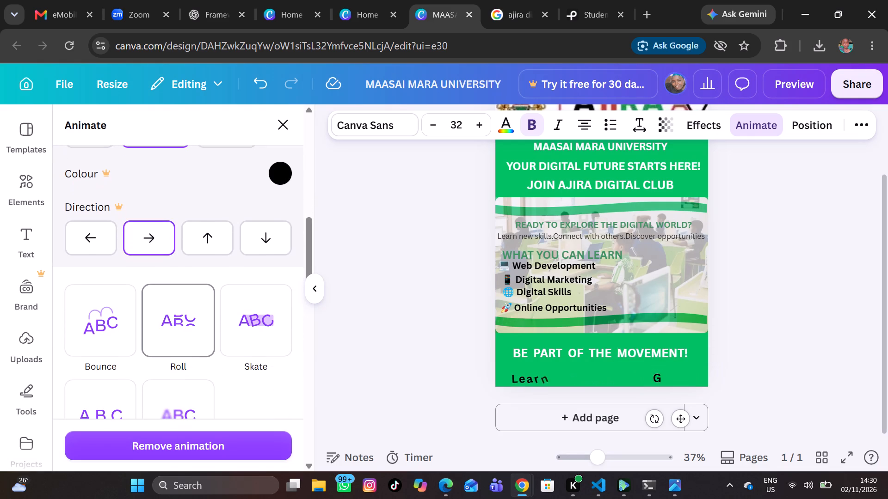
left_click(113, 337)
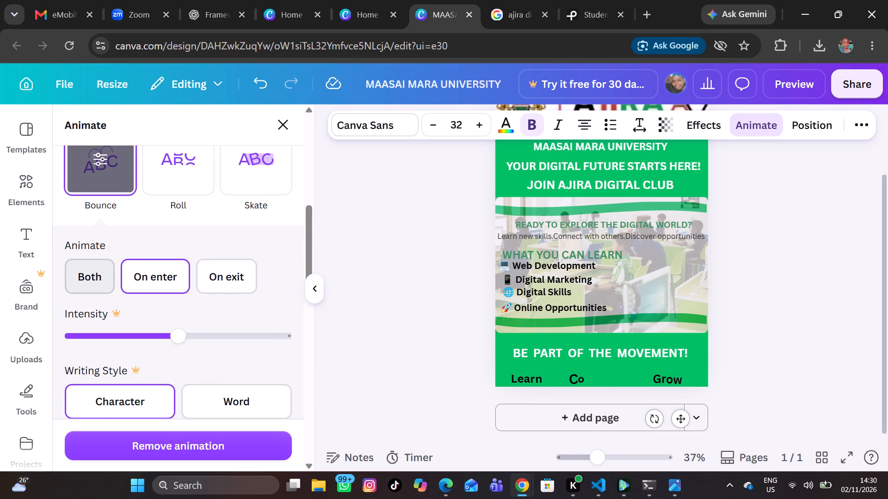
Look through the Bounce settings and the suggested and general animations available for the word Grow.
scroll(95, 283, "up", 3)
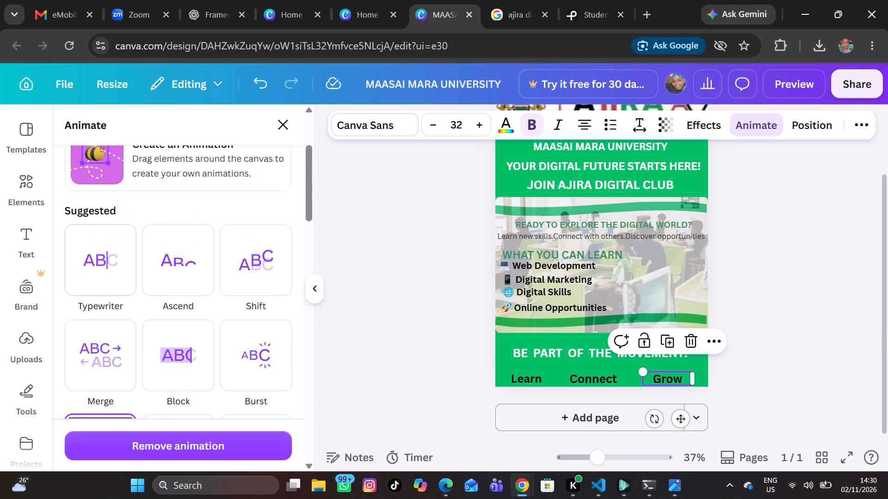
scroll(95, 283, "up", 2)
scroll(95, 283, "down", 1)
scroll(95, 283, "up", 3)
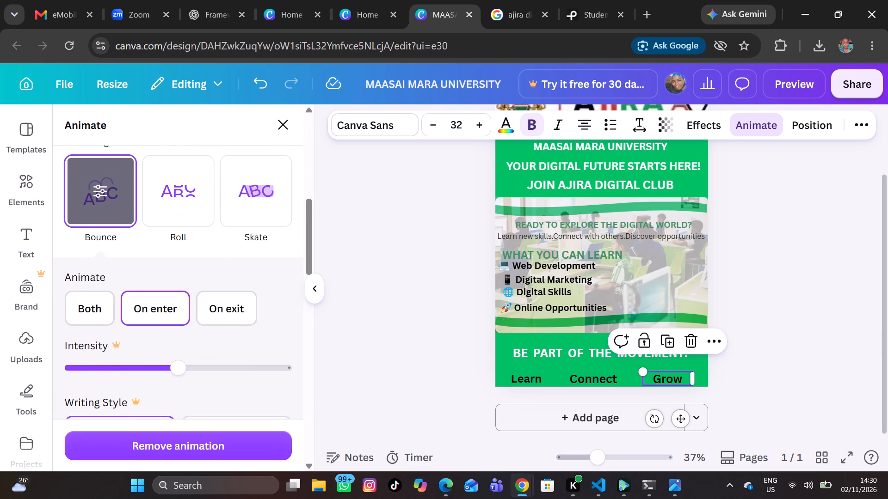
scroll(92, 377, "down", 3)
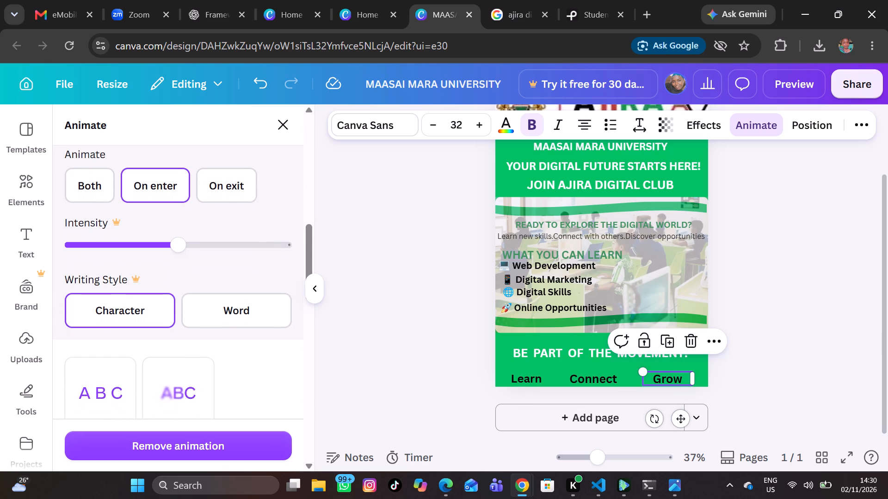
scroll(92, 377, "down", 3)
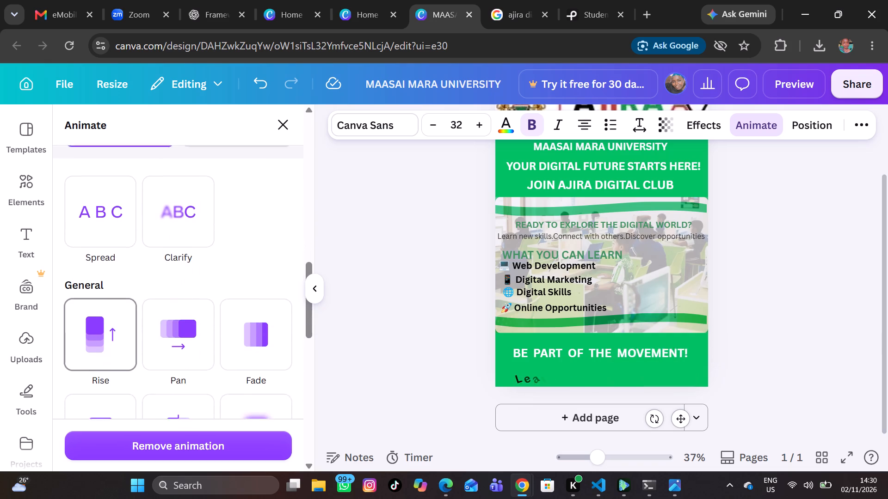
scroll(92, 377, "down", 1)
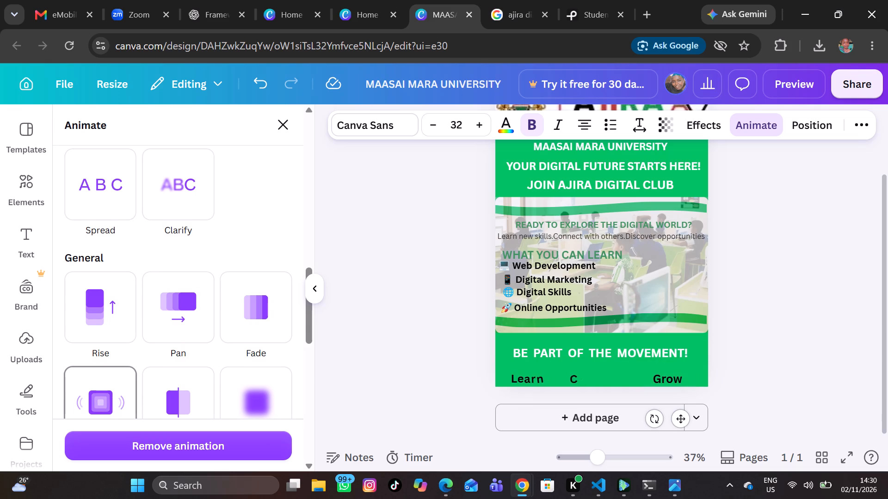
scroll(92, 377, "up", 4)
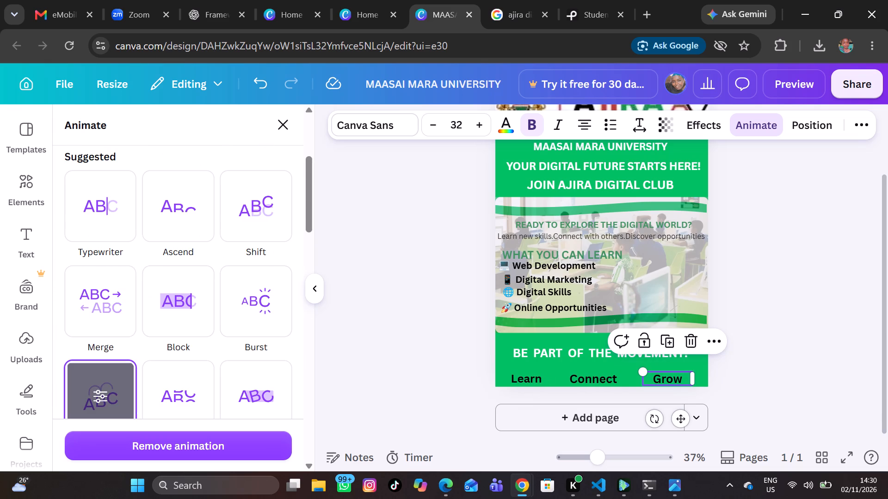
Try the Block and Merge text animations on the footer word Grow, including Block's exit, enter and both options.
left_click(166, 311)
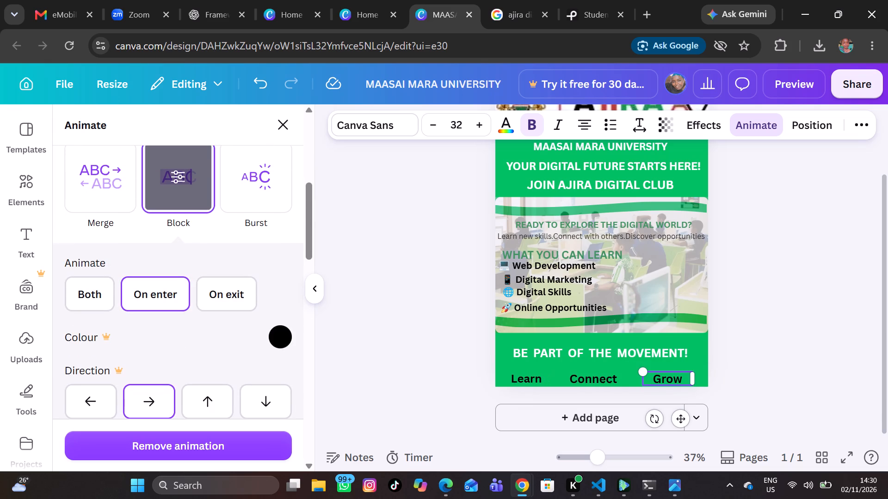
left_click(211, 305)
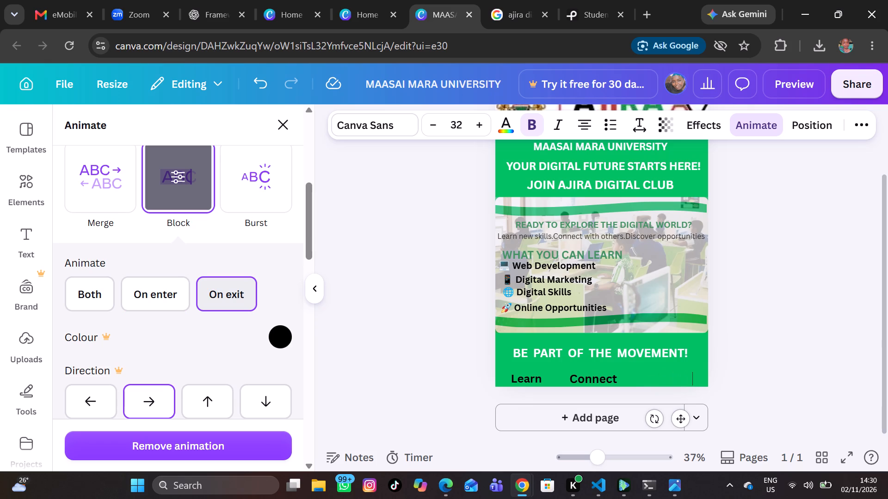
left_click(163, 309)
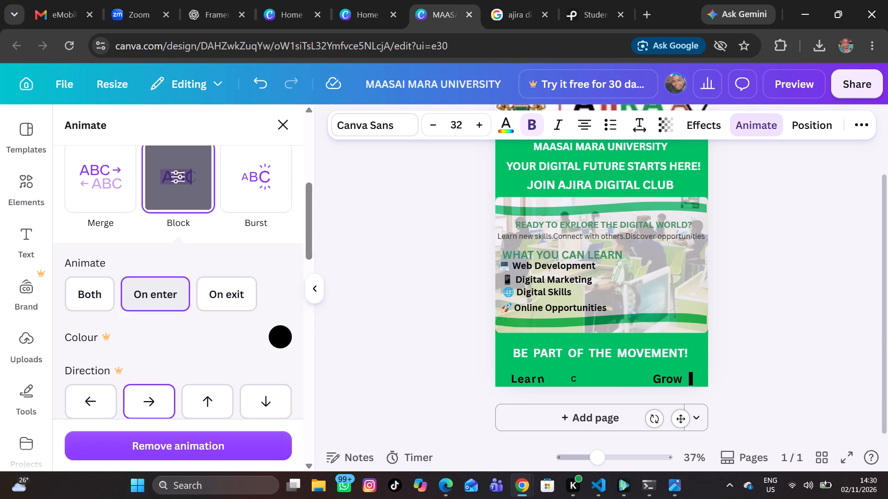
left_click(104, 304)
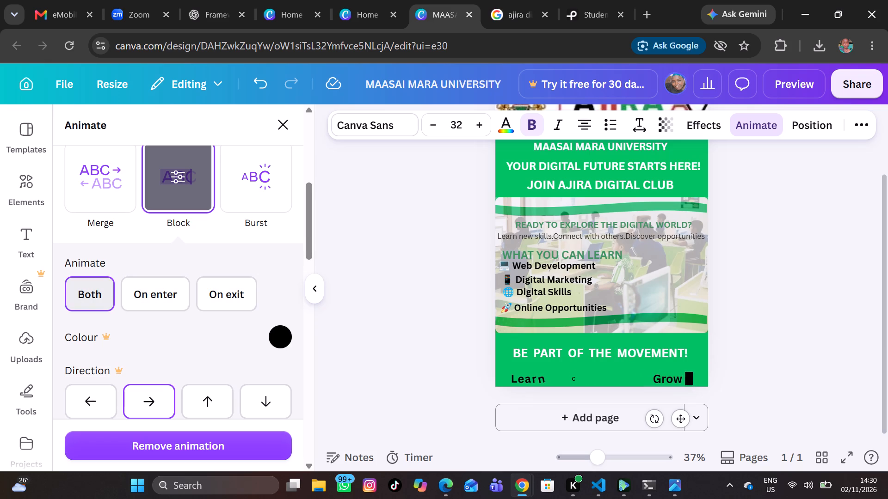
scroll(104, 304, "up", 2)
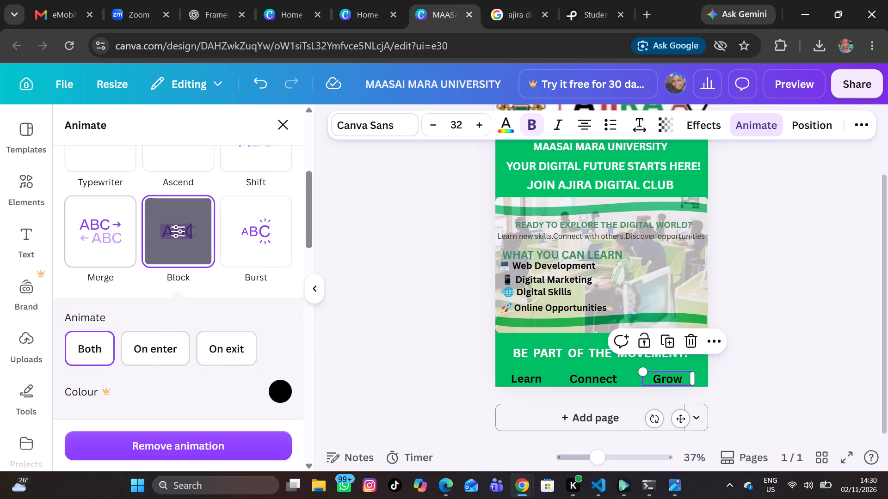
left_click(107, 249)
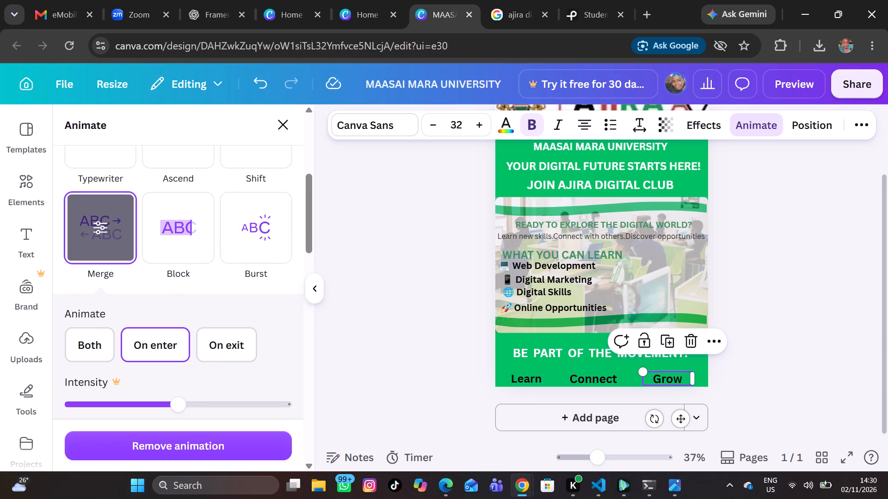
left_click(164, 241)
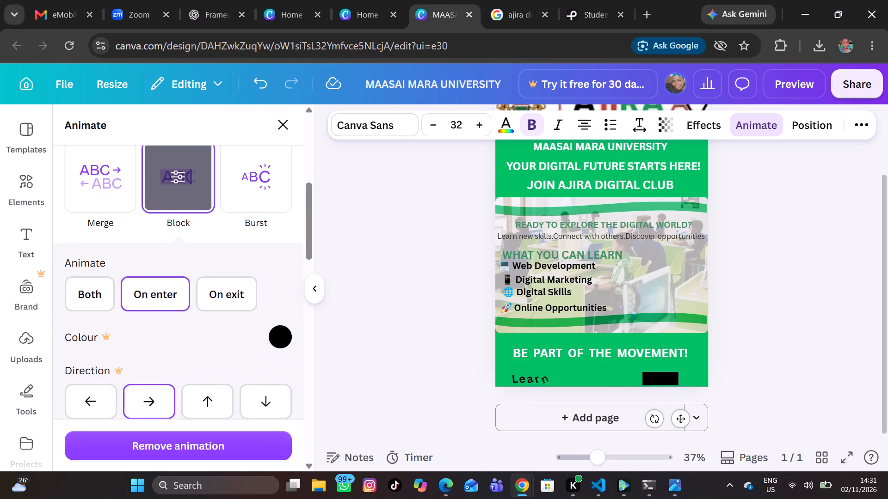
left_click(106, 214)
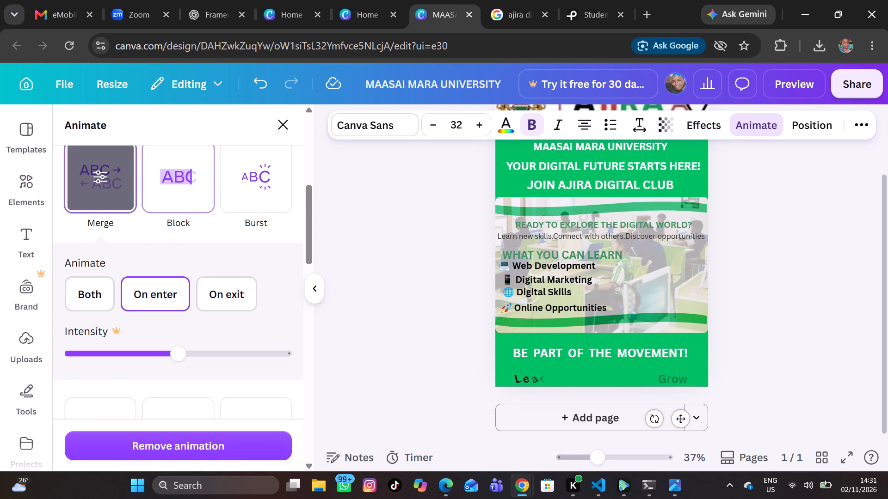
Change the text animation of the footer word Grow to Burst and make the word appear on click.
left_click(252, 202)
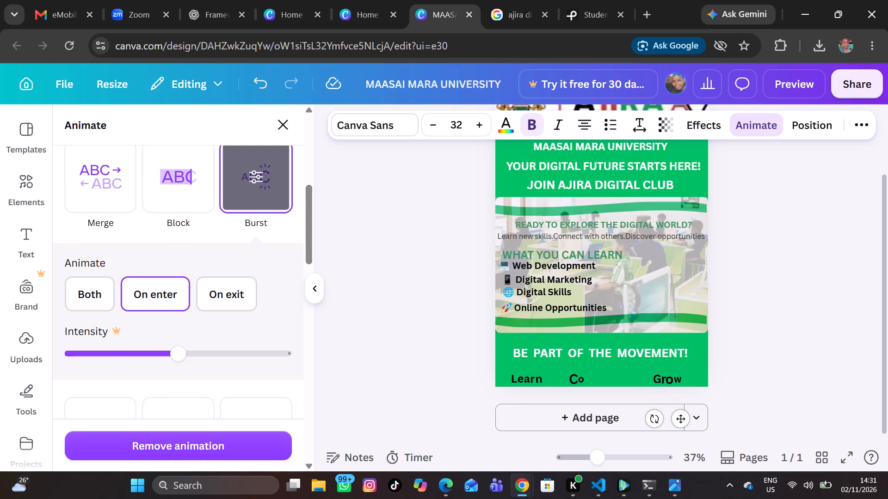
scroll(252, 202, "up", 2)
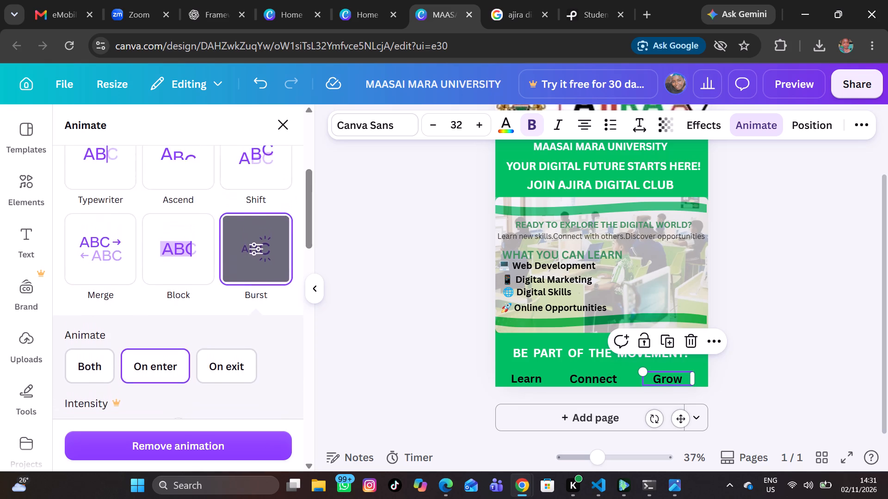
scroll(252, 202, "up", 4)
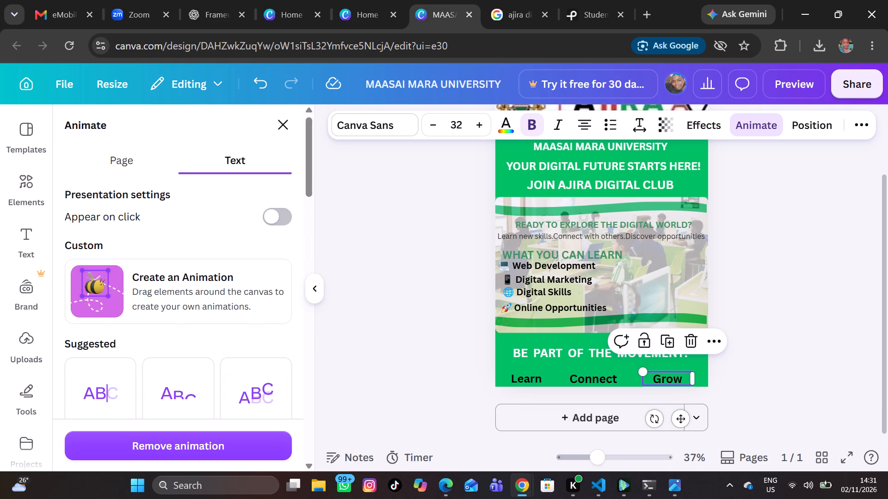
left_click(268, 219)
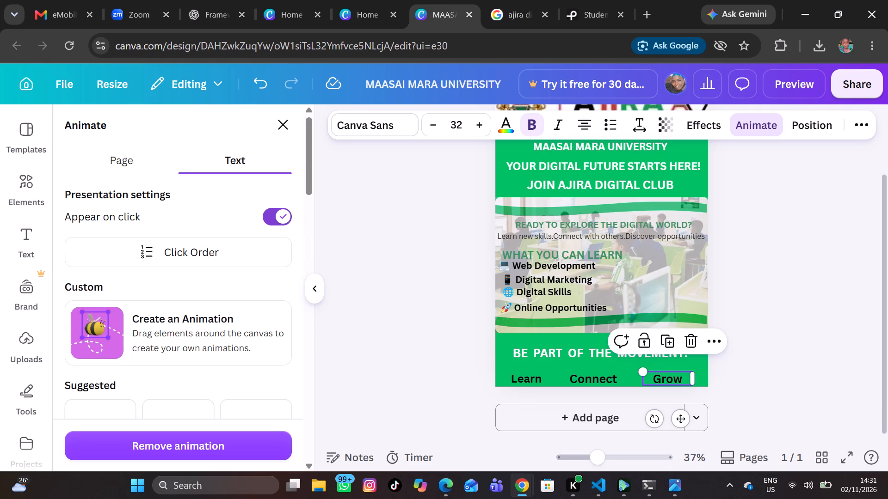
Change the text animation of the footer word Learn to Bounce.
left_click(511, 375)
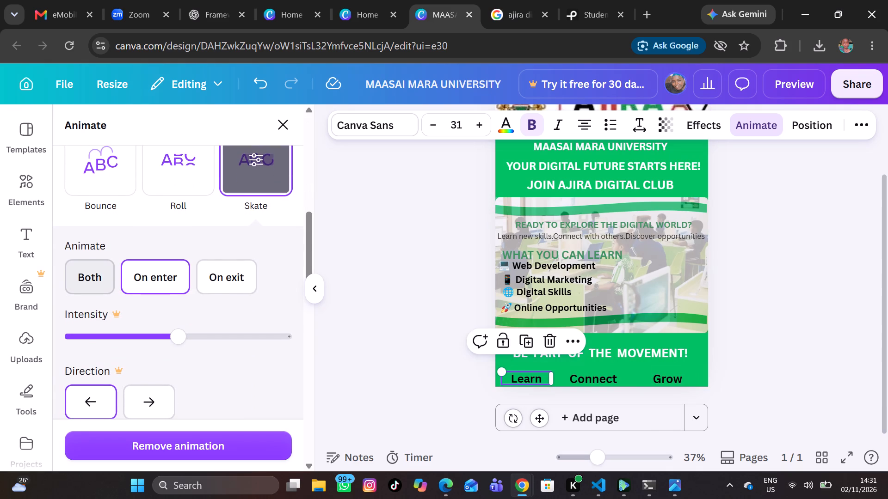
scroll(90, 282, "up", 1)
left_click(99, 216)
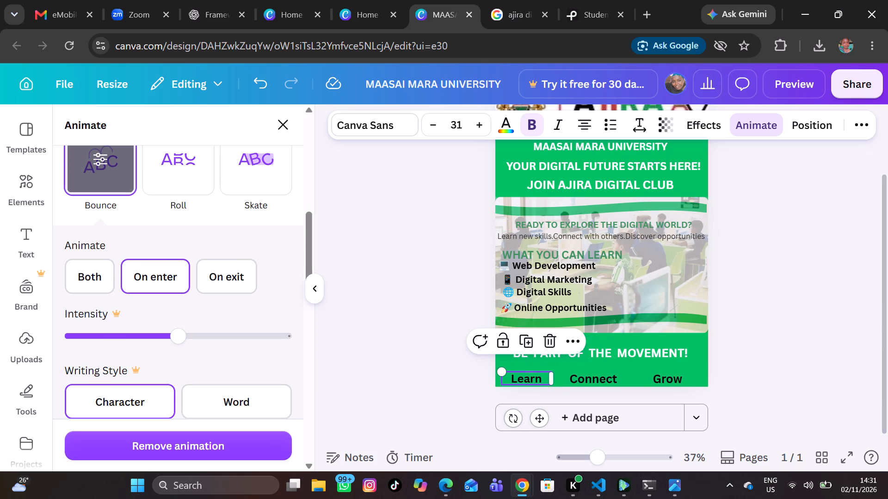
Download the poster design as a JPG file.
left_click(864, 75)
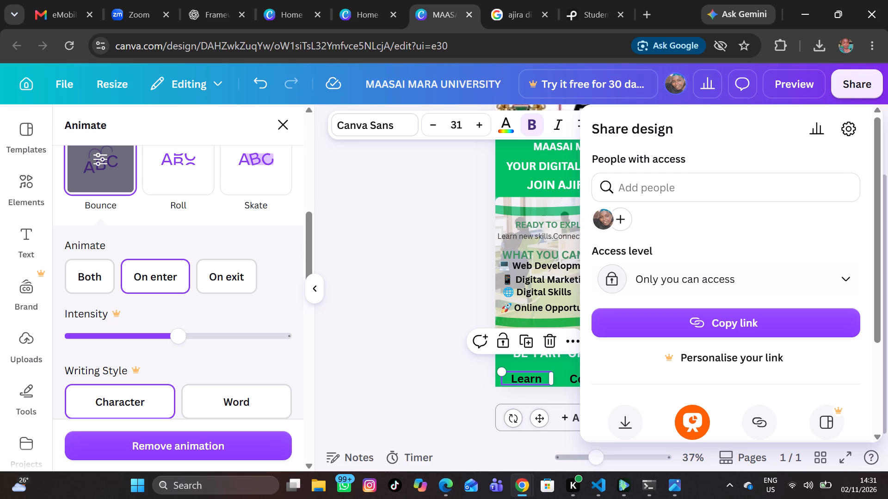
scroll(662, 270, "down", 1)
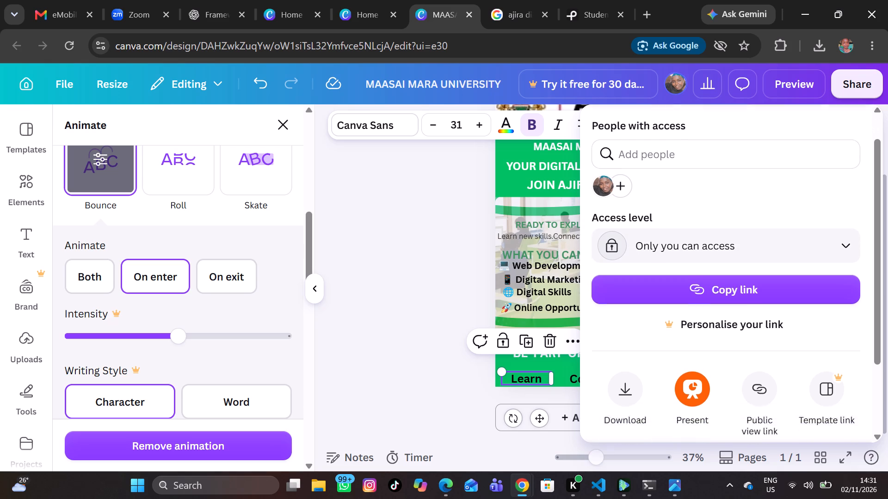
scroll(662, 270, "down", 1)
left_click(629, 341)
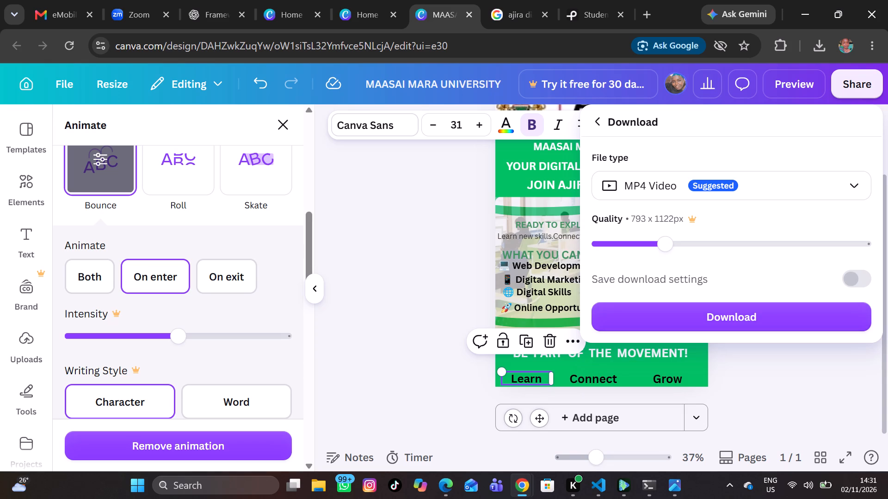
left_click(863, 178)
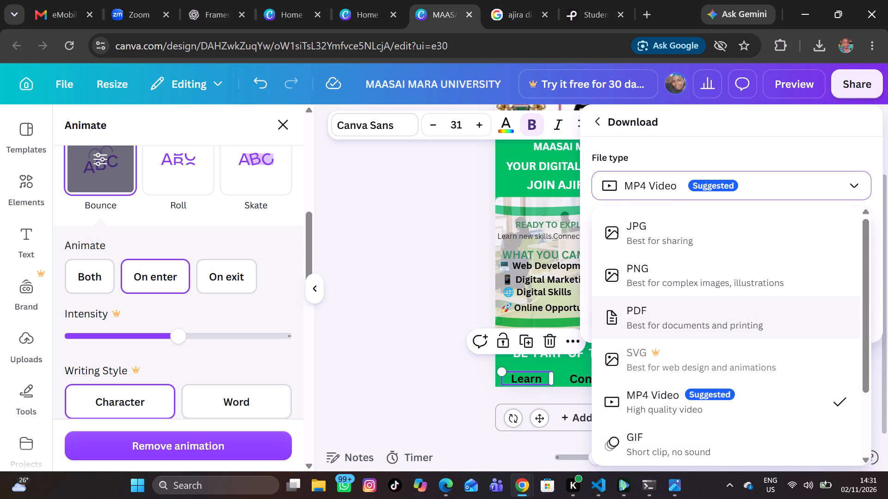
left_click(650, 244)
left_click(713, 412)
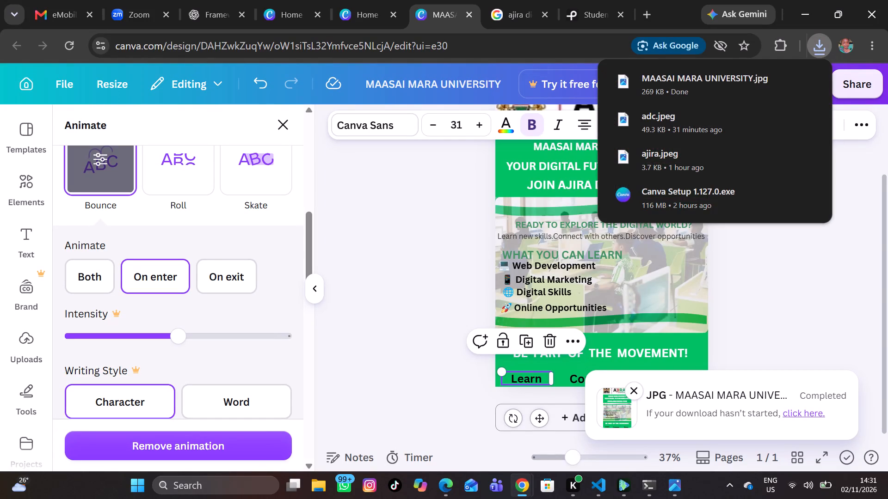
Open the downloaded poster image in Photos and start saving a copy under the name ajira club poster.
left_click(806, 79)
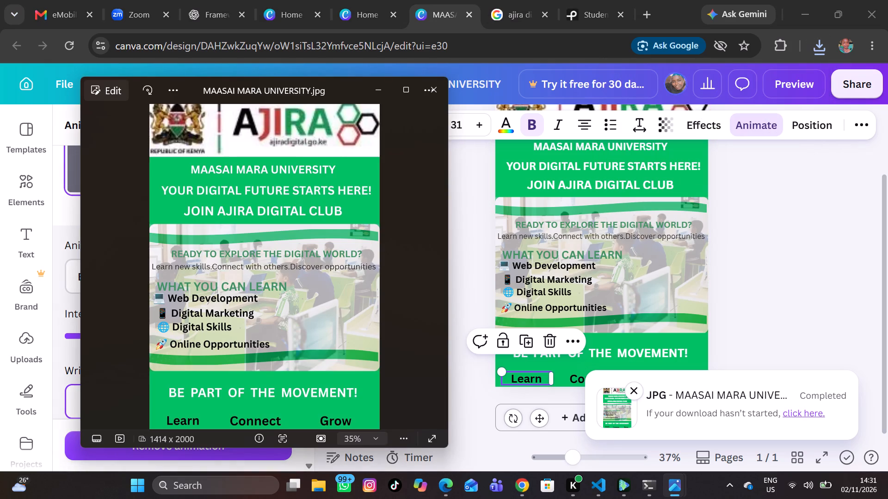
left_click(173, 90)
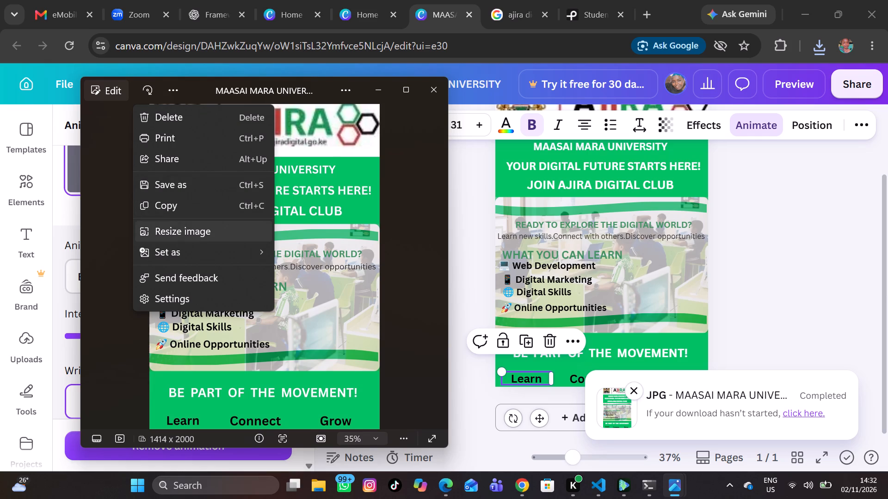
left_click(167, 185)
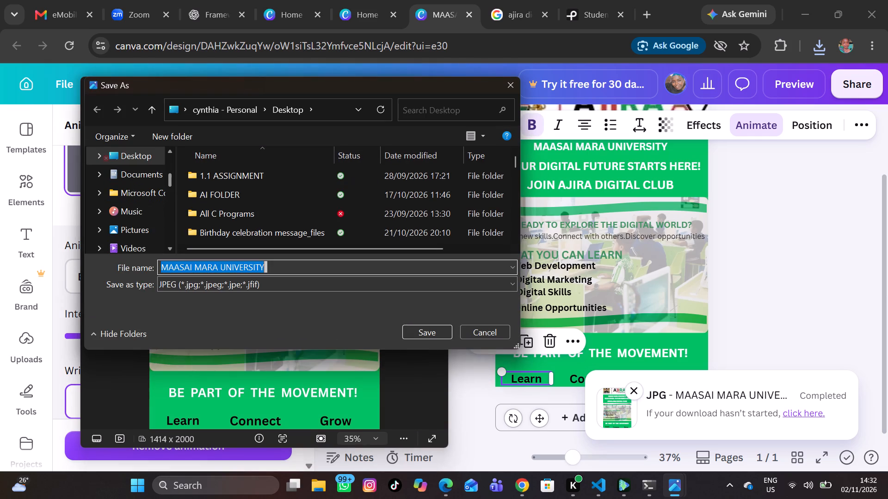
key("BackSpace")
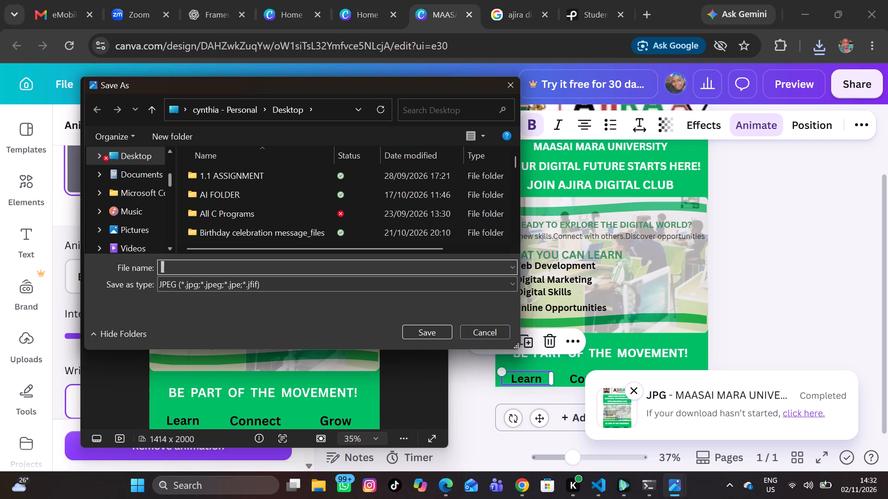
key("a")
type("jira")
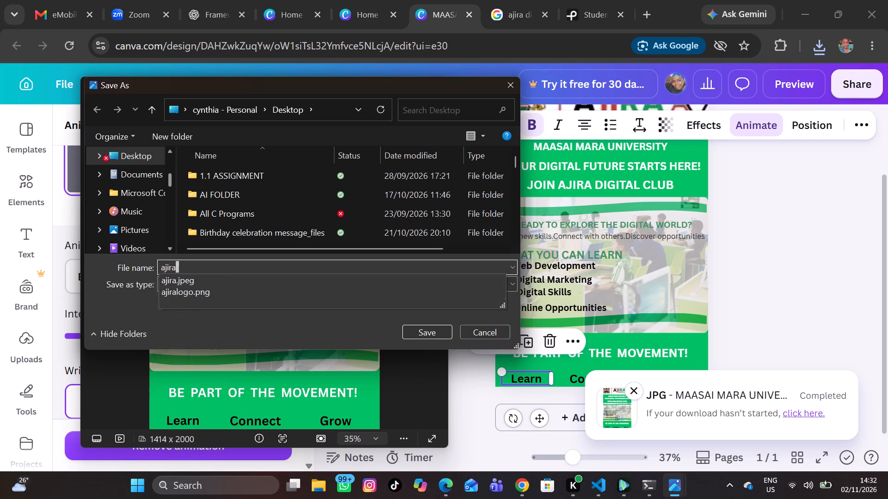
key("space")
type("c")
type("lub")
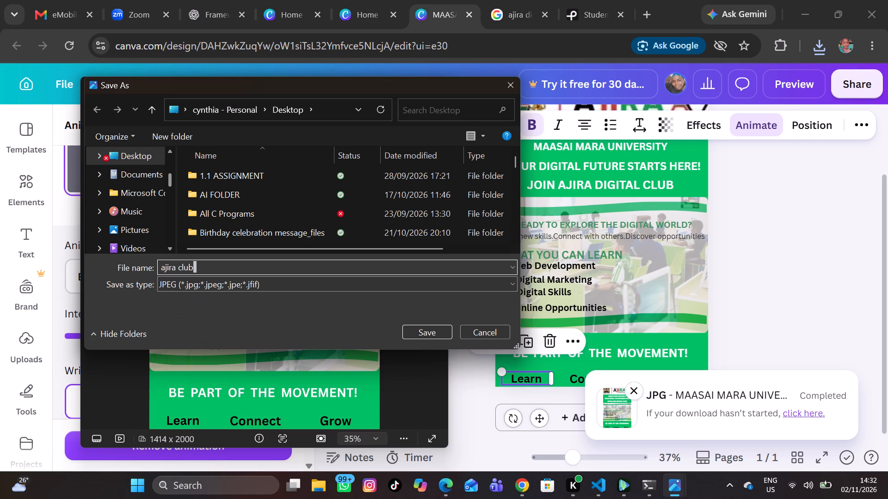
key("space")
type("poster")
Choose the Screenshots folder in Pictures for the copy and try saving it, declining to replace the existing achari file.
left_click(131, 223)
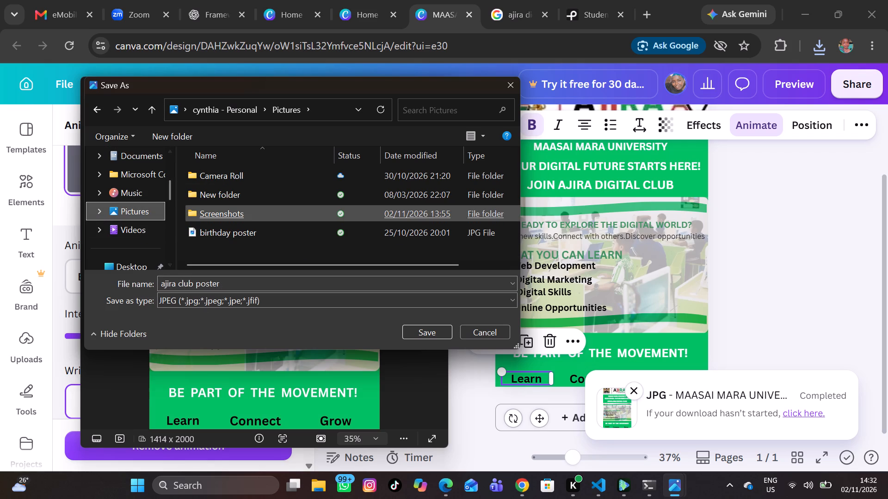
left_click(222, 214)
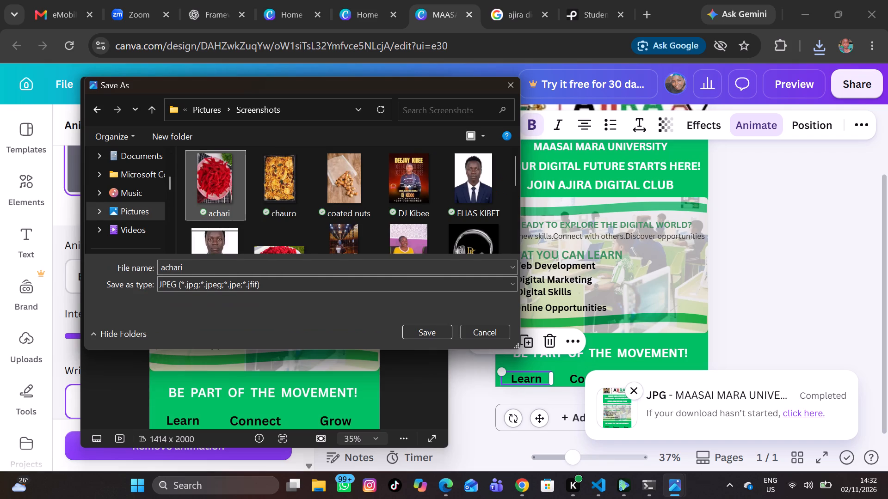
left_click(417, 332)
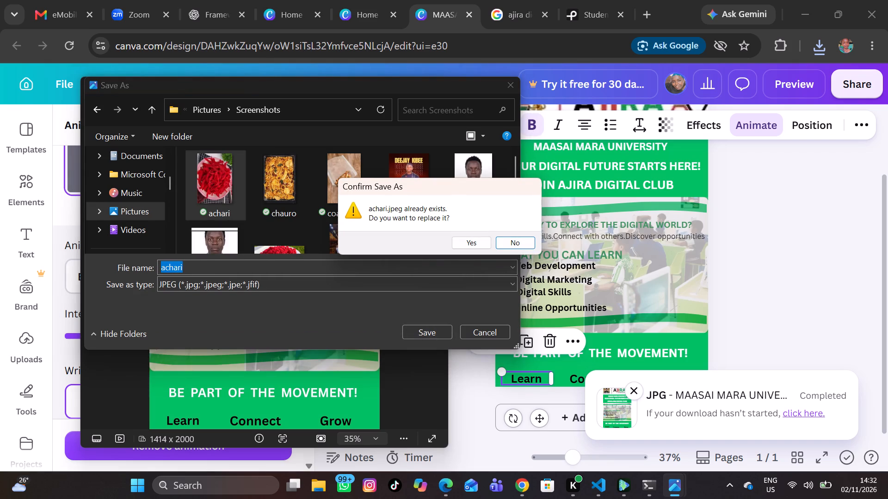
left_click(254, 265)
left_click(512, 248)
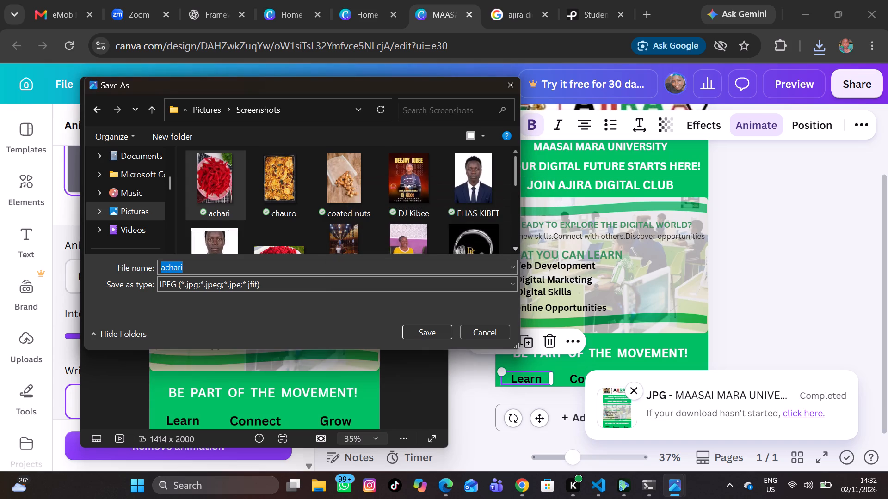
Rename the copy ajira poster and save it as a JPEG in the Screenshots folder.
left_click(185, 272)
key("BackSpace")
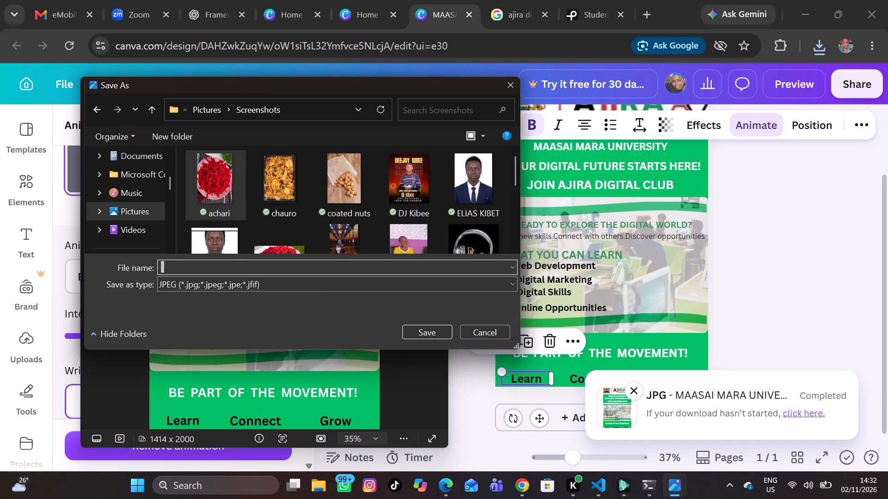
type("ajira")
key("space")
type("poster")
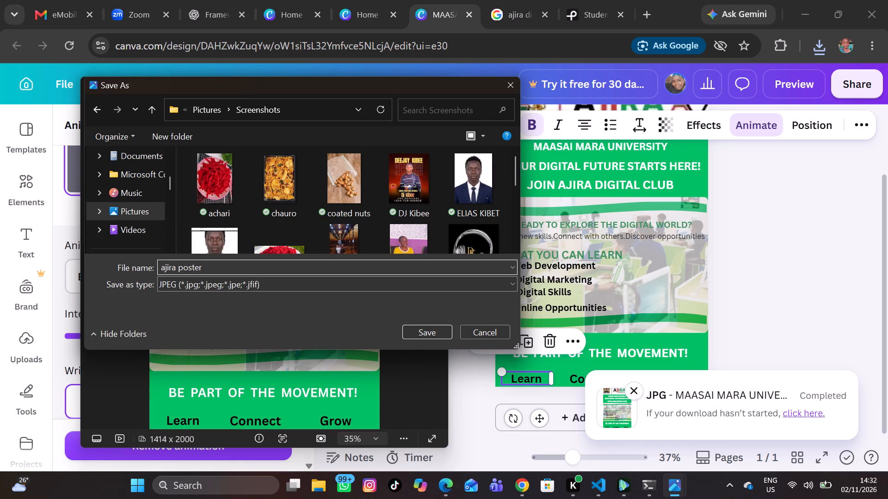
left_click(424, 334)
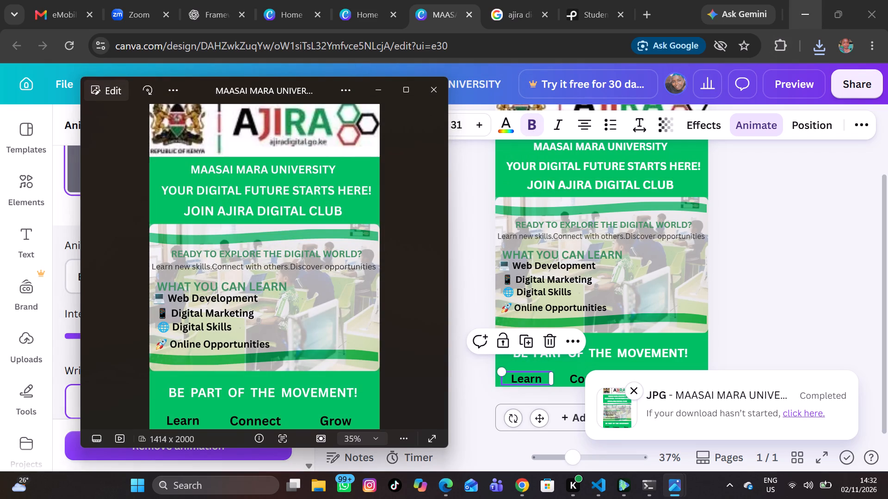
Minimise the browser window and the poster's Photos window.
left_click(811, 13)
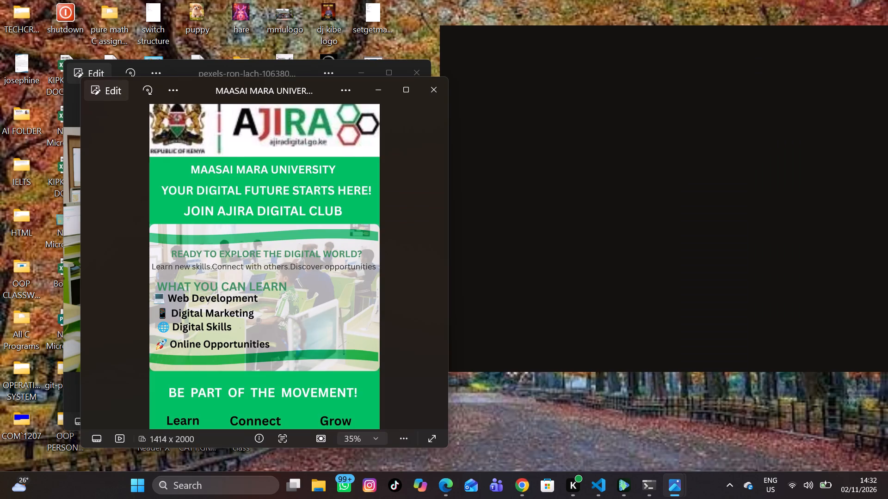
left_click(370, 89)
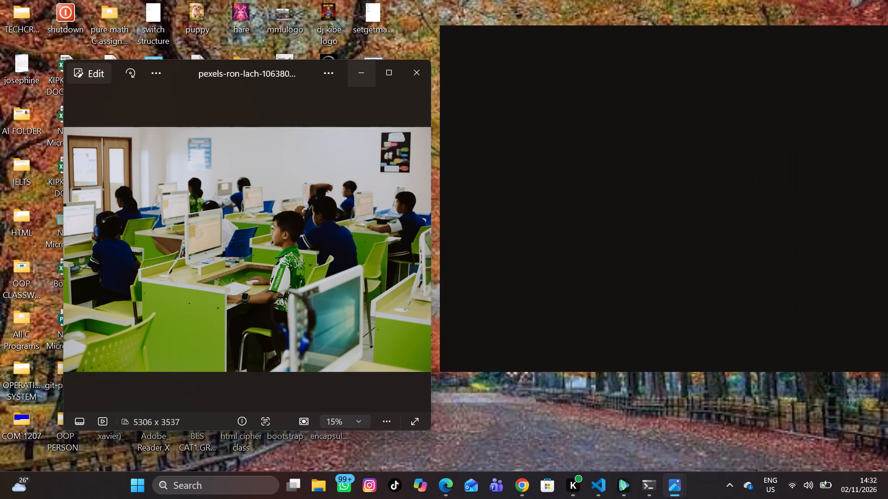
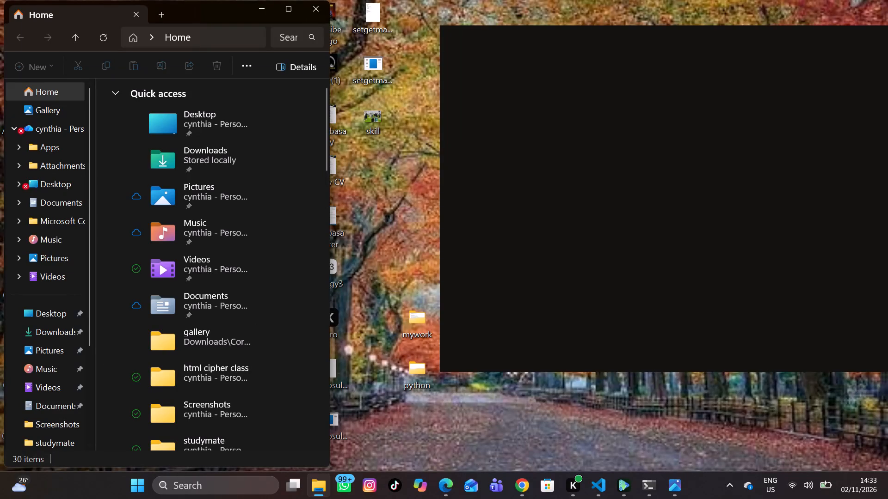
left_click(55, 253)
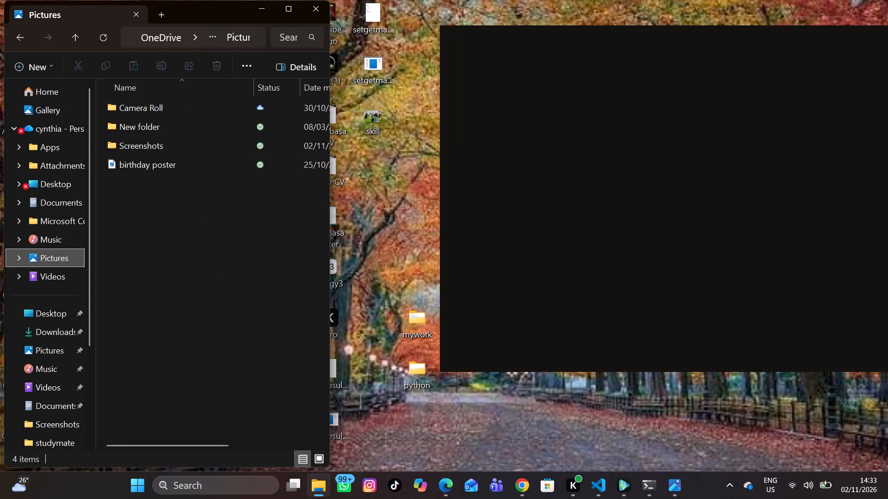
left_click(136, 144)
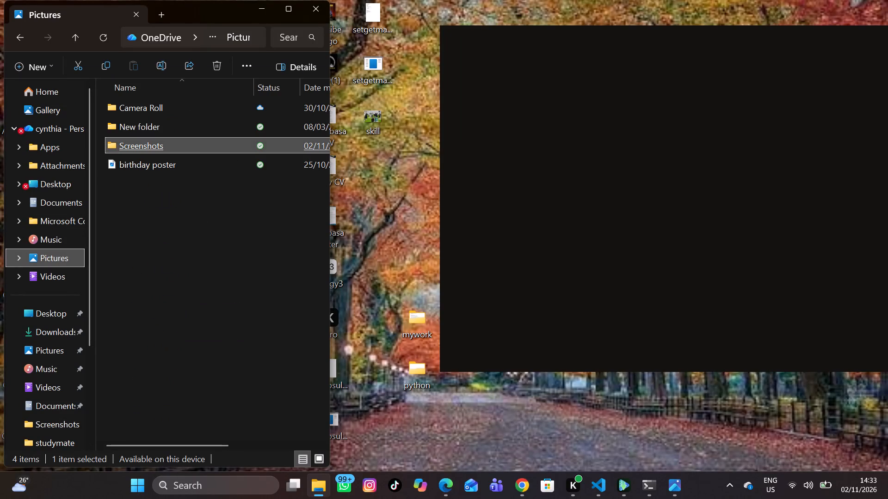
scroll(169, 277, "down", 6)
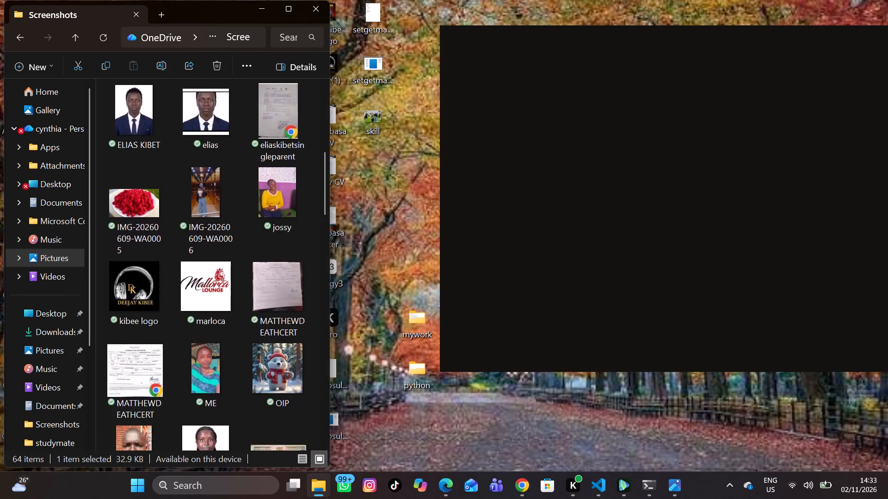
scroll(169, 277, "down", 5)
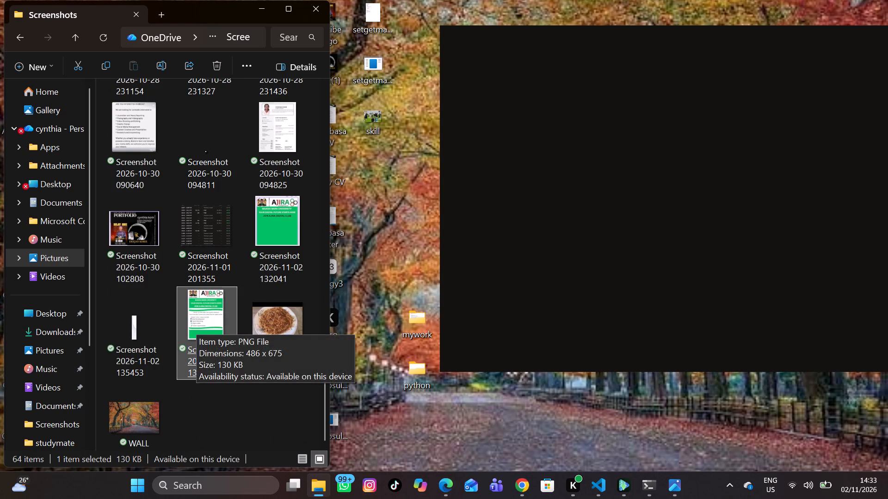
left_click(196, 326)
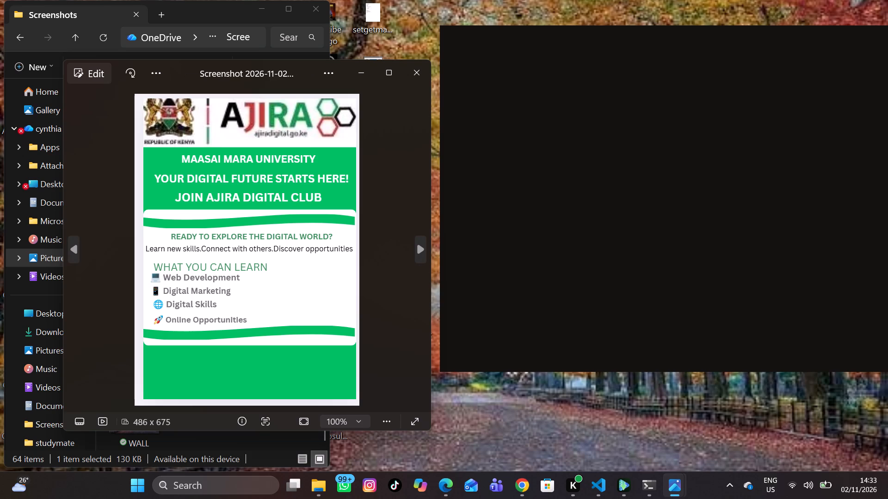
left_click(362, 69)
Find the saved ajira poster image in the Screenshots folder, check it in Photos, and minimise its window.
scroll(158, 314, "down", 1)
scroll(158, 314, "up", 1)
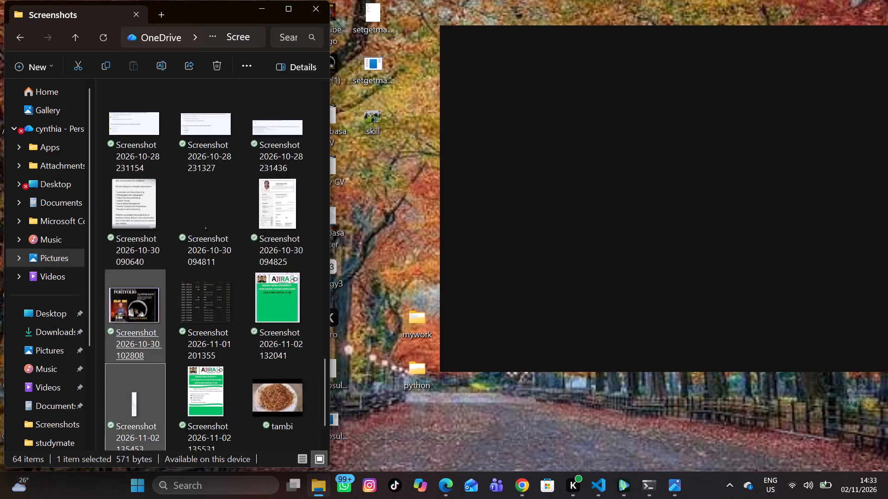
scroll(158, 314, "up", 7)
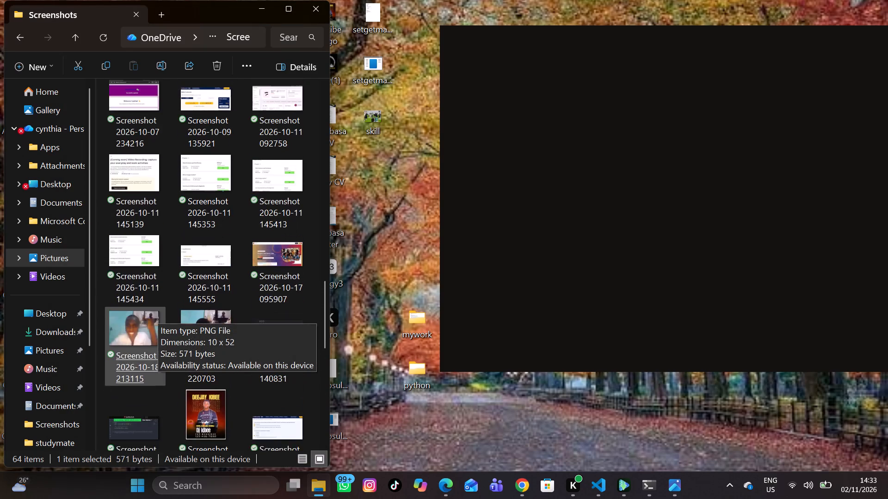
scroll(158, 314, "up", 7)
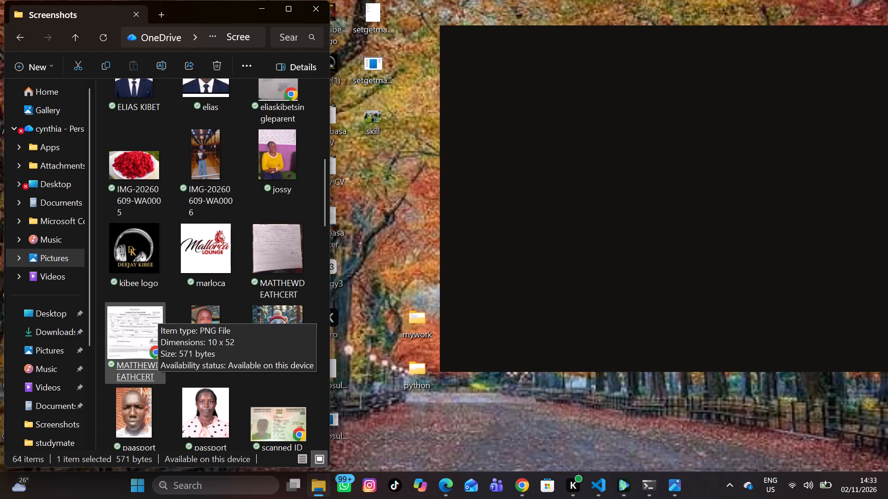
scroll(158, 314, "up", 4)
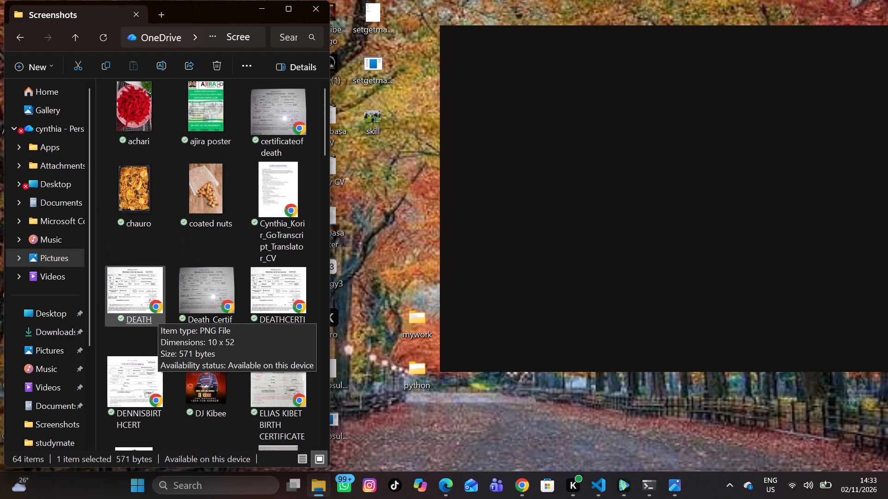
left_click(197, 127)
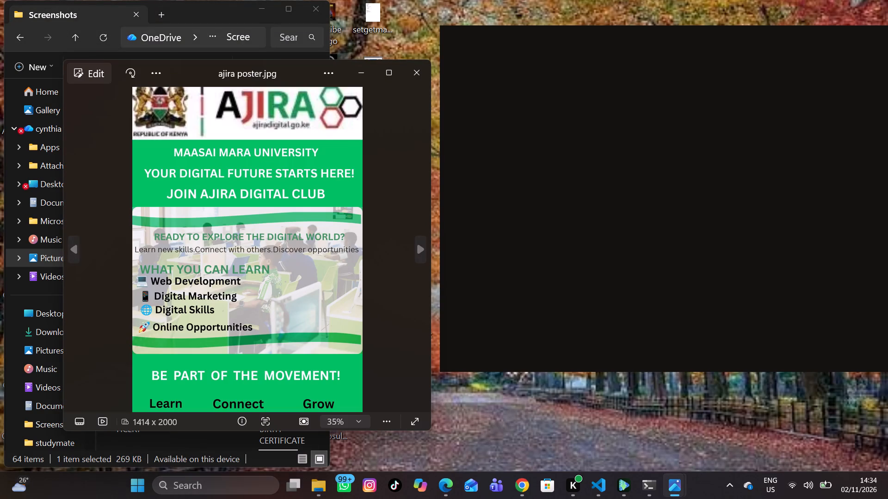
left_click(321, 70)
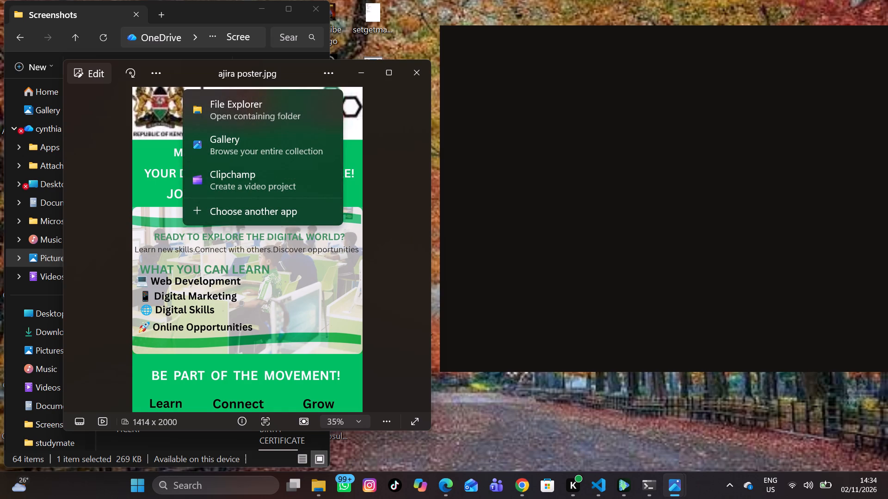
left_click(329, 258)
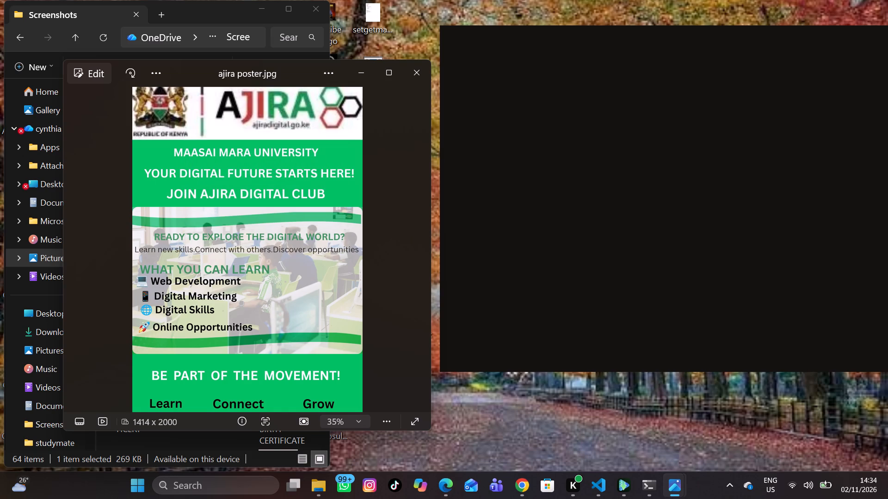
left_click(498, 396)
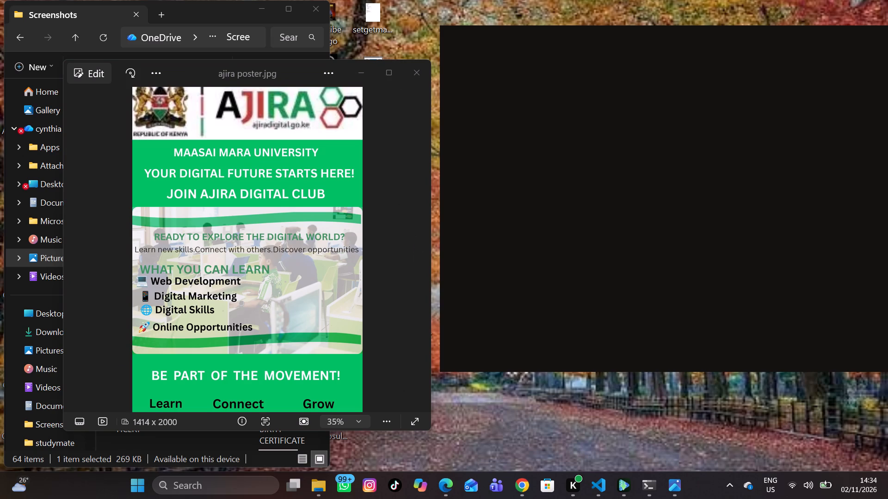
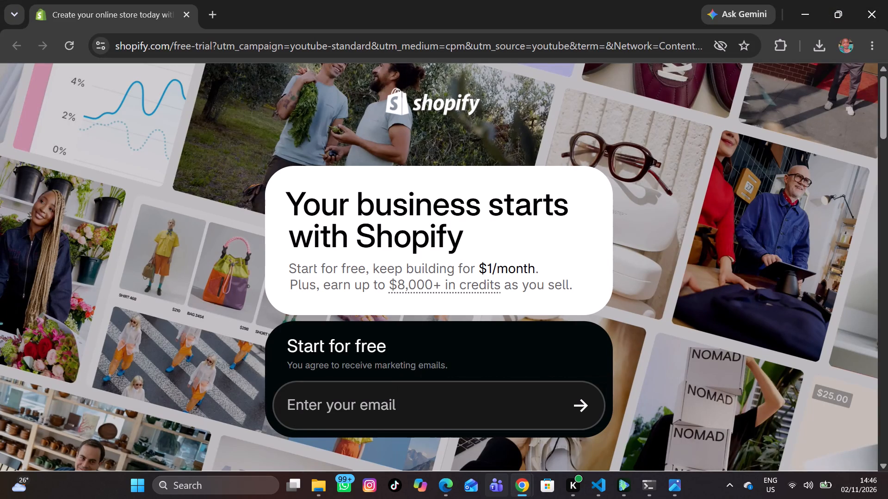
Switch to the Chrome window showing the Shopify page and look up "canva login" in a new tab.
left_click(521, 475)
left_click(492, 430)
left_click(205, 15)
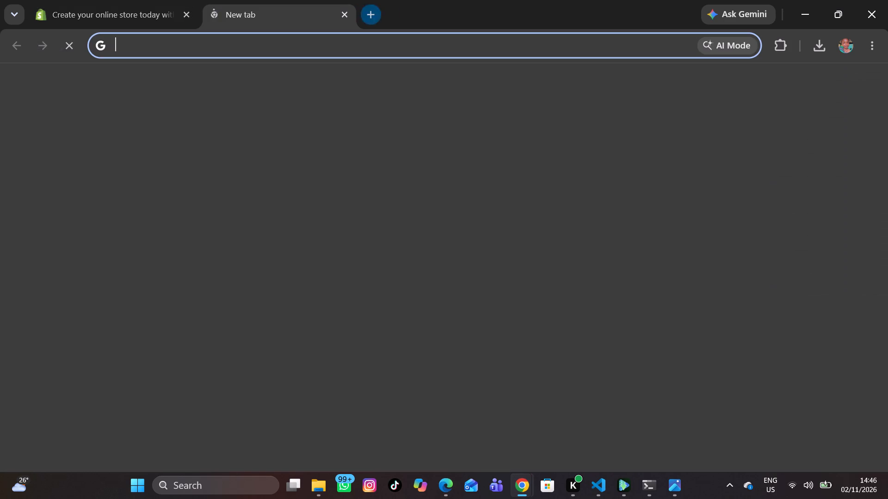
type("ca")
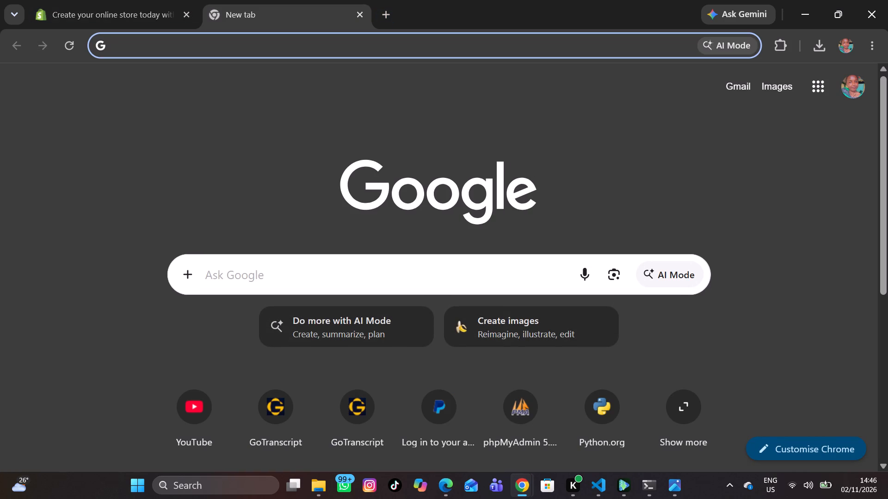
key("Tab")
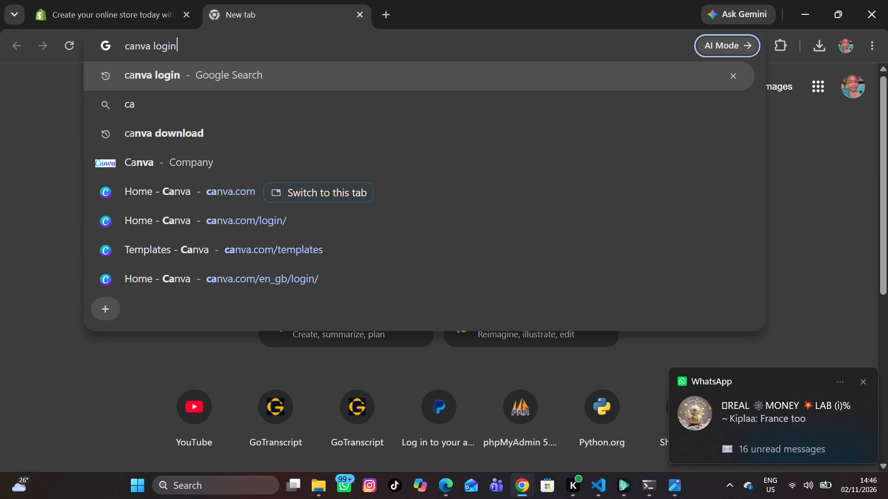
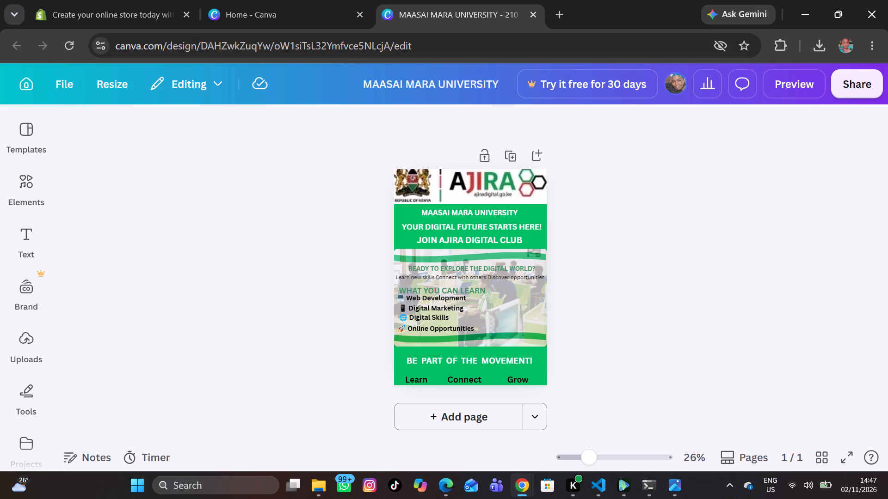
left_click(554, 15)
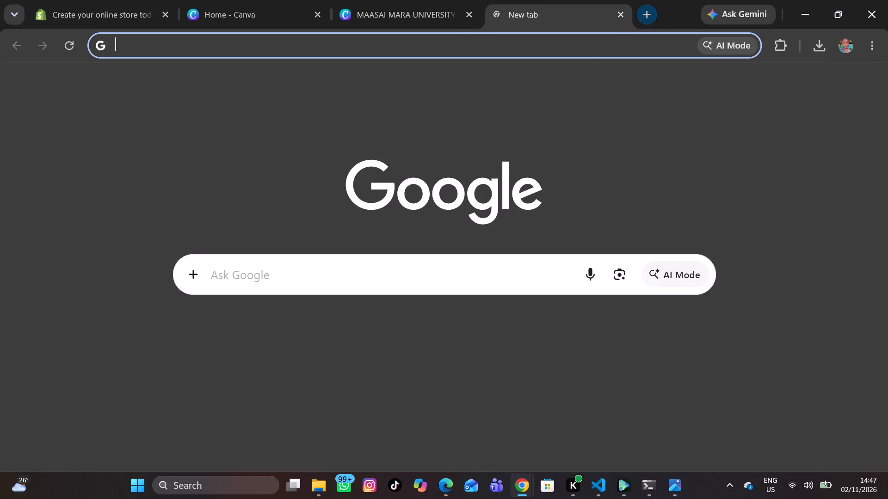
left_click(234, 34)
key("c")
key("g")
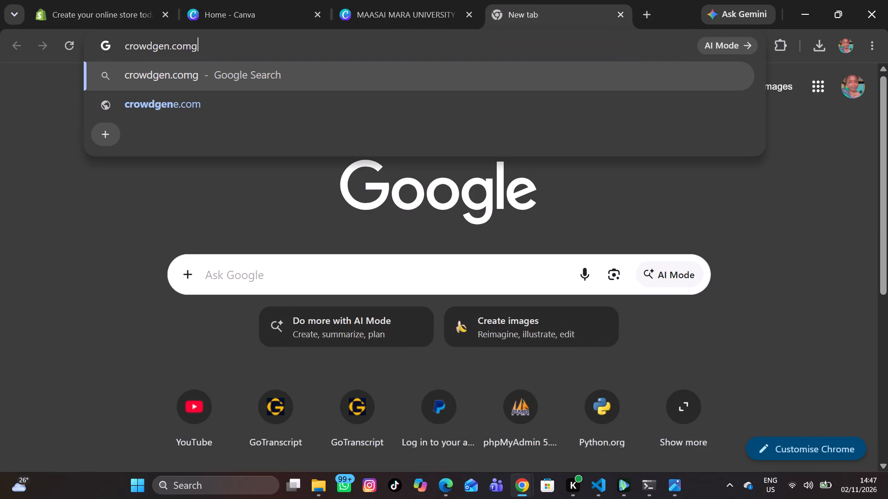
key("BackSpace")
key("h")
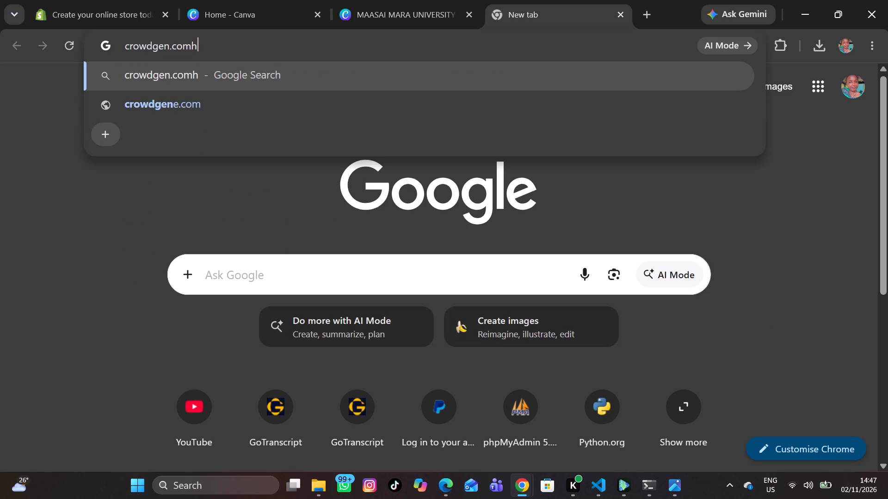
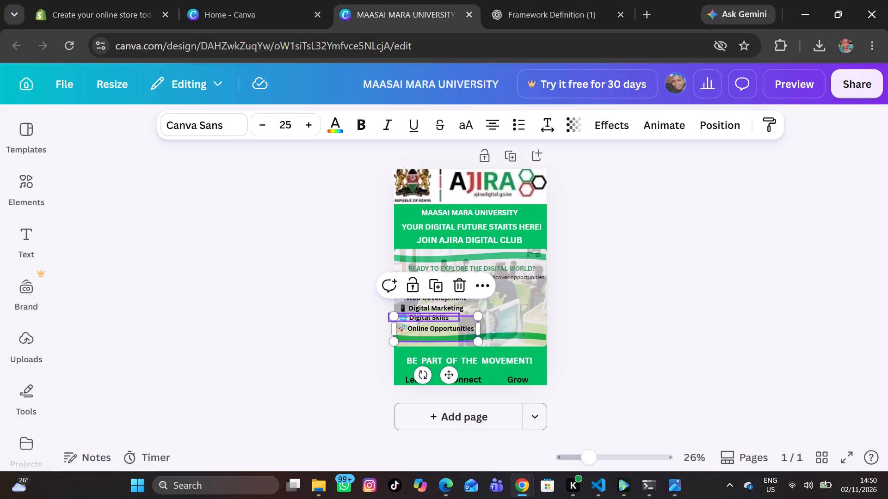
left_click(514, 310)
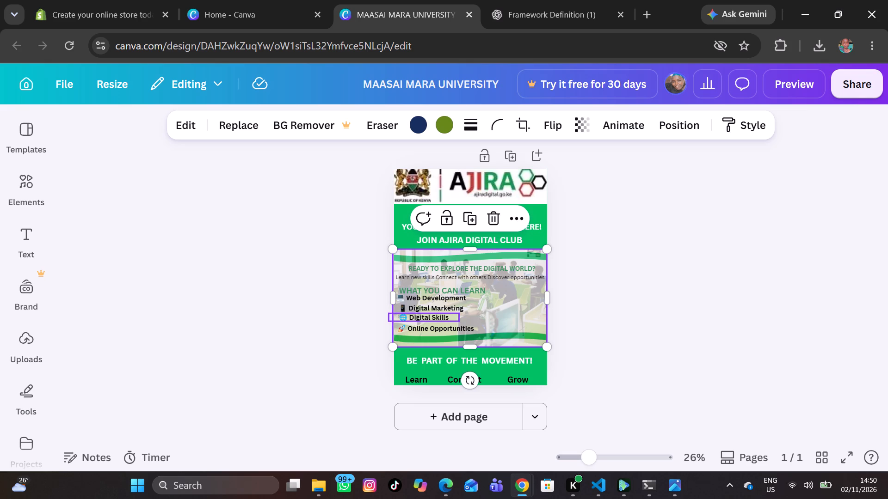
left_click(425, 313)
left_click(425, 313)
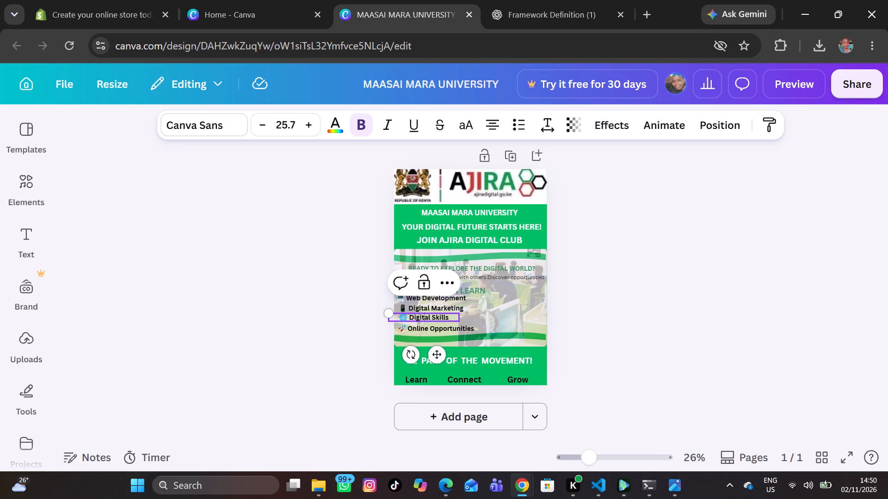
left_click(425, 313)
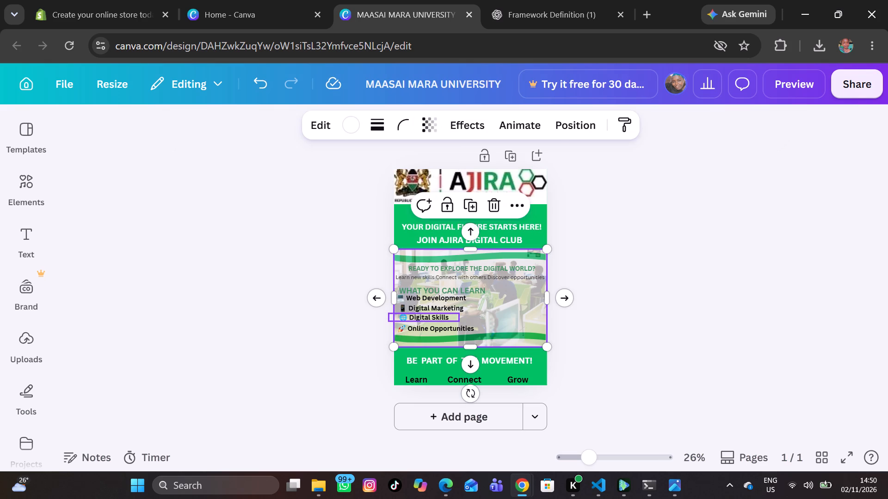
left_click(425, 313)
key("BackSpace")
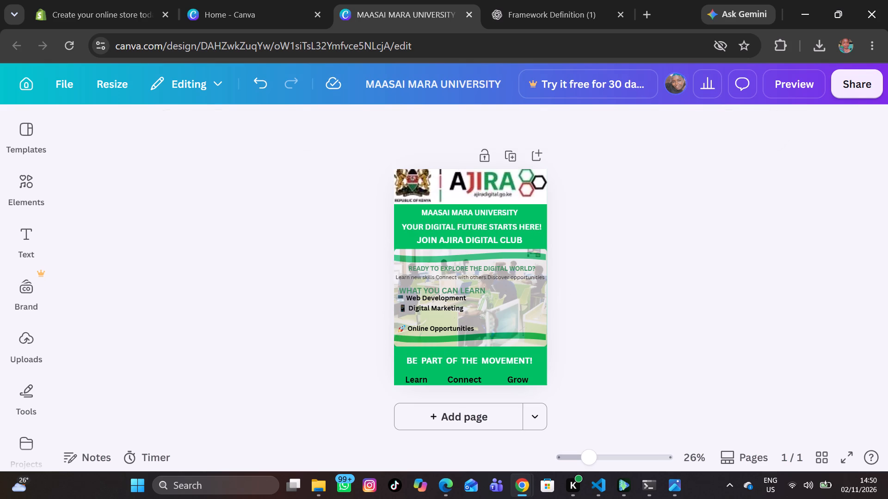
Paste the copied "🎨Graphic design" text and place it between Digital Marketing and Online Opportunities.
key("ctrl+v")
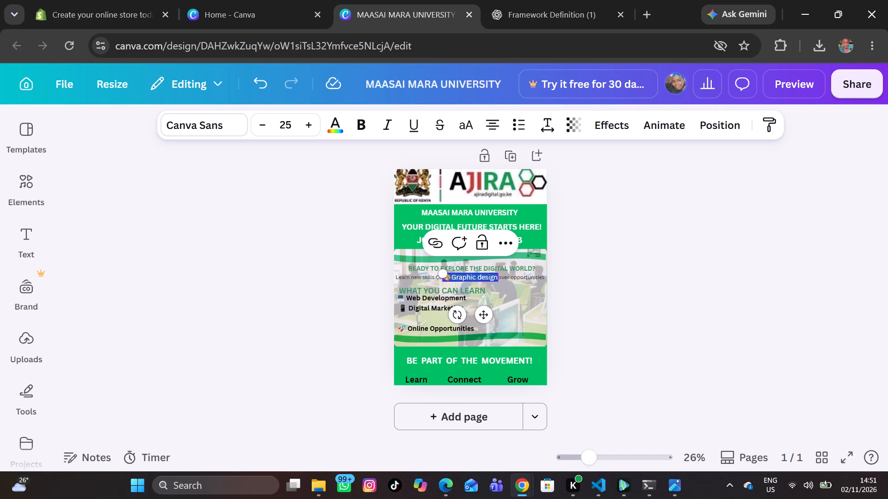
left_click_drag(473, 281, 465, 292)
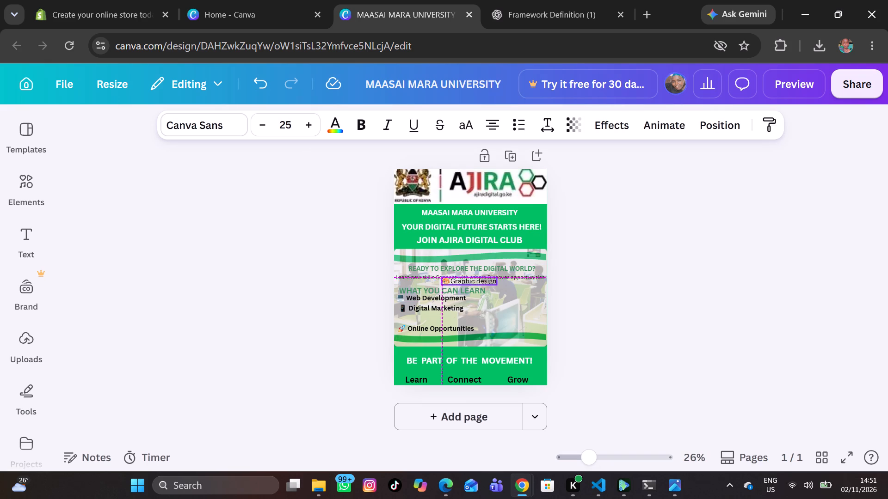
left_click_drag(465, 292, 434, 323)
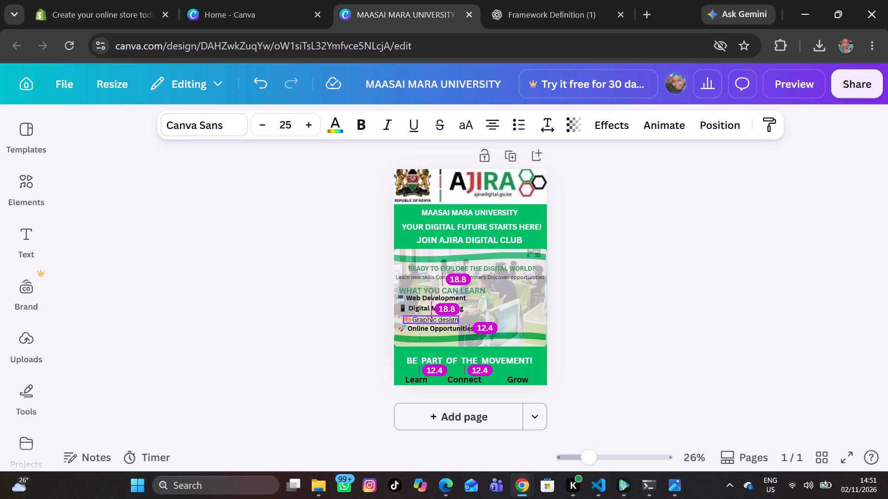
left_click_drag(434, 323, 429, 323)
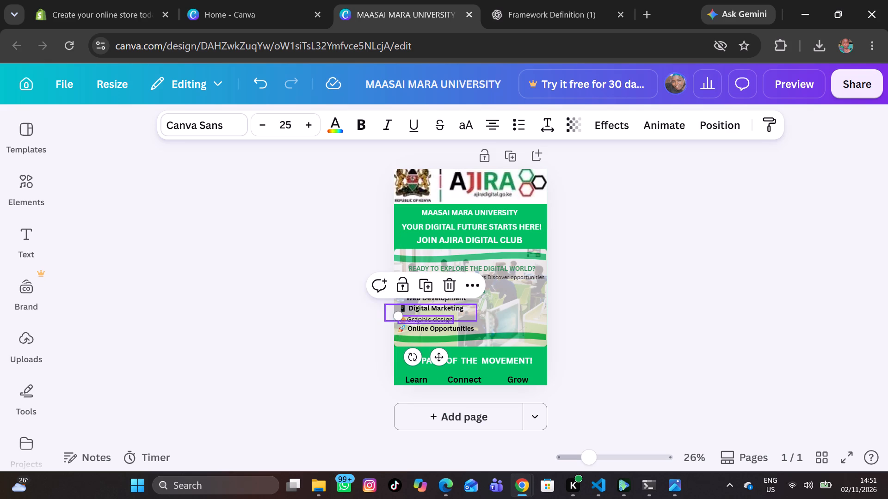
Nudge the Digital Marketing and Graphic design lines to even out their spacing and alignment in the skills list.
left_click(421, 310)
left_click(421, 310)
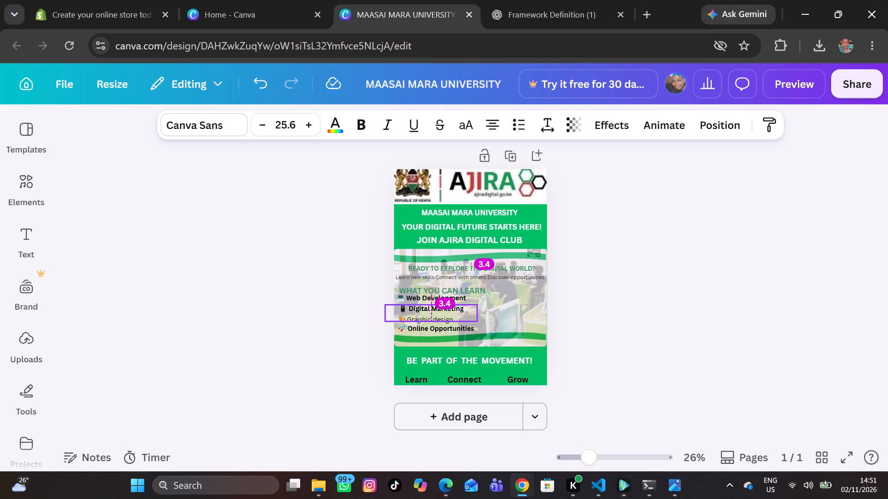
left_click(418, 319)
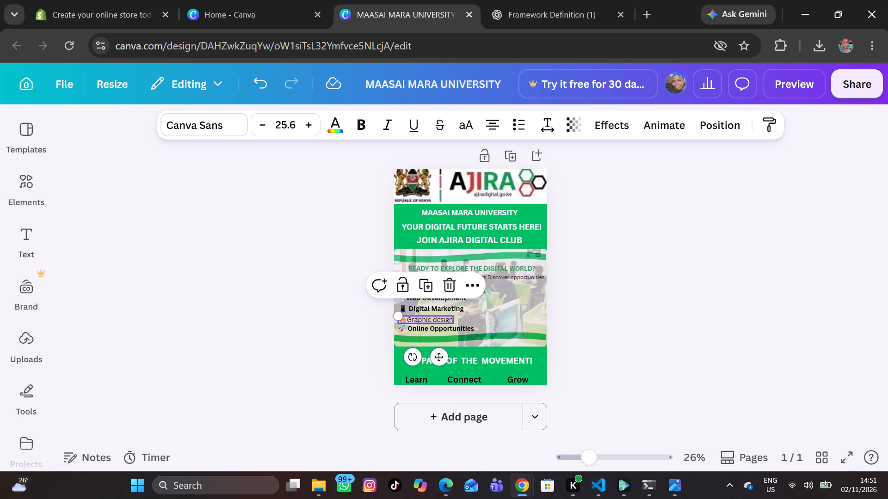
left_click(418, 319)
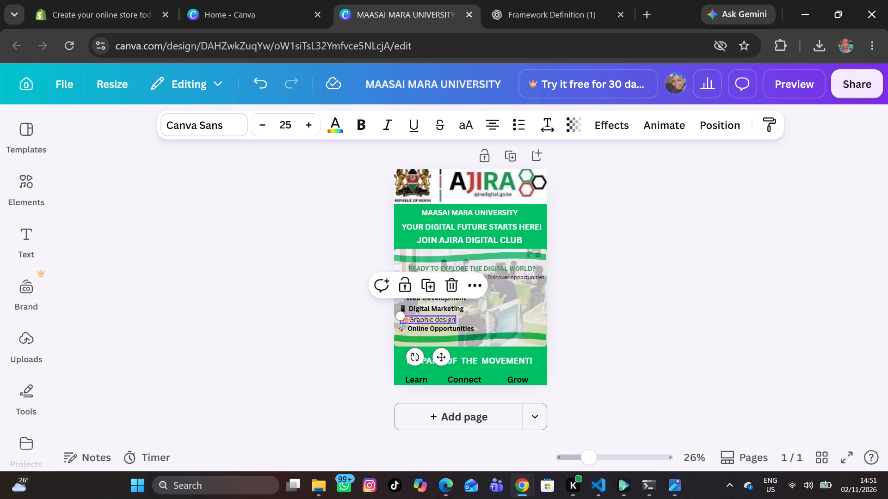
left_click(554, 338)
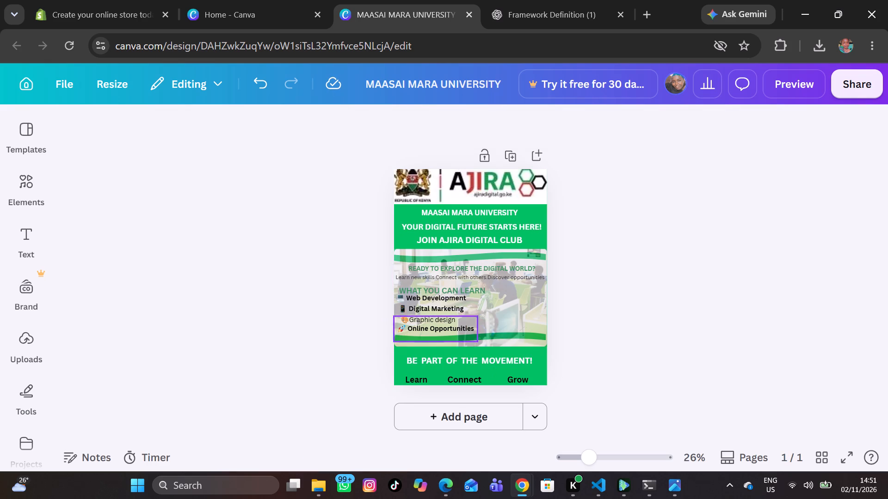
Make the Graphic design line bold to match the other skills.
left_click(442, 318)
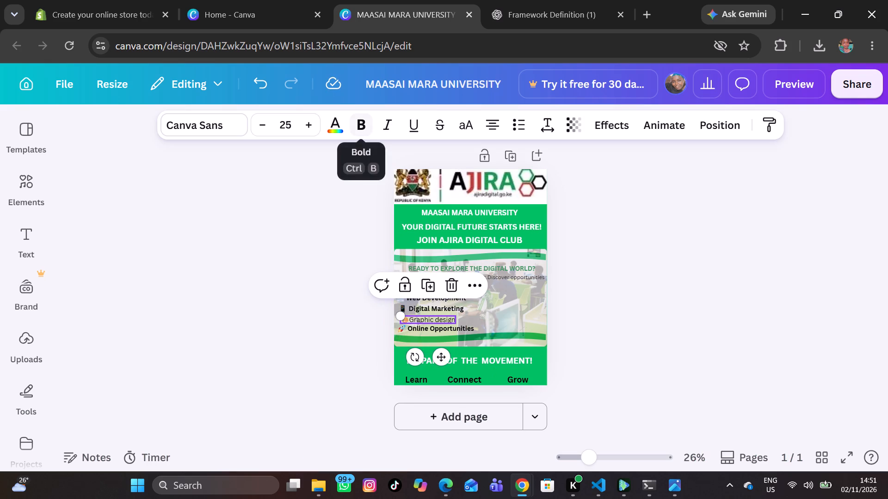
left_click(358, 118)
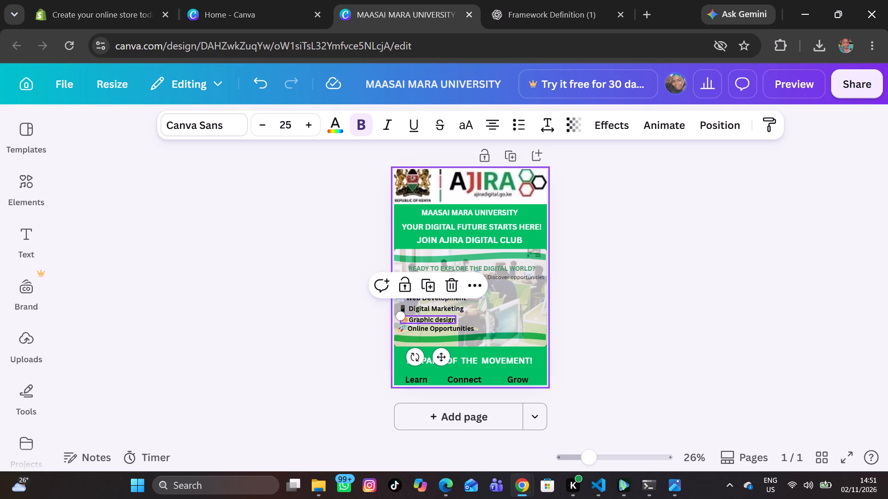
left_click(488, 276)
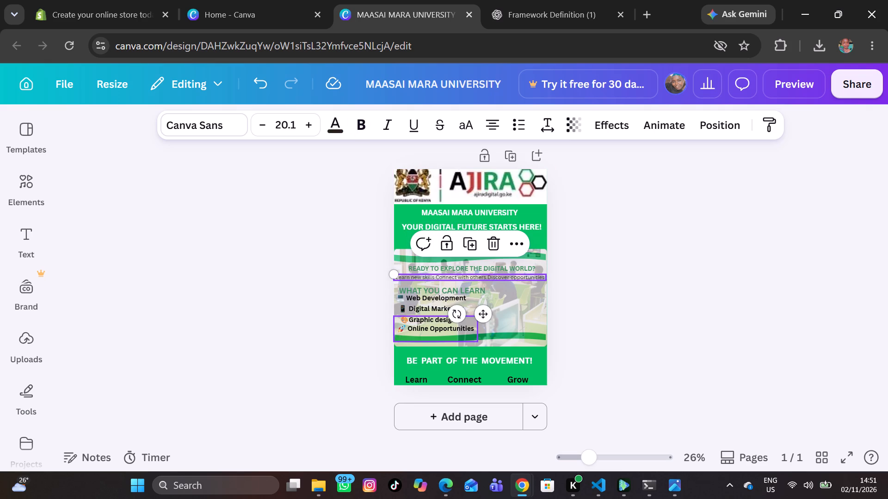
Move the Online Opportunities line slightly down and to the left, away from the Graphic design line.
left_click(421, 316)
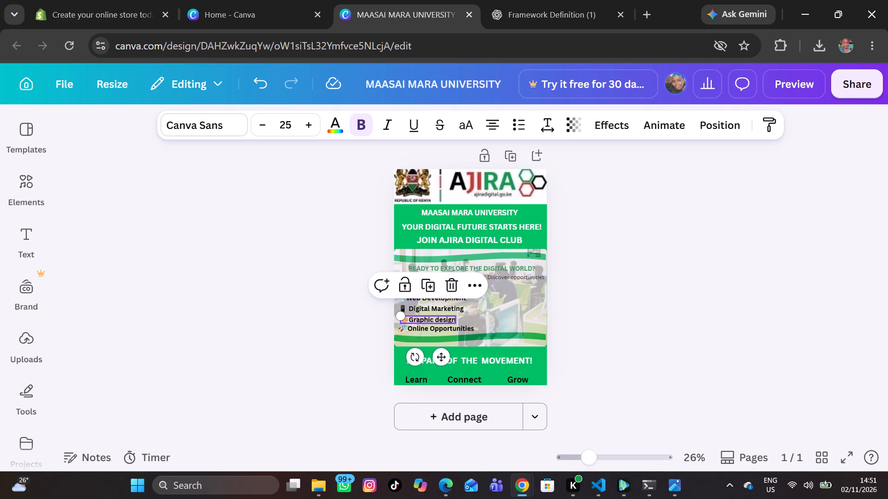
left_click(420, 331)
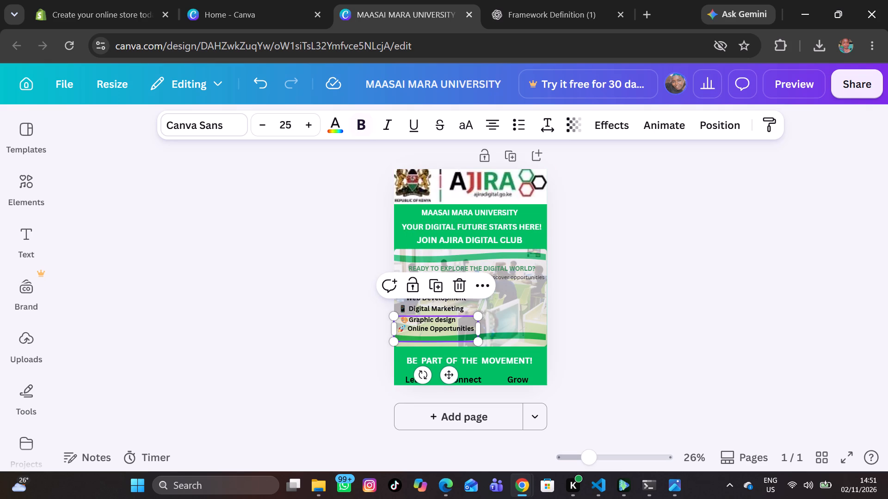
left_click(420, 331)
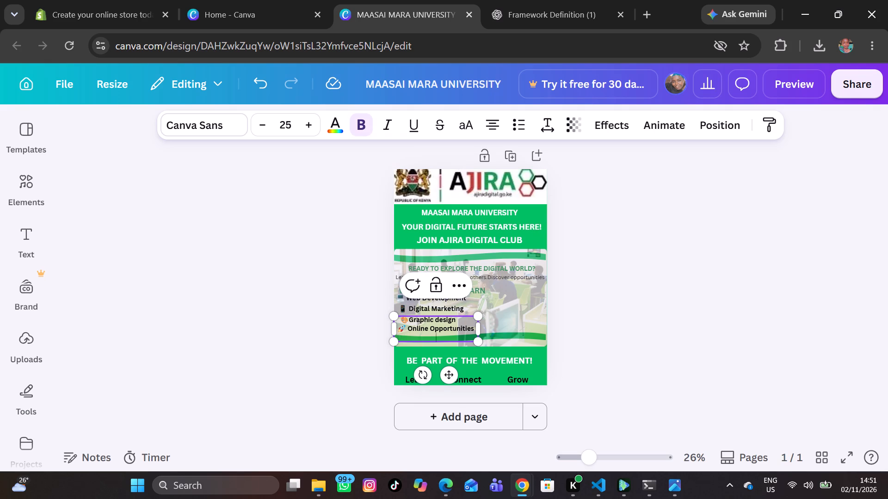
left_click(432, 326)
left_click(523, 323)
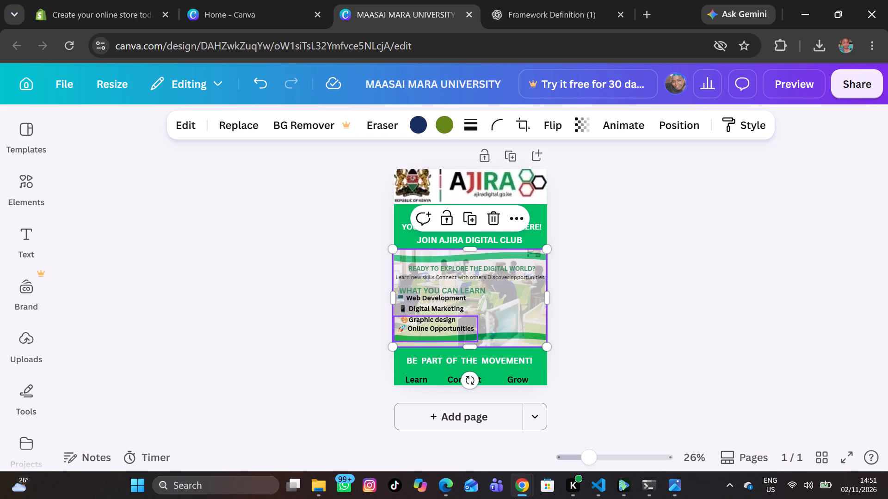
left_click(462, 328)
left_click(462, 328)
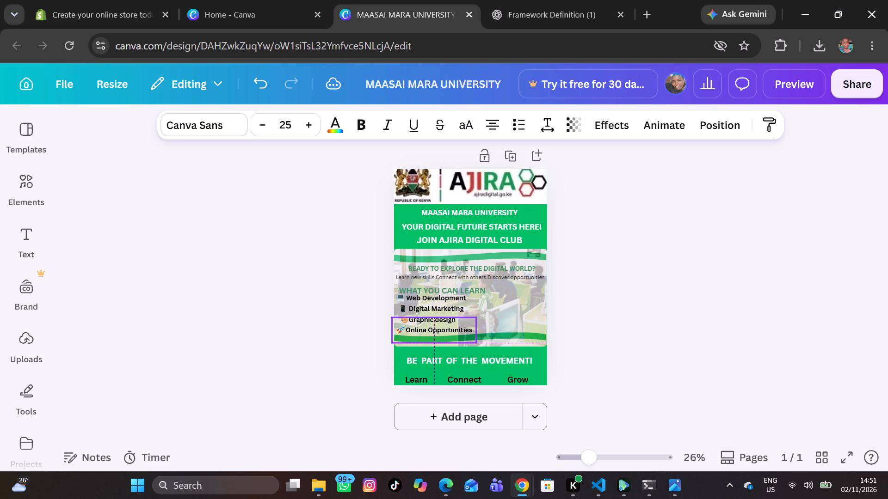
Shift the Graphic design and Digital Marketing lines slightly left to line up with the rest of the skills list.
left_click(443, 319)
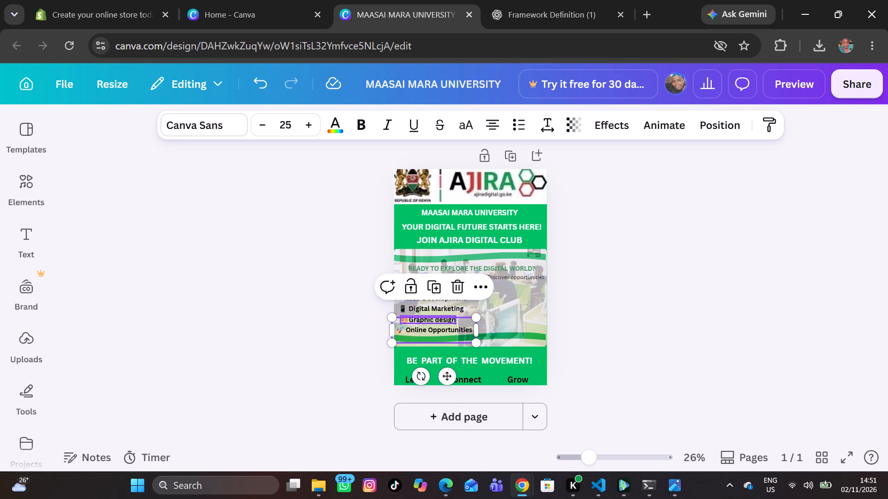
left_click(443, 319)
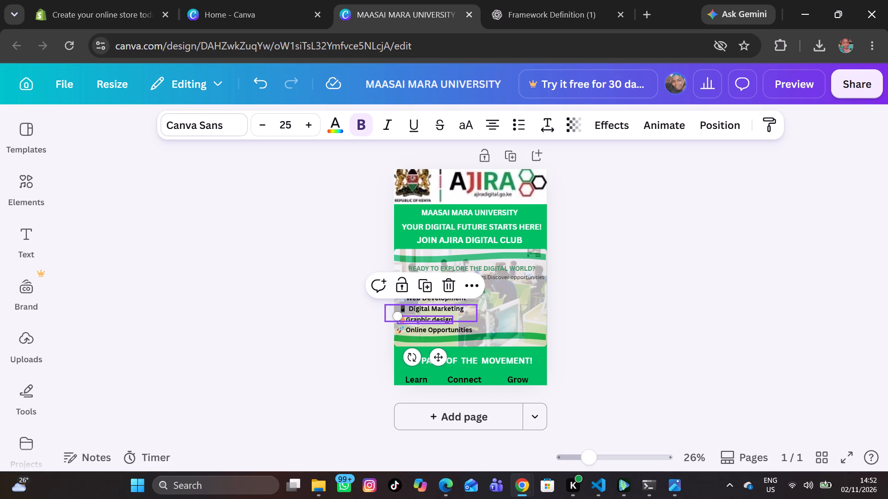
left_click(431, 312)
left_click(431, 312)
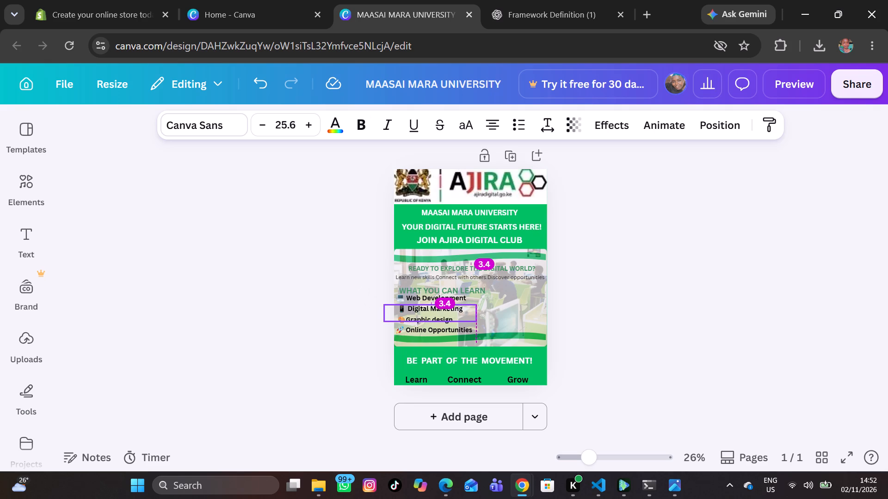
left_click(512, 306)
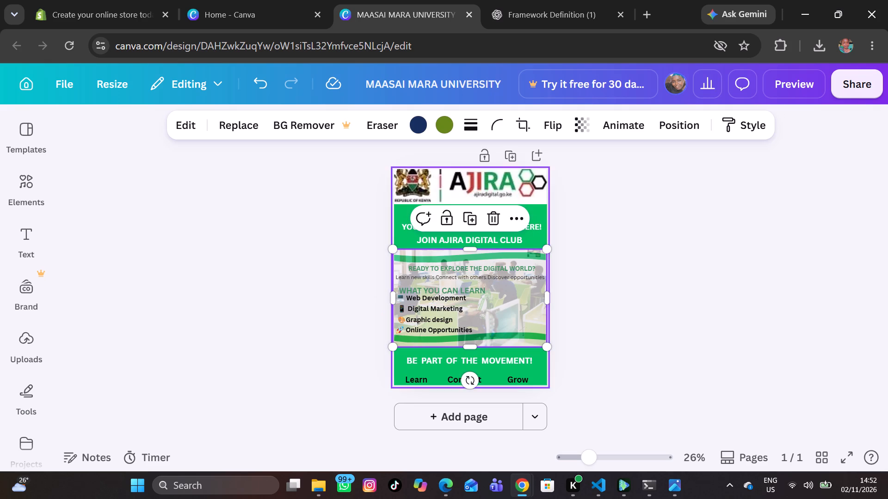
Download the finished poster as a JPG at the default size and medium quality.
left_click(861, 85)
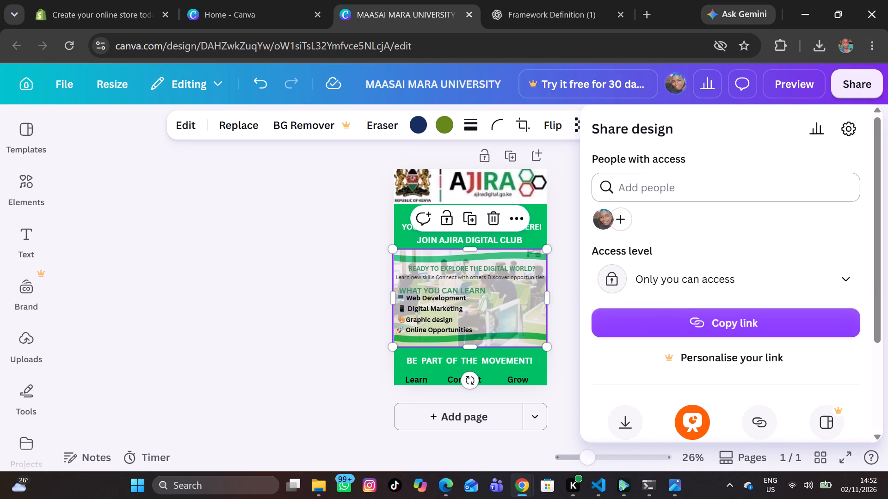
left_click(649, 419)
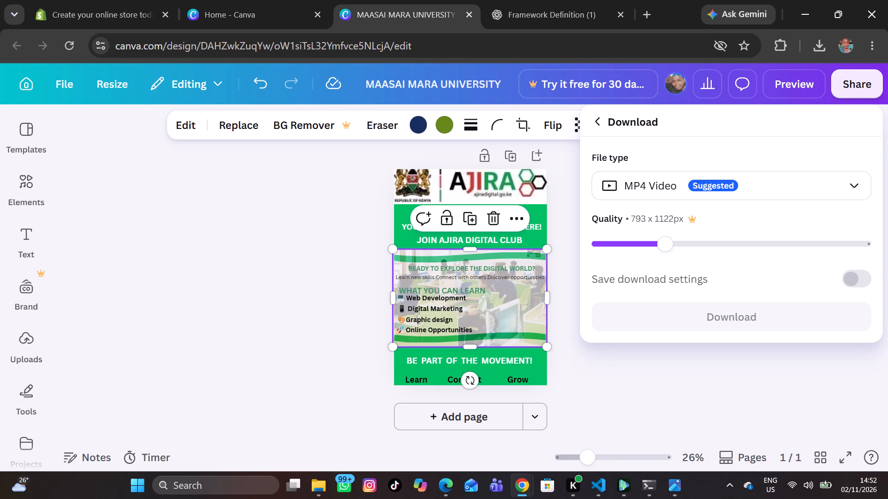
left_click(853, 181)
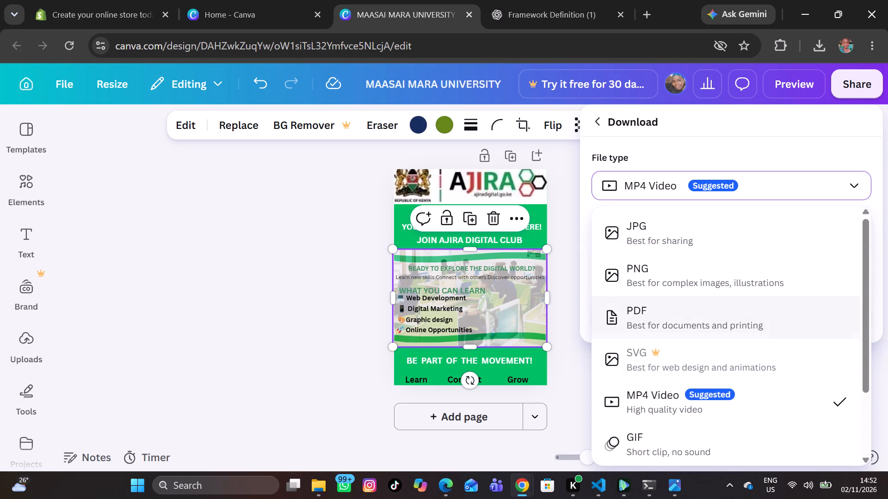
left_click(661, 241)
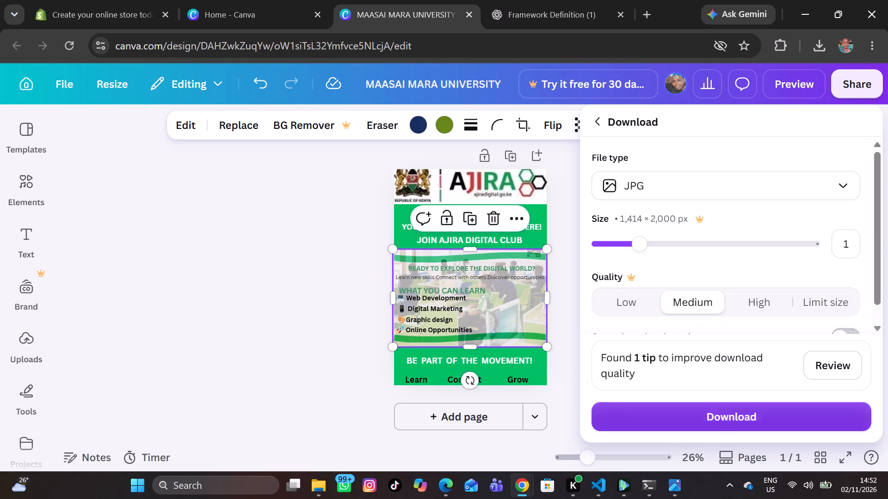
left_click(731, 418)
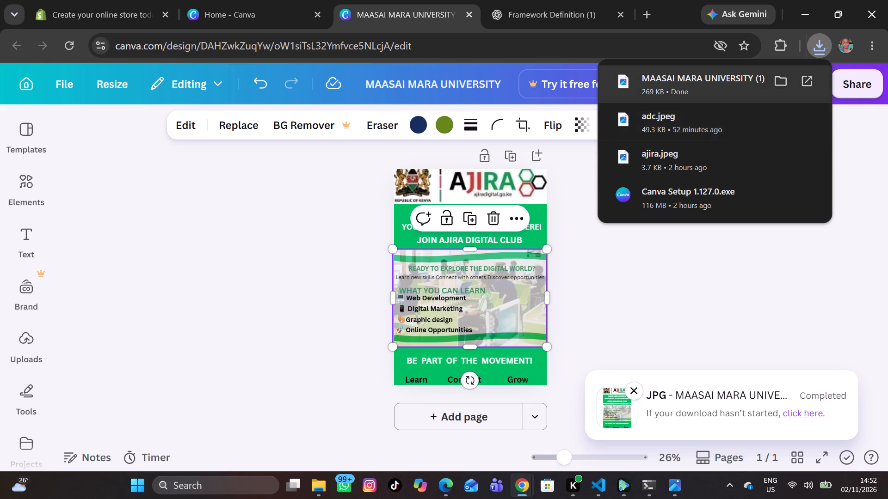
Open the newly downloaded MAASAI MARA UNIVERSITY (1) image in Photos to check the exported poster.
left_click(808, 80)
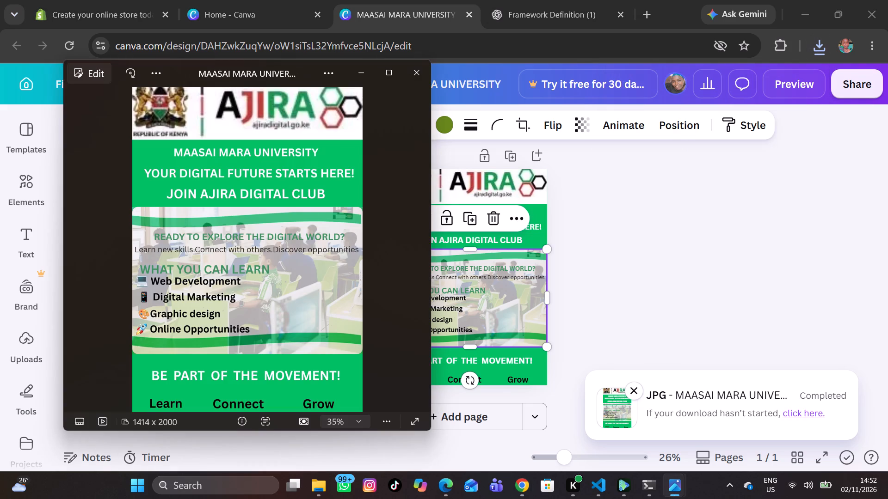
left_click(161, 72)
Save a copy of the exported poster as ajira poster.jpg in the Screenshots folder, overwriting the existing file, and return to the Canva design.
left_click(155, 167)
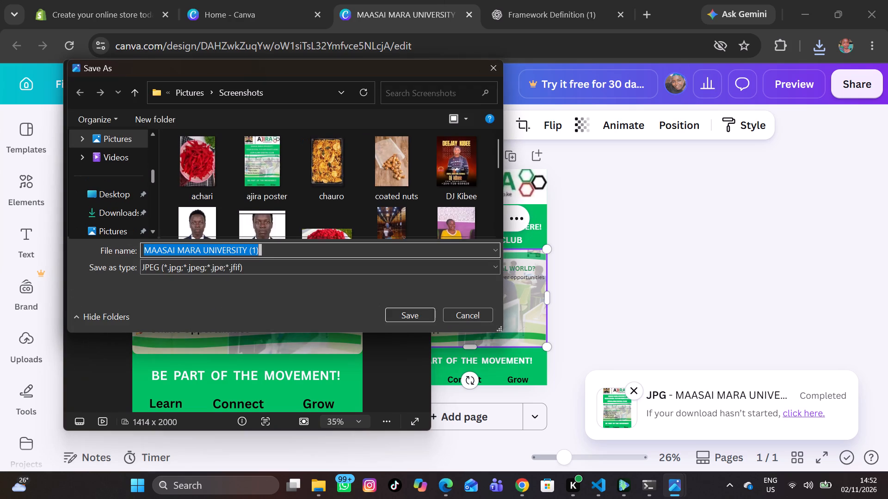
key("BackSpace")
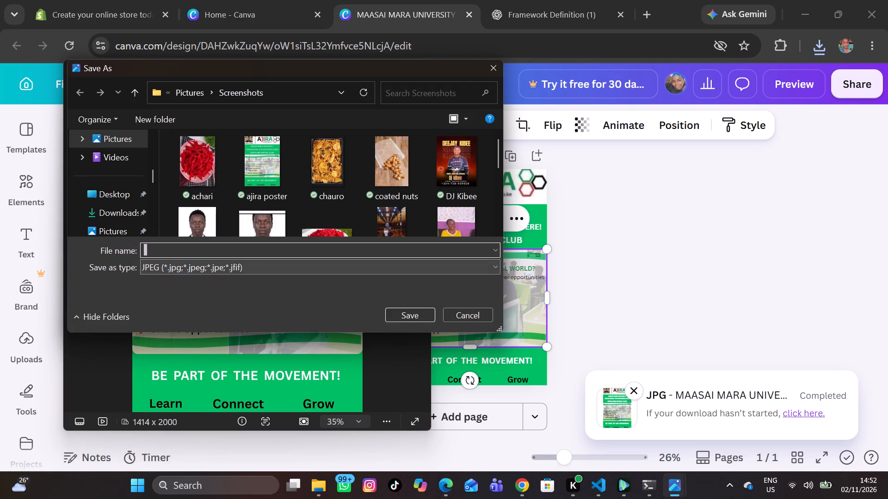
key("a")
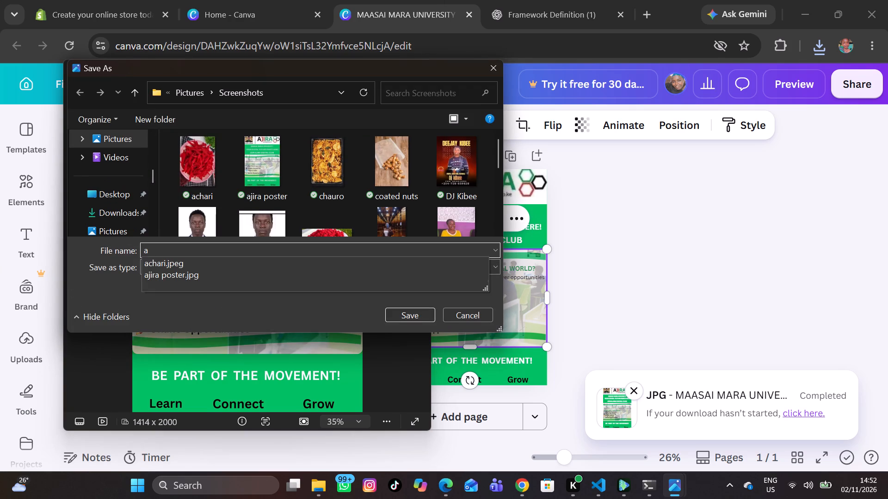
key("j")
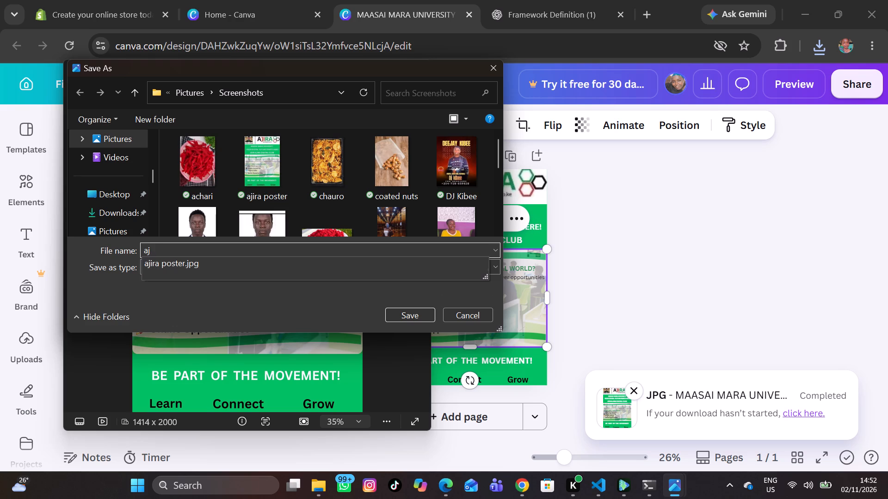
left_click(171, 263)
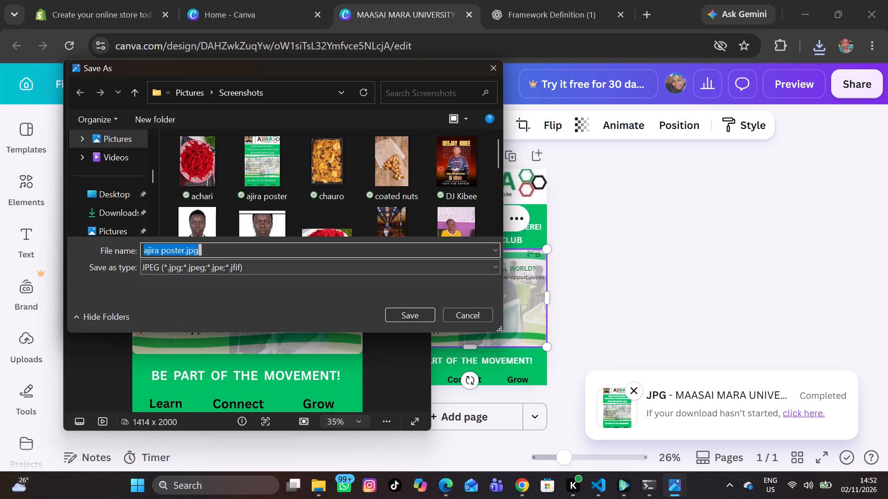
left_click(406, 314)
left_click(472, 245)
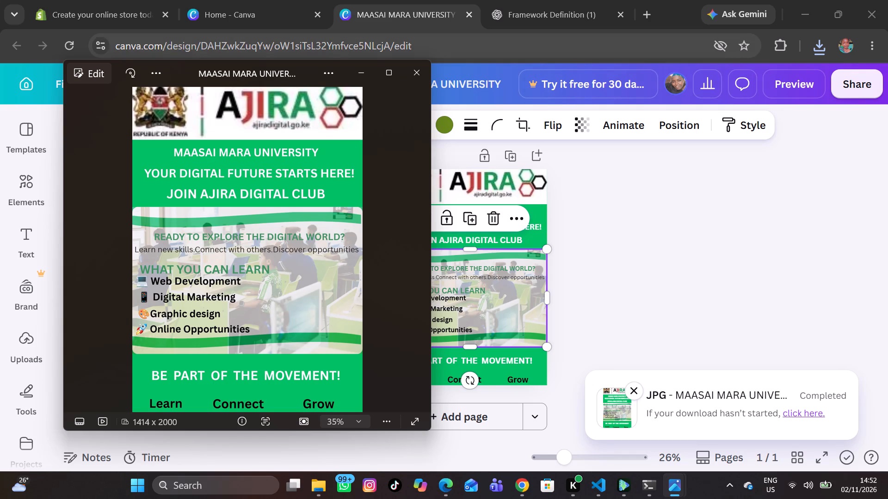
left_click(357, 68)
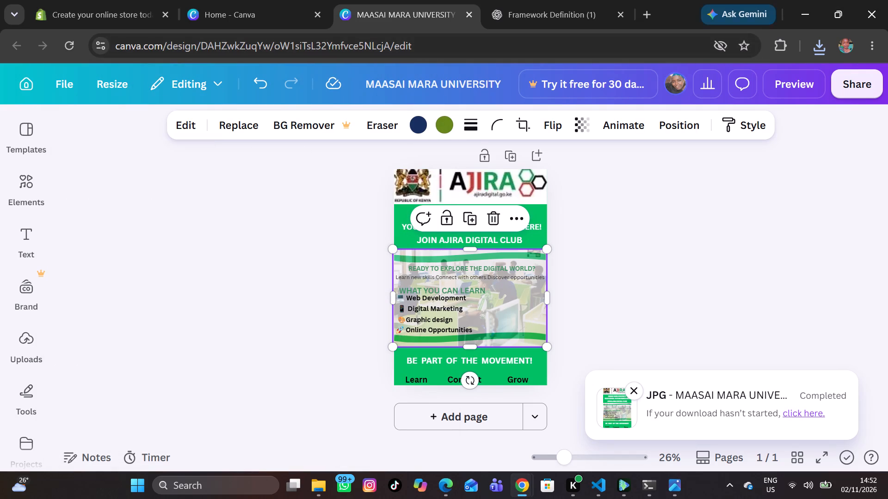
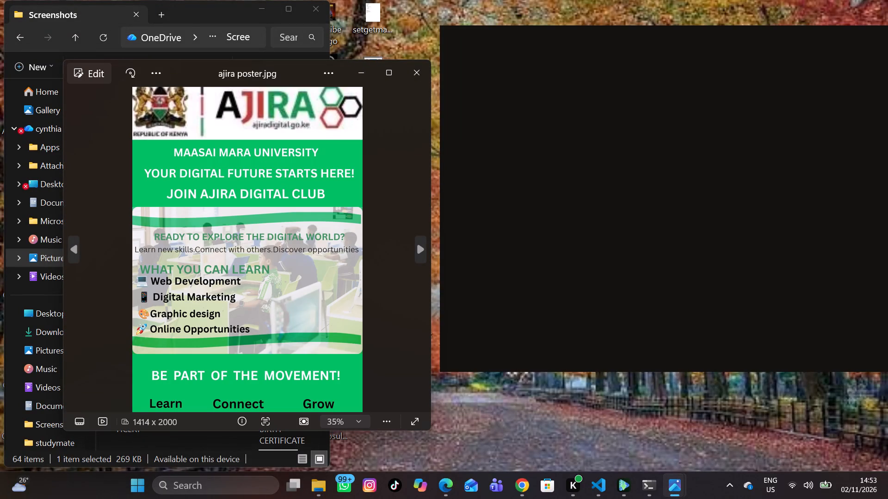
Minimize the ajira poster.jpg preview and switch to WhatsApp.
left_click(370, 71)
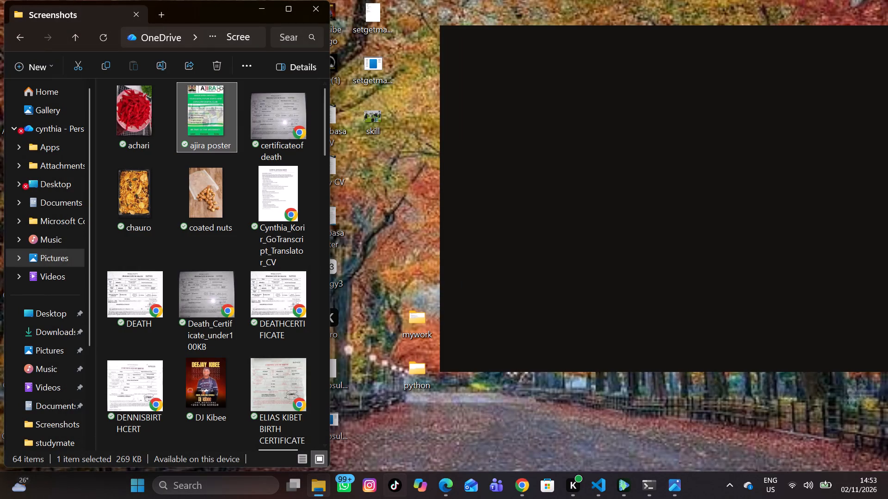
left_click(343, 485)
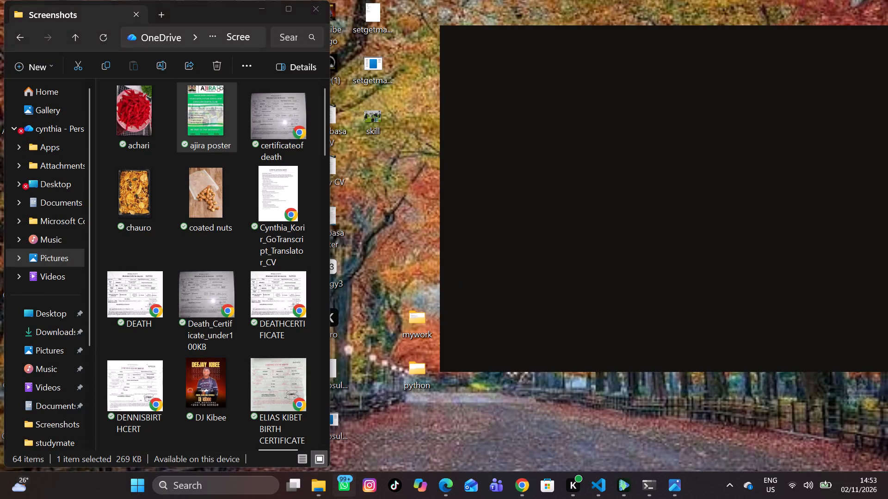